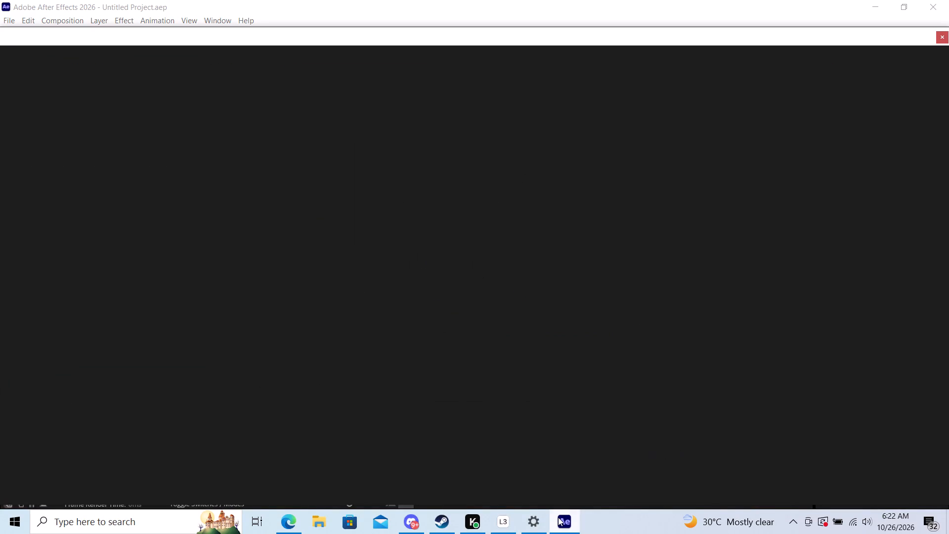
Switch to Loggy3 and start a new recording session.
click(506, 522)
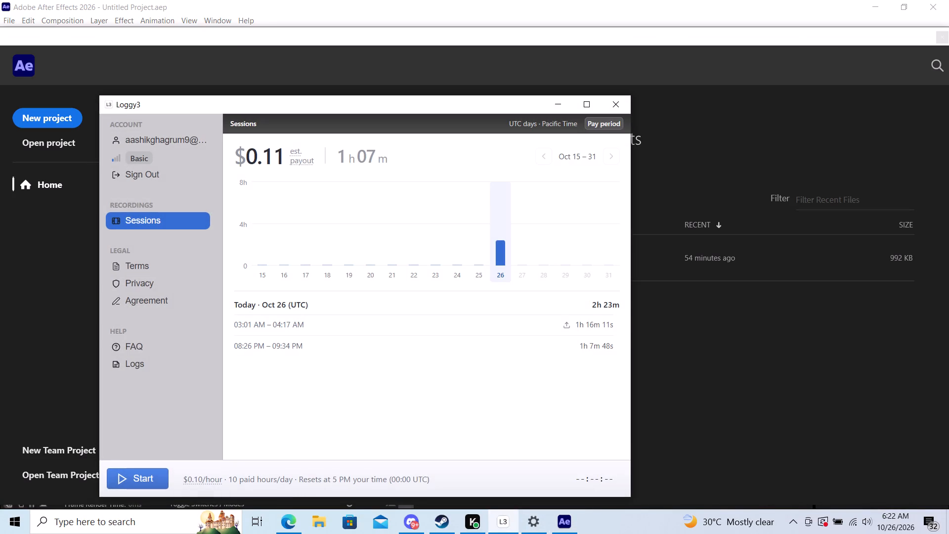
click(142, 477)
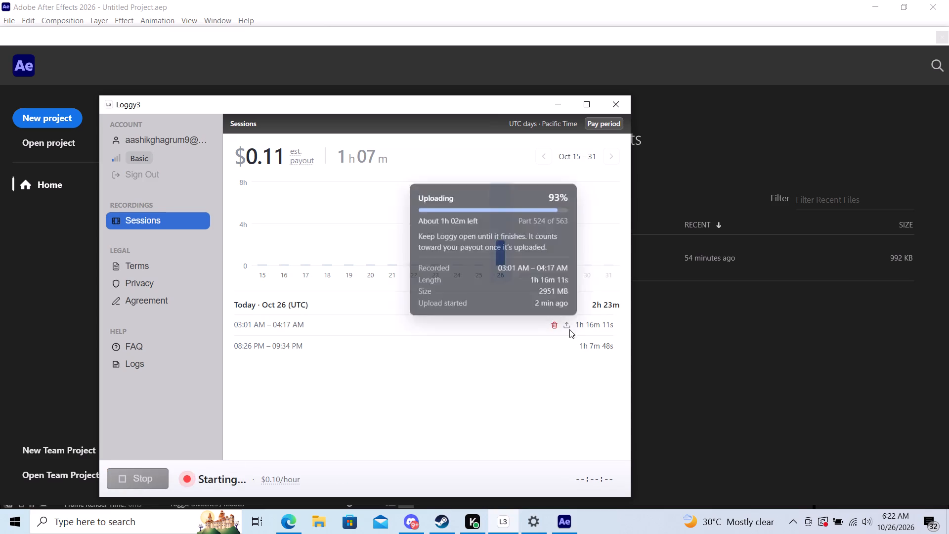
Return to After Effects and open the recent project marval.
click(765, 413)
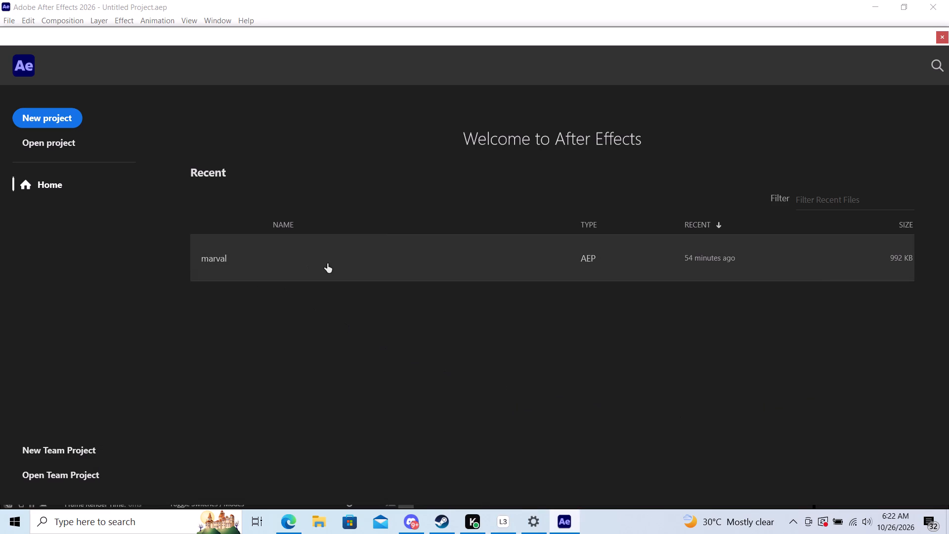
click(327, 264)
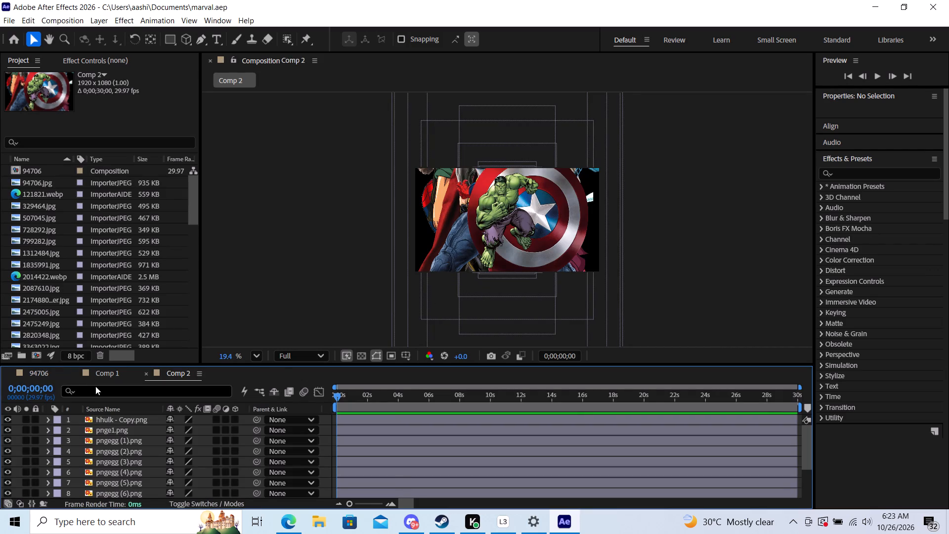
Show Comp 1 in the timeline and collapse the expanded properties of its camera, download.png and Pre-comp 1 layers.
click(105, 373)
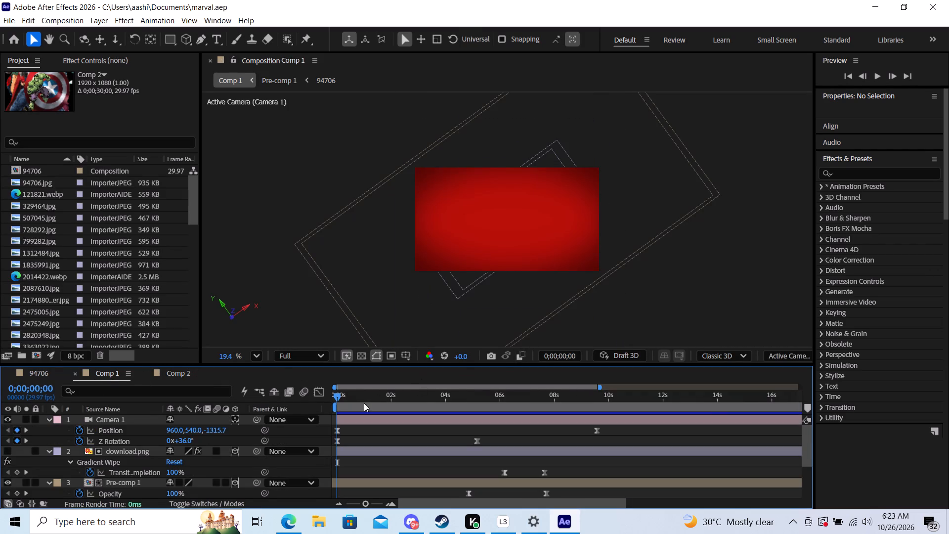
scroll(163, 470, up, 2)
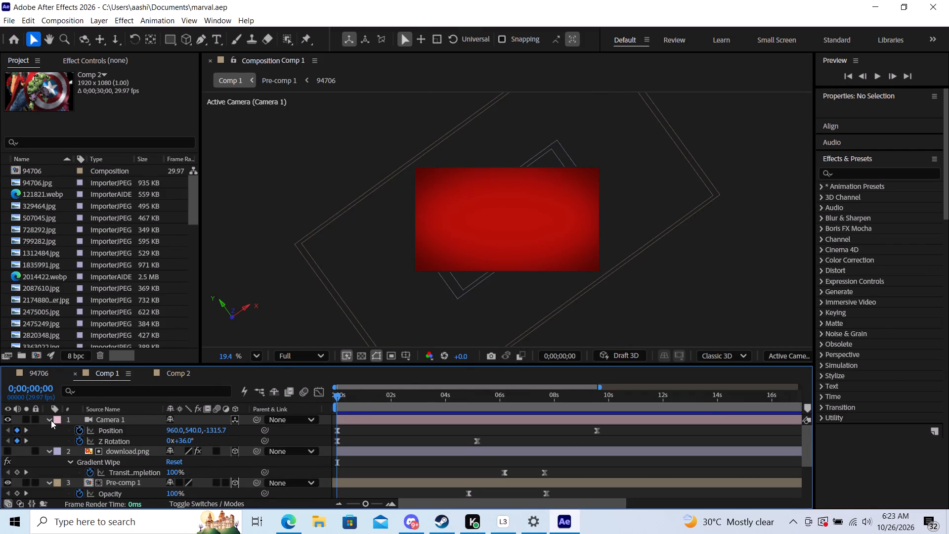
click(53, 420)
click(45, 419)
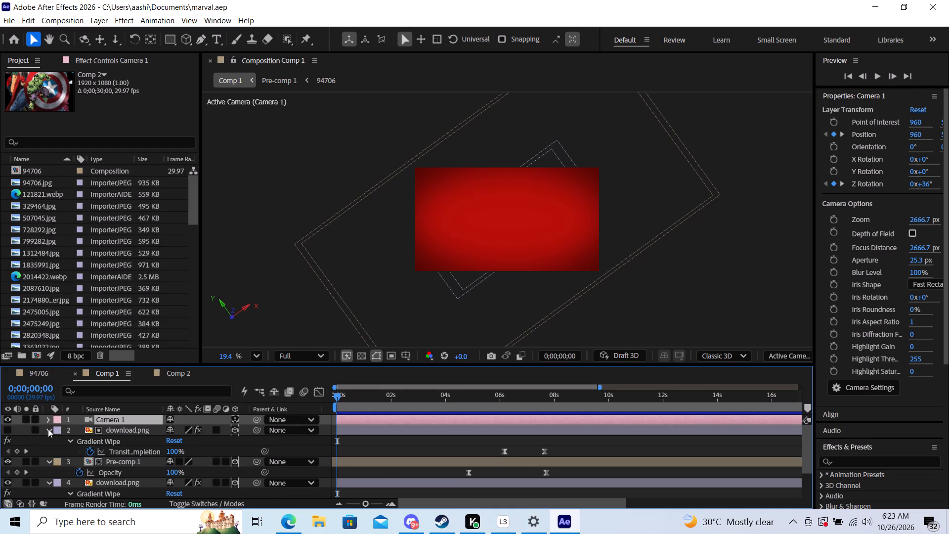
click(48, 429)
click(48, 440)
click(48, 449)
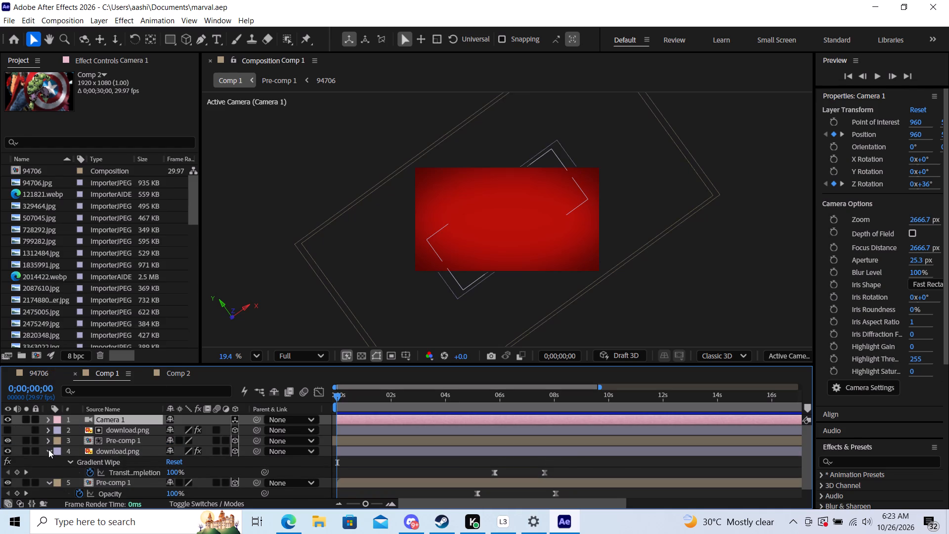
click(48, 459)
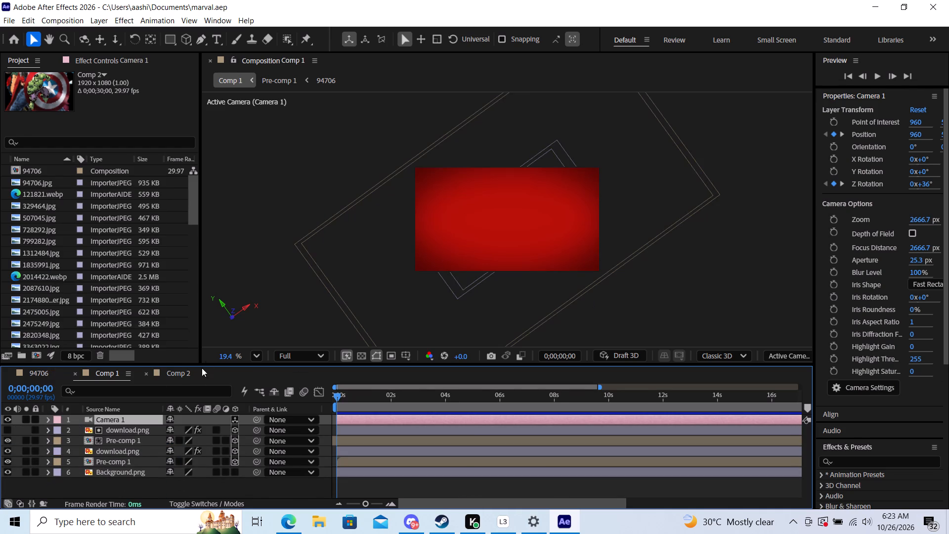
Examine the layers of Comp 2 to see which character images it uses.
click(183, 374)
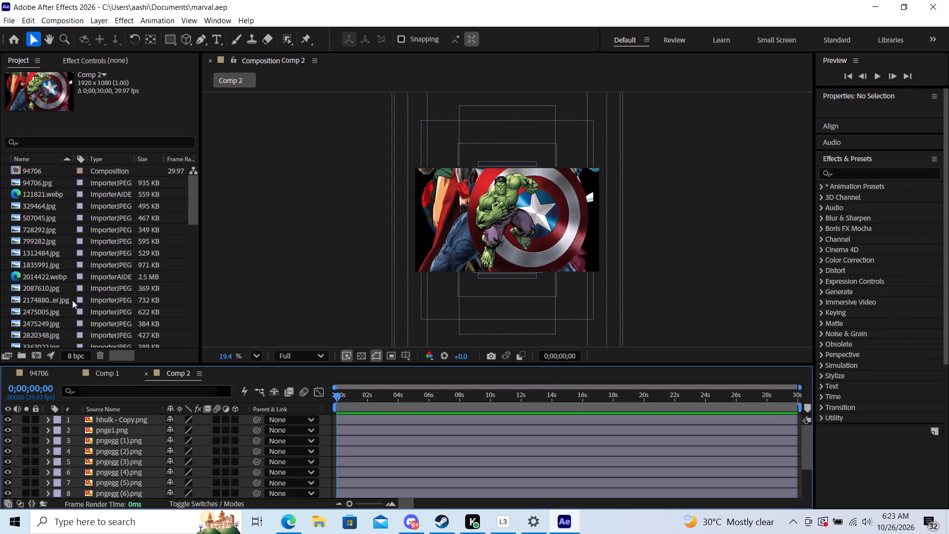
scroll(67, 243, up, 3)
click(46, 296)
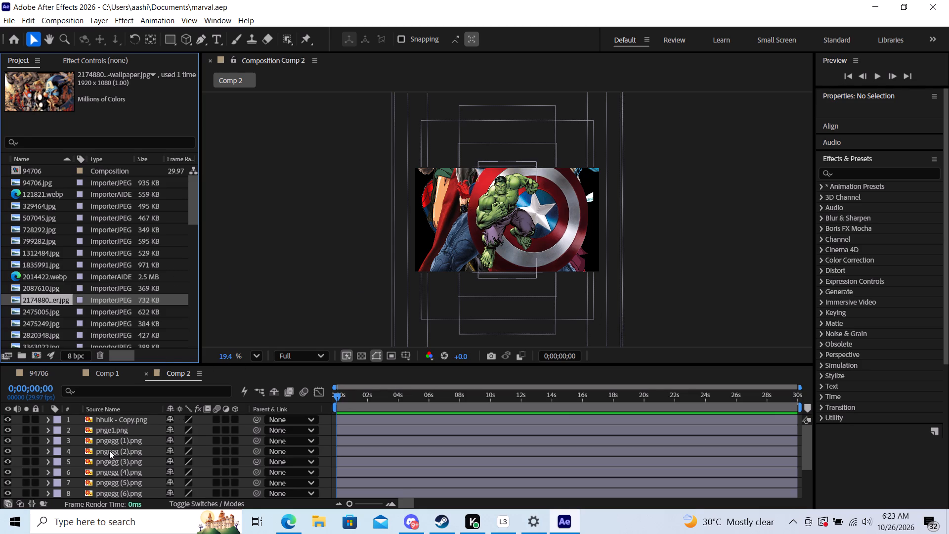
click(133, 421)
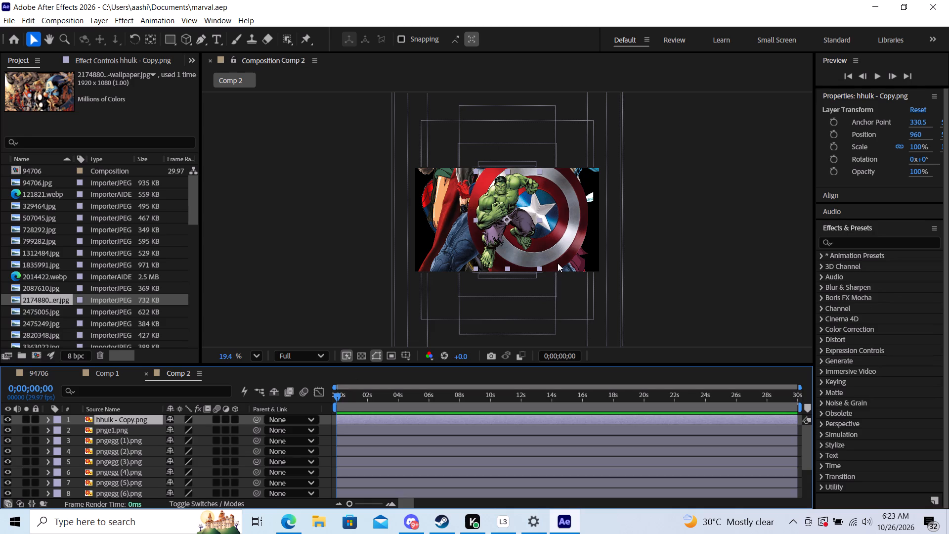
click(120, 436)
click(126, 443)
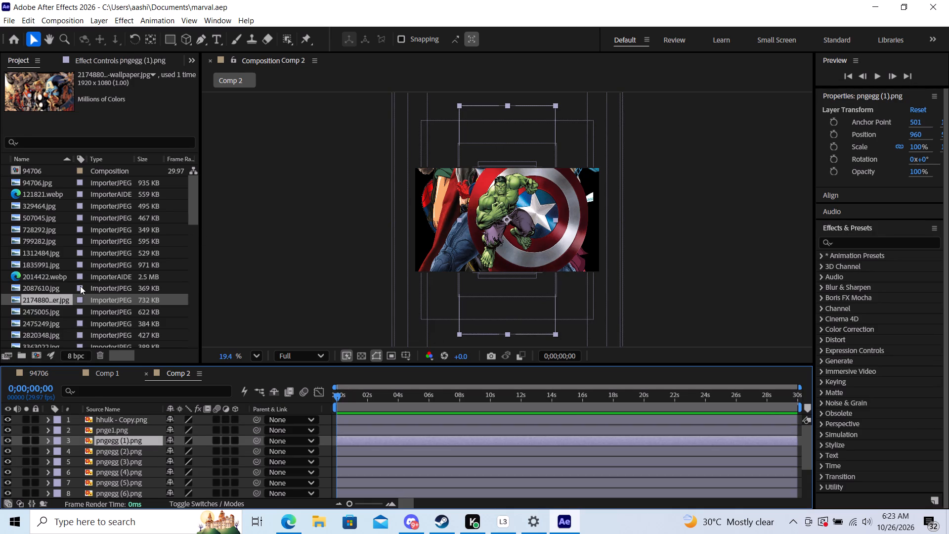
Preview the character footage from pnge1.png through pngegg (6).png among the project files.
scroll(80, 286, down, 10)
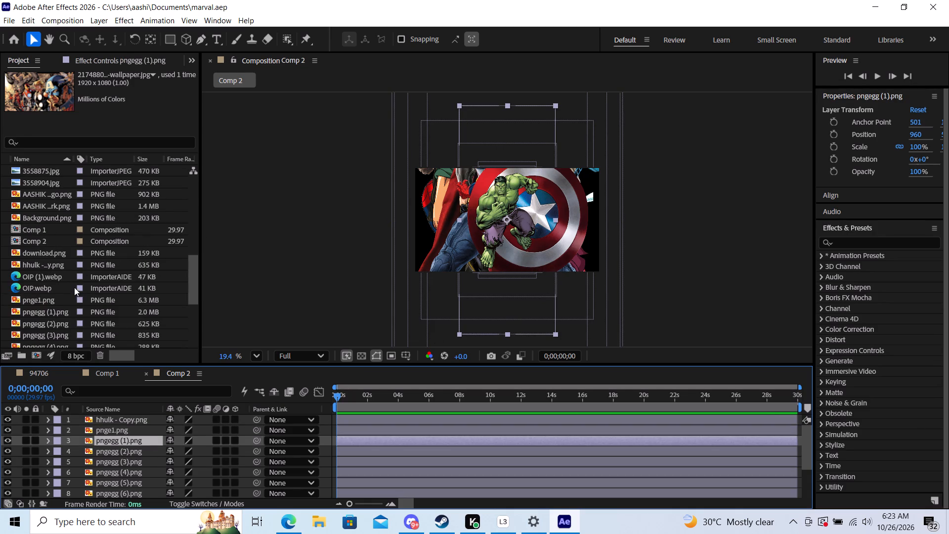
click(43, 278)
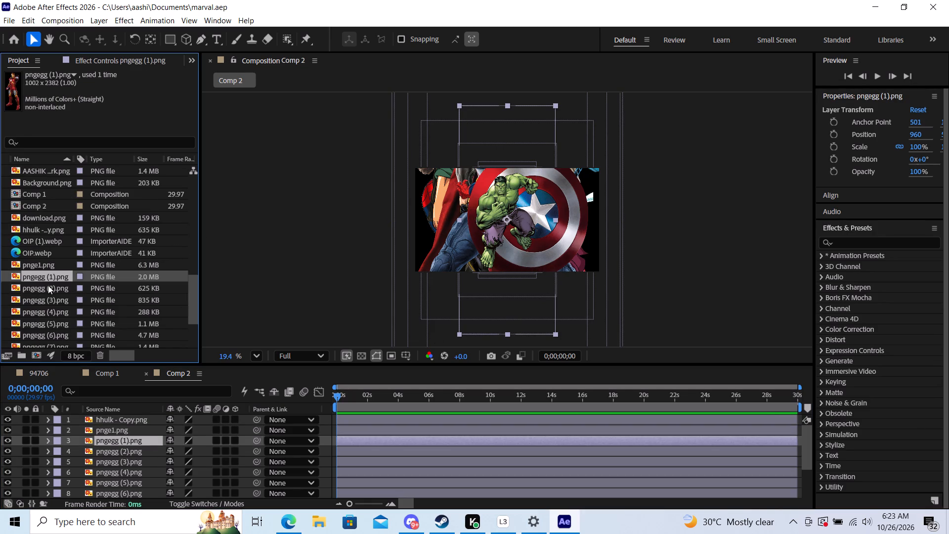
click(47, 285)
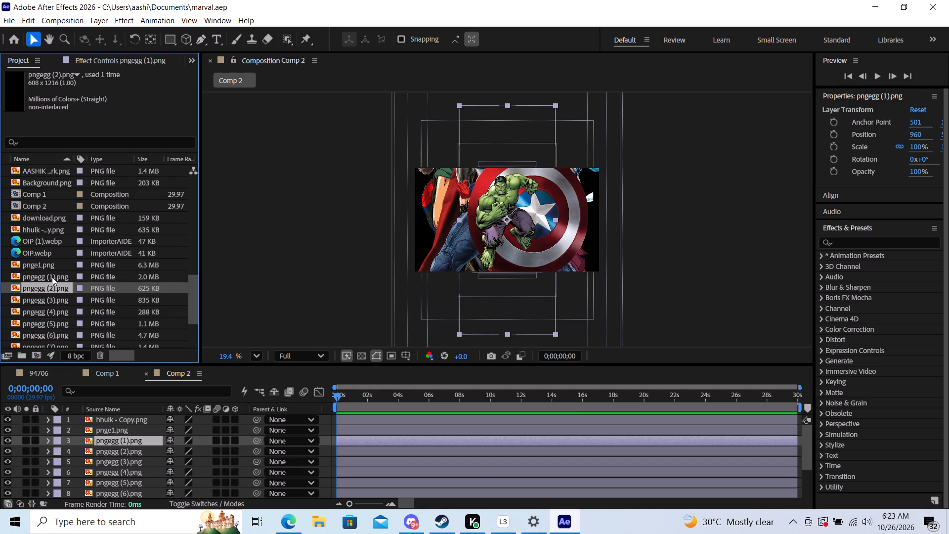
click(52, 276)
click(52, 263)
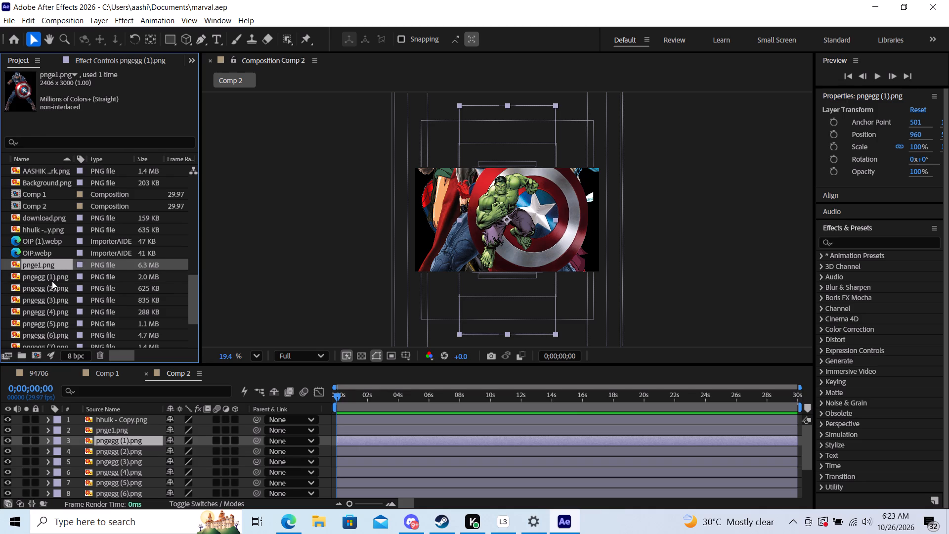
click(52, 281)
click(53, 291)
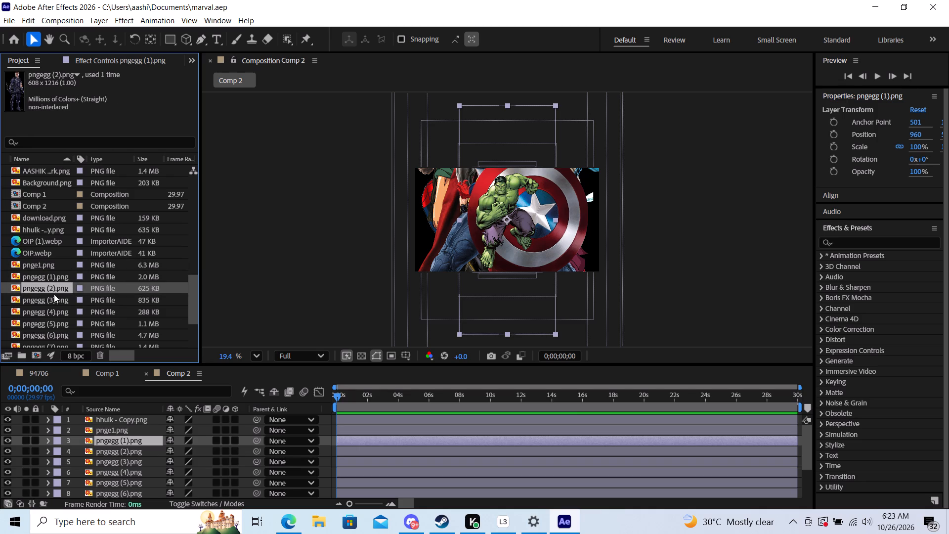
click(53, 301)
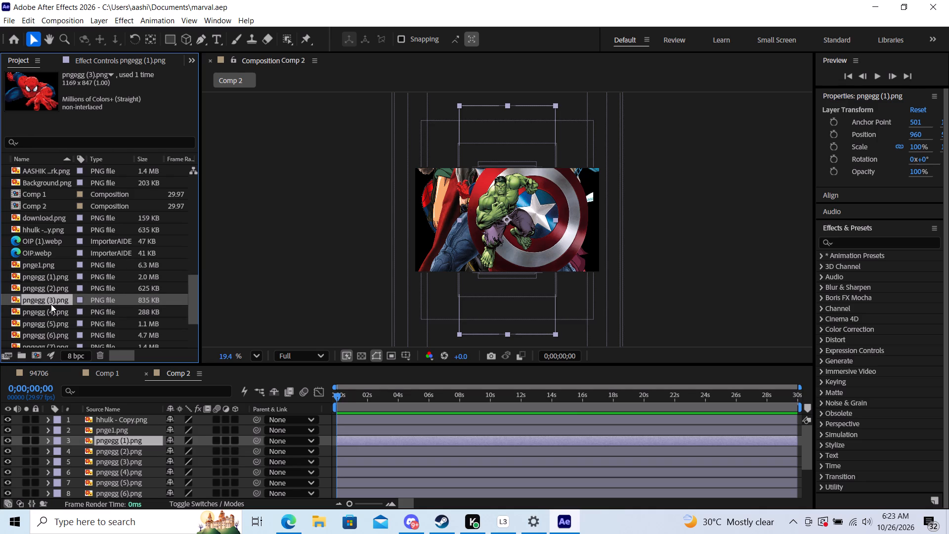
click(51, 304)
click(50, 312)
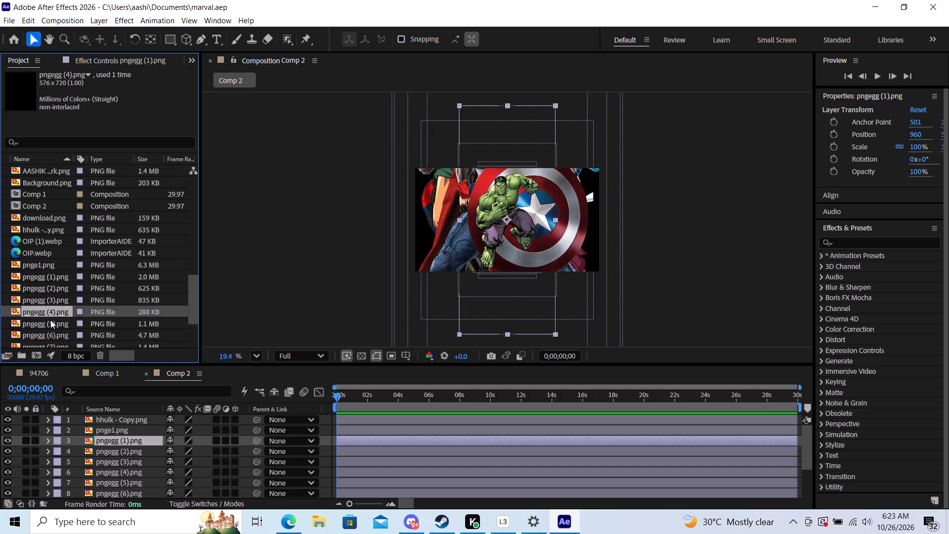
click(49, 324)
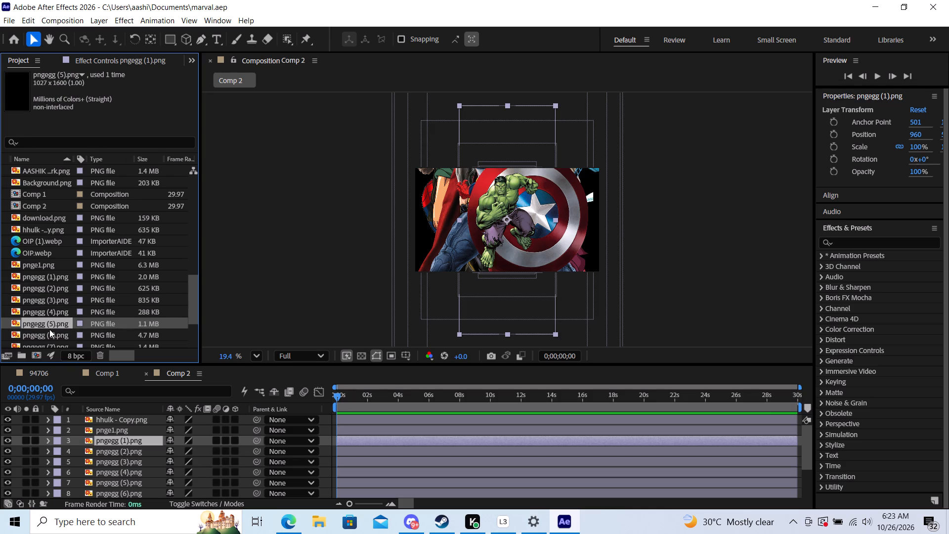
click(49, 334)
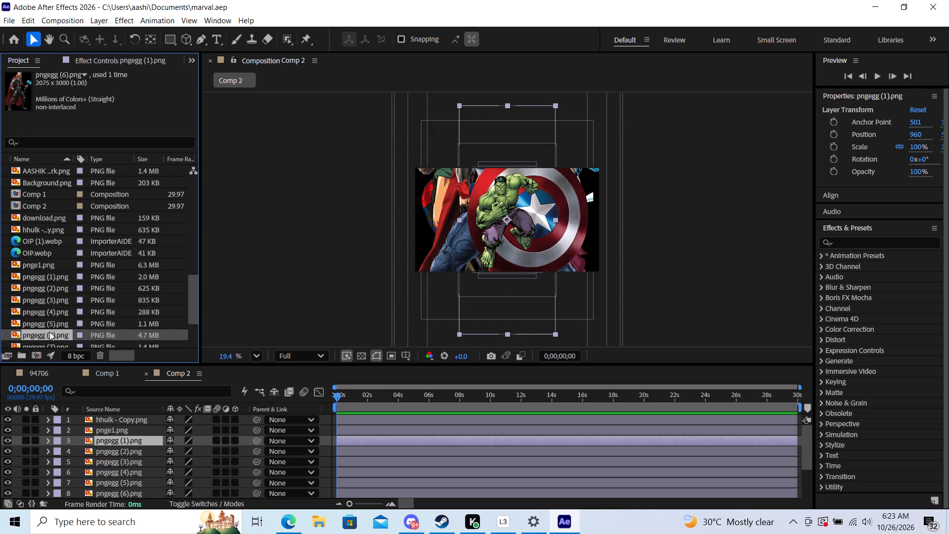
Add pngegg (1).png to Comp 1 directly below Camera 1 and make it a 3D layer.
click(47, 277)
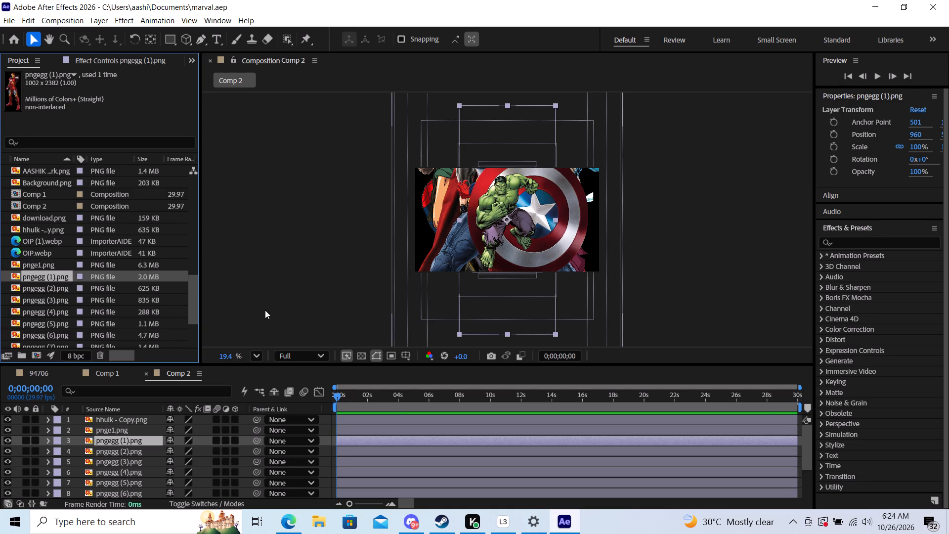
click(110, 375)
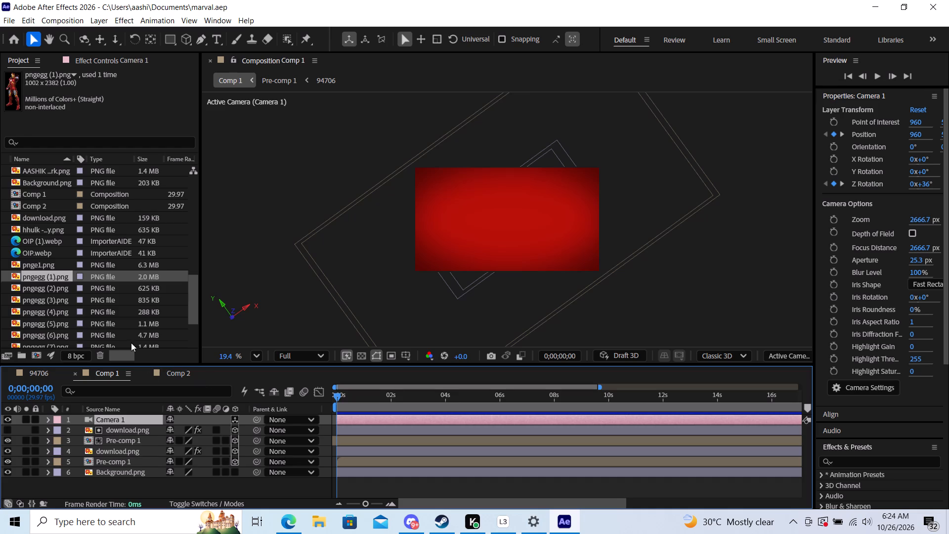
drag(51, 276, 102, 397)
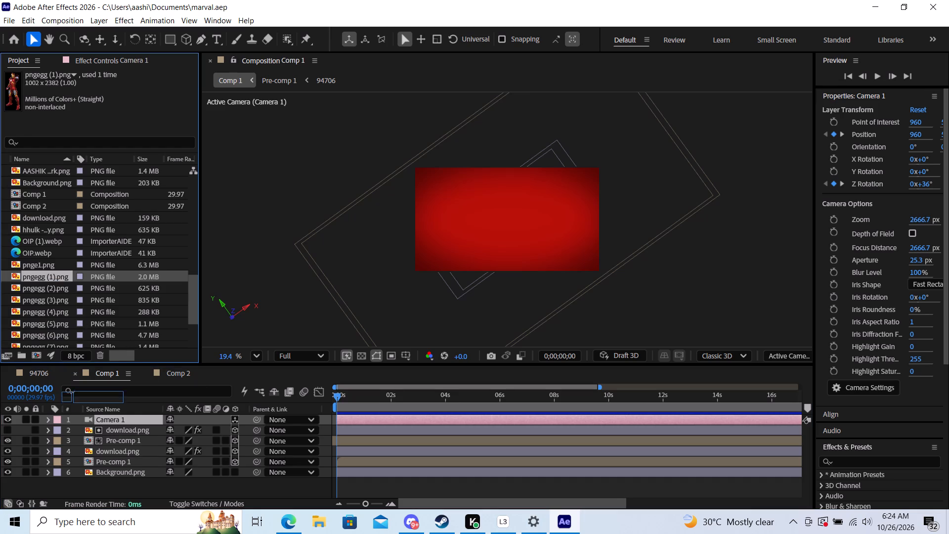
drag(102, 397, 118, 423)
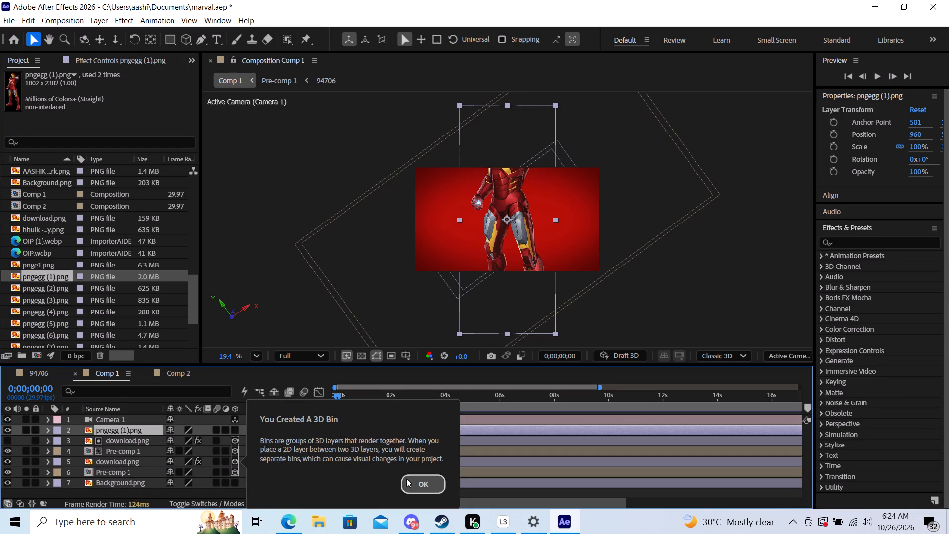
click(408, 479)
click(233, 428)
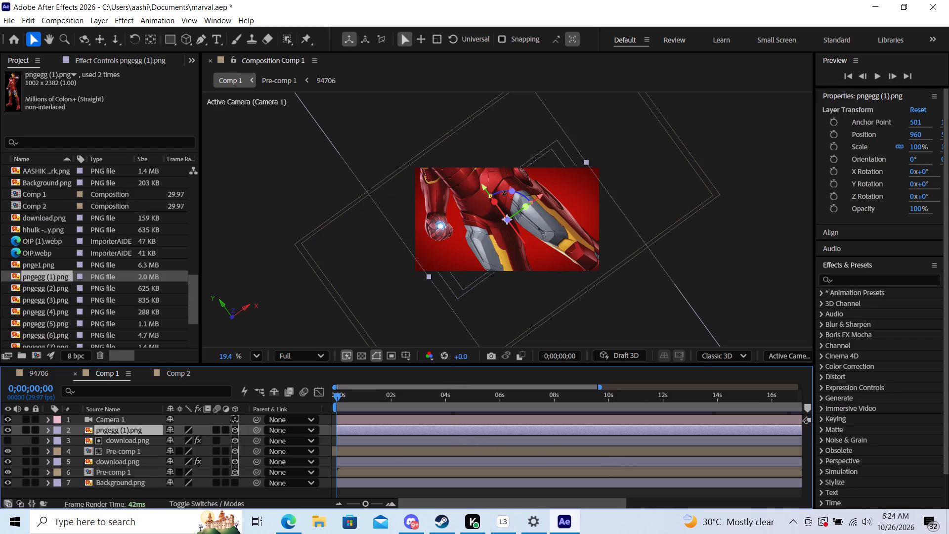
Rotate the Iron Man layer about its Z axis until it stands nearly upright in the camera view.
drag(507, 190, 524, 199)
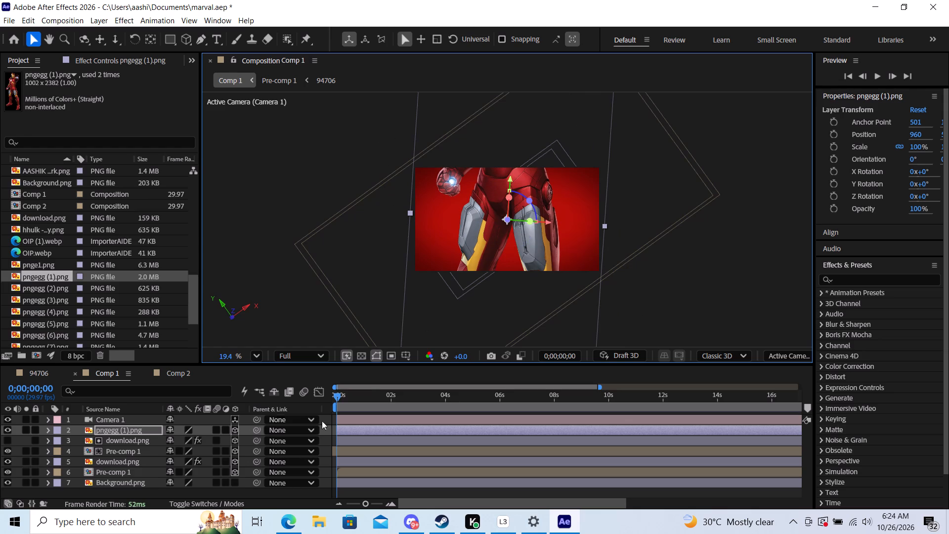
Adjust the pngegg (1).png layer's Z position to -1557, keeping X at 960 and Y at 540.
key(p)
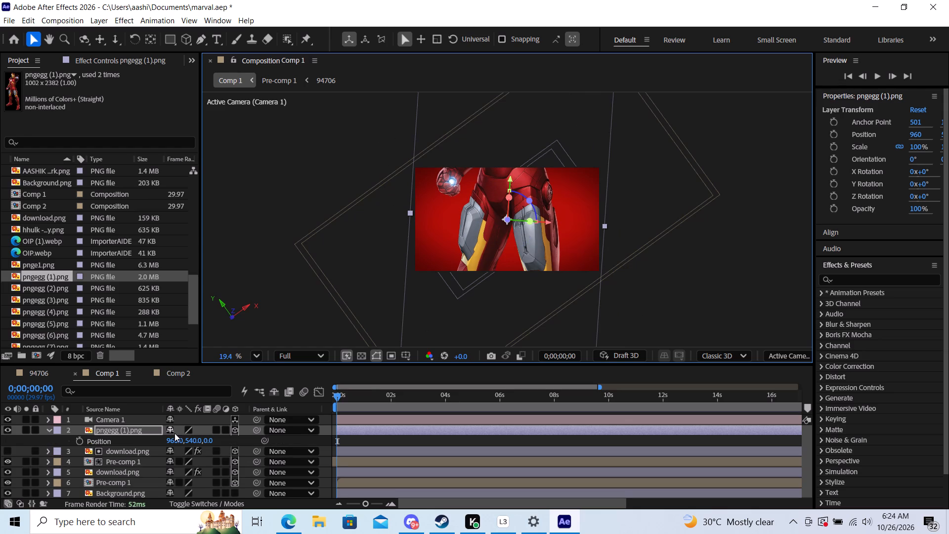
drag(209, 443, 356, 457)
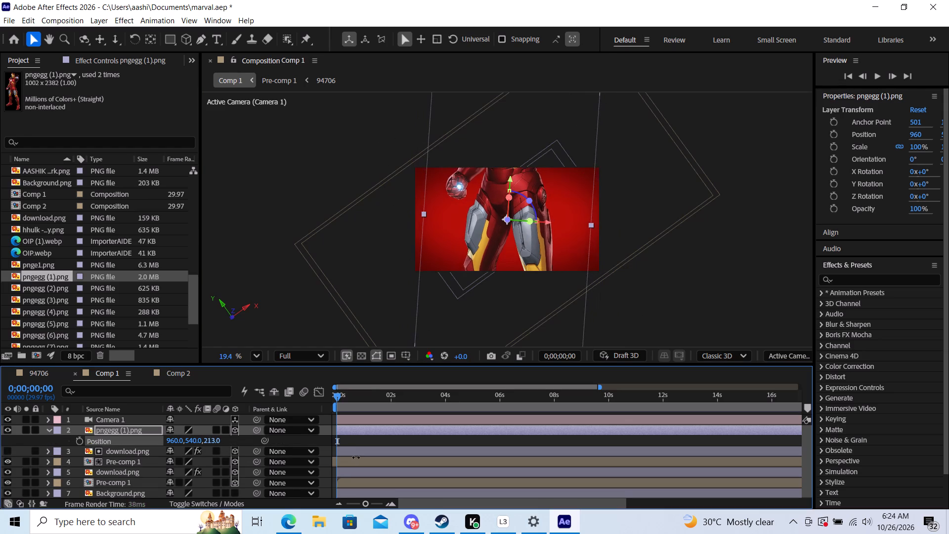
drag(356, 457, 0, 484)
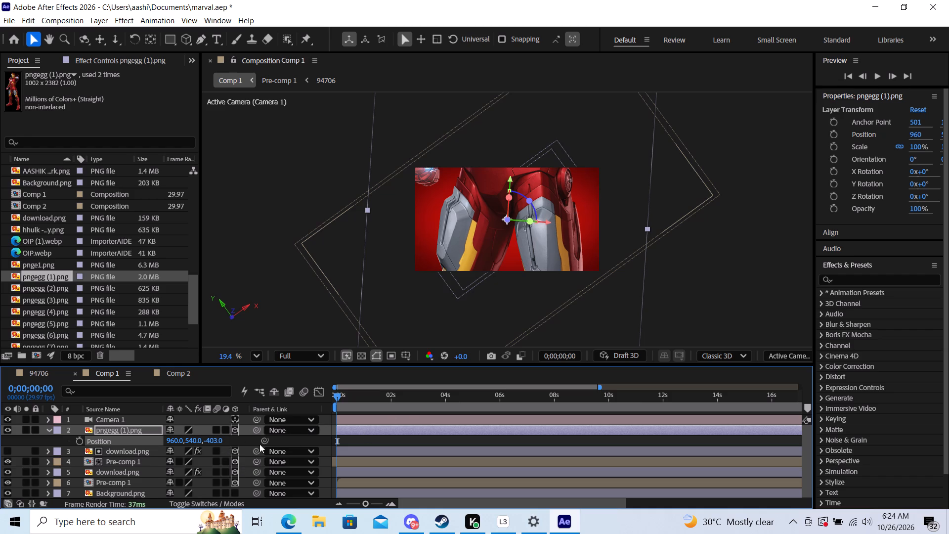
drag(209, 437, 0, 448)
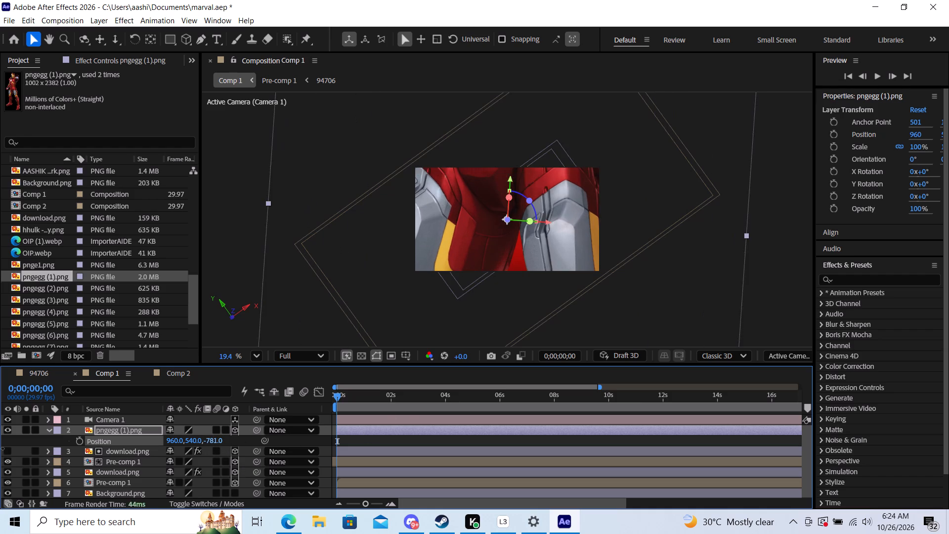
drag(0, 448, 0, 448)
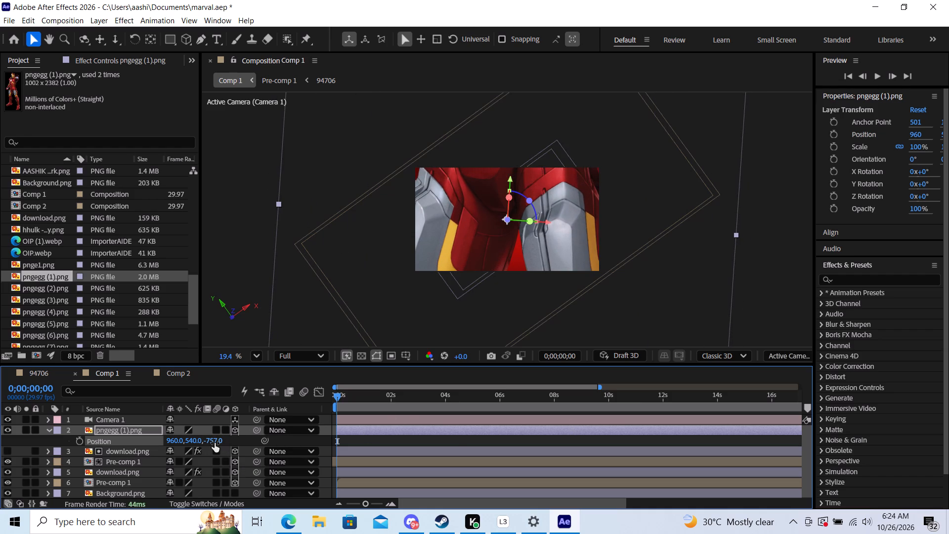
shift+drag(215, 443, 169, 447)
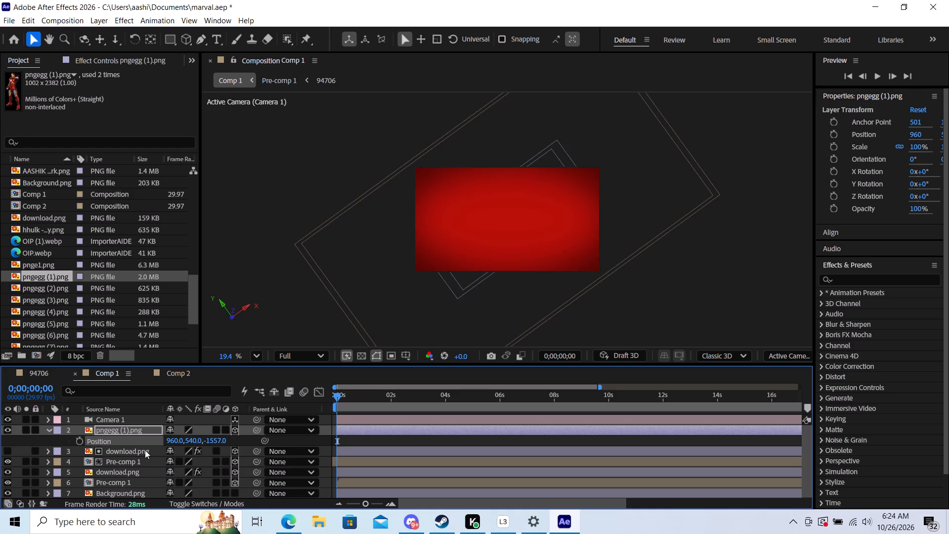
Scale the pngegg (1).png layer uniformly down to 25% and play back Comp 1.
key(s)
drag(223, 441, 217, 441)
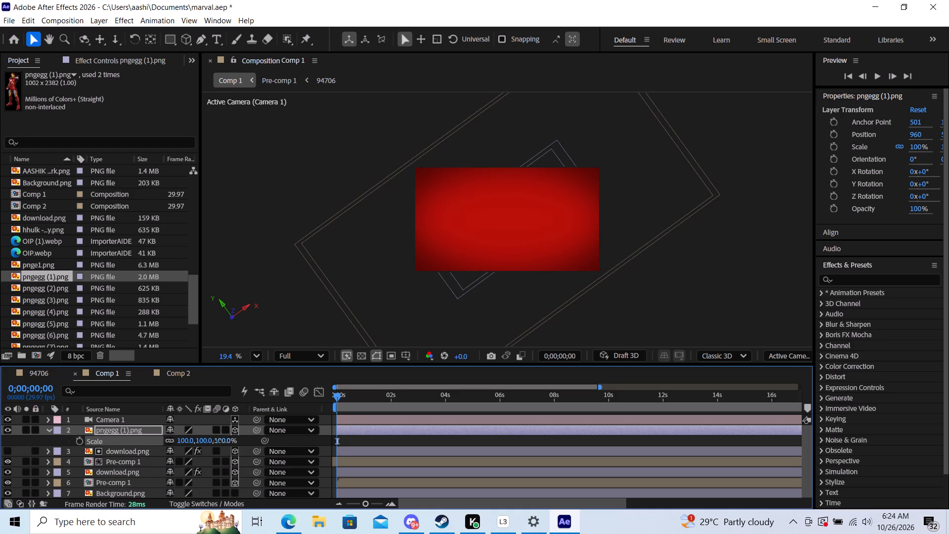
drag(217, 441, 177, 442)
key(space)
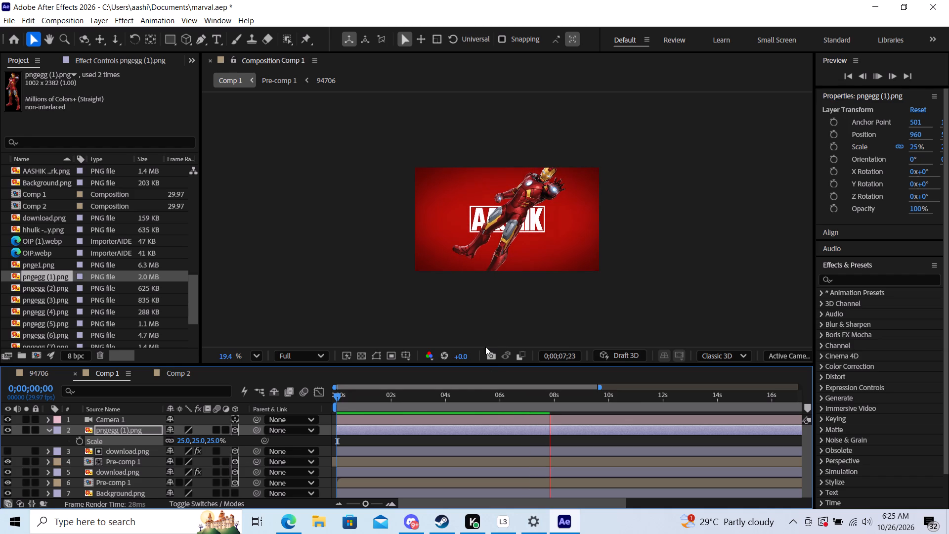
At 0;00;05;03, rotate the Iron Man layer counterclockwise about its Z axis until the figure stands nearly upright.
drag(338, 395, 351, 397)
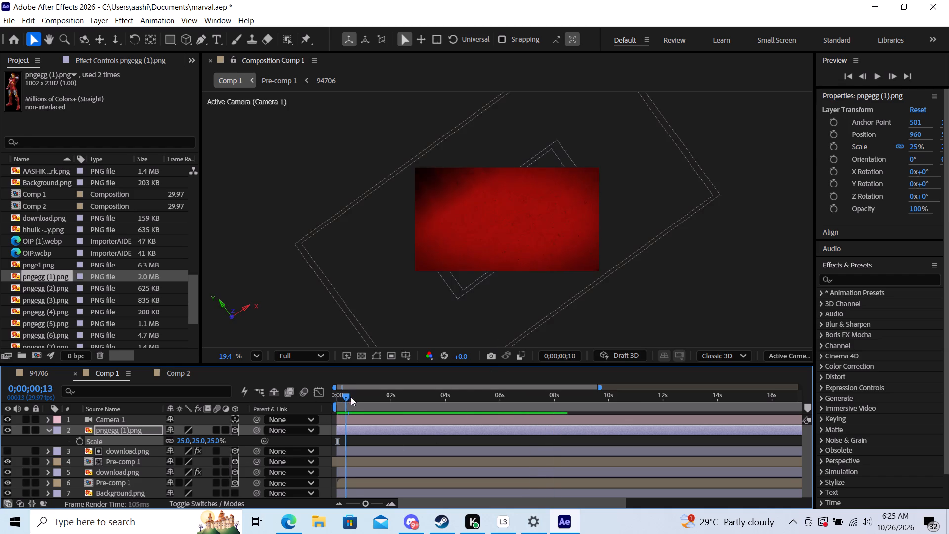
drag(351, 397, 445, 406)
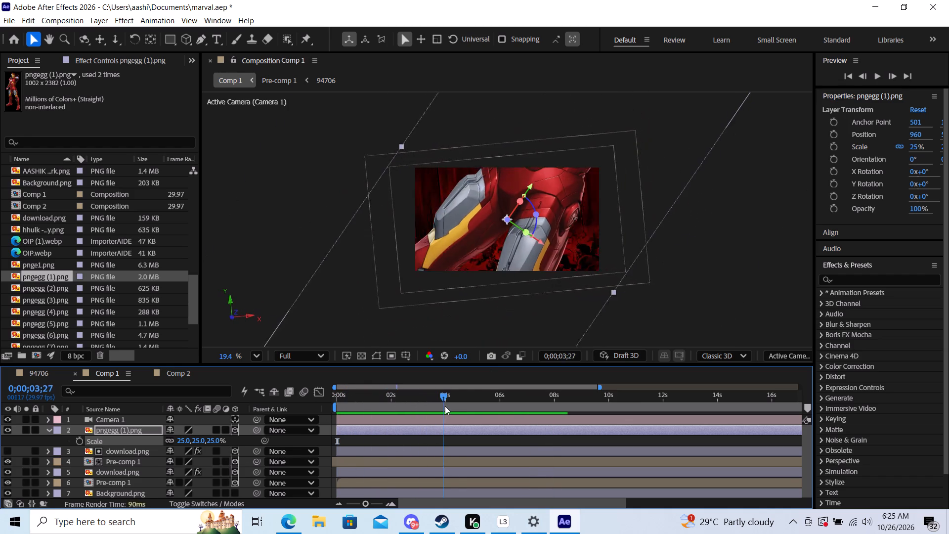
drag(445, 406, 475, 403)
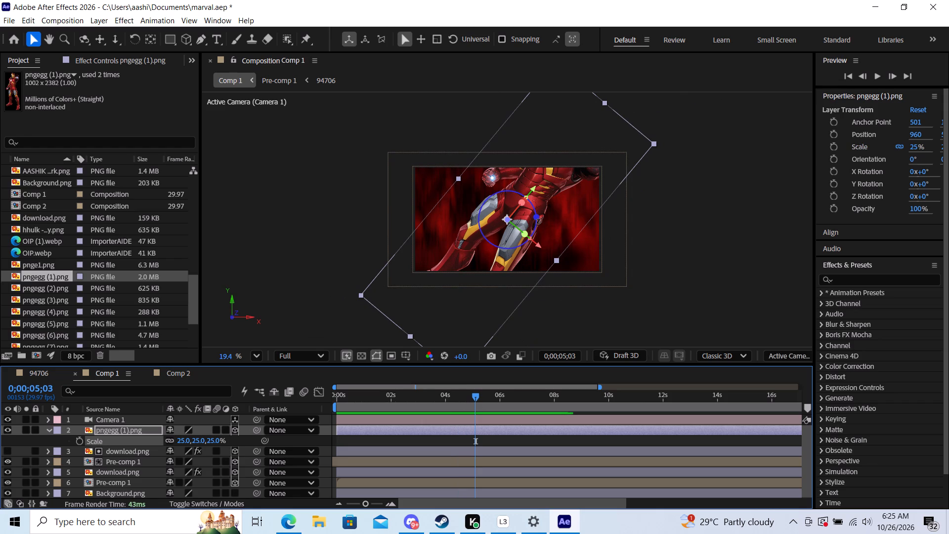
drag(537, 221, 531, 200)
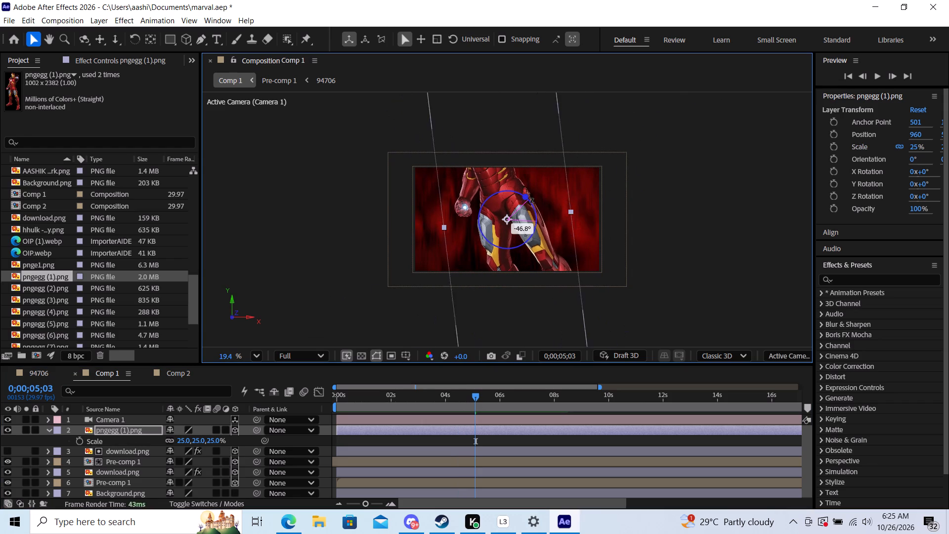
drag(531, 200, 533, 203)
Scrub Comp 1 between the start and about 8 seconds to examine Iron Man's framing during the camera move.
drag(475, 398, 497, 402)
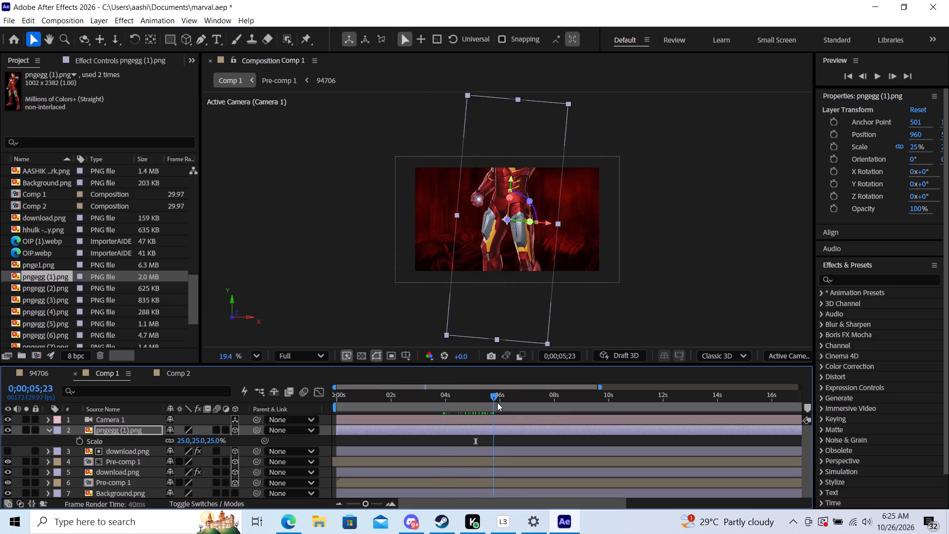
drag(497, 402, 548, 413)
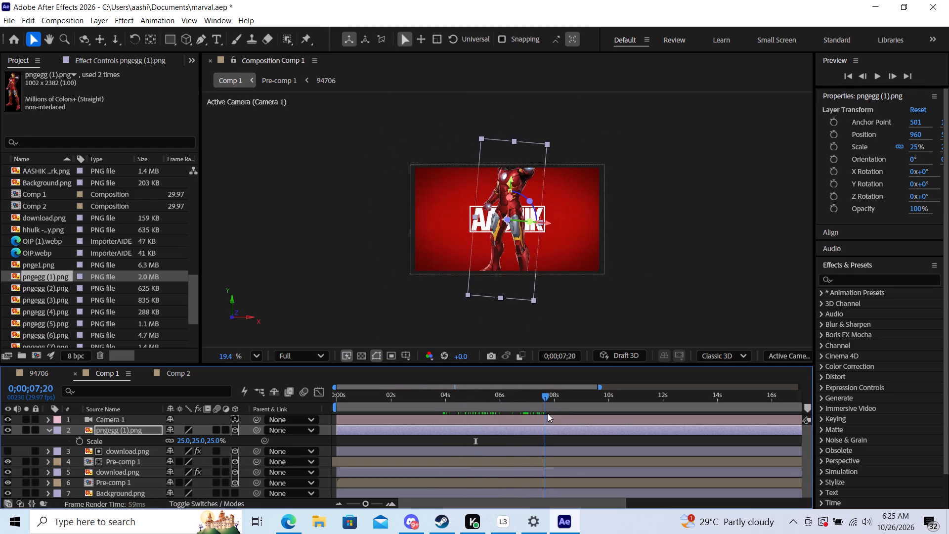
drag(548, 413, 412, 426)
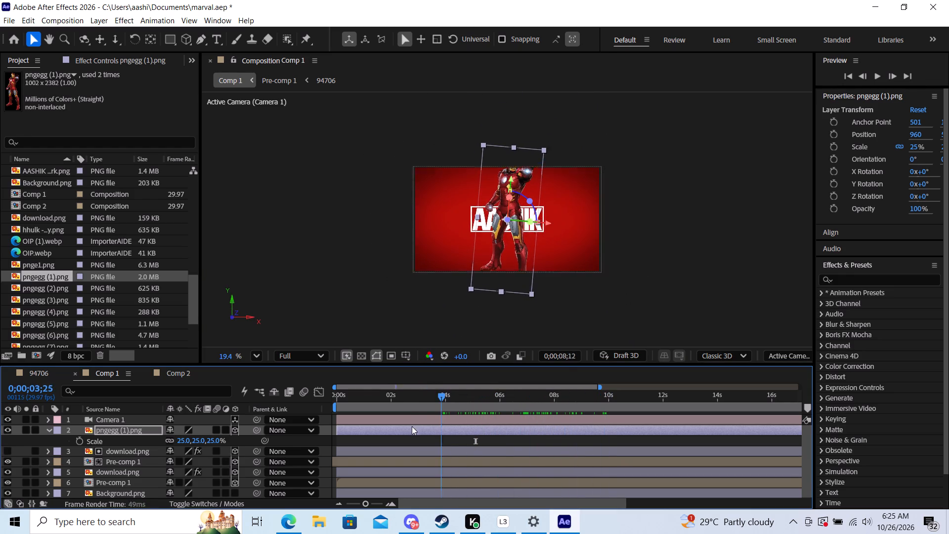
drag(412, 426, 381, 440)
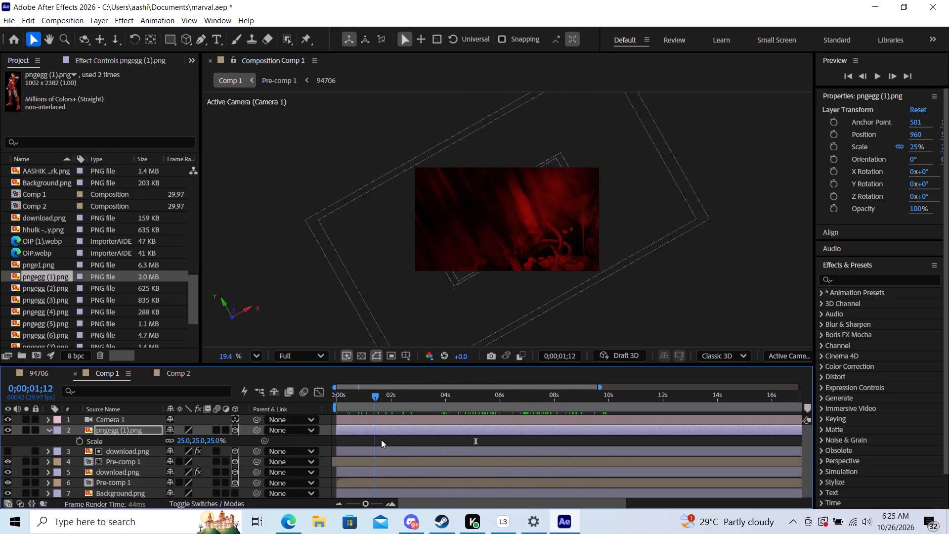
drag(381, 440, 458, 451)
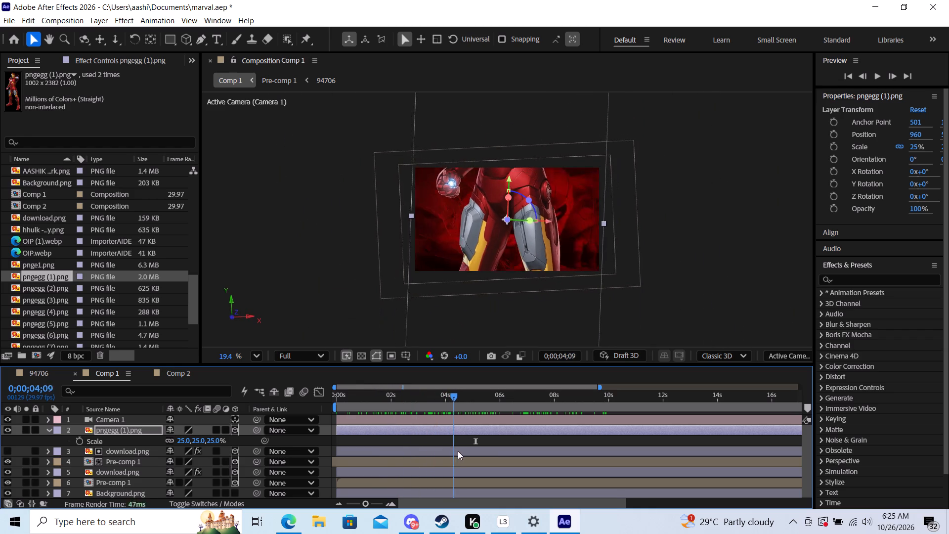
drag(458, 451, 510, 459)
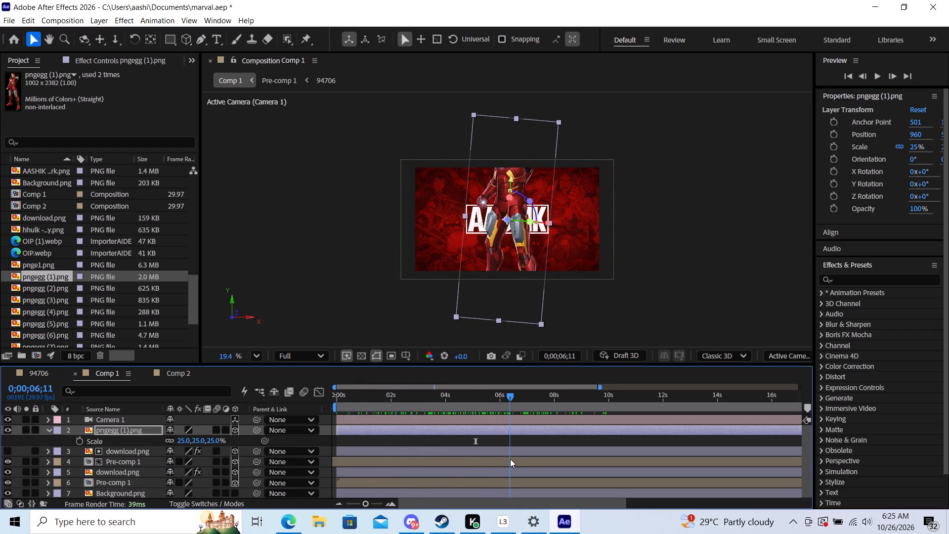
drag(510, 459, 561, 462)
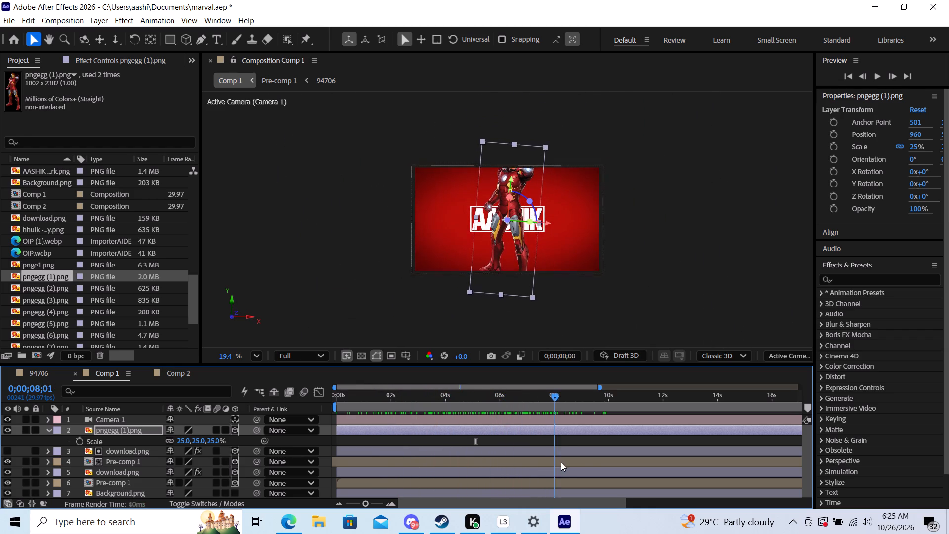
drag(561, 462, 270, 468)
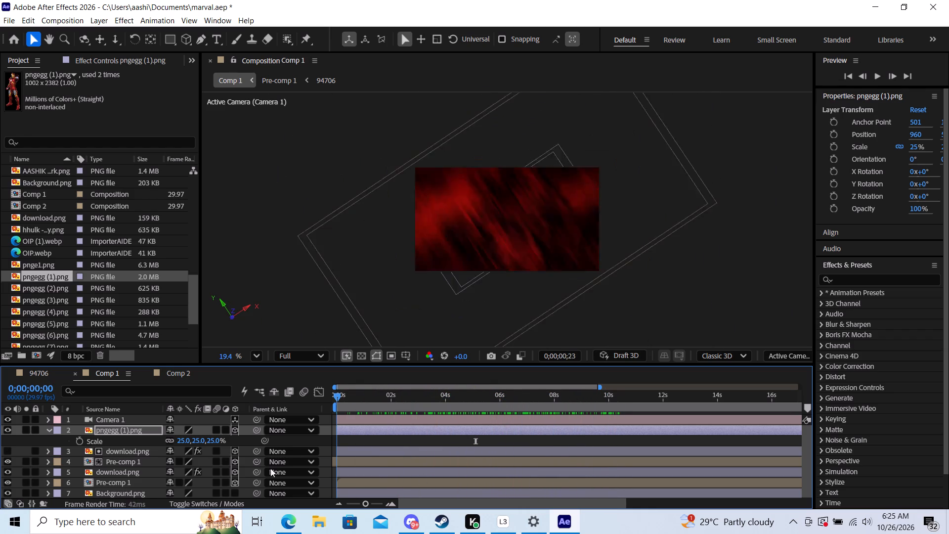
drag(270, 468, 196, 459)
Switch to Microsoft Edge, open YouTube from the search results, and bring the Rumble page forward.
click(280, 523)
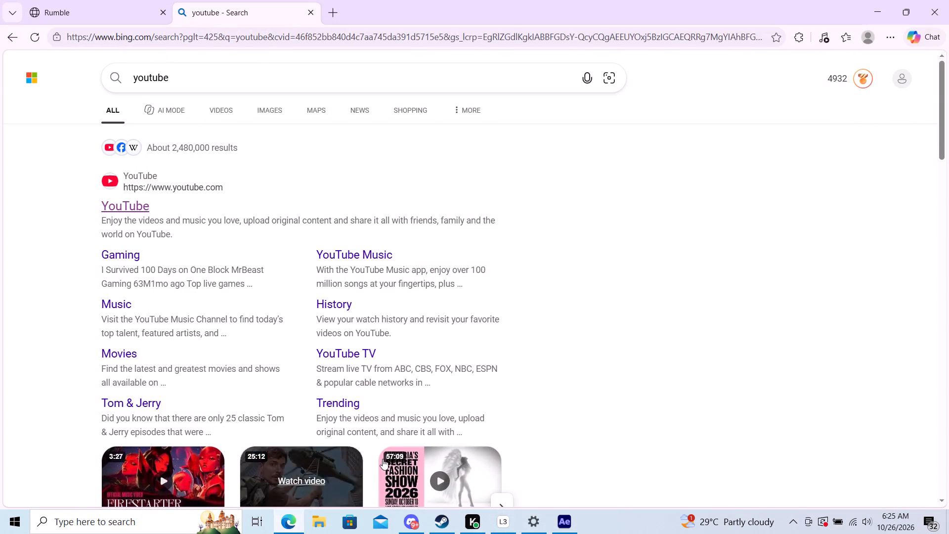
click(137, 206)
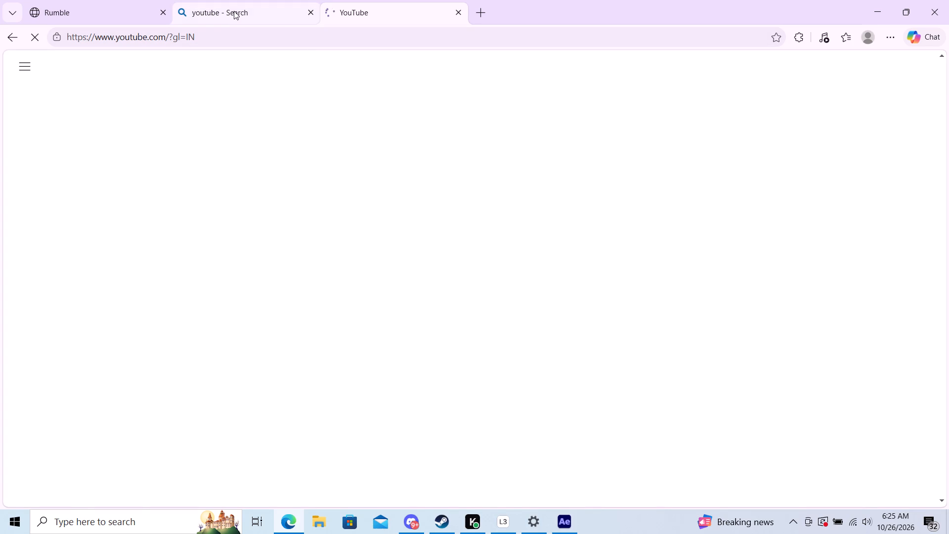
click(90, 12)
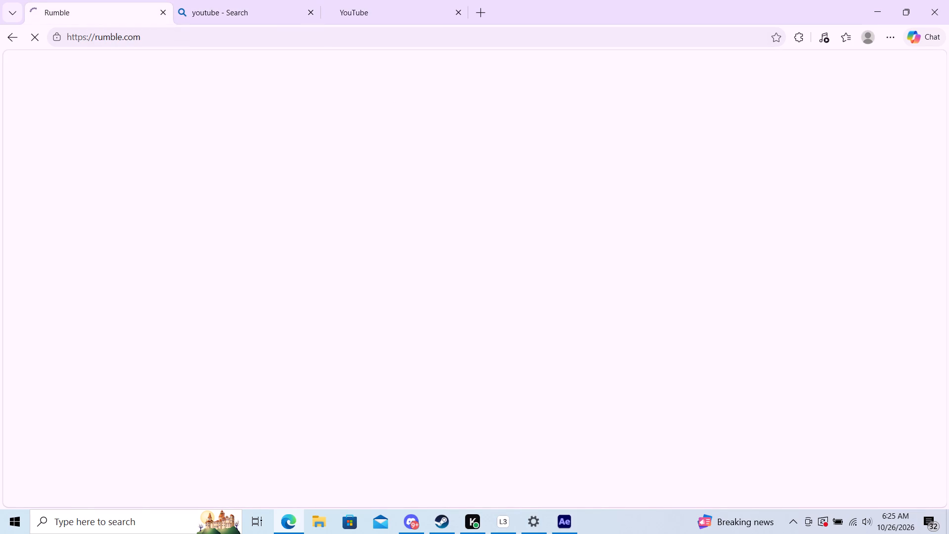
Switch to Steam to check the Grand Theft Auto V download progress, and return to Edge.
click(447, 530)
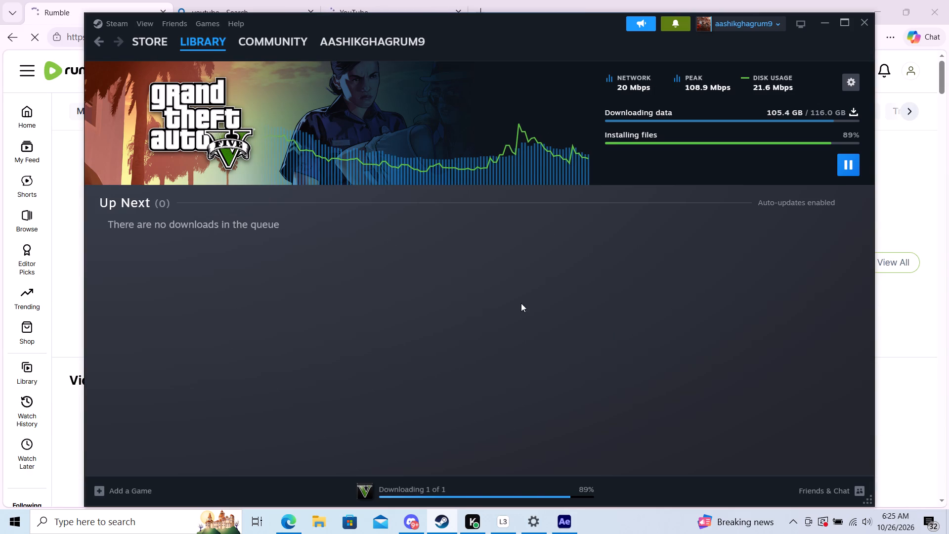
click(465, 333)
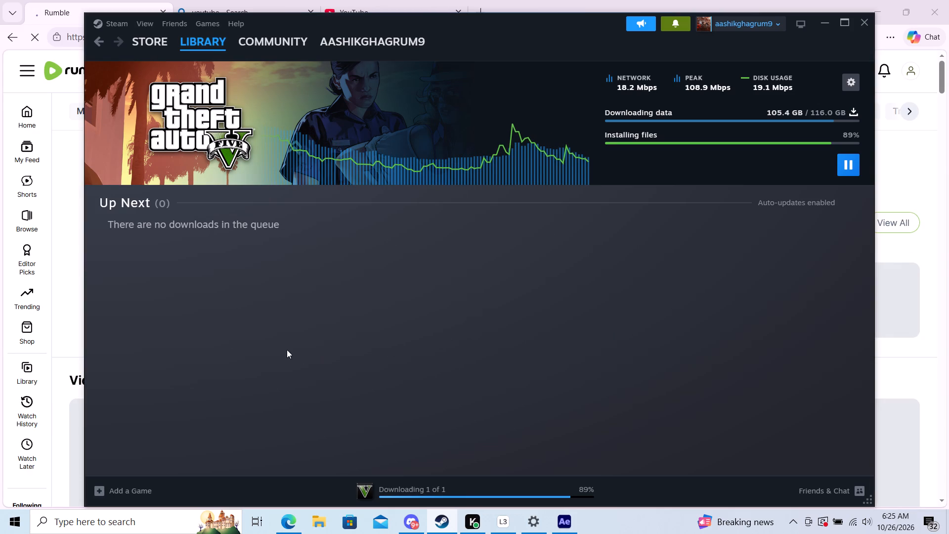
click(828, 23)
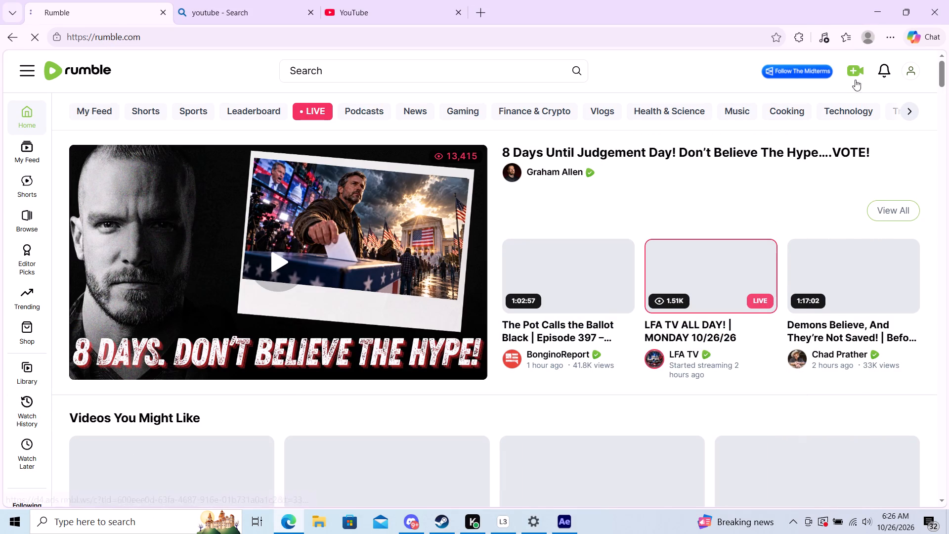
View the Watch Later playlist on Rumble and try to discover content from it.
click(26, 461)
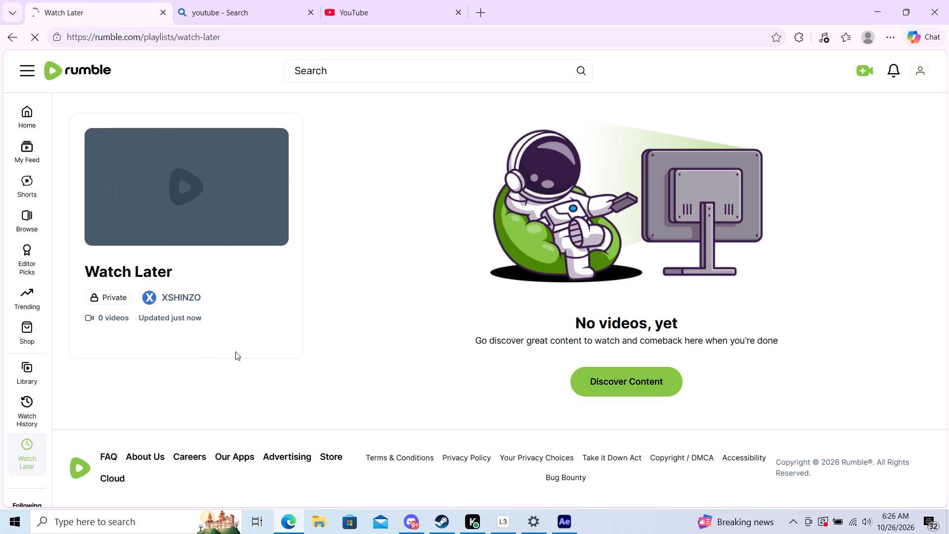
click(654, 381)
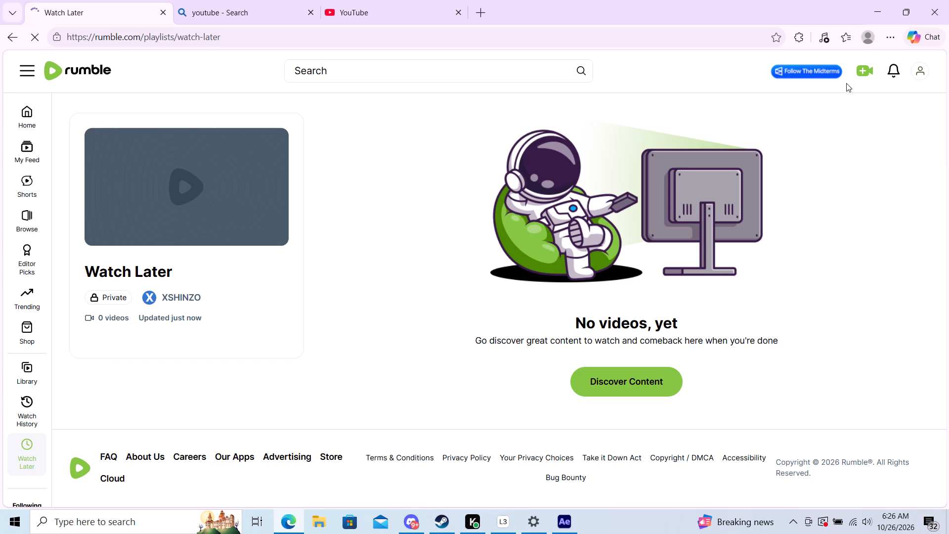
Open the Rumble creator dashboard and examine the earnings and views statistics for the last 30 days.
click(920, 70)
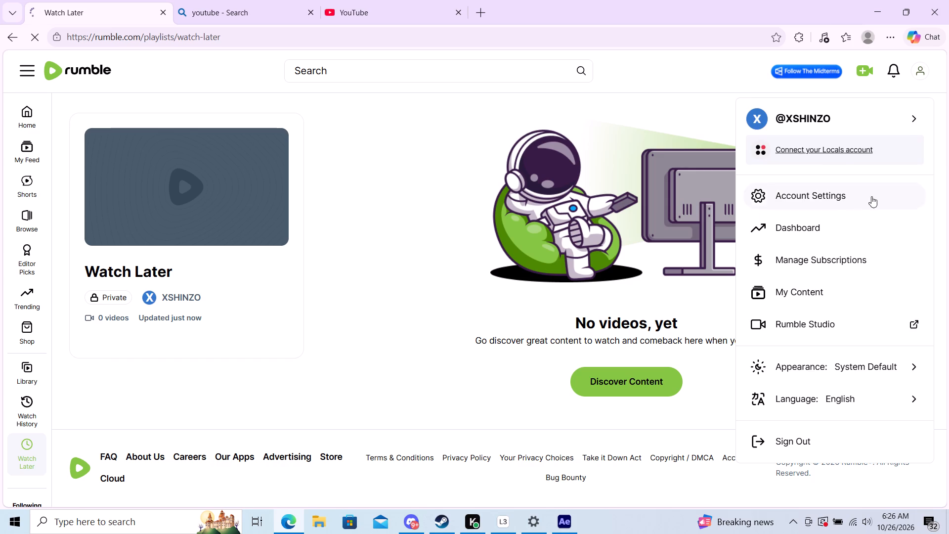
click(837, 220)
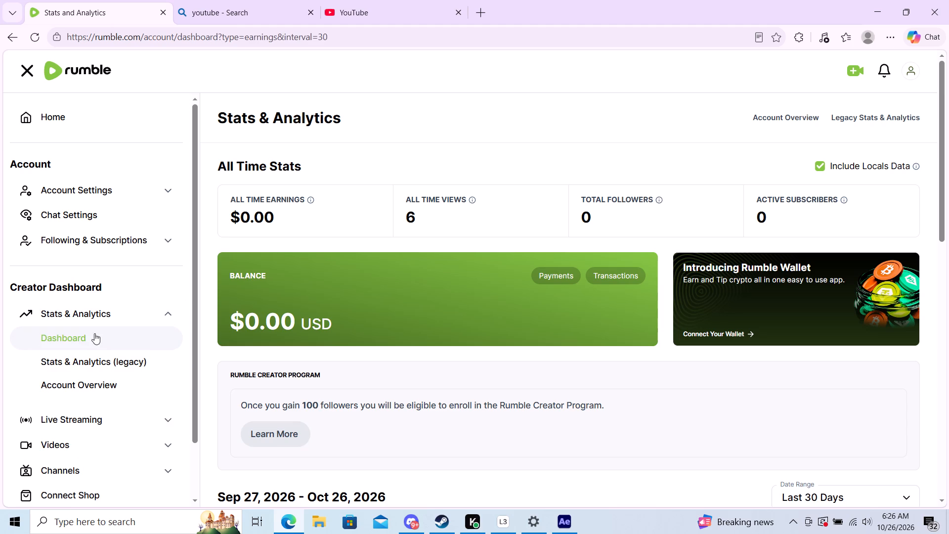
scroll(329, 378, down, 3)
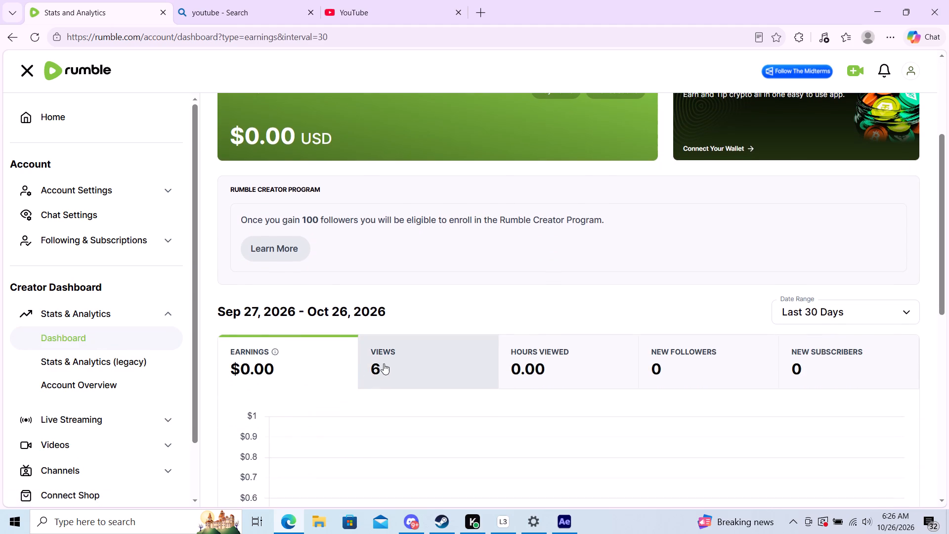
scroll(383, 365, down, 3)
scroll(386, 365, up, 3)
scroll(442, 338, up, 3)
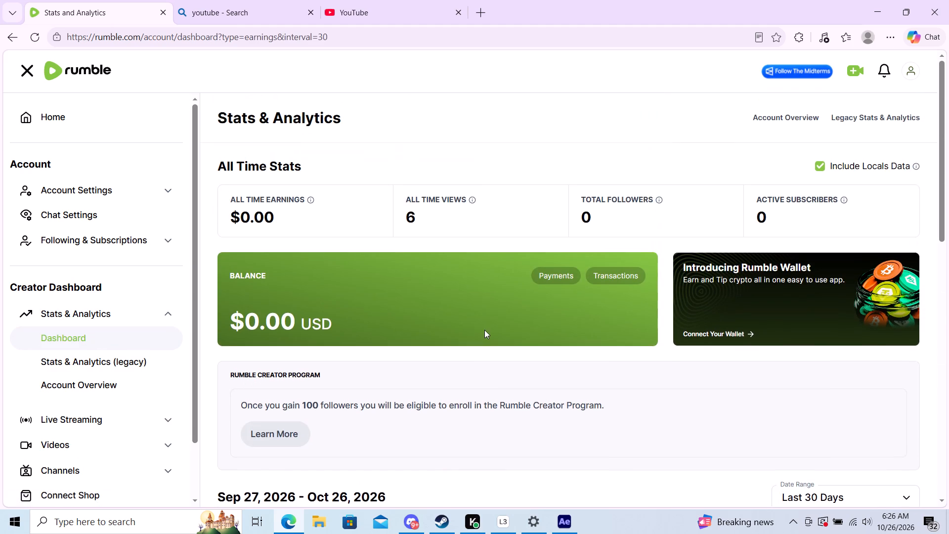
scroll(475, 337, down, 3)
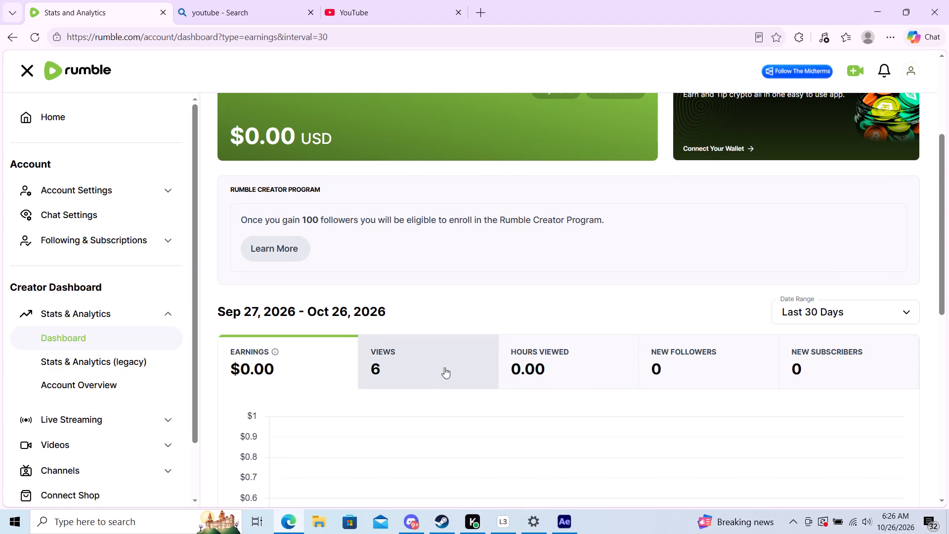
click(421, 372)
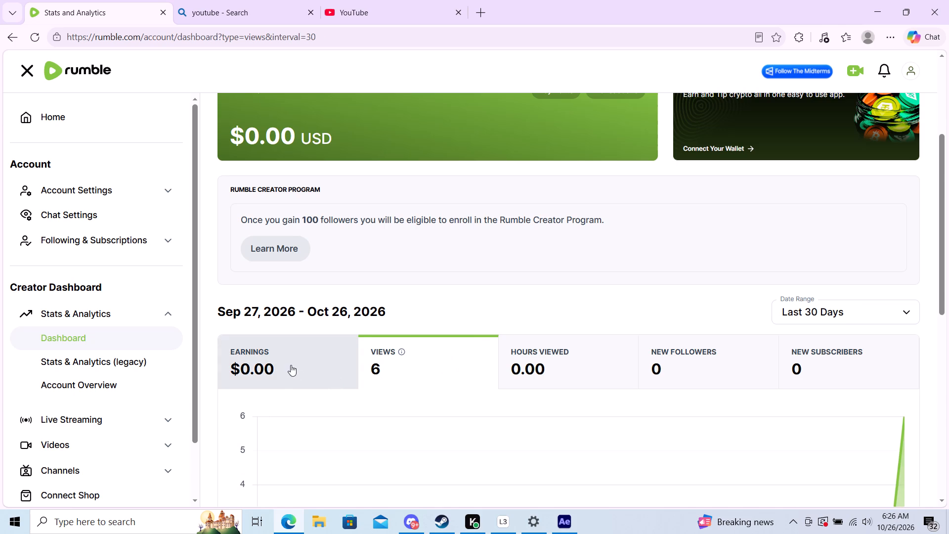
click(291, 365)
click(402, 356)
click(427, 365)
Open the All Videos list in the Rumble creator dashboard to view the uploaded videos.
click(71, 193)
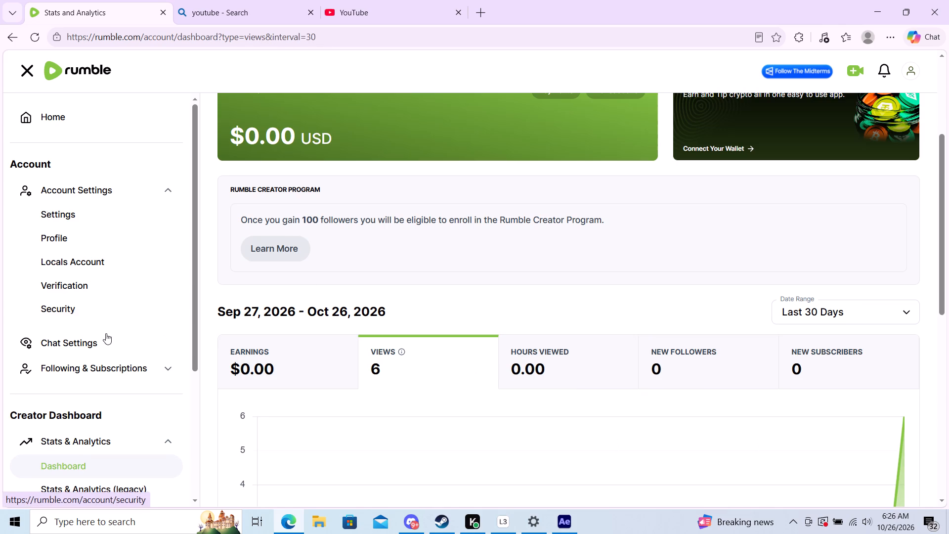
scroll(110, 334, down, 2)
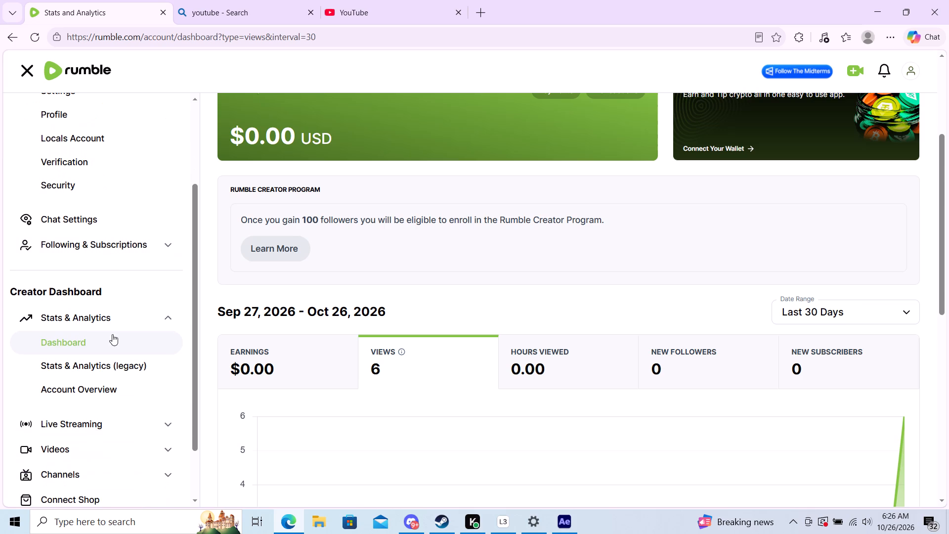
scroll(111, 345, down, 1)
click(64, 383)
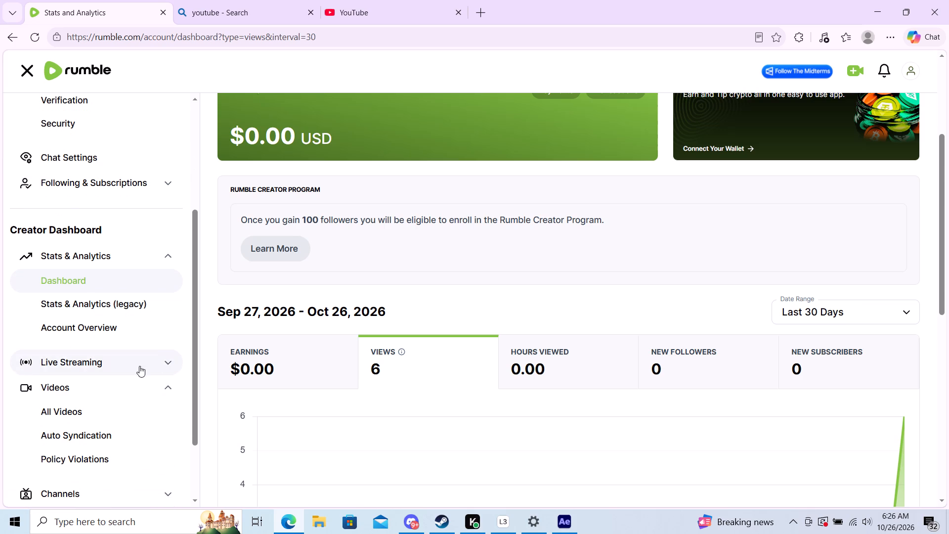
click(72, 409)
scroll(488, 245, up, 2)
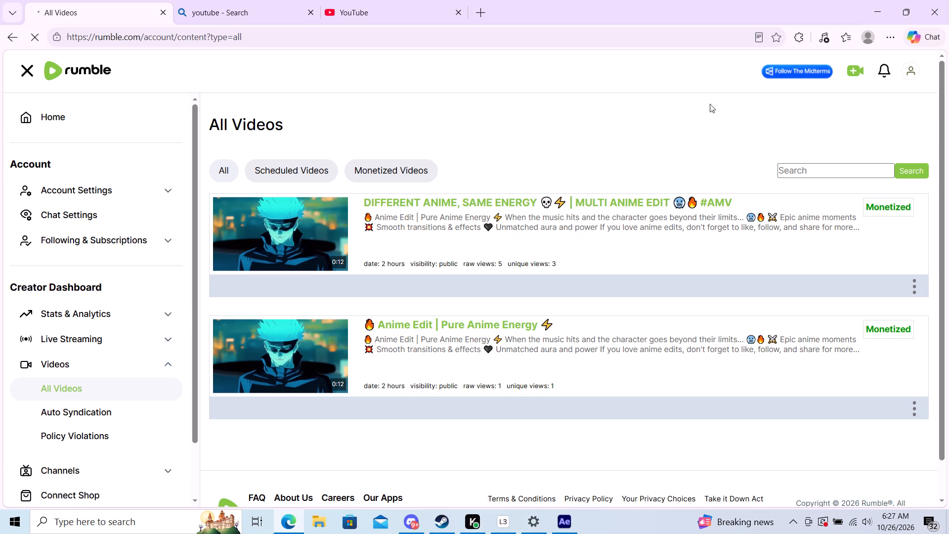
Expand the Account Settings section of the Rumble account navigation to view its options.
click(61, 188)
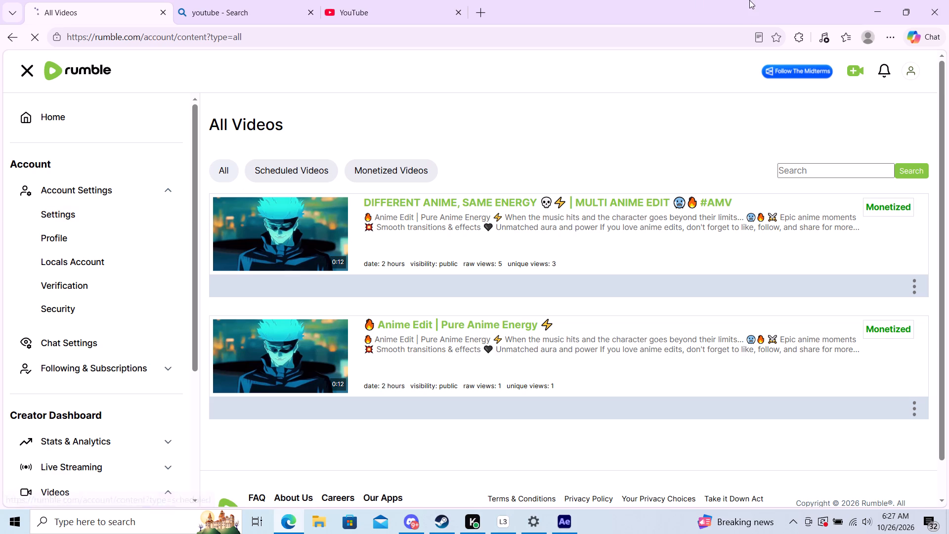
Switch to After Effects and preview the Comp 1 animation from the start, stopping at about 6 seconds 23 frames.
click(875, 9)
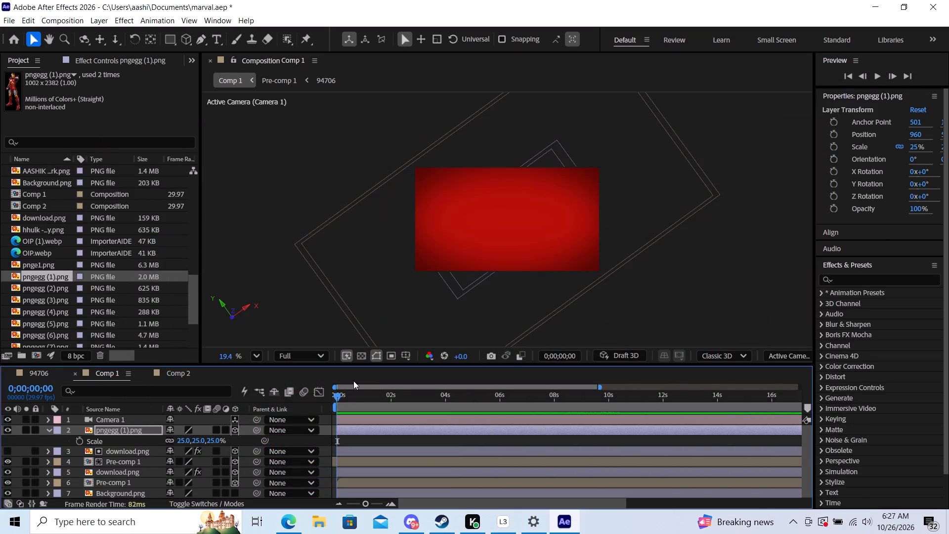
key(space)
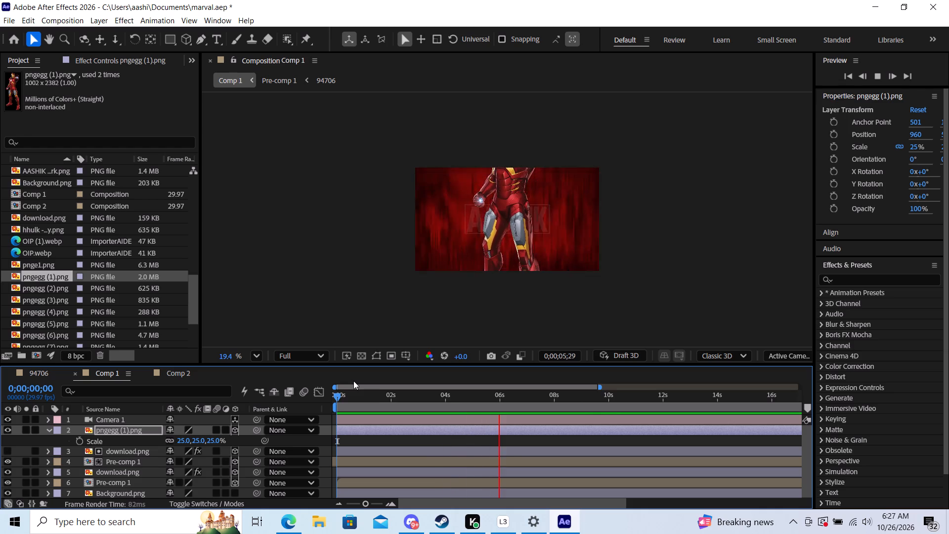
key(space)
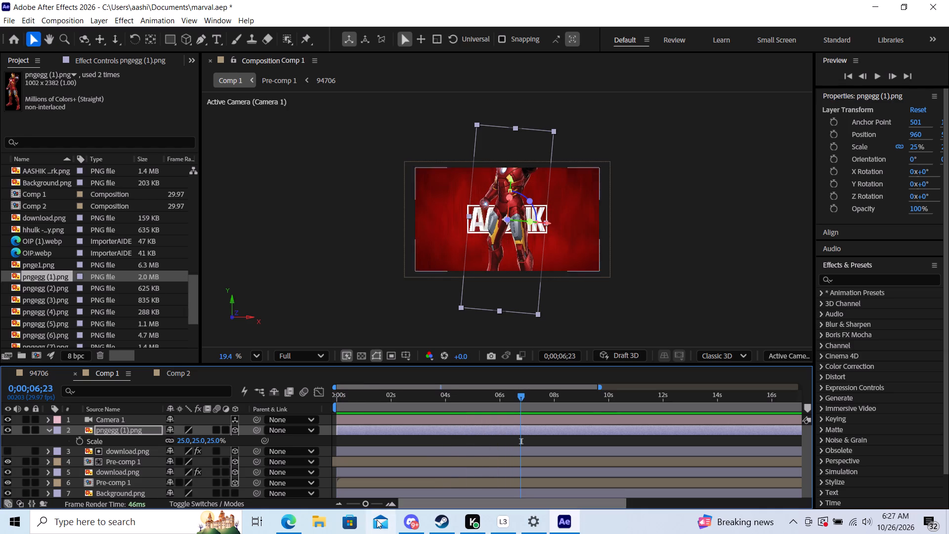
Return to Edge and bring up the already open YouTube home page.
click(297, 516)
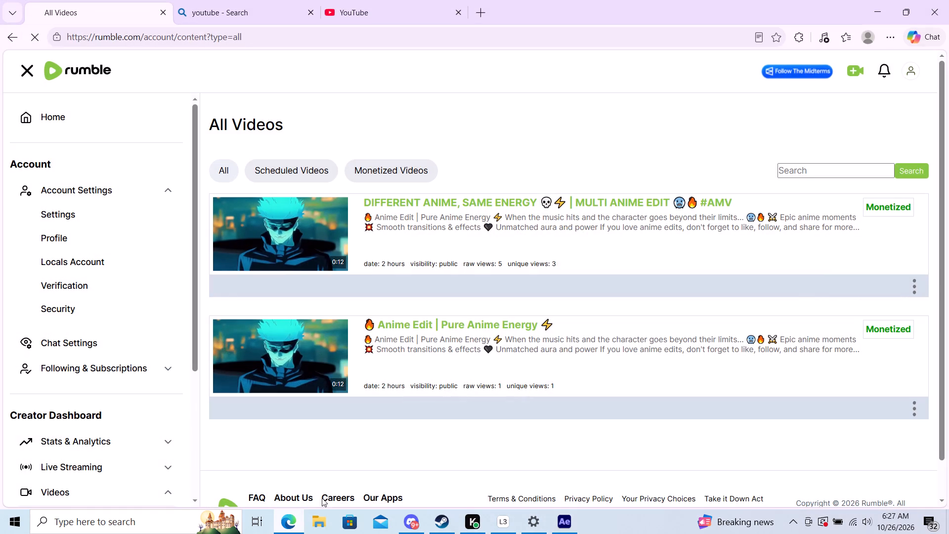
click(389, 0)
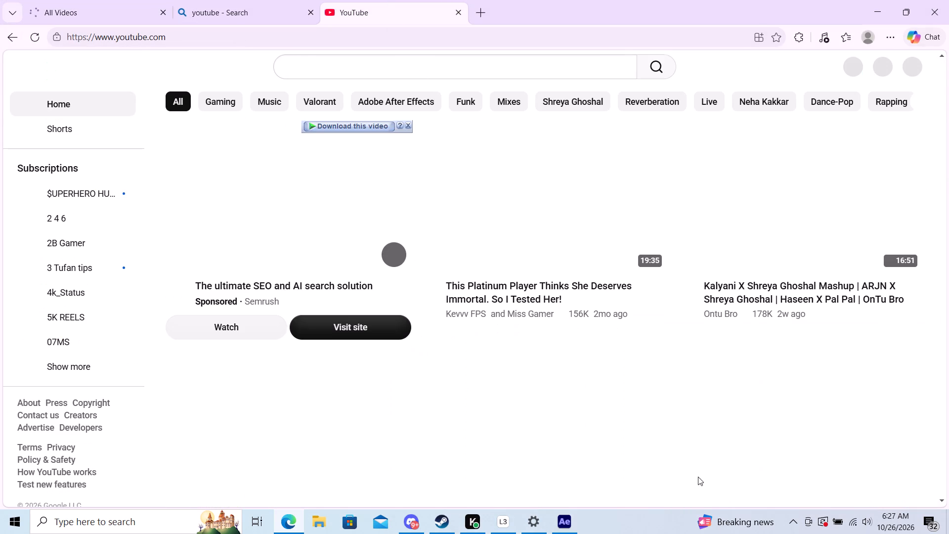
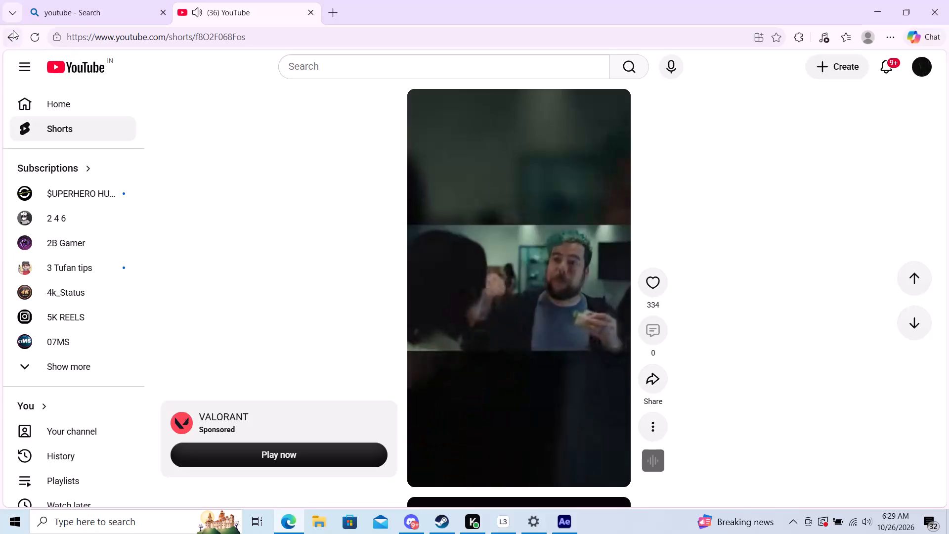
Go back from the Shorts video to the YouTube home page.
click(8, 35)
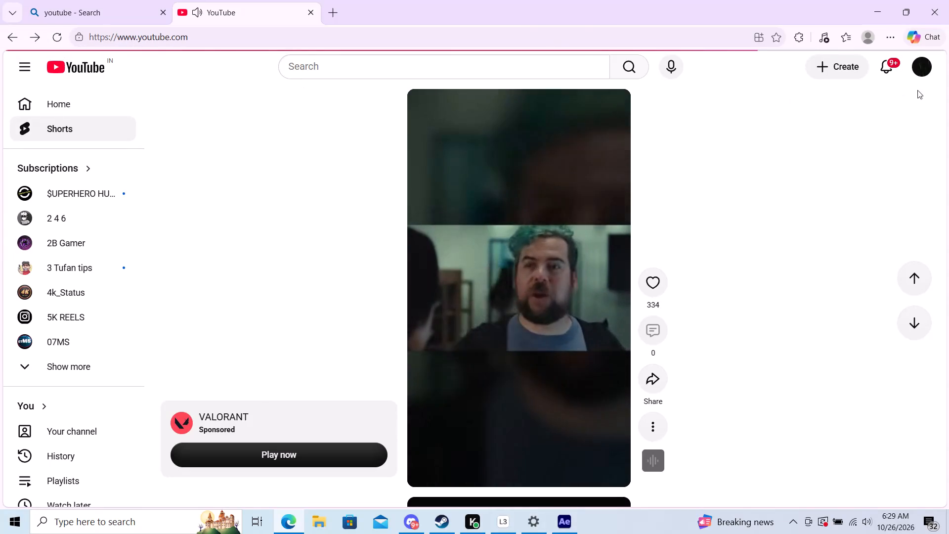
Disconnect the computer from the redmi Wi-Fi network.
click(863, 533)
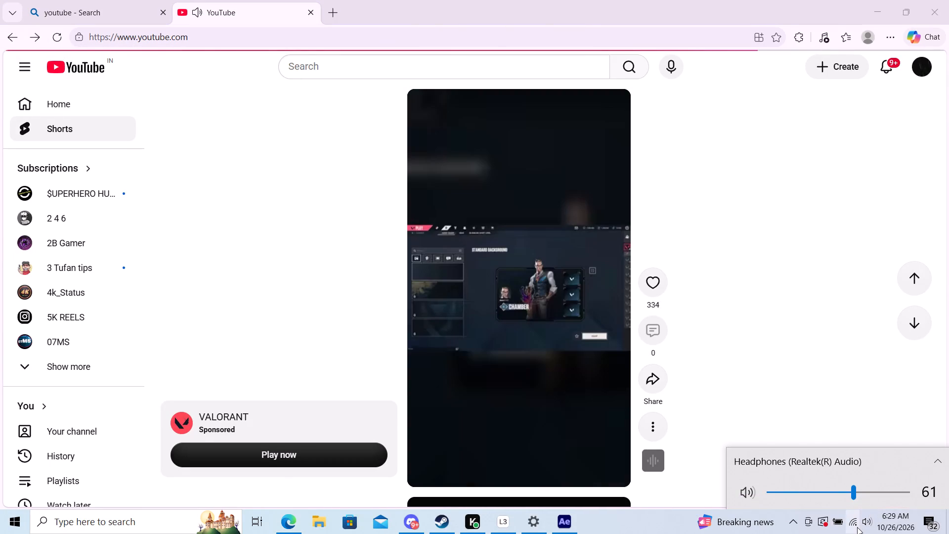
click(857, 527)
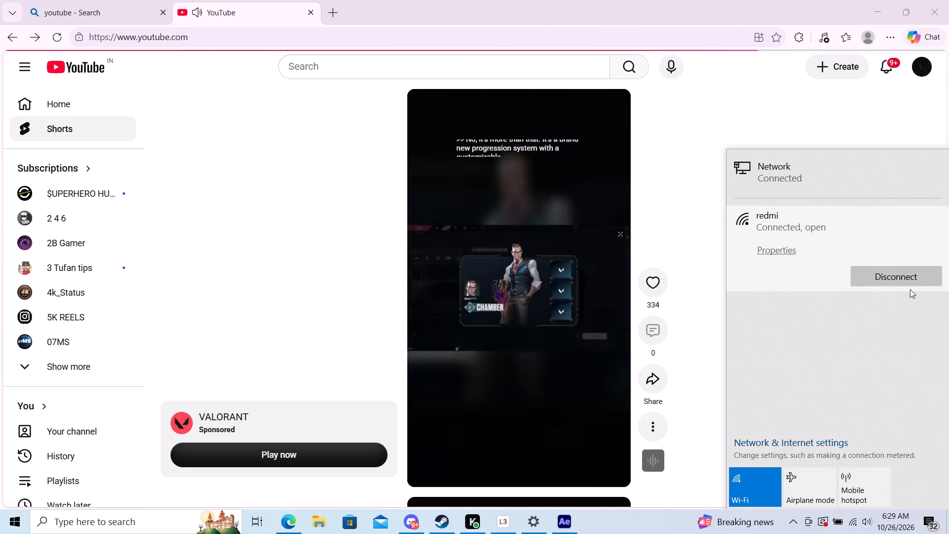
click(912, 275)
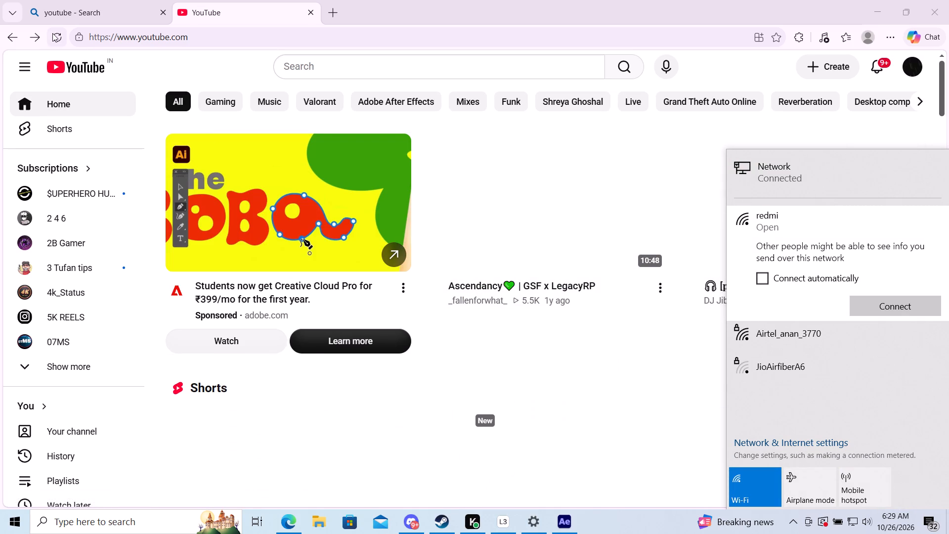
Reload the YouTube home page.
click(52, 33)
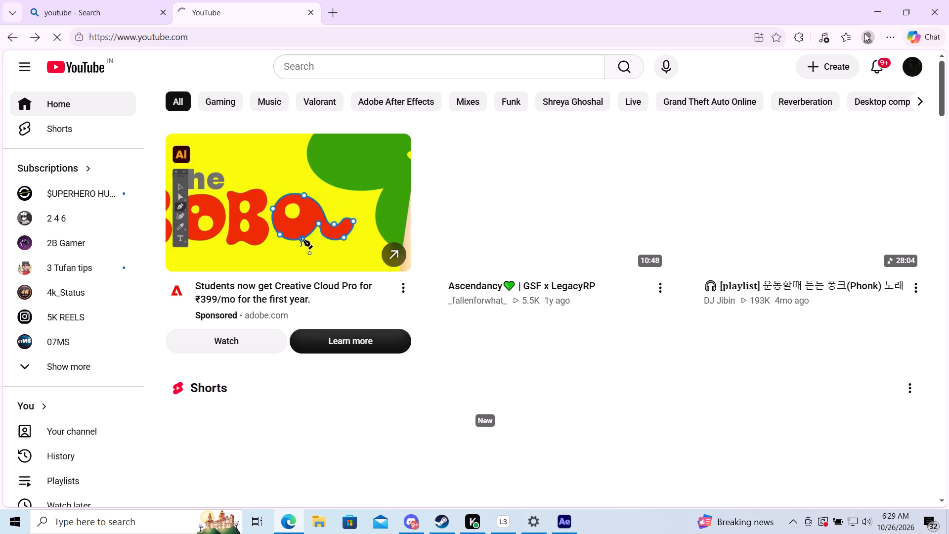
Switch to After Effects, returning to the Comp 1 composition.
click(558, 530)
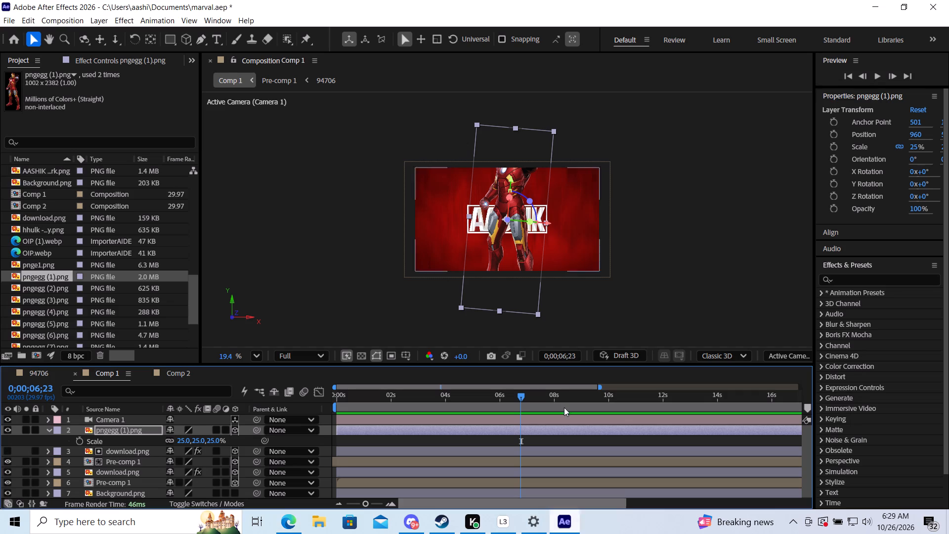
Scrub the Comp 1 timeline back and forth between the start and about 9 seconds 18 frames to review the camera animation.
drag(519, 398, 461, 408)
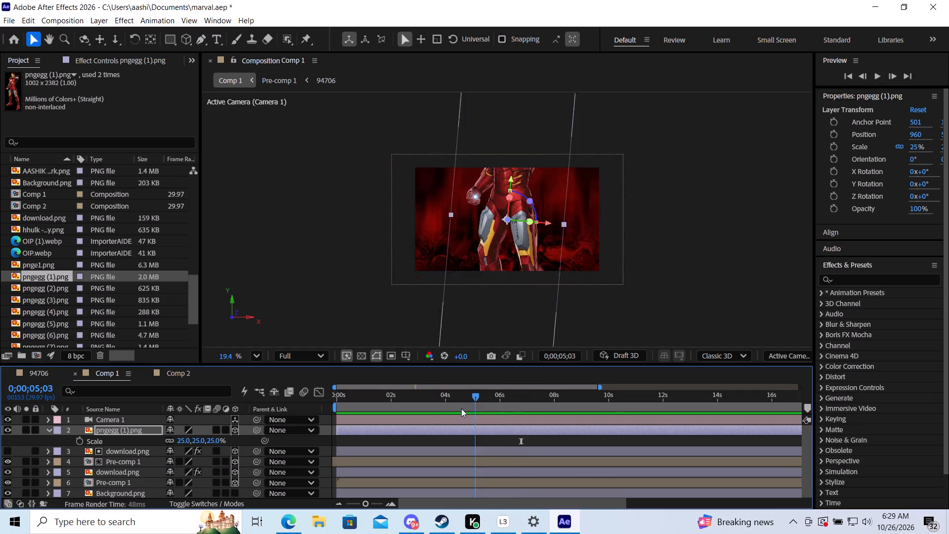
drag(461, 408, 313, 417)
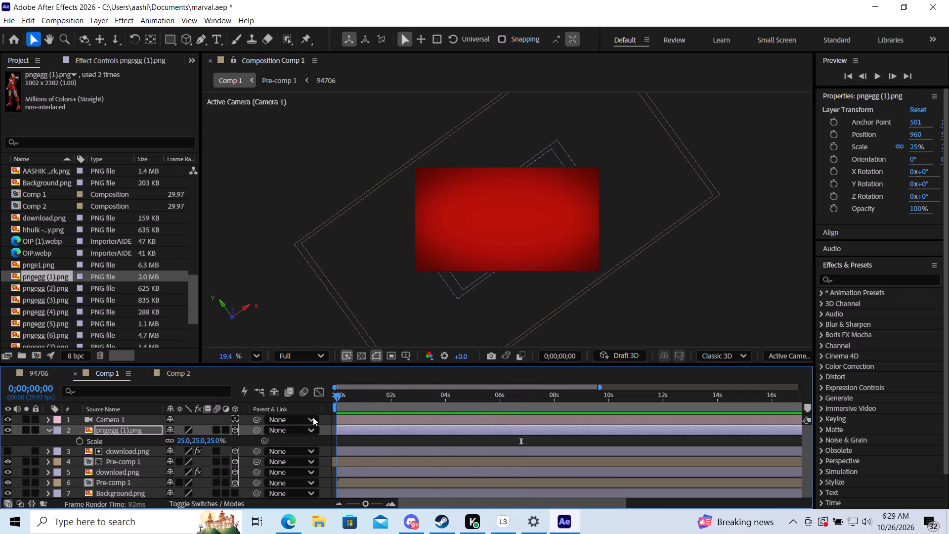
drag(313, 417, 491, 423)
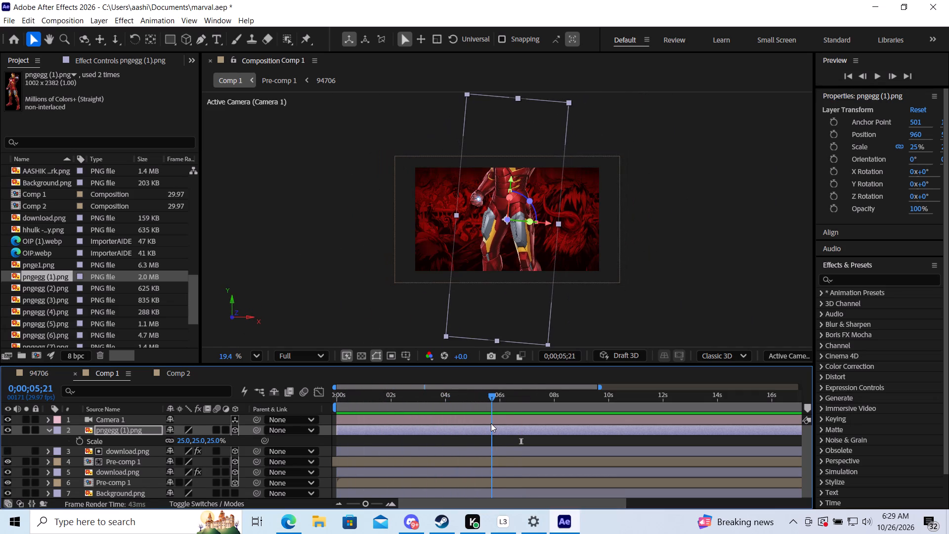
drag(491, 423, 507, 424)
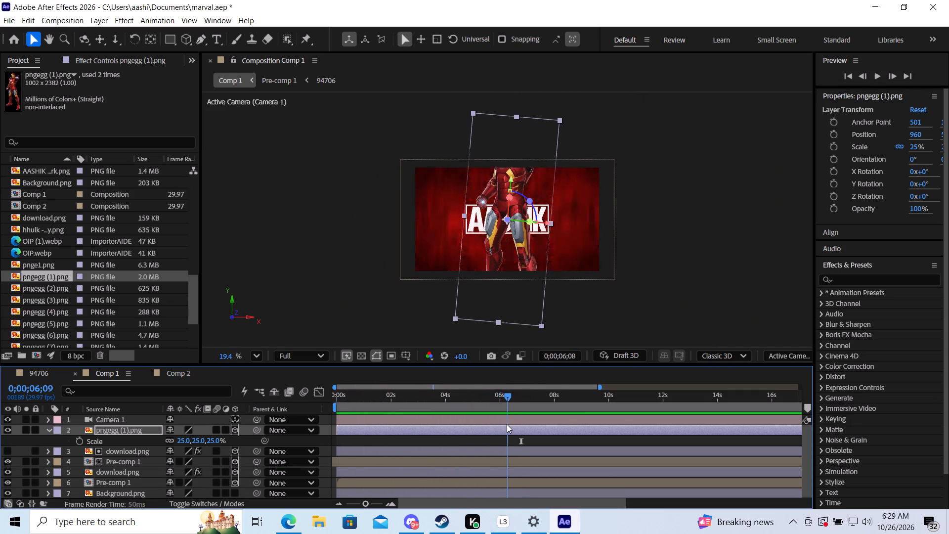
drag(507, 424, 494, 422)
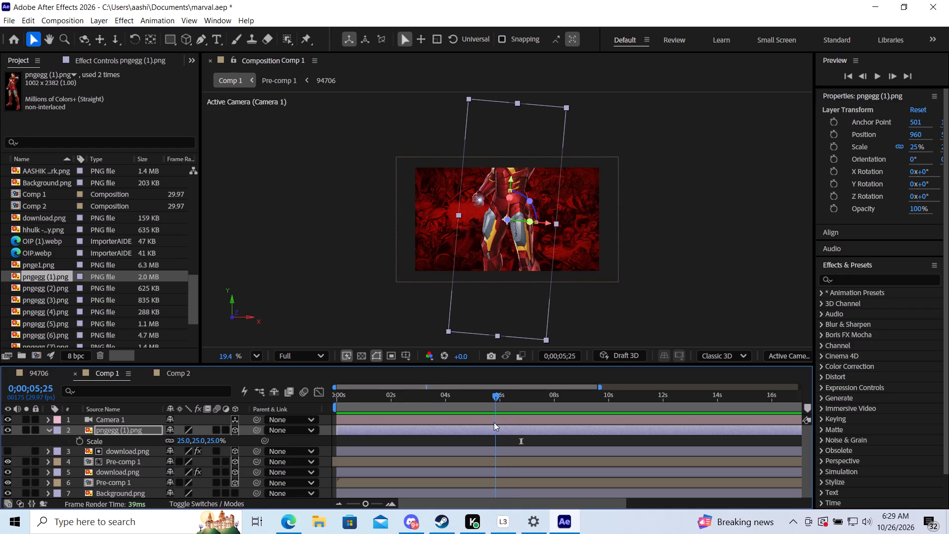
drag(494, 422, 501, 421)
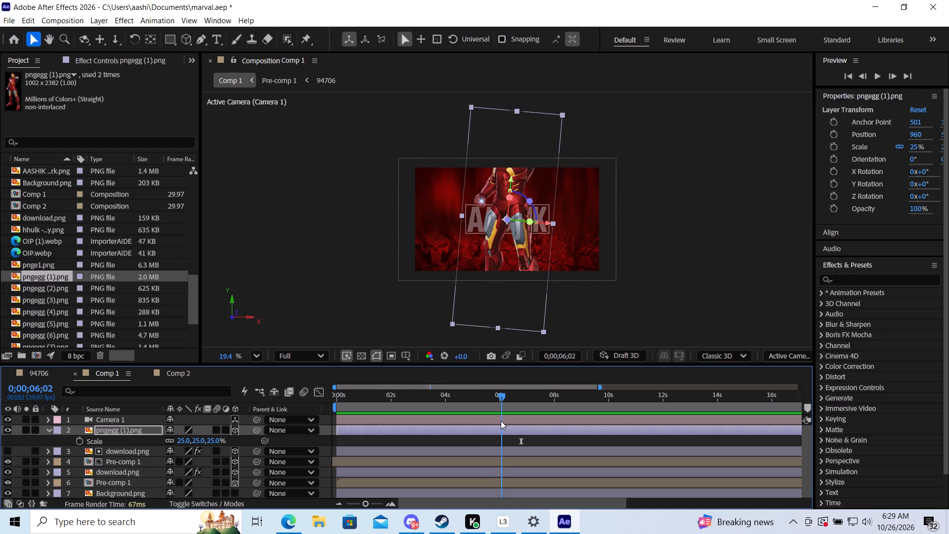
drag(501, 421, 532, 419)
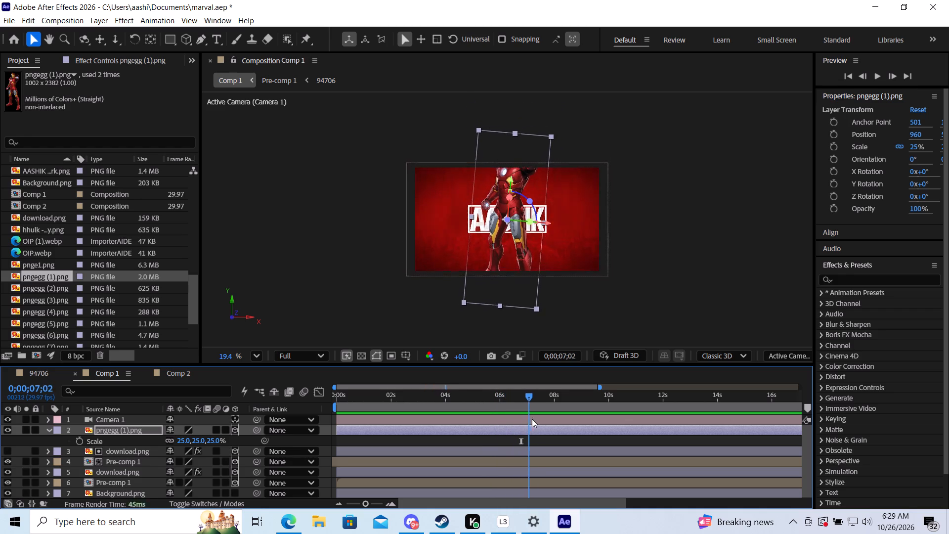
drag(532, 419, 597, 422)
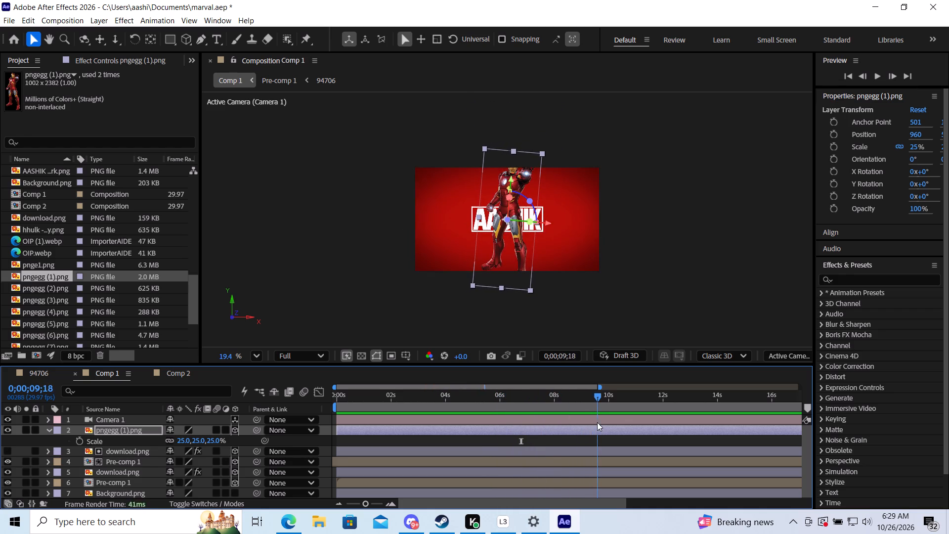
drag(597, 422, 365, 416)
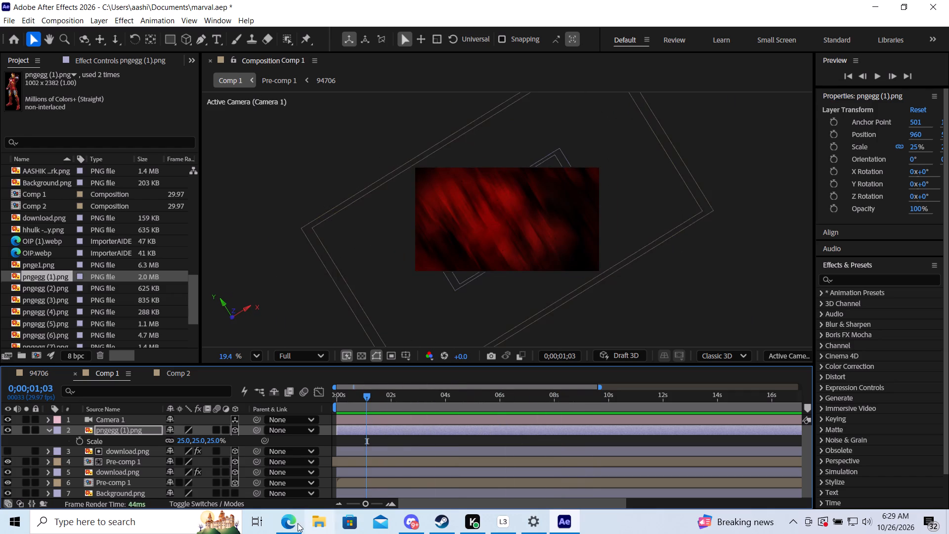
Switch to Edge and activate the search field on the YouTube home page.
click(297, 522)
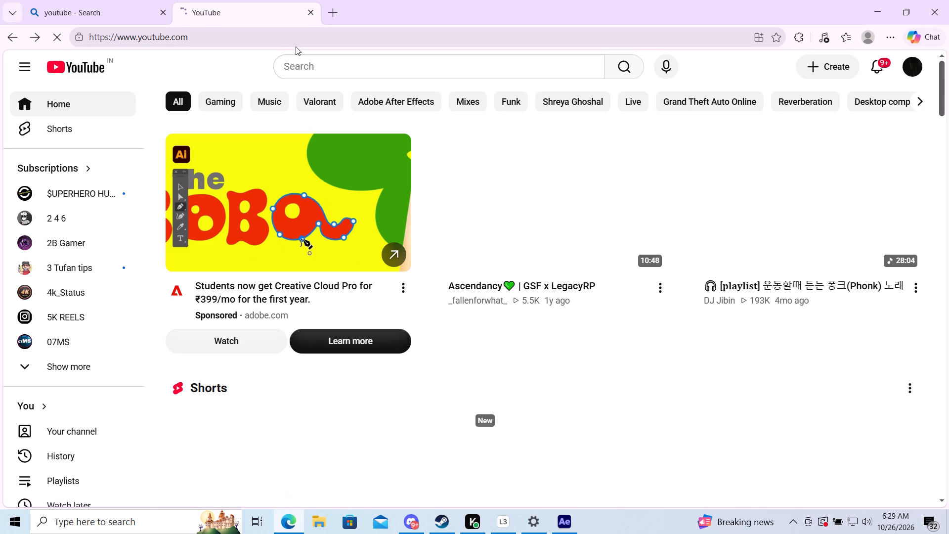
click(356, 63)
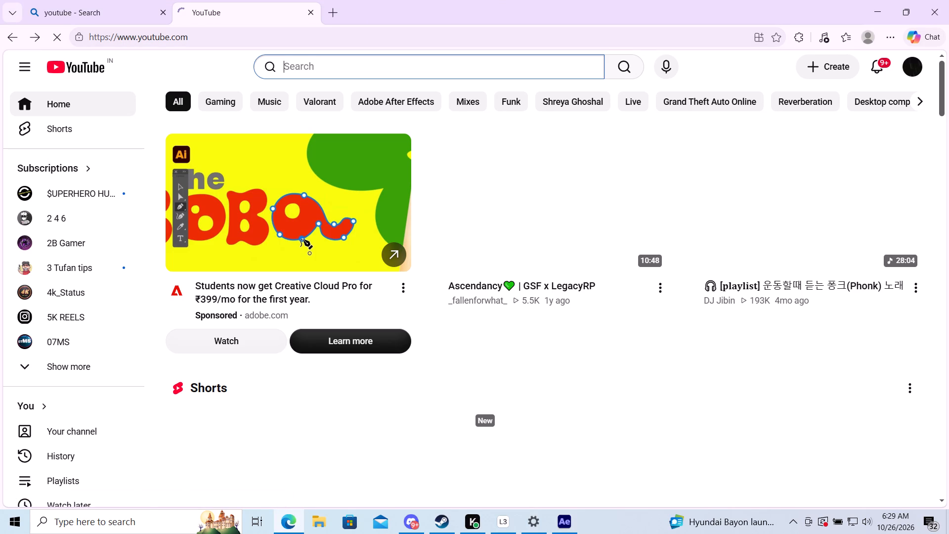
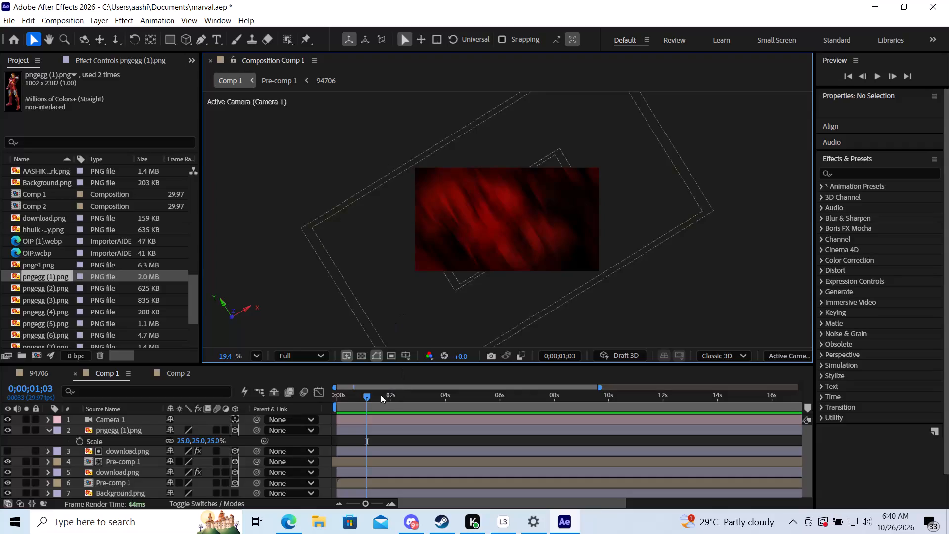
Return the Comp 1 playhead to the start of the timeline.
drag(369, 399, 149, 439)
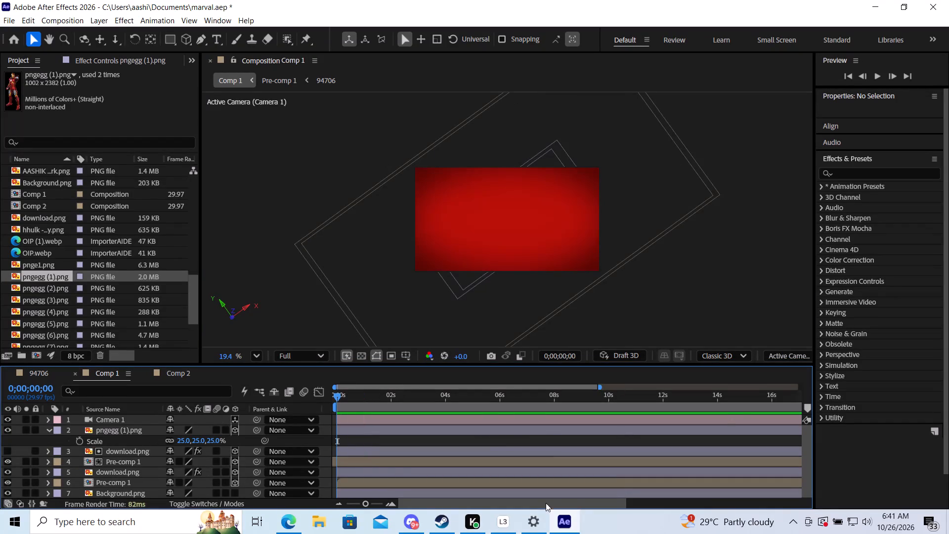
Switch to Edge and search YouTube for "song".
click(290, 519)
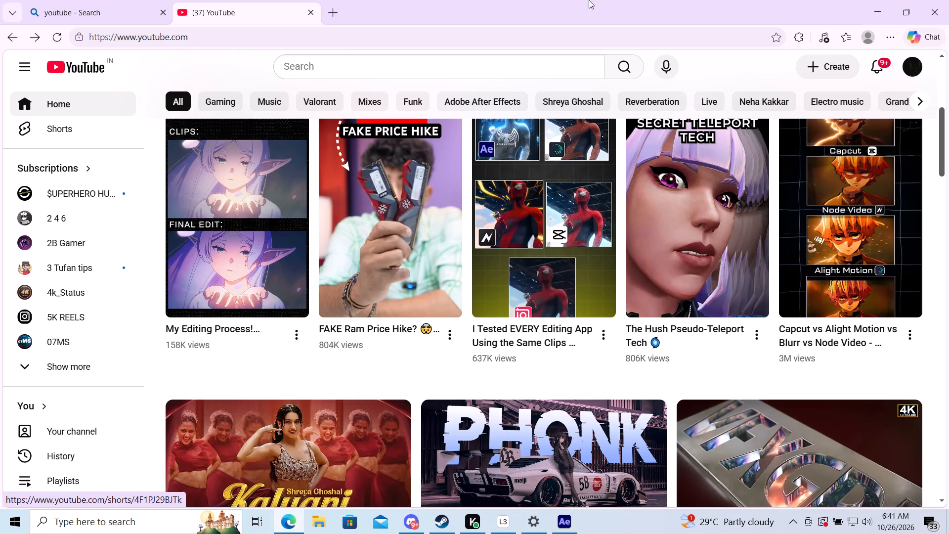
click(320, 75)
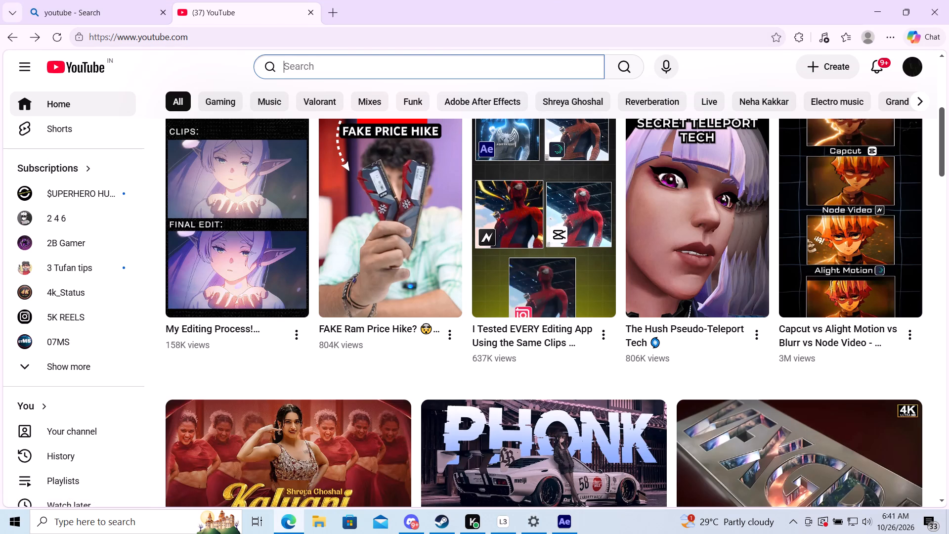
text(song)
key(Return)
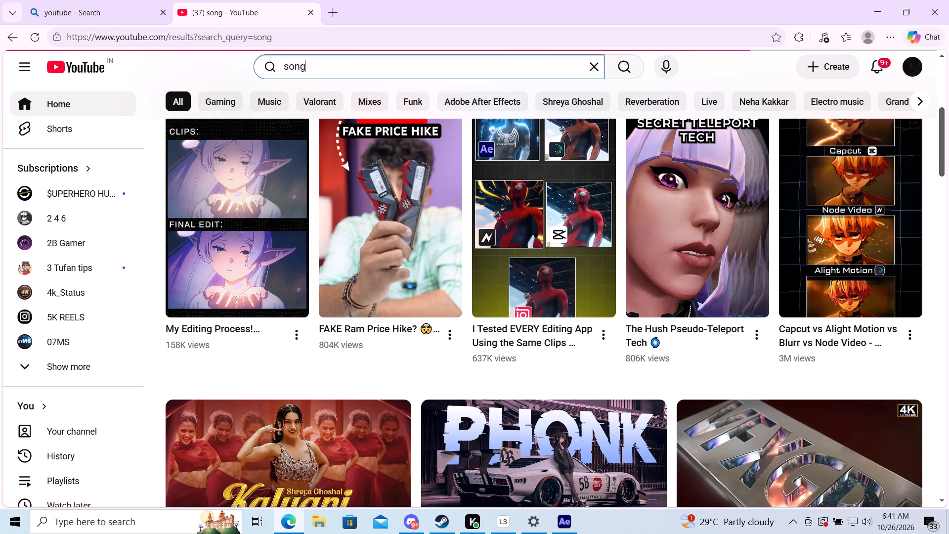
scroll(610, 273, down, 1)
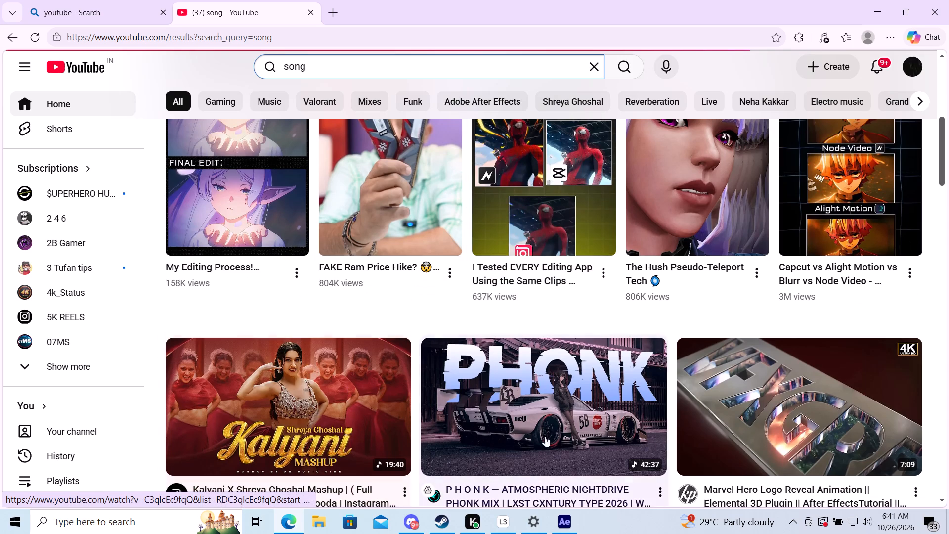
Open the Kalyani X Shreya Ghoshal Mashup video on YouTube and try to play it.
click(329, 400)
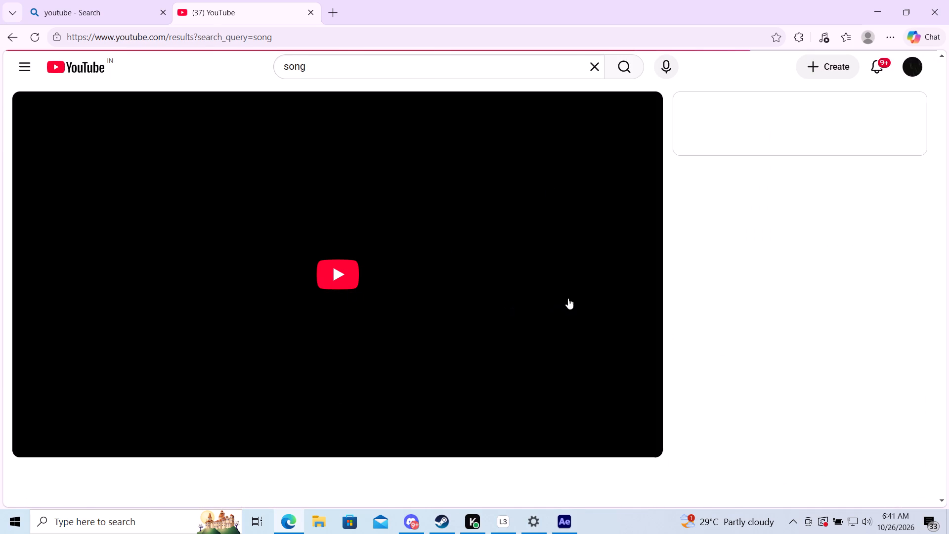
click(333, 272)
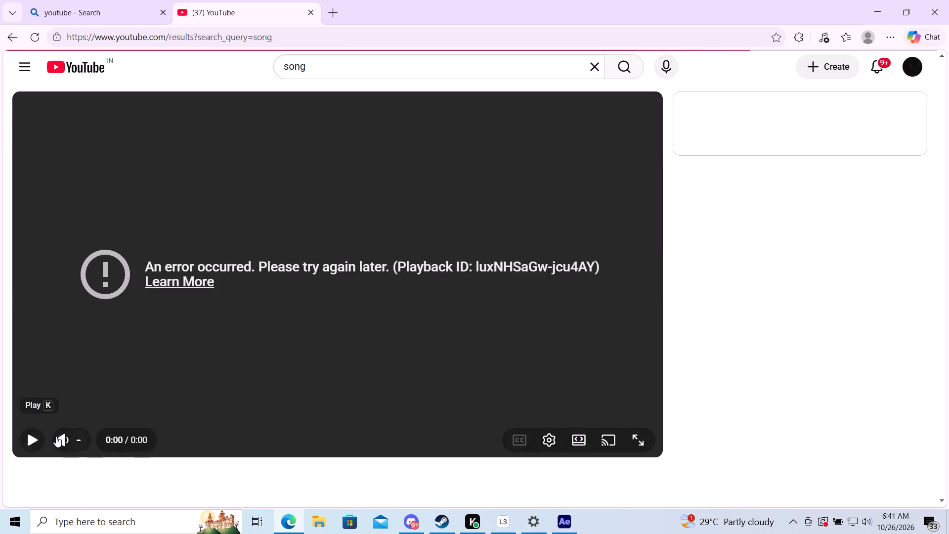
click(31, 439)
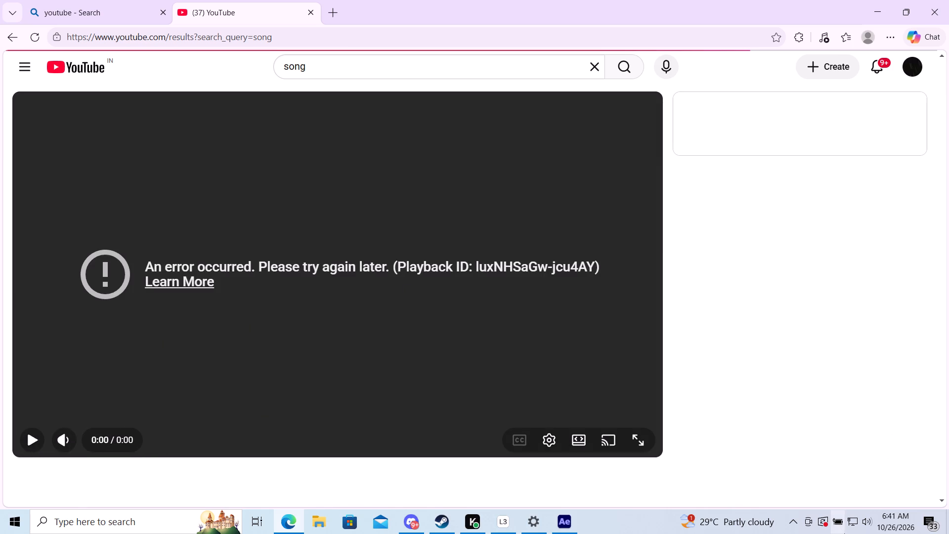
Connect the computer to the open Wi-Fi network redmi, without enabling automatic connection.
click(862, 525)
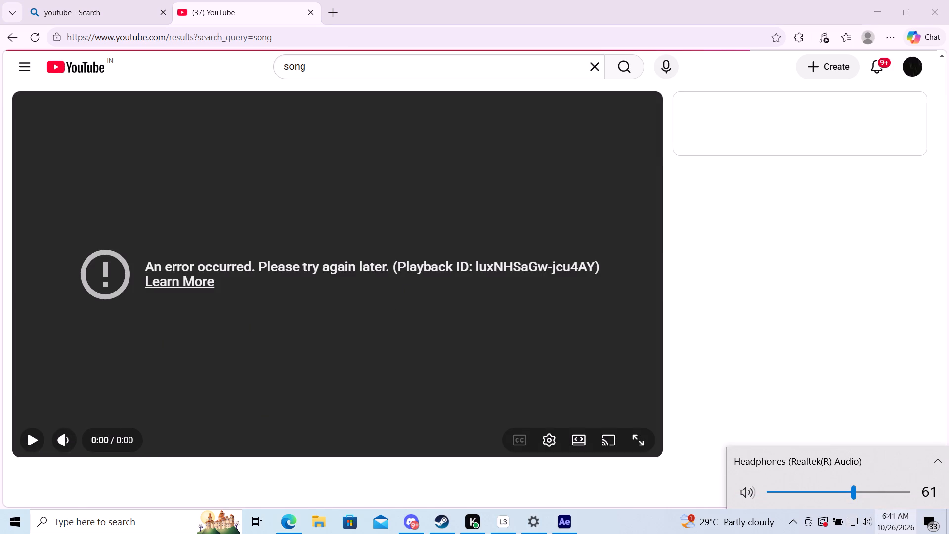
click(854, 528)
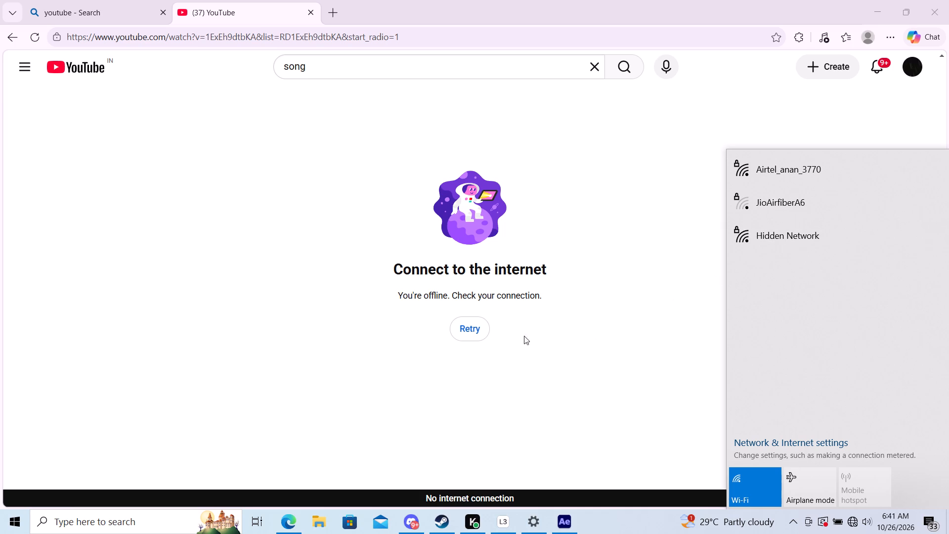
click(482, 328)
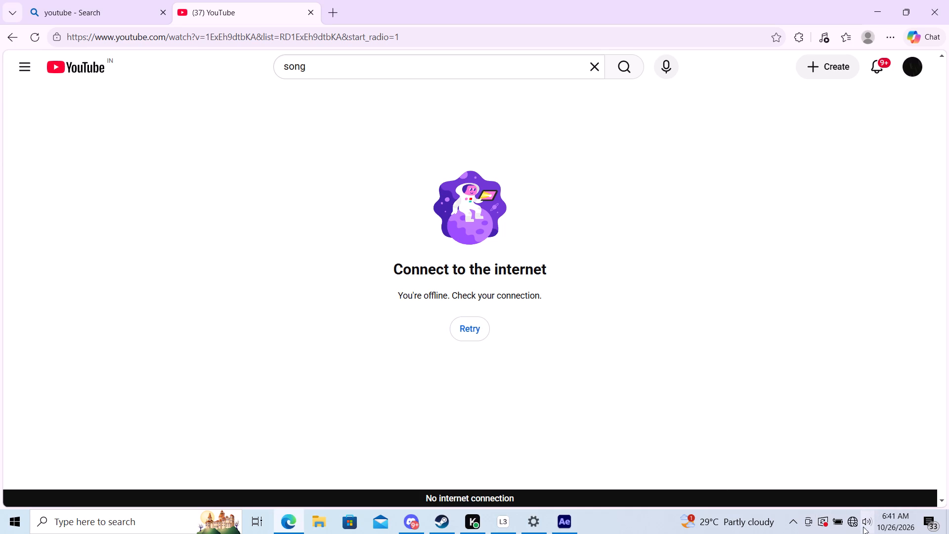
click(852, 533)
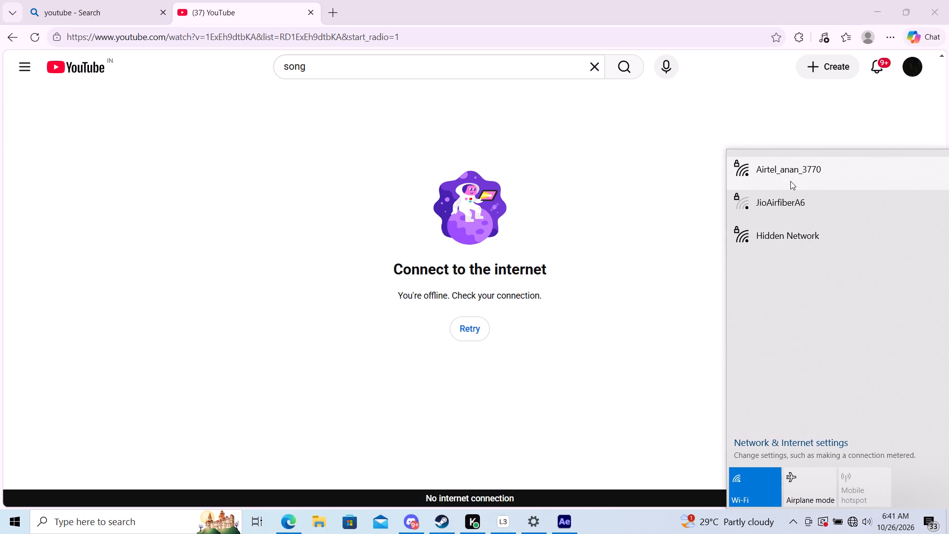
click(809, 176)
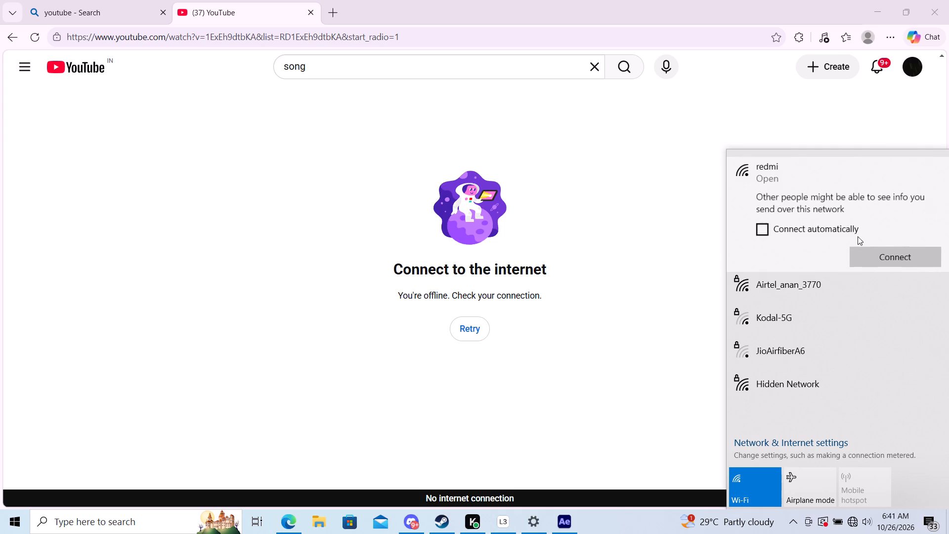
click(893, 257)
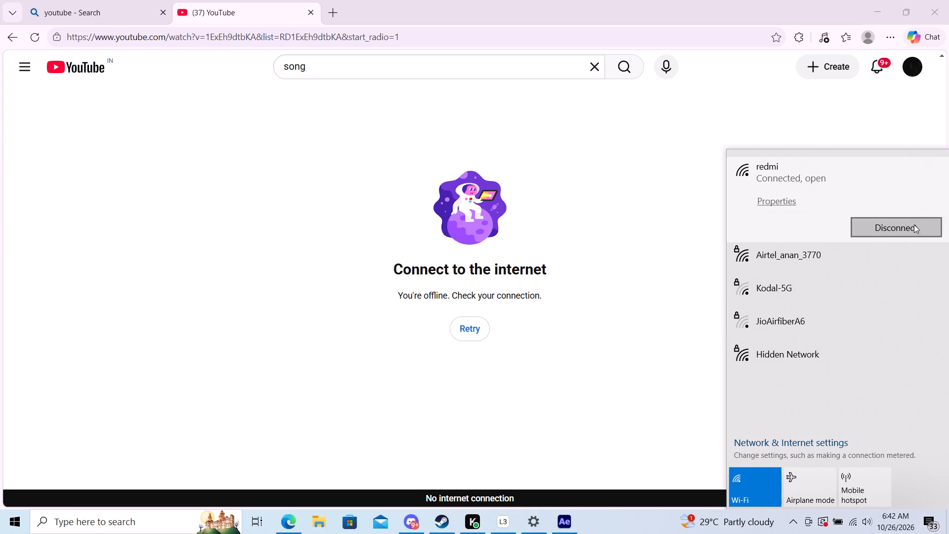
Retry loading the YouTube video page.
click(464, 326)
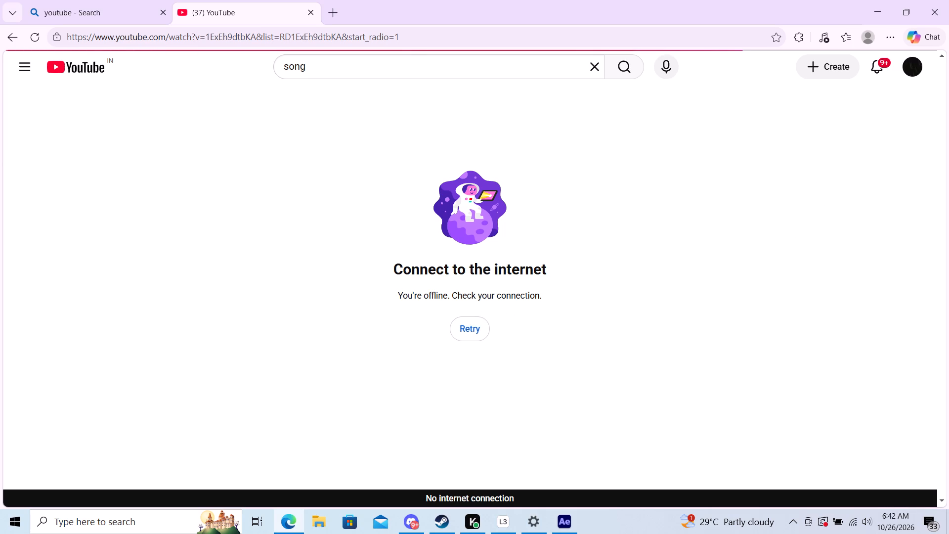
Switch to After Effects to return to the Comp 1 composition.
click(561, 521)
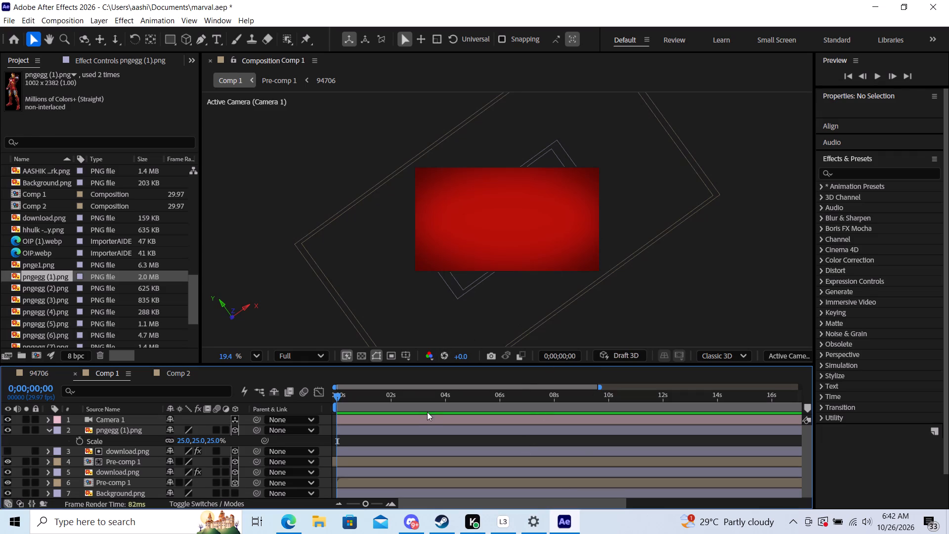
In After Effects, scrub the Comp 1 timeline from the start to about 6 seconds and back to review the animation.
drag(333, 393, 380, 399)
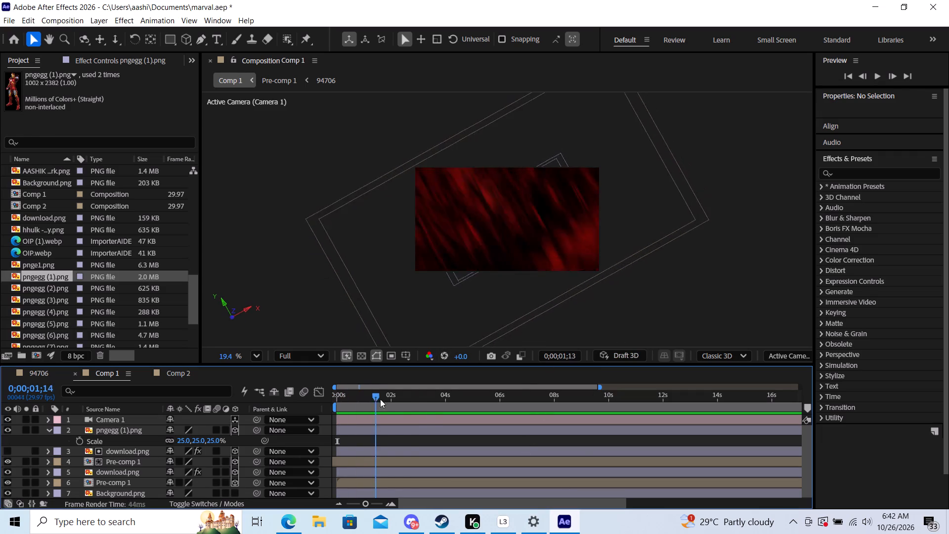
drag(380, 399, 509, 424)
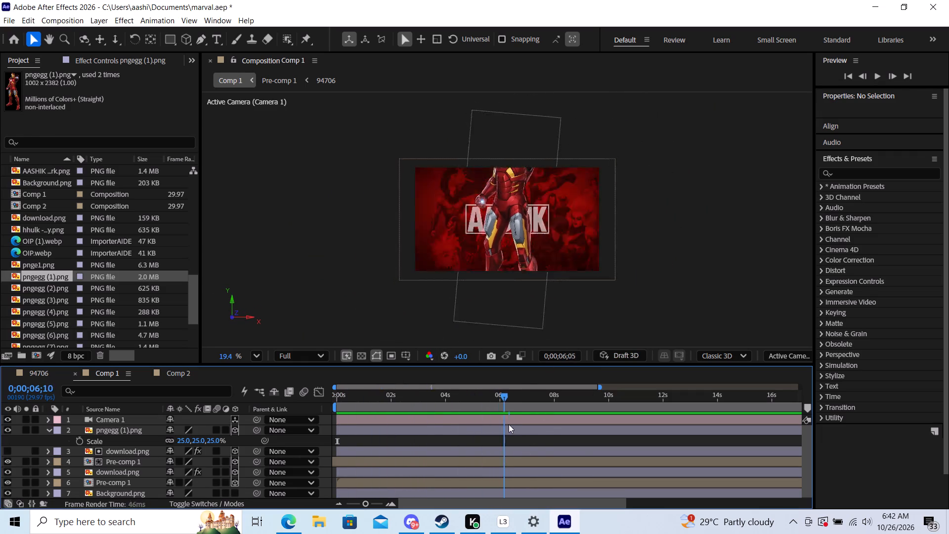
drag(509, 424, 254, 410)
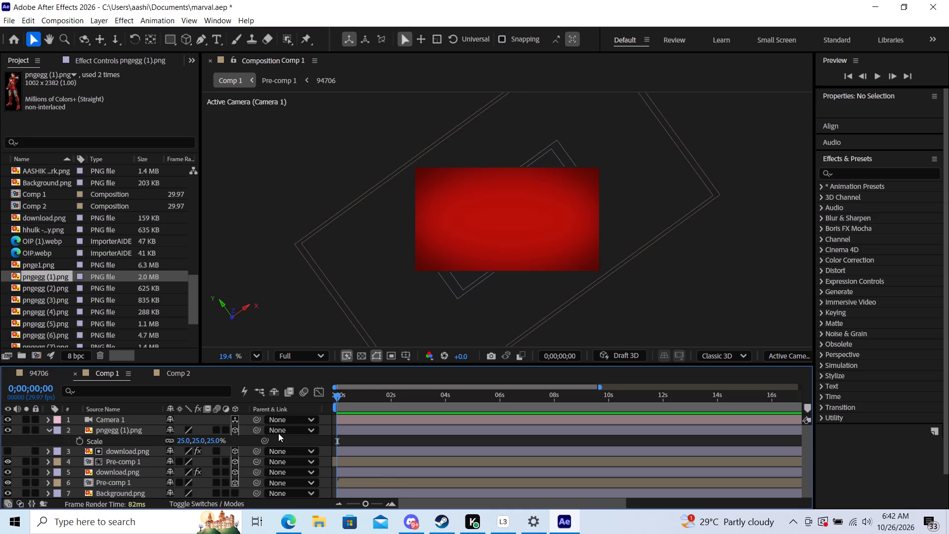
Switch to Edge, skip the ad before the Kalyani X Shreya Ghoshal Mashup video, and minimise the browser.
click(292, 517)
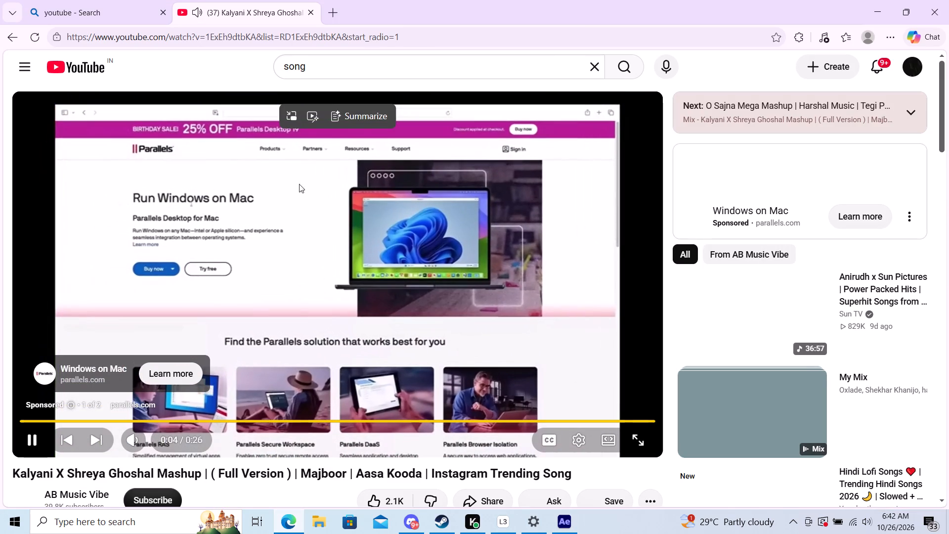
click(626, 395)
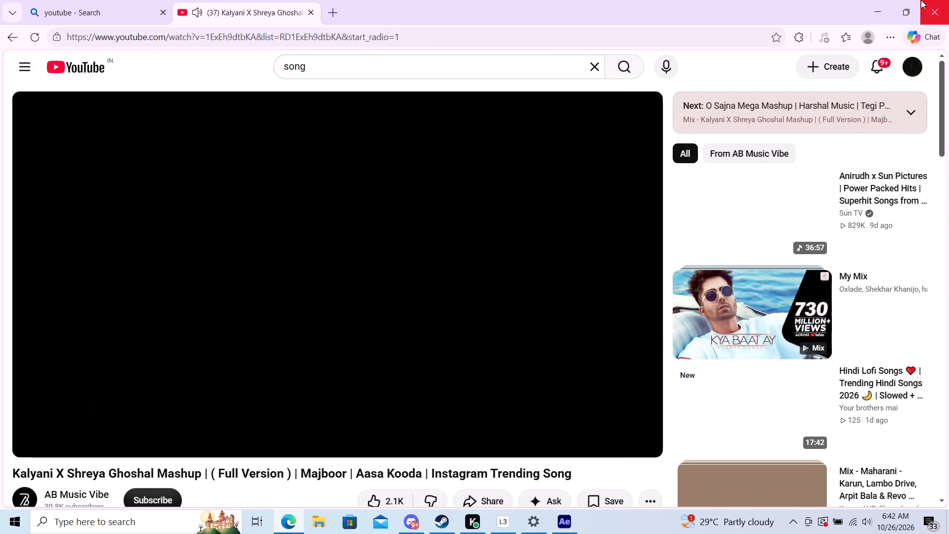
click(878, 3)
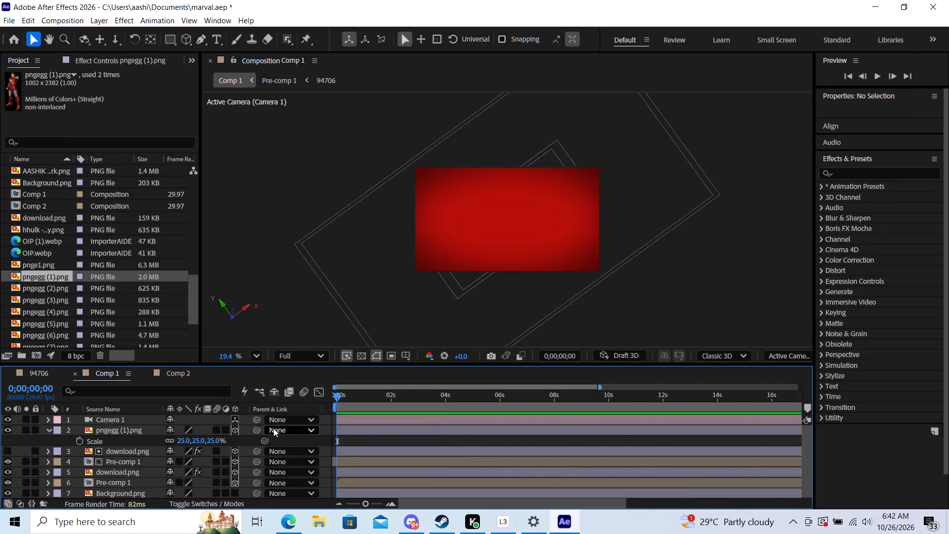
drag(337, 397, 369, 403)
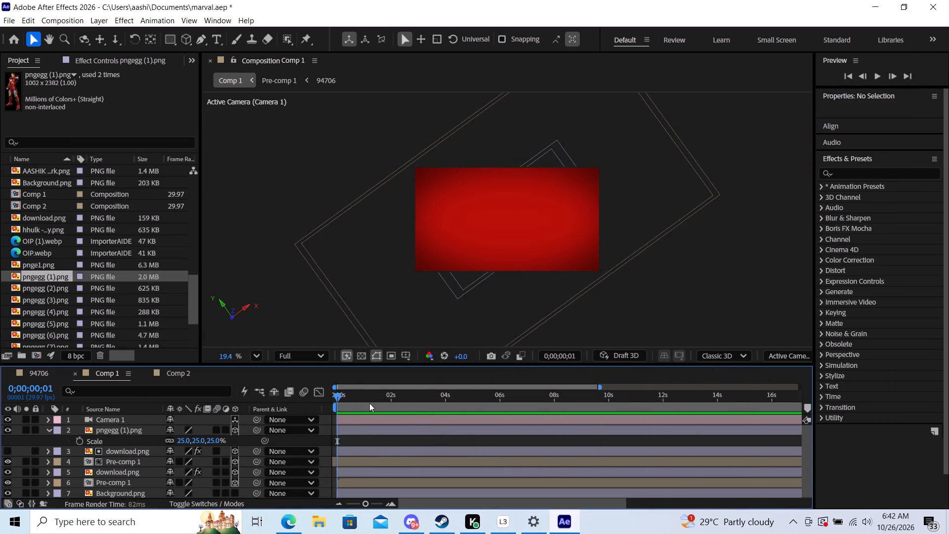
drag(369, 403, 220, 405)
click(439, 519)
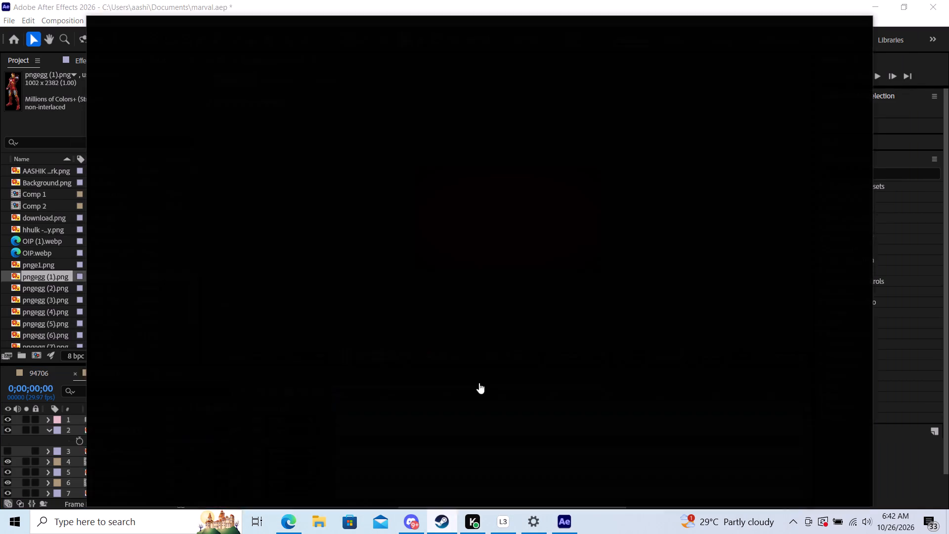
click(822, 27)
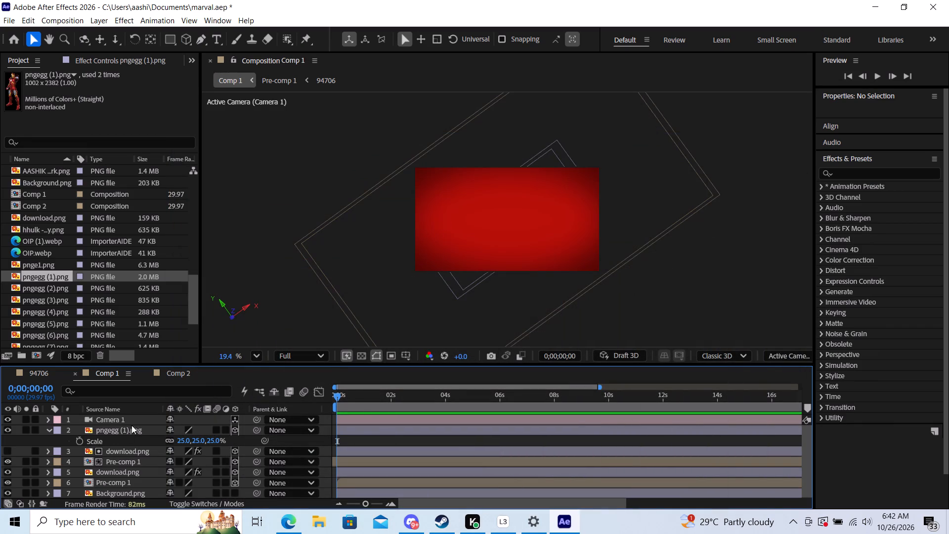
Delete the pngegg (1).png layer, both download.png layers and the upper Pre-comp 1 layer from Comp 1.
click(119, 430)
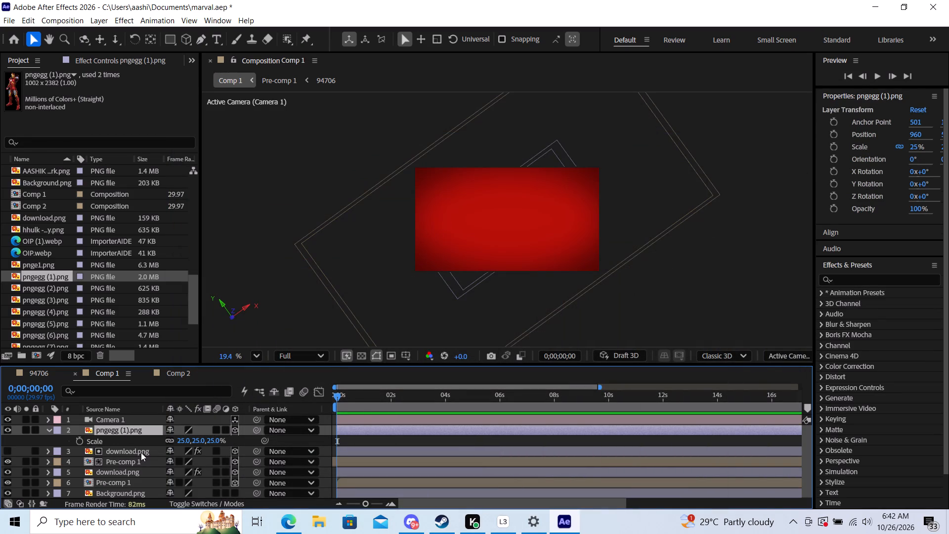
key(Delete)
click(127, 431)
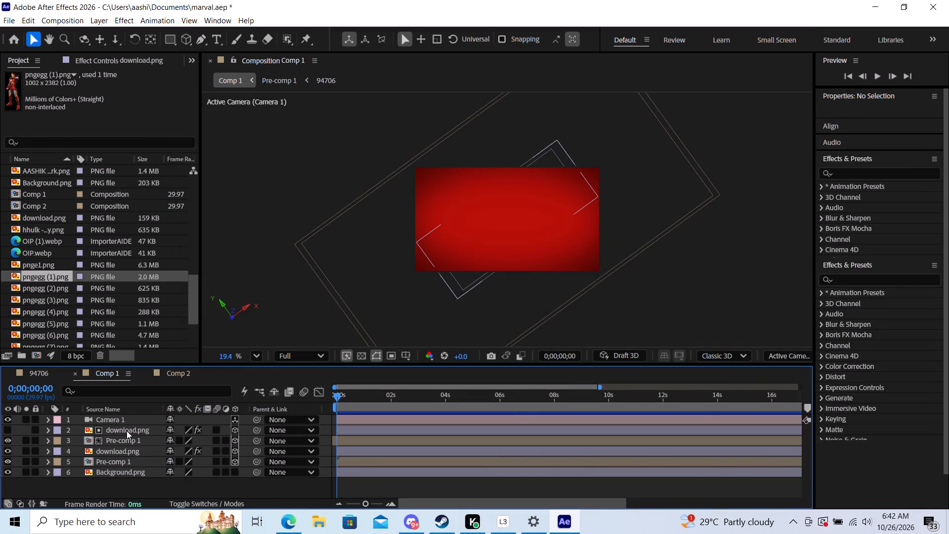
key(Delete)
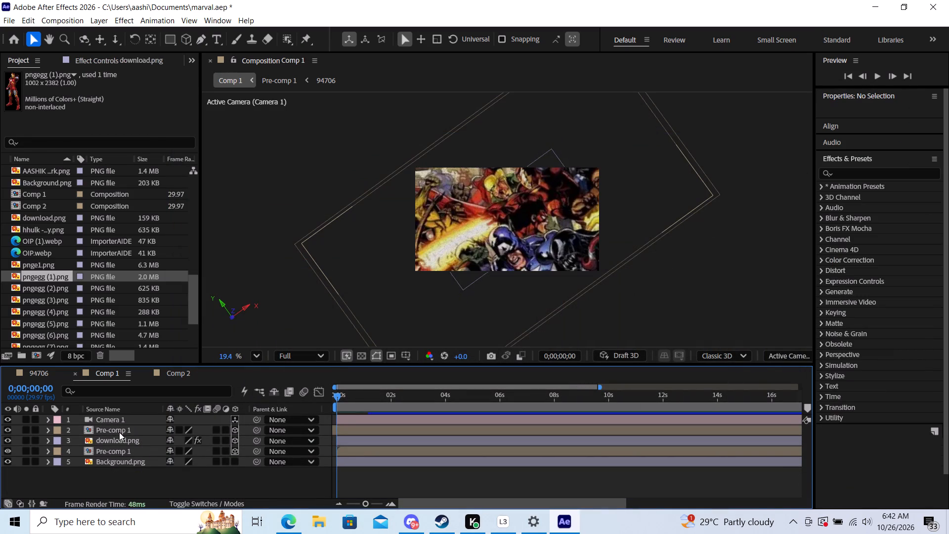
click(119, 432)
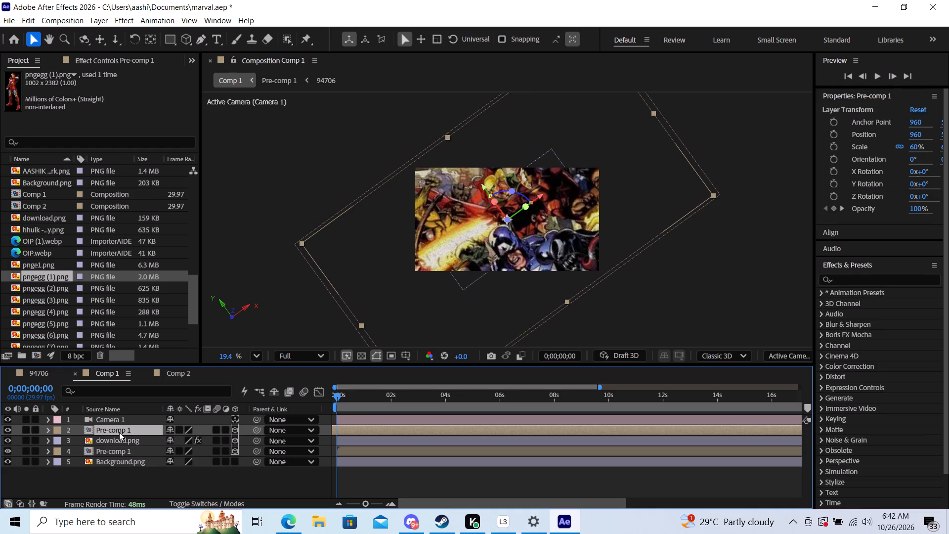
key(Delete)
click(119, 432)
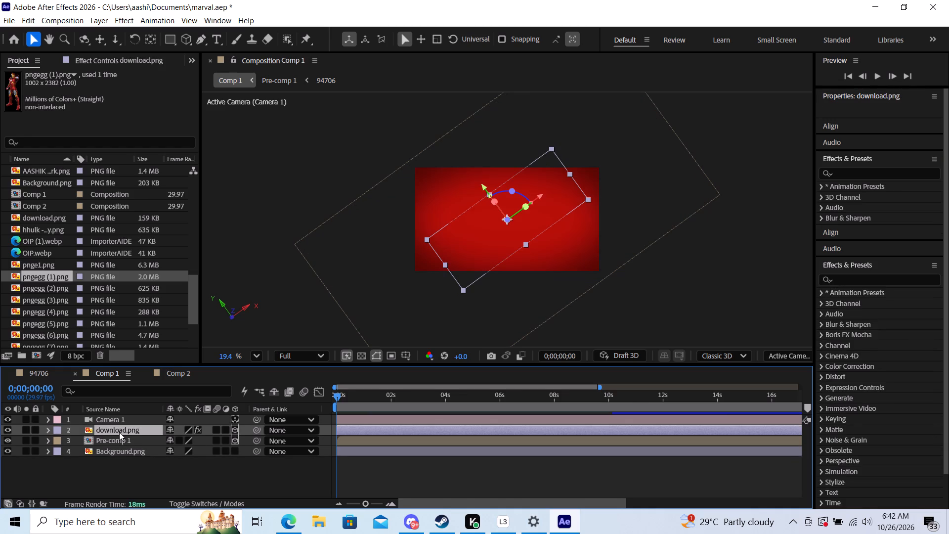
key(Delete)
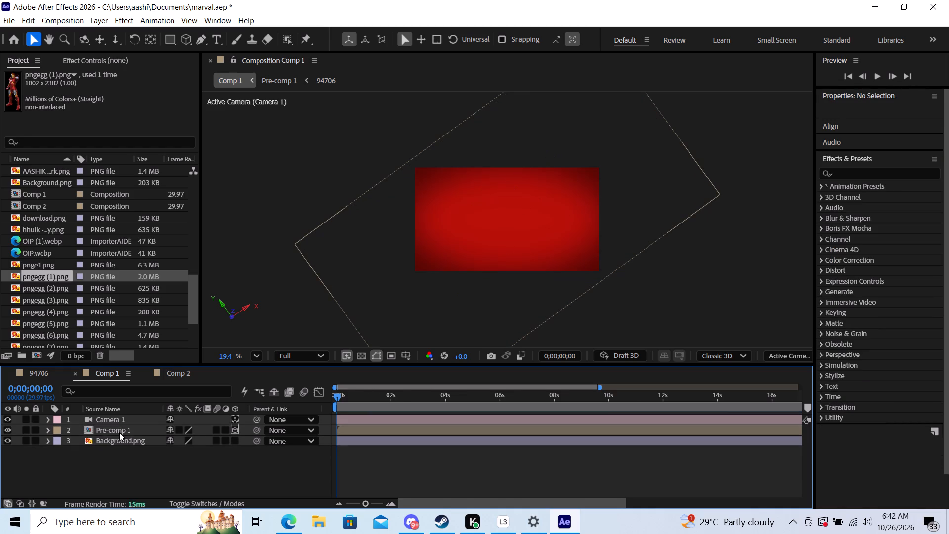
Scrub the Comp 1 timeline from the start past 7 seconds and back to review the remaining Pre-comp 1 layer over the background.
drag(339, 400, 361, 404)
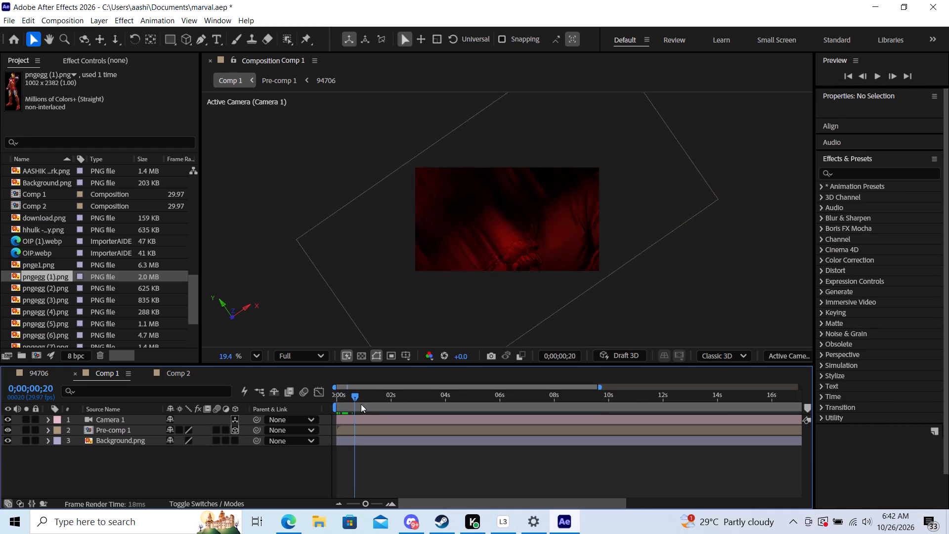
drag(361, 404, 437, 412)
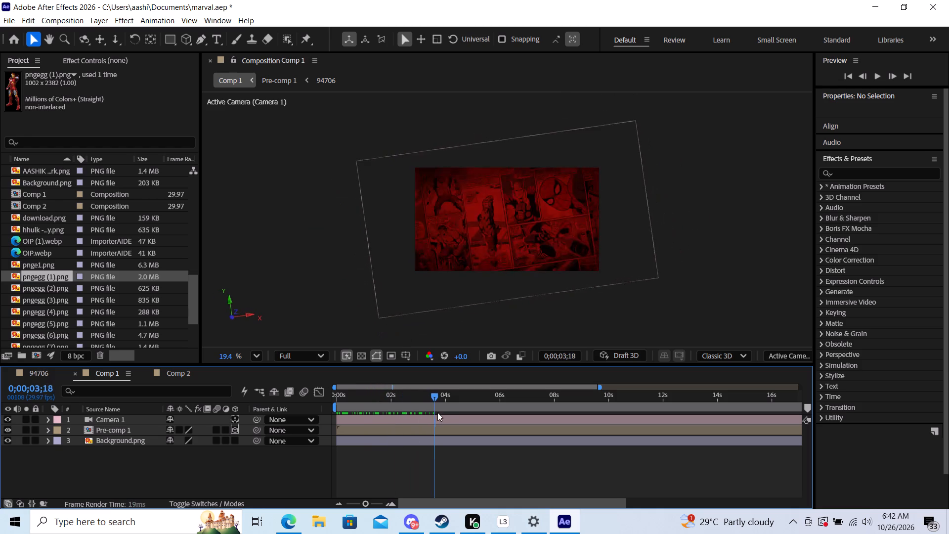
drag(437, 412, 462, 412)
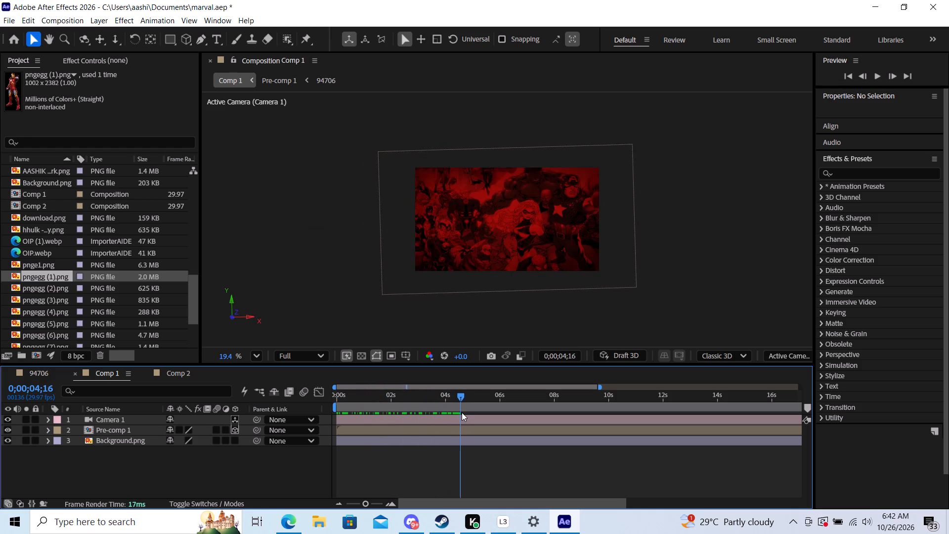
drag(462, 412, 475, 412)
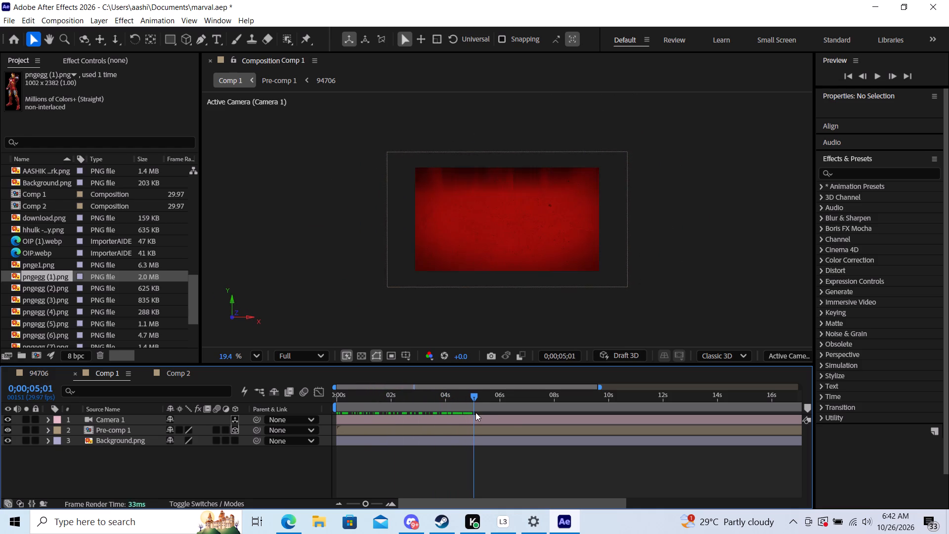
drag(475, 412, 554, 417)
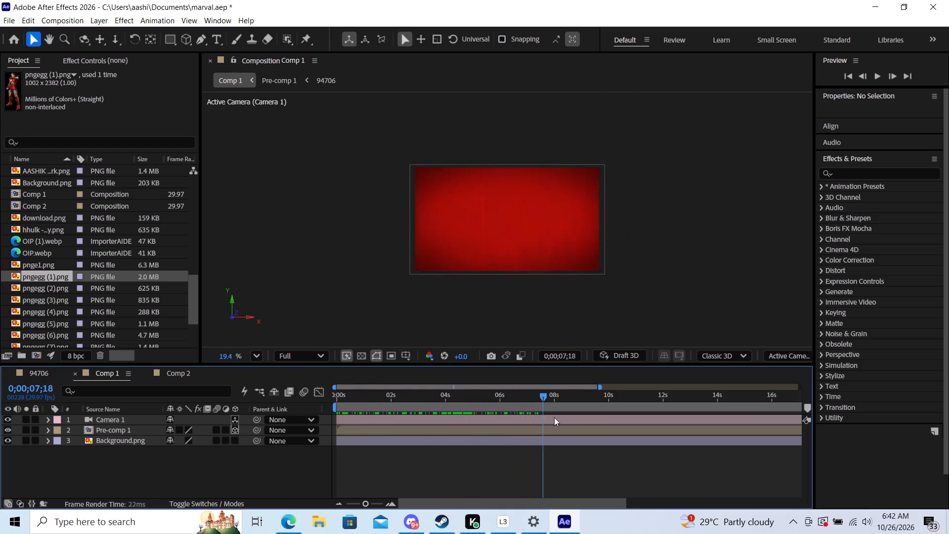
drag(554, 417, 374, 417)
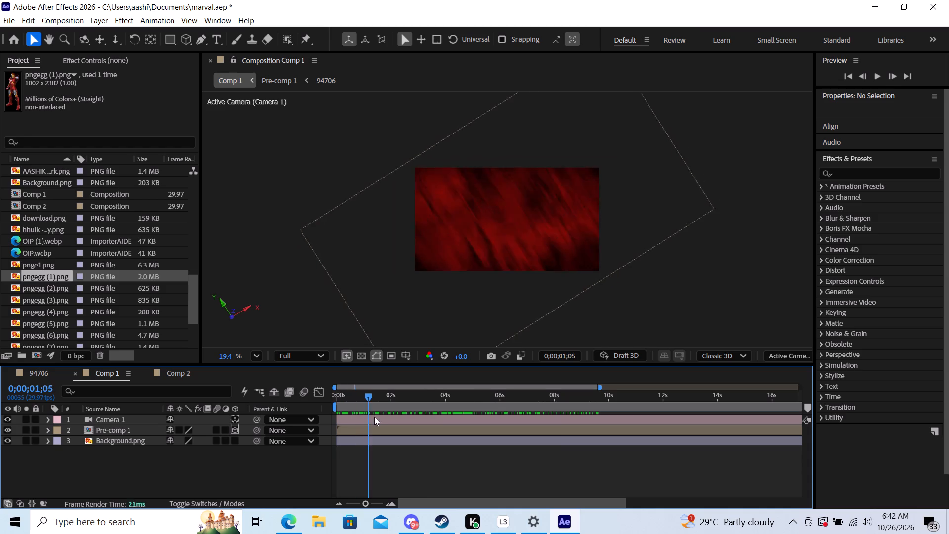
drag(374, 417, 190, 412)
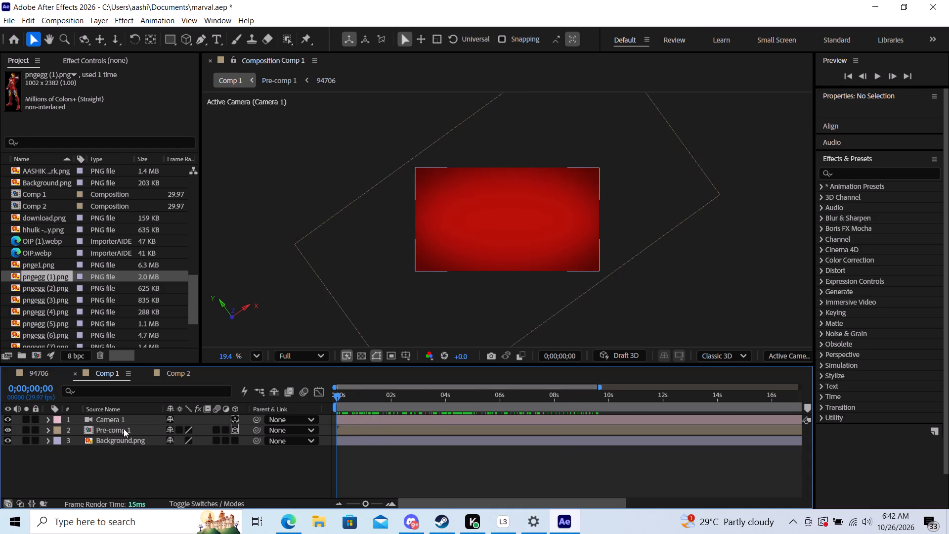
Scale the Pre-comp 1 layer up to 184% at the start of Comp 1.
click(124, 429)
key(s)
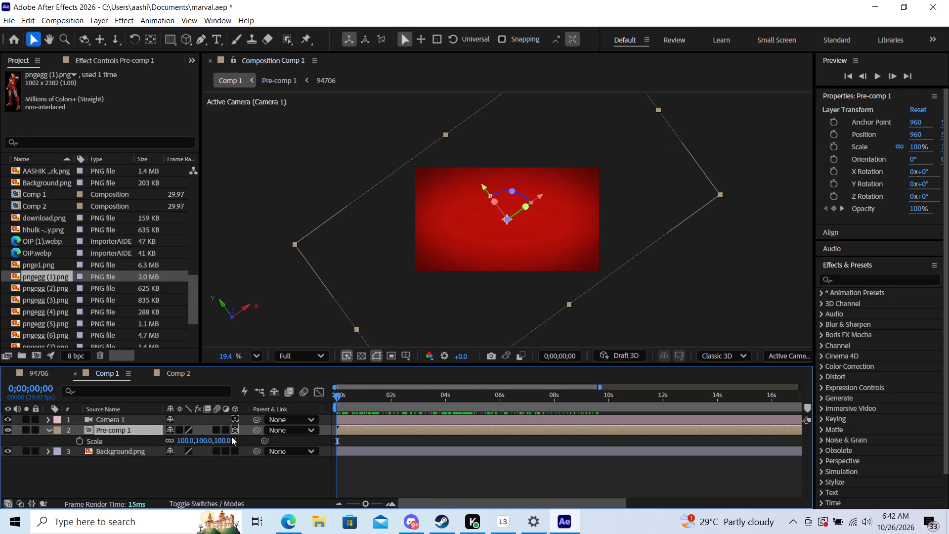
drag(224, 440, 275, 440)
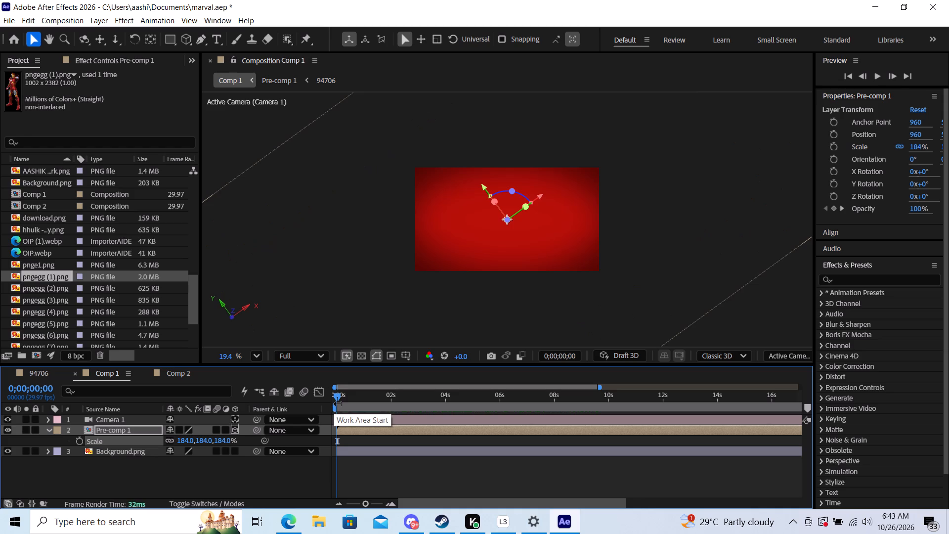
Play Comp 1 from the start, and scrub between about 1 and 8 seconds to review the enlarged Pre-comp 1 layer's fade.
key(space)
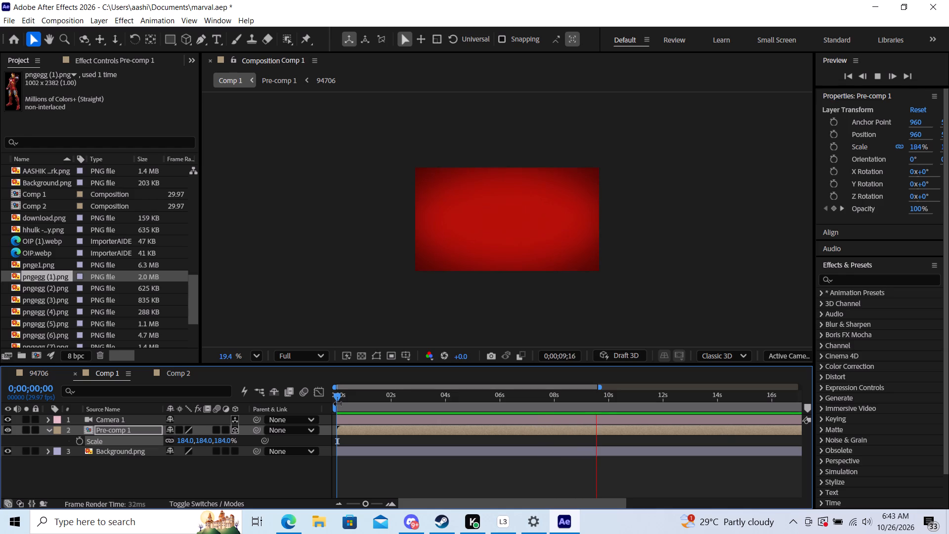
key(space)
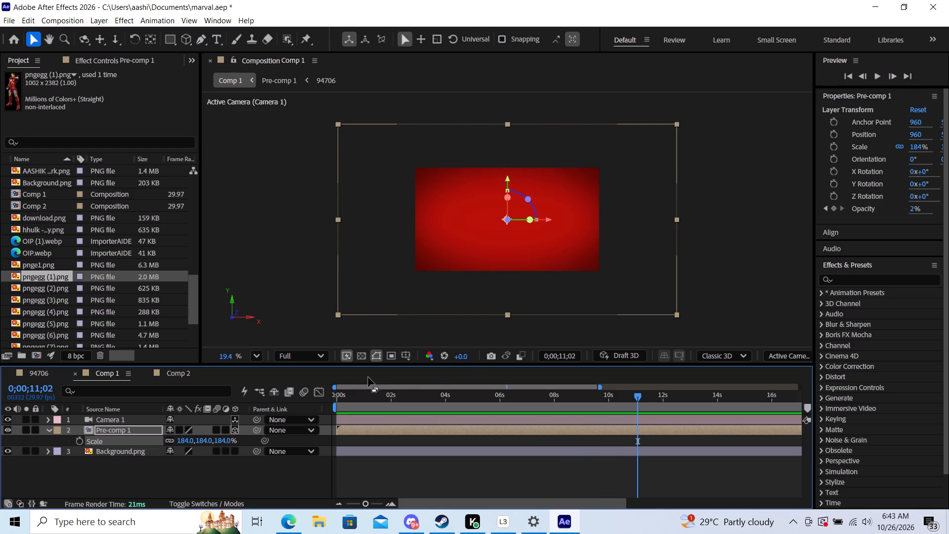
drag(640, 395, 512, 410)
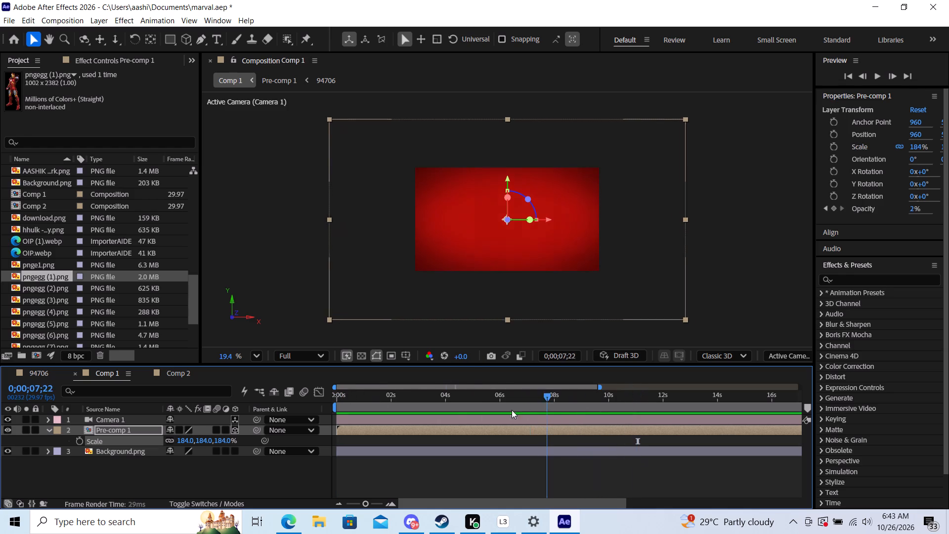
drag(512, 410, 360, 442)
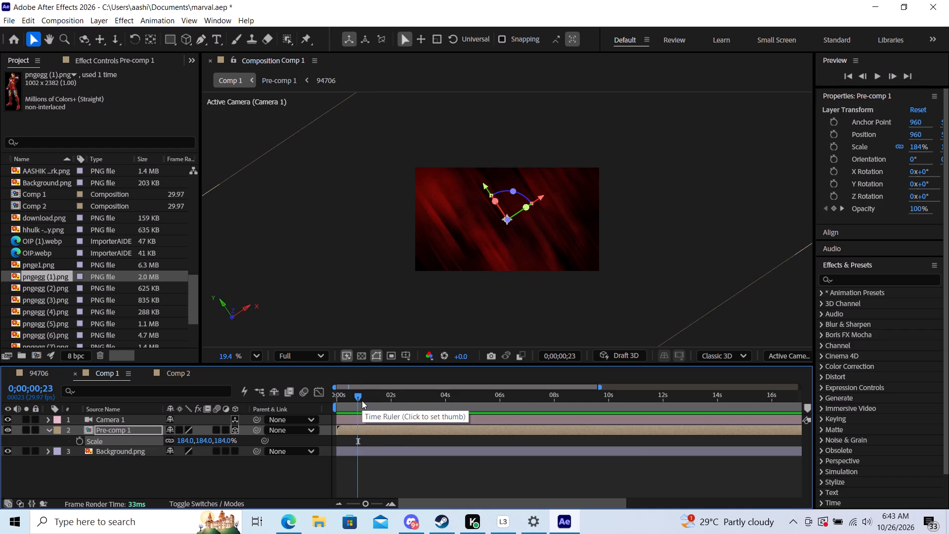
drag(361, 395, 428, 396)
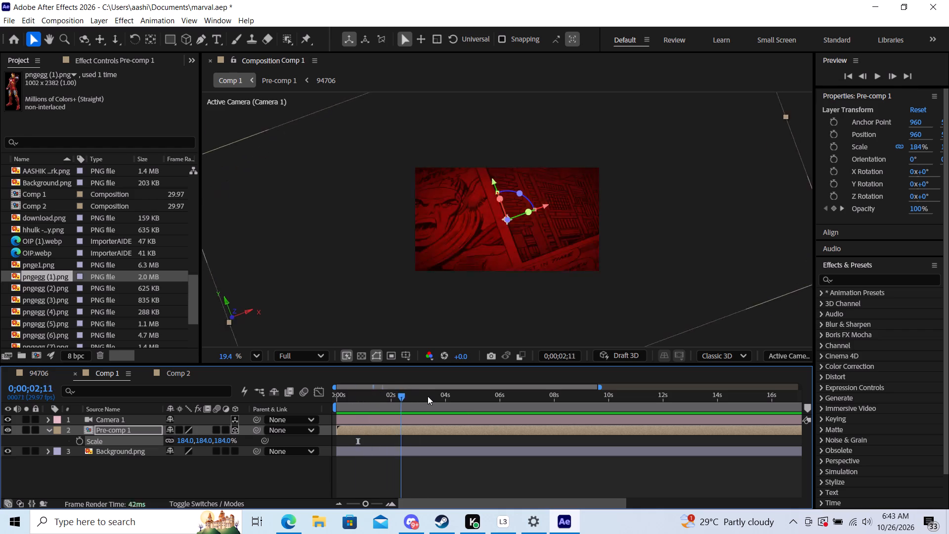
drag(428, 396, 477, 398)
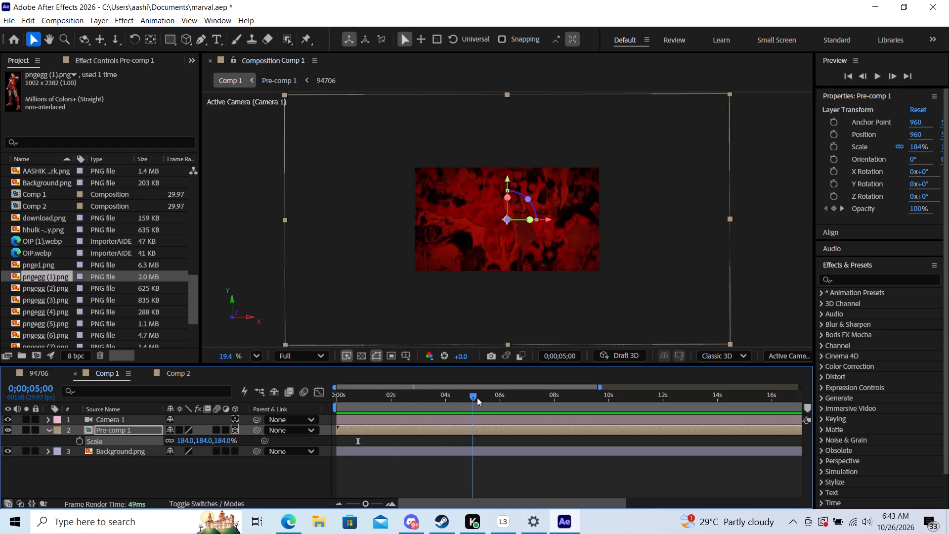
drag(477, 398, 556, 400)
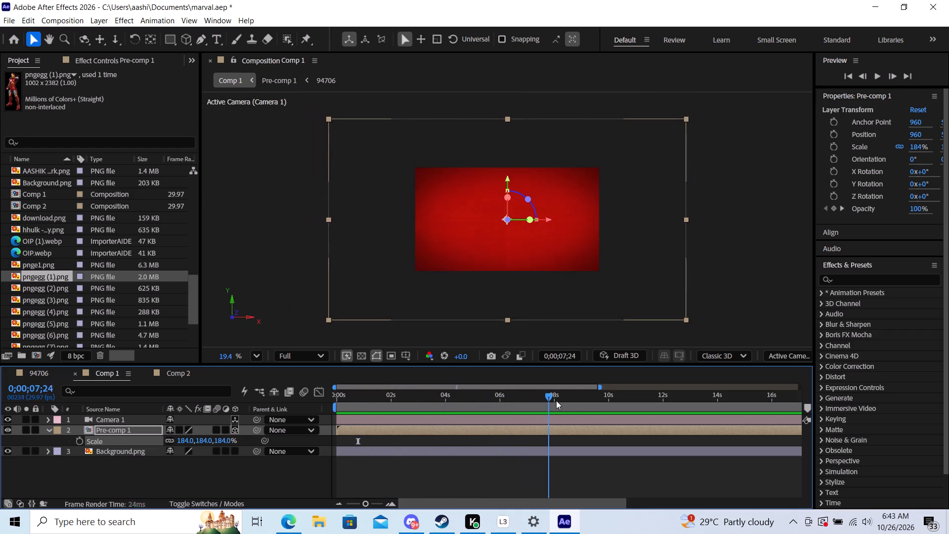
drag(556, 400, 448, 418)
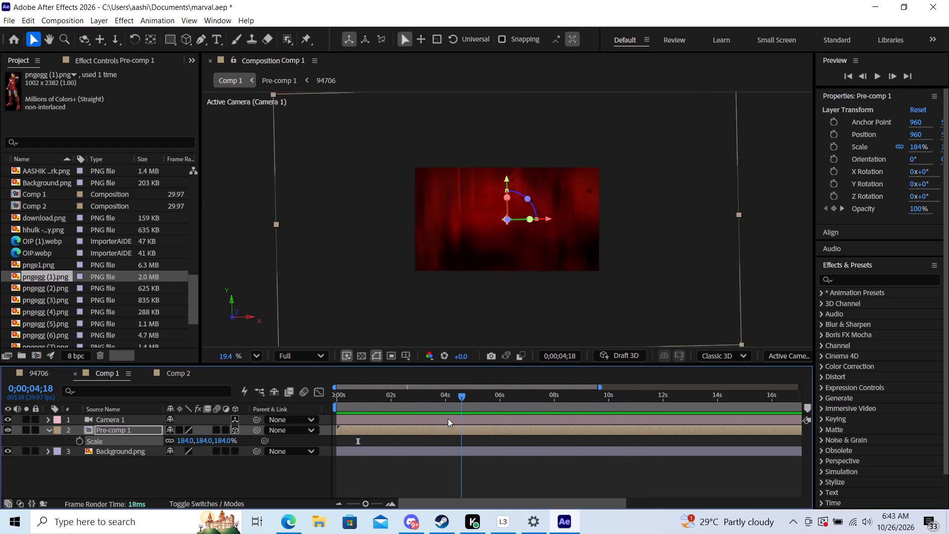
drag(448, 418, 480, 412)
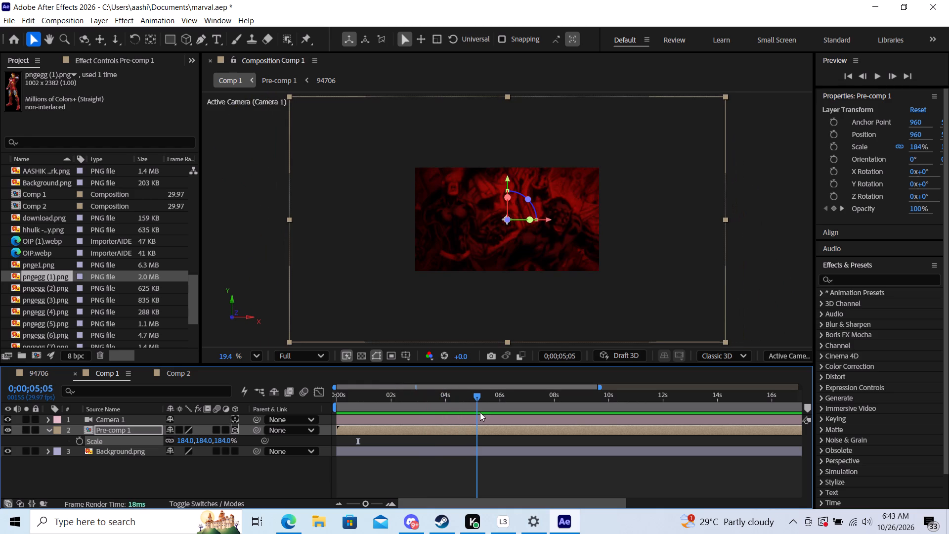
drag(480, 412, 528, 407)
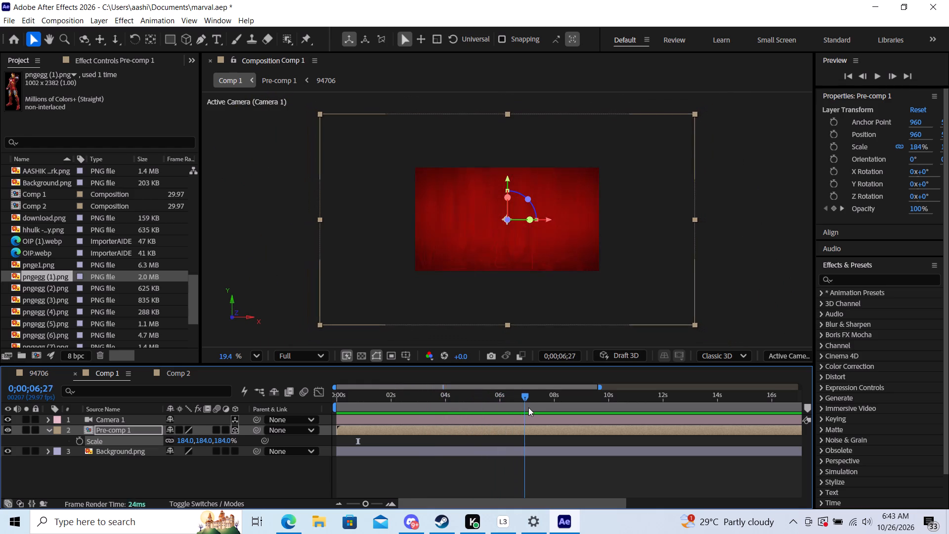
drag(528, 407, 515, 408)
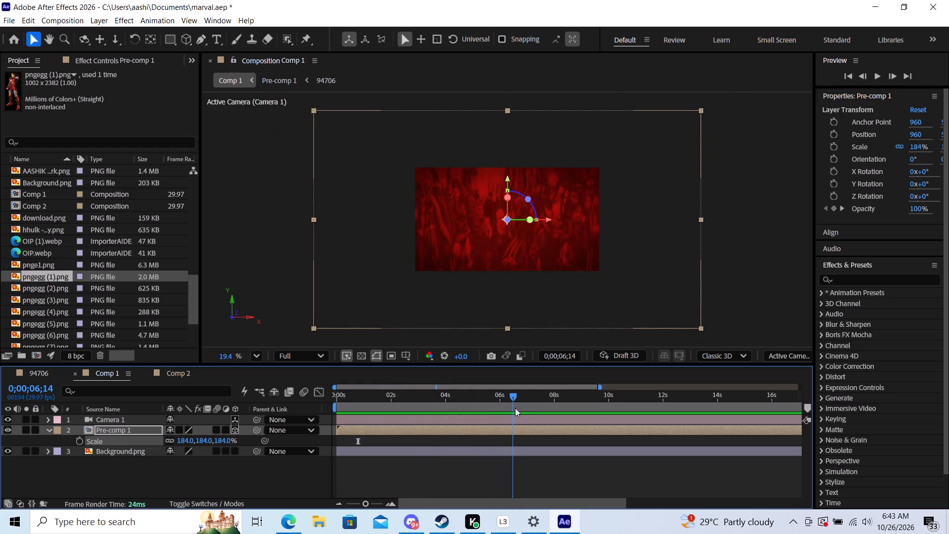
drag(515, 408, 520, 406)
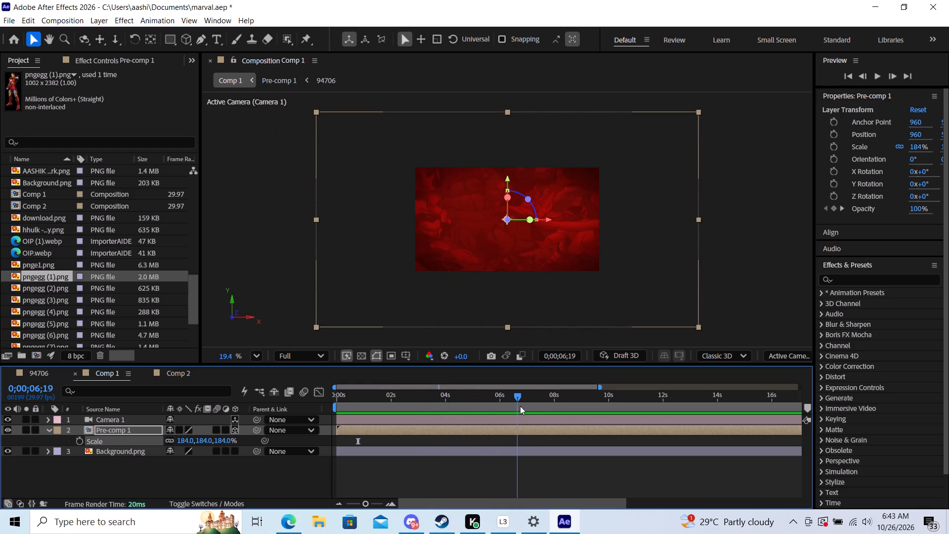
drag(520, 406, 522, 405)
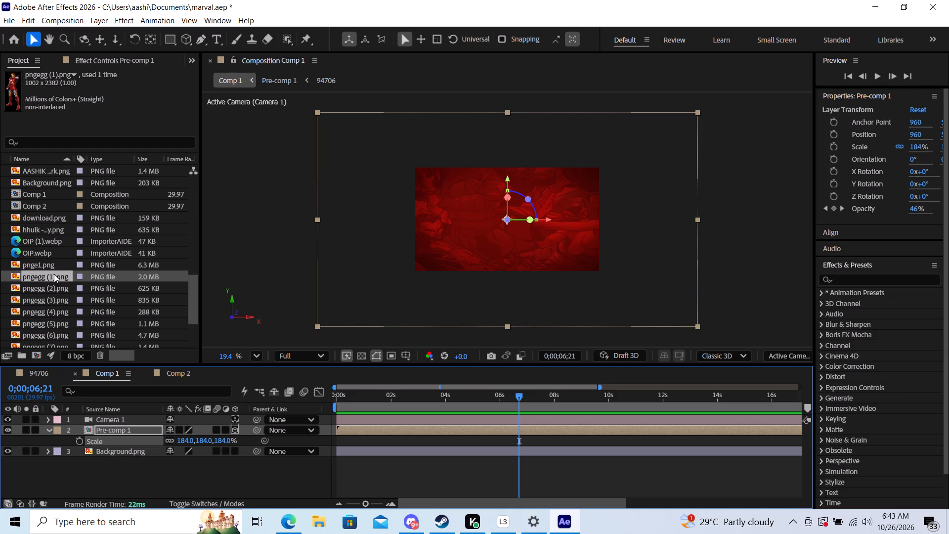
Look through the project's image assets from pngegg (1).png to Texture.png by checking their thumbnails.
drag(54, 274, 62, 279)
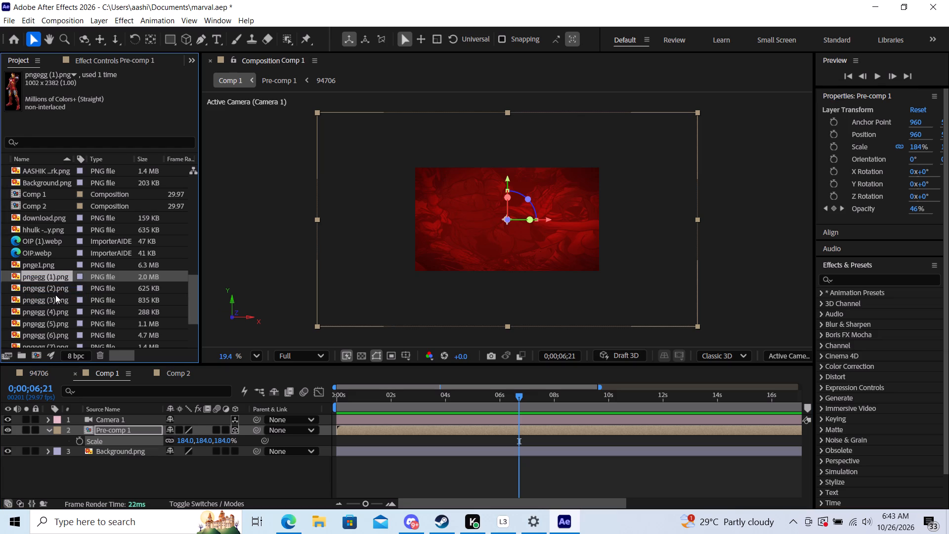
click(55, 293)
click(57, 296)
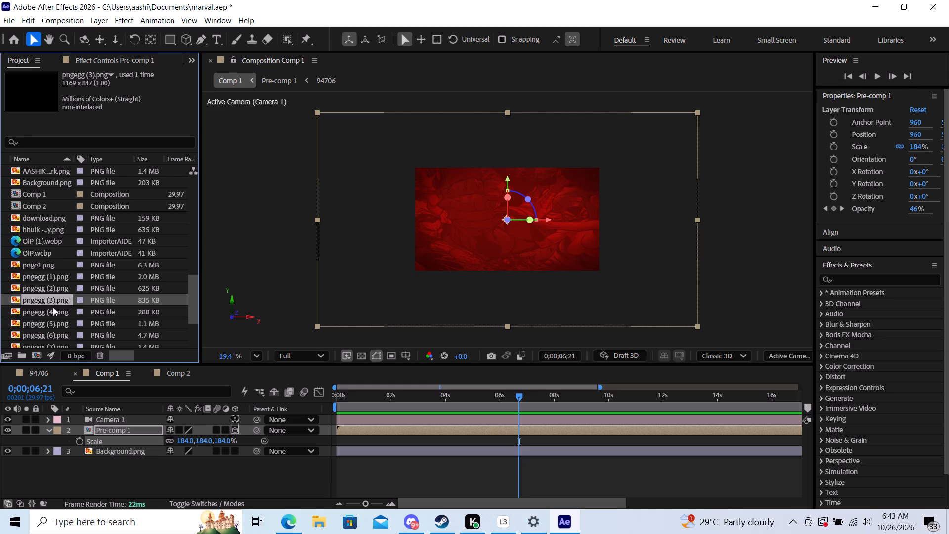
click(52, 313)
click(52, 320)
scroll(54, 306, down, 1)
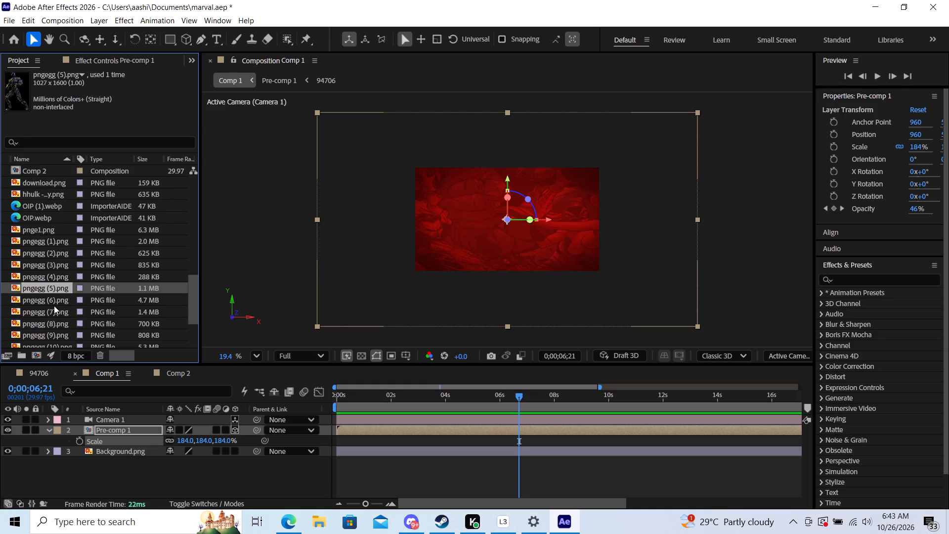
click(51, 299)
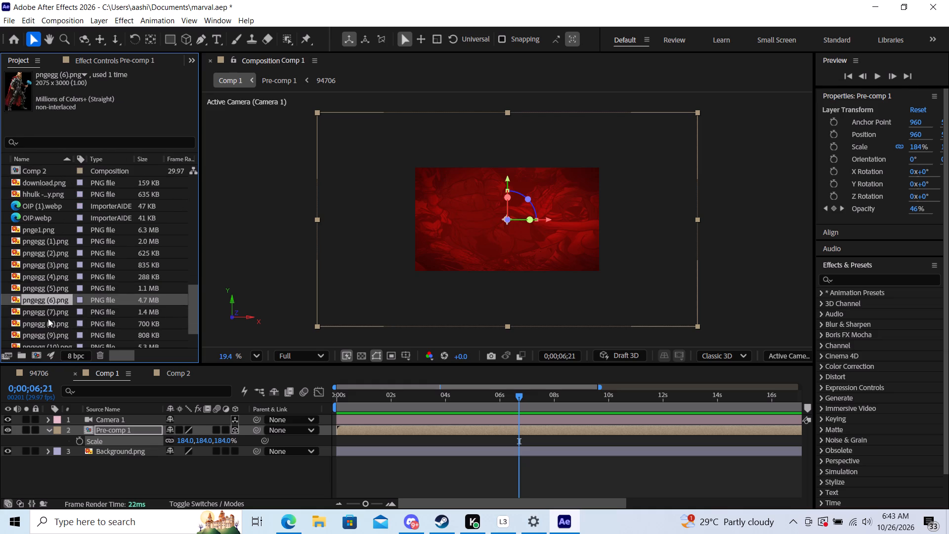
click(51, 313)
click(52, 319)
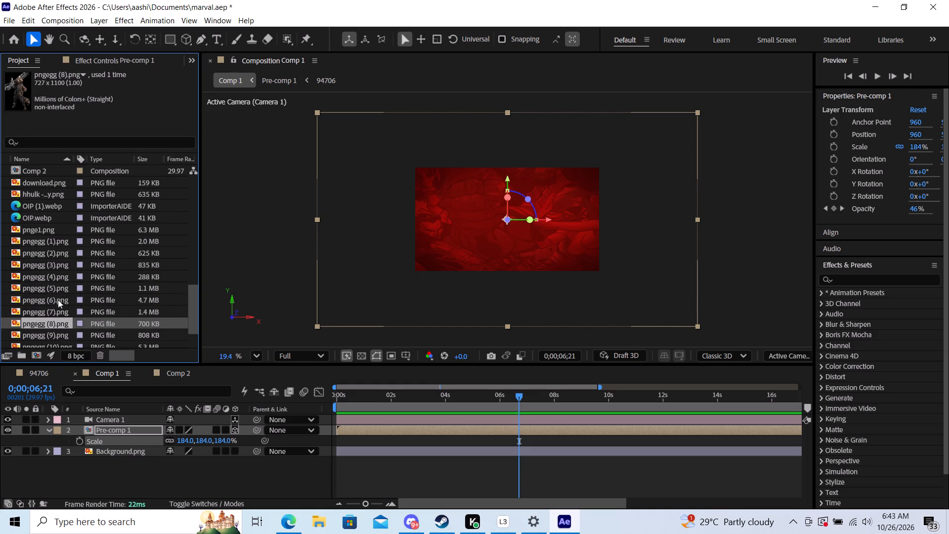
scroll(59, 292, down, 1)
click(47, 299)
click(49, 315)
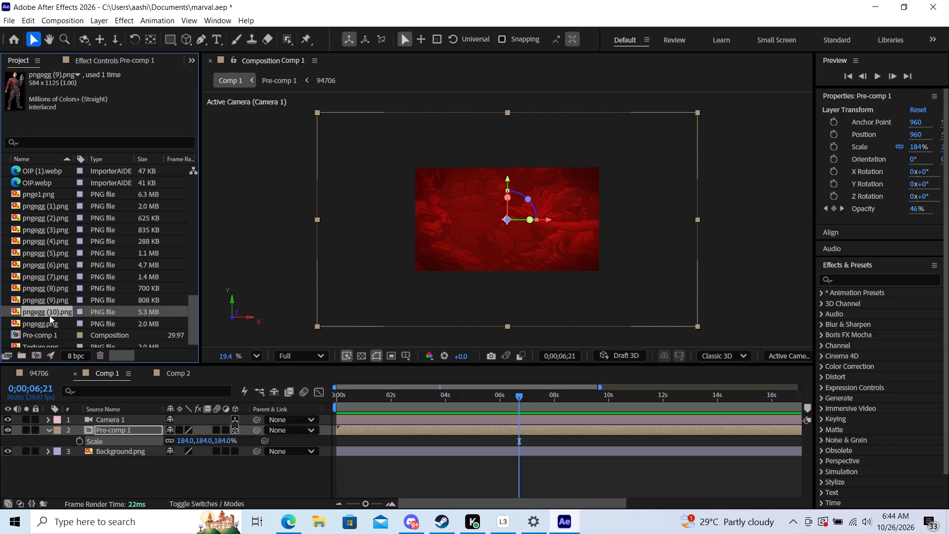
click(51, 325)
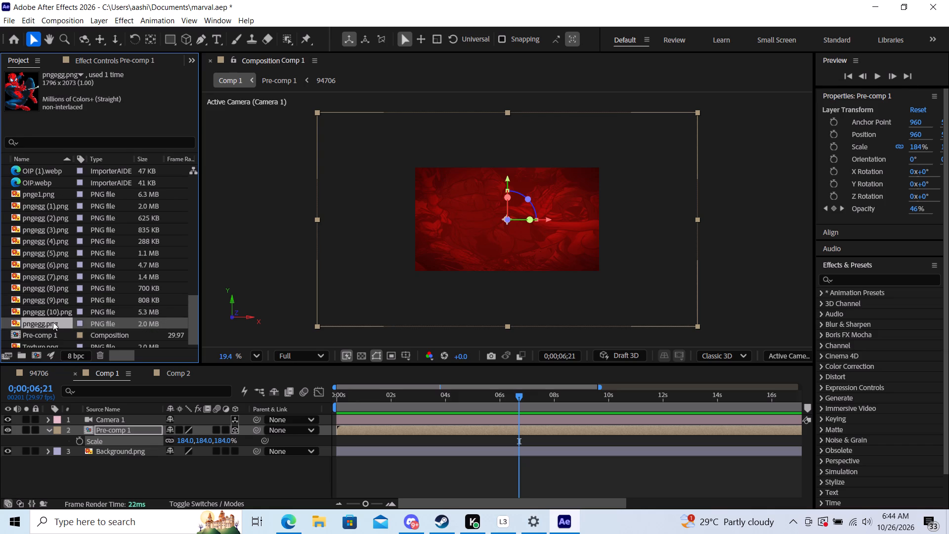
scroll(57, 313, down, 1)
click(50, 336)
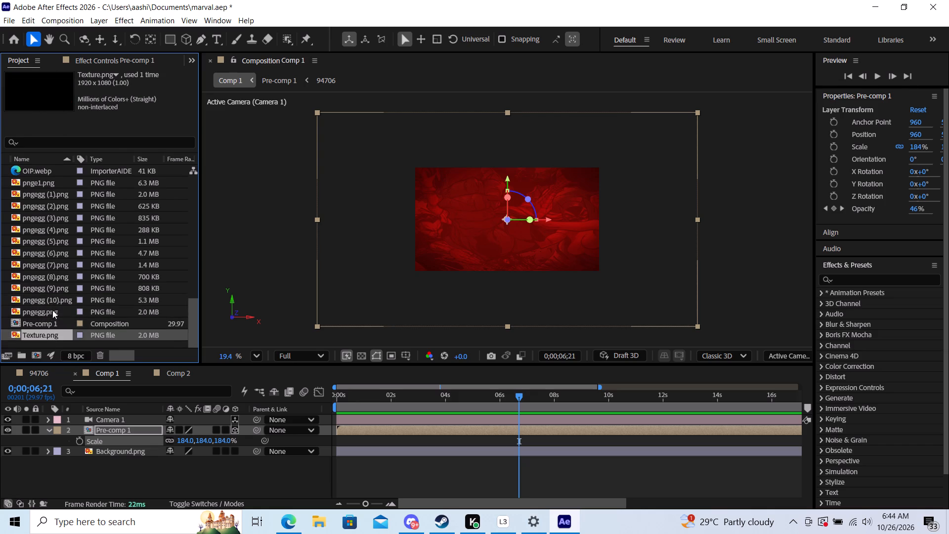
scroll(56, 268, up, 1)
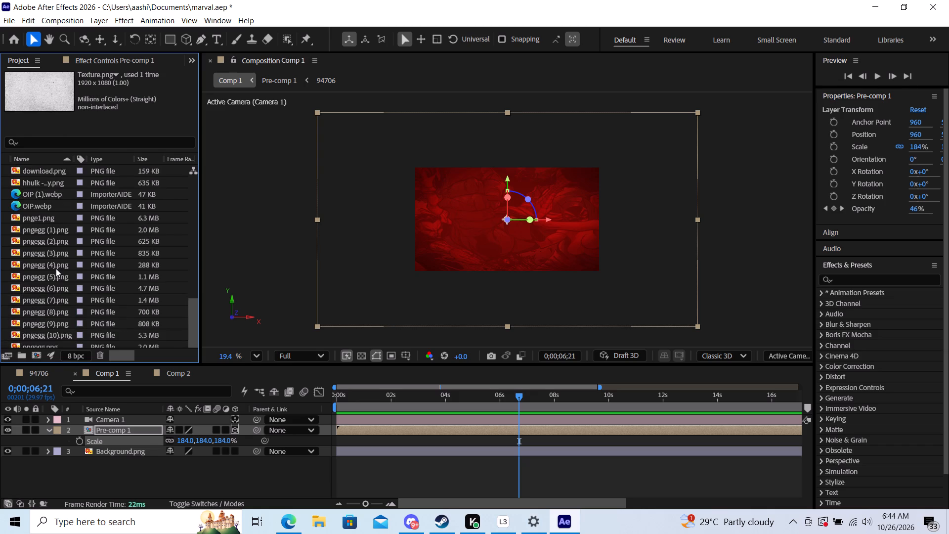
Add pnge1.png to Comp 1 between Camera 1 and Pre-comp 1, and scale it to 45%.
click(55, 220)
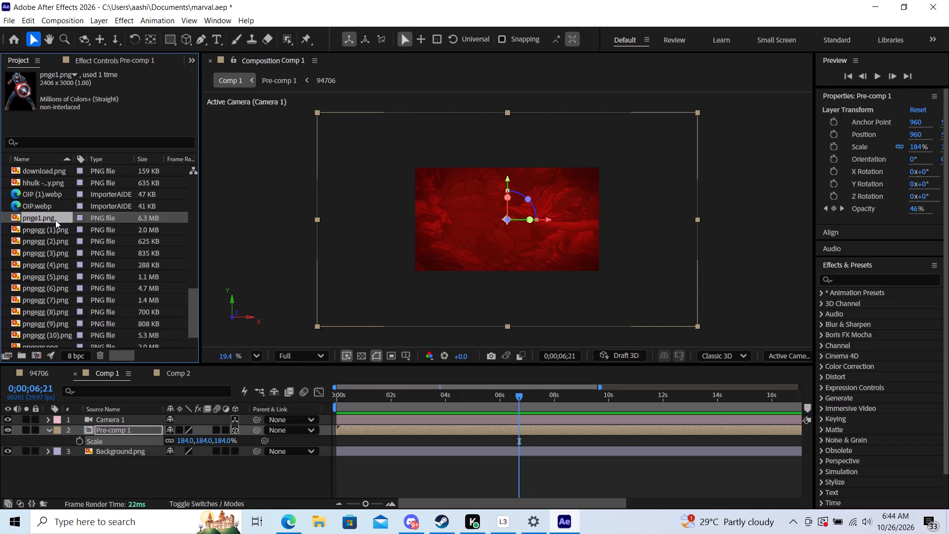
drag(52, 217, 130, 422)
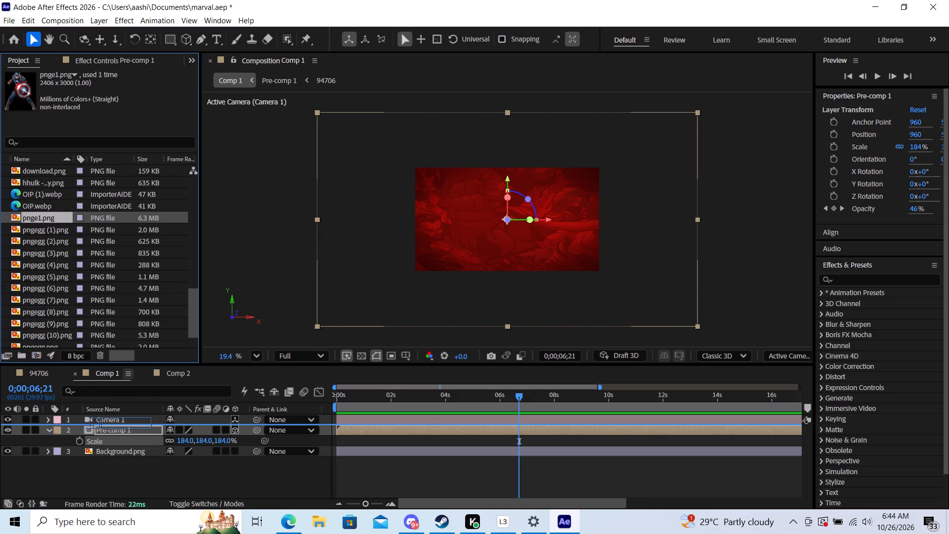
drag(130, 422, 129, 422)
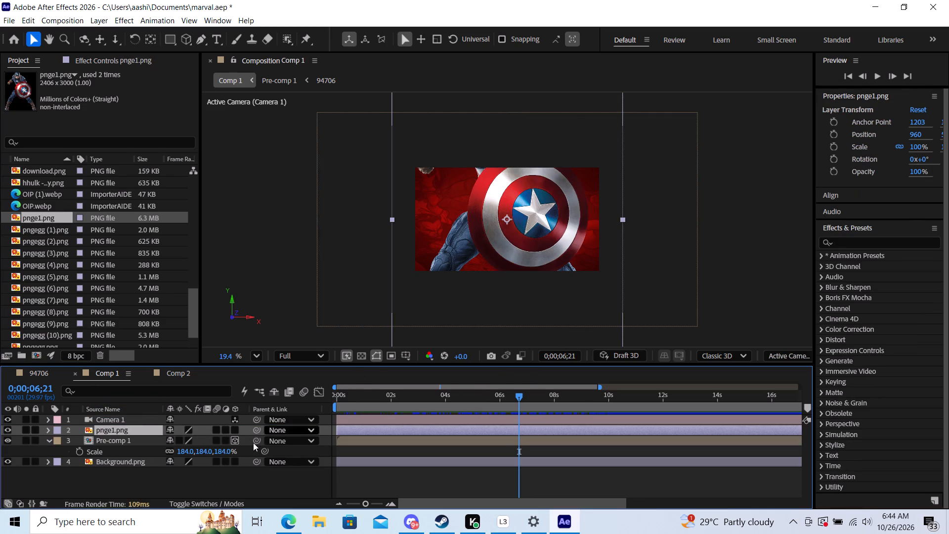
key(s)
drag(204, 440, 173, 441)
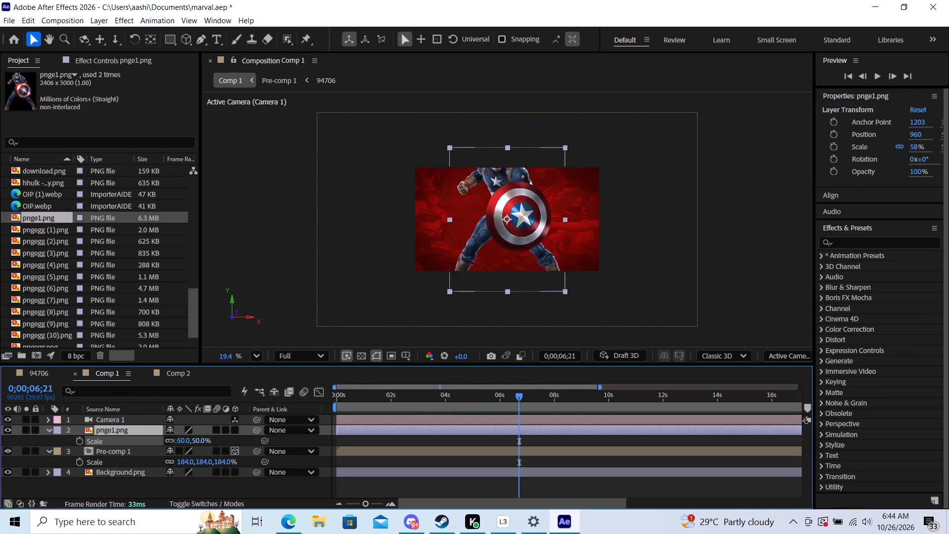
drag(173, 441, 171, 441)
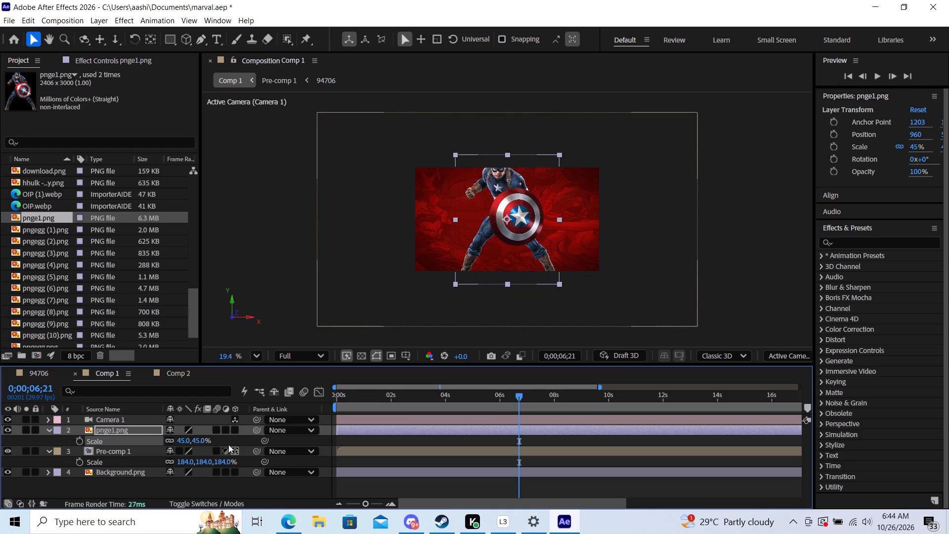
Make the pnge1.png layer 3D and move it along the X axis to about 611.
click(235, 434)
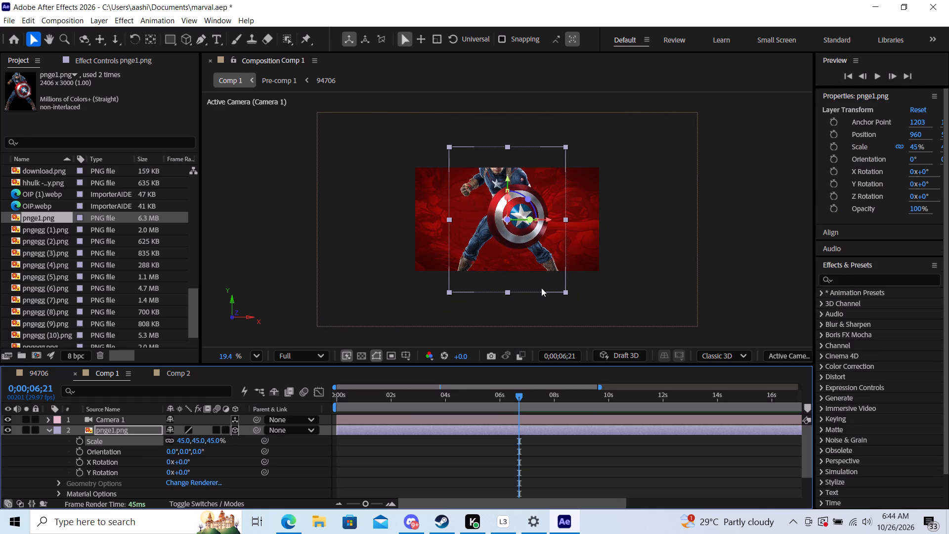
drag(549, 220, 524, 224)
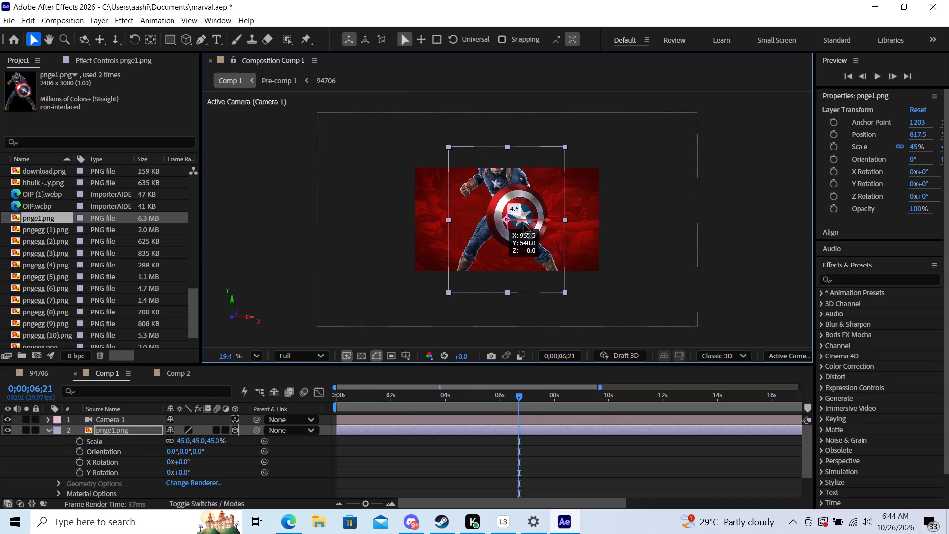
drag(524, 224, 510, 226)
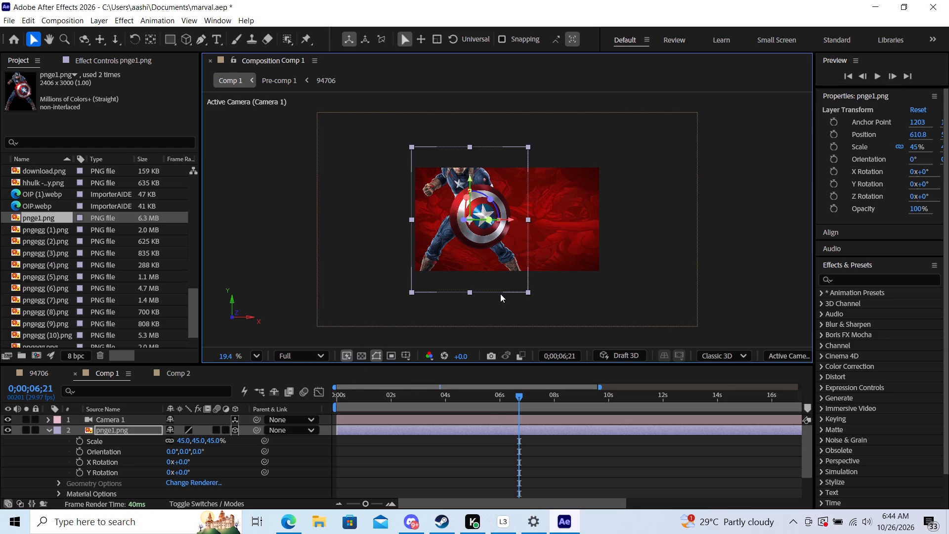
Review the pnge1.png layer between about 5 and 6.5 seconds, and enlarge its scale to 66% at 0;00;05;07.
drag(517, 396, 502, 396)
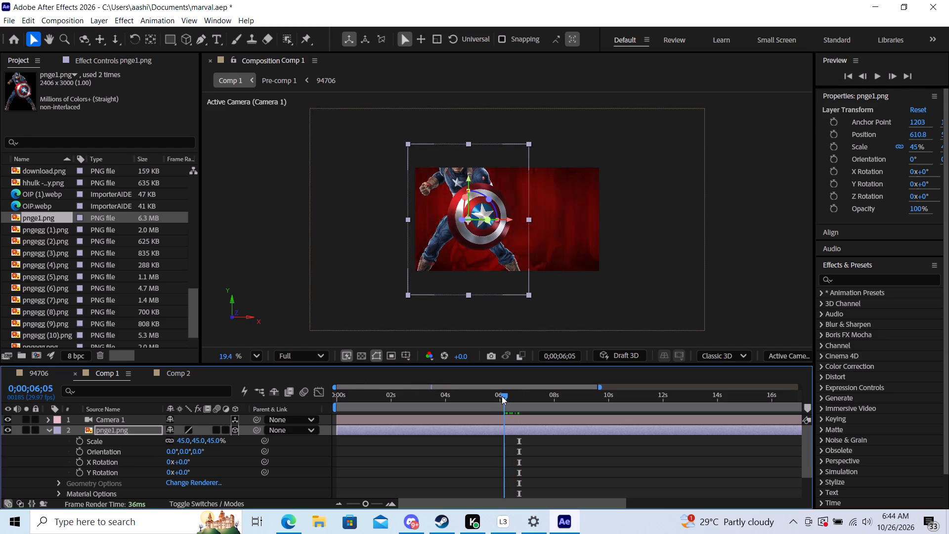
drag(502, 396, 473, 397)
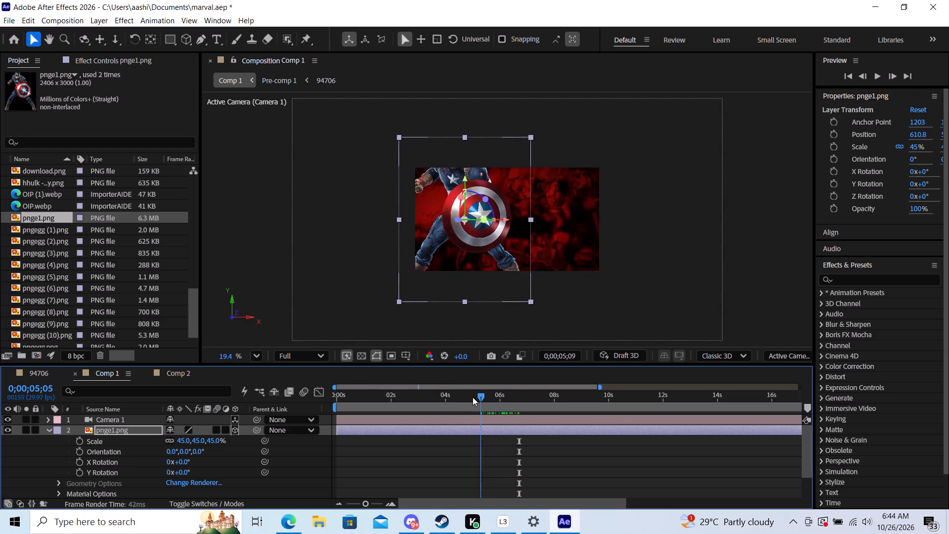
drag(473, 397, 516, 395)
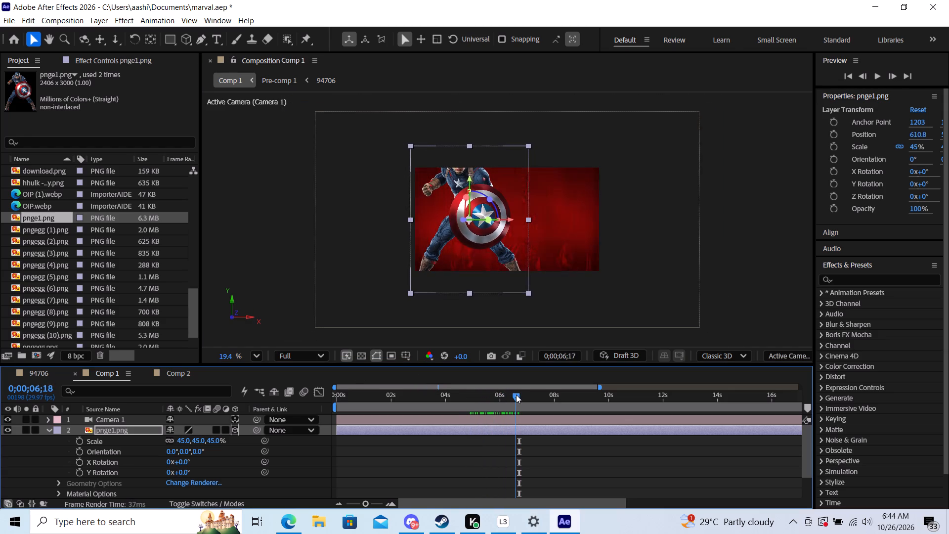
drag(516, 395, 492, 397)
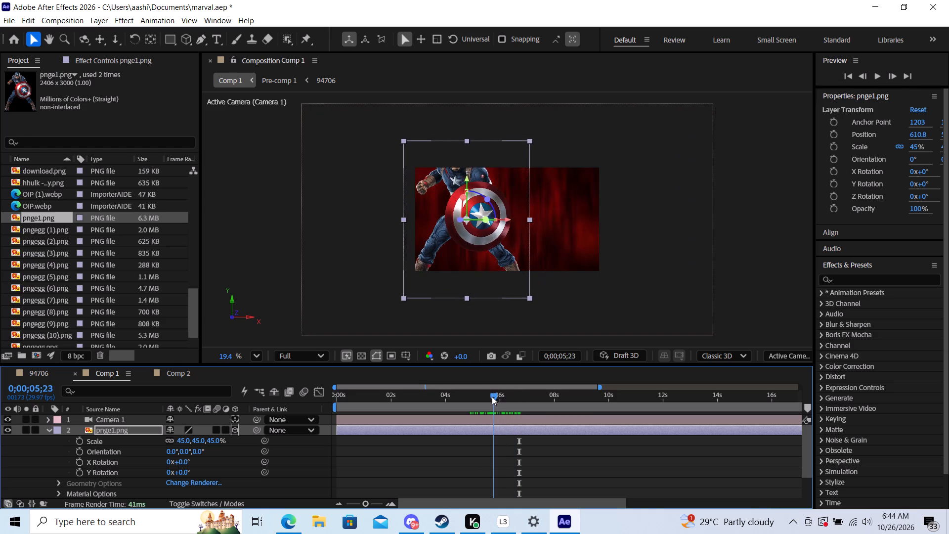
drag(492, 397, 473, 400)
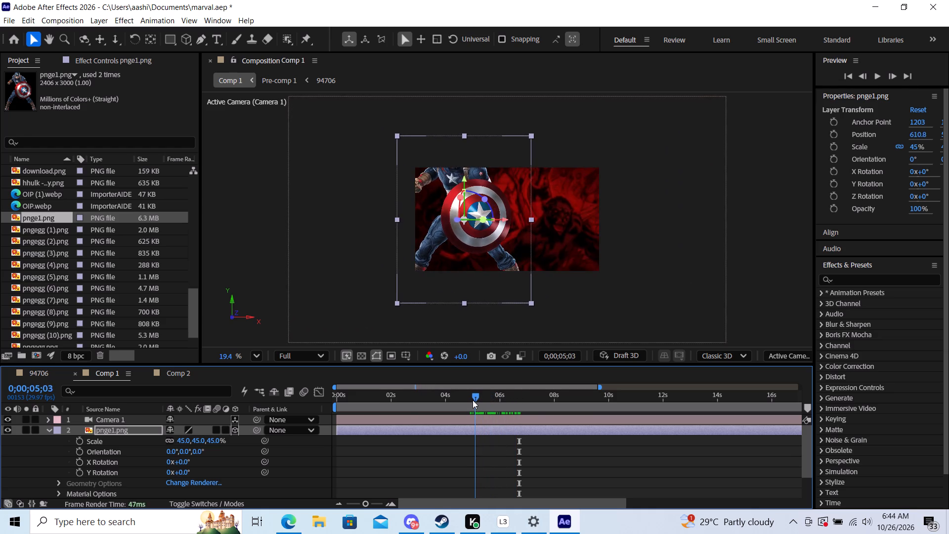
drag(473, 400, 477, 400)
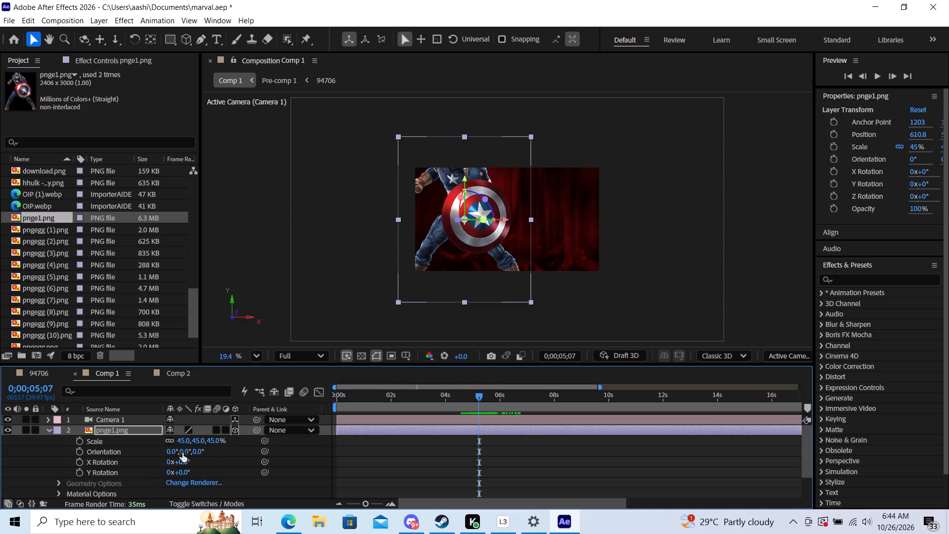
drag(216, 445, 244, 443)
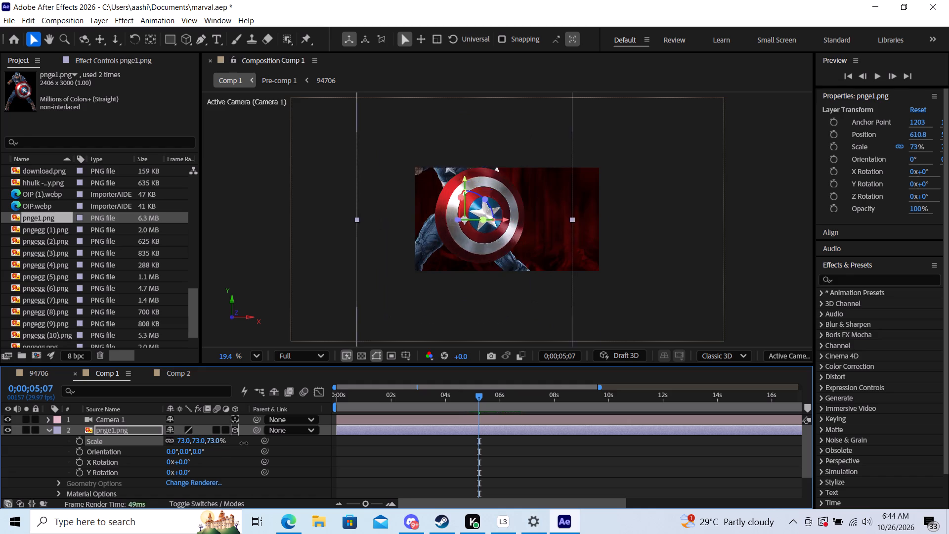
drag(244, 443, 241, 443)
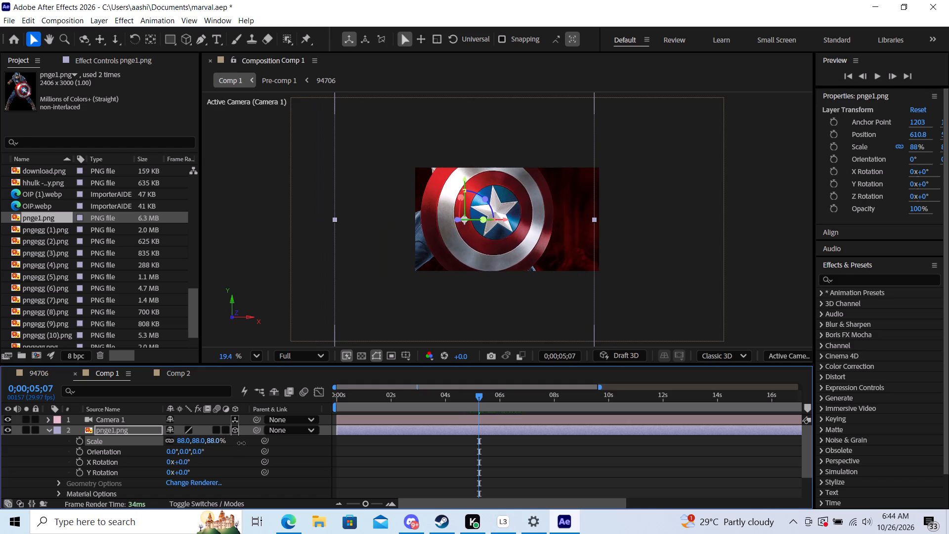
drag(241, 443, 226, 443)
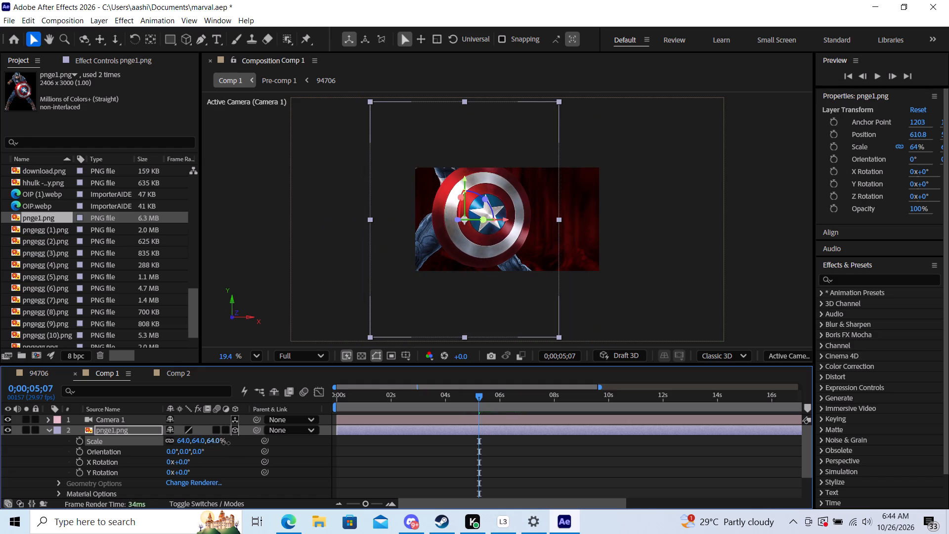
drag(226, 443, 227, 442)
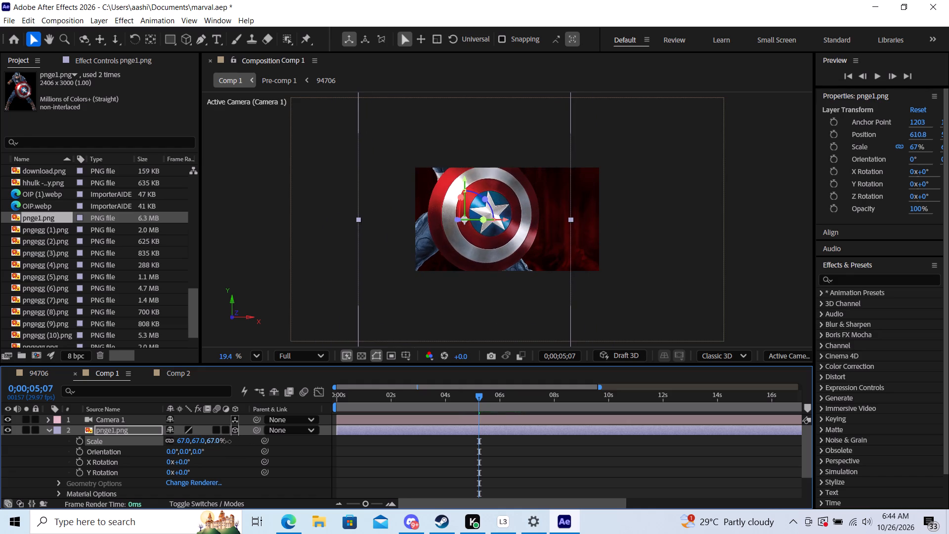
drag(227, 442, 265, 439)
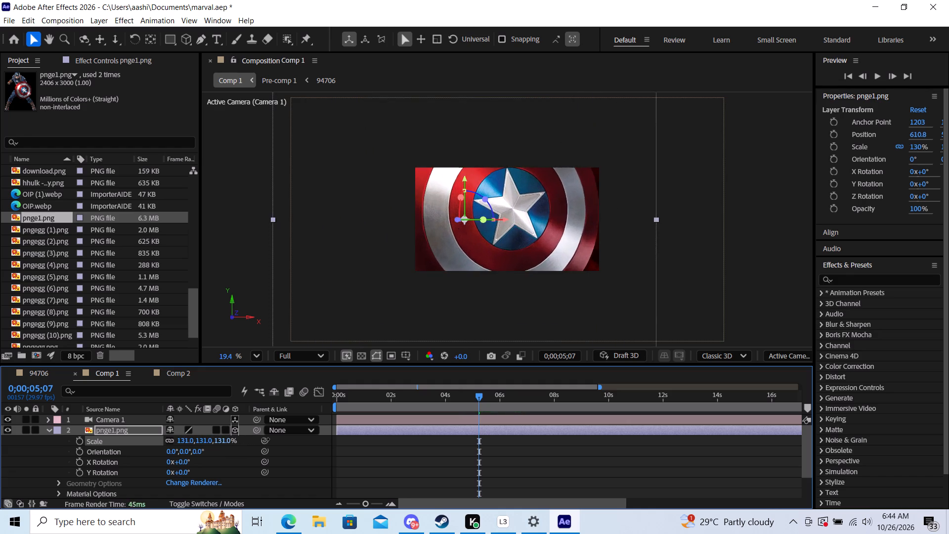
drag(265, 439, 344, 431)
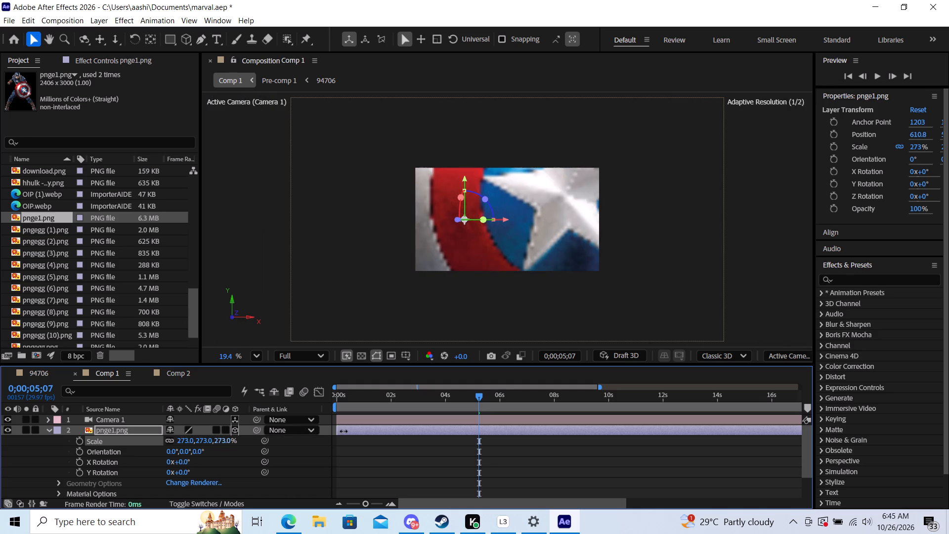
drag(344, 431, 236, 445)
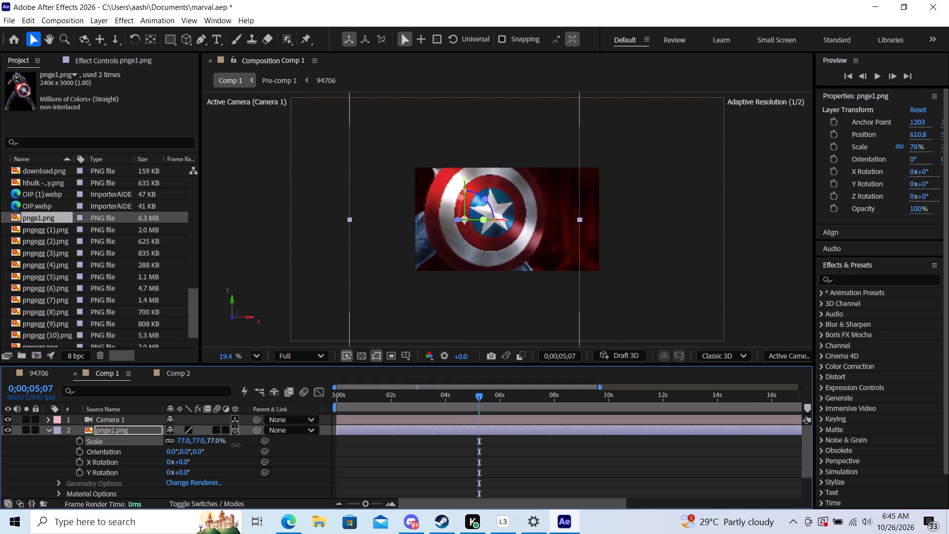
drag(236, 445, 224, 445)
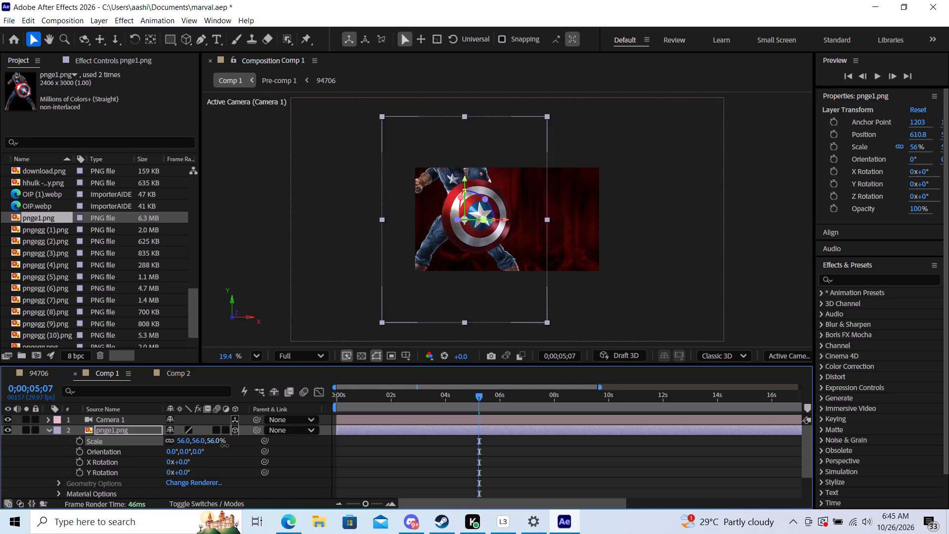
drag(224, 445, 228, 444)
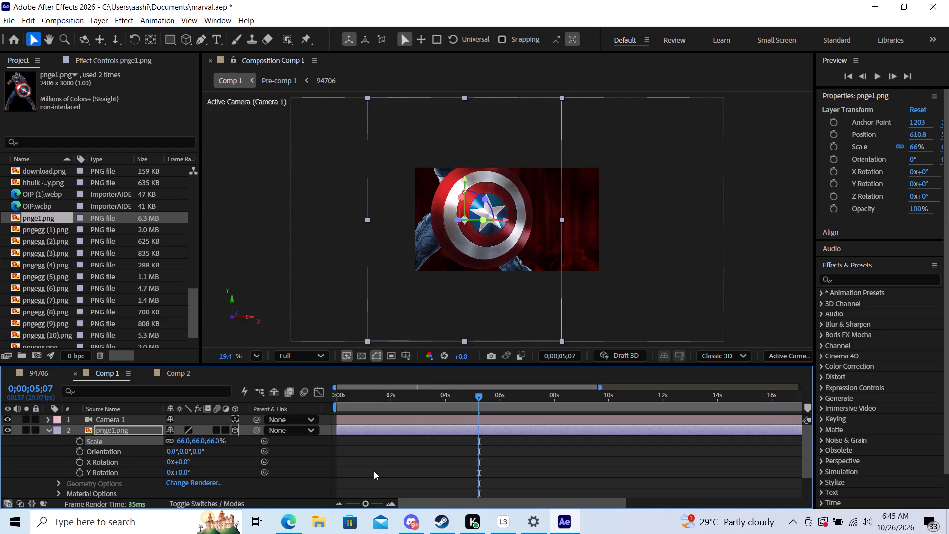
Scrub Comp 1 between about 4.5 and 11.5 seconds to review the enlarged pnge1.png layer under the camera move.
drag(477, 397, 519, 398)
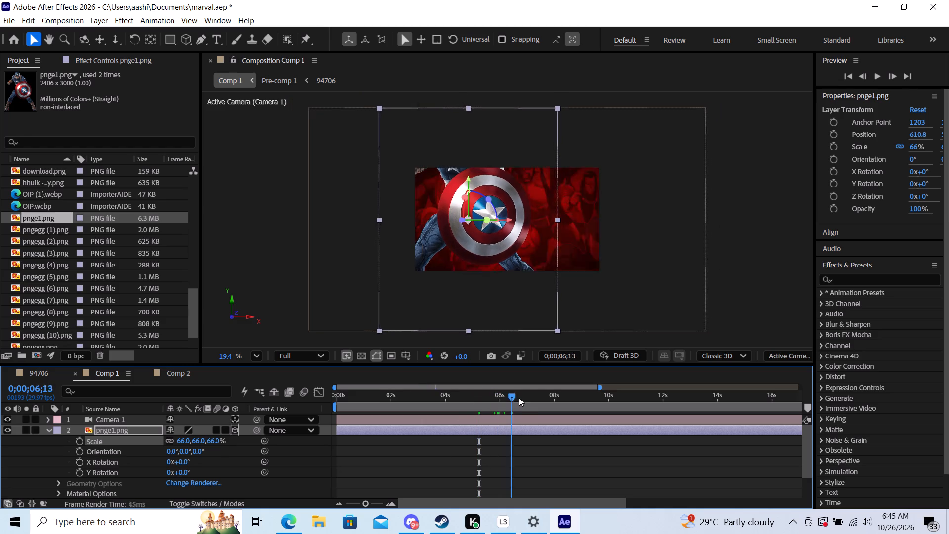
drag(519, 398, 640, 405)
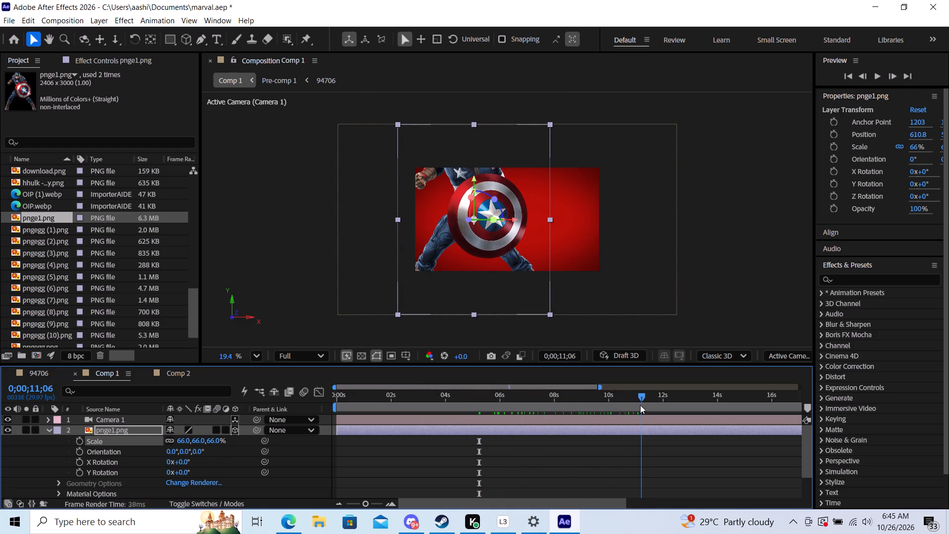
drag(640, 405, 492, 412)
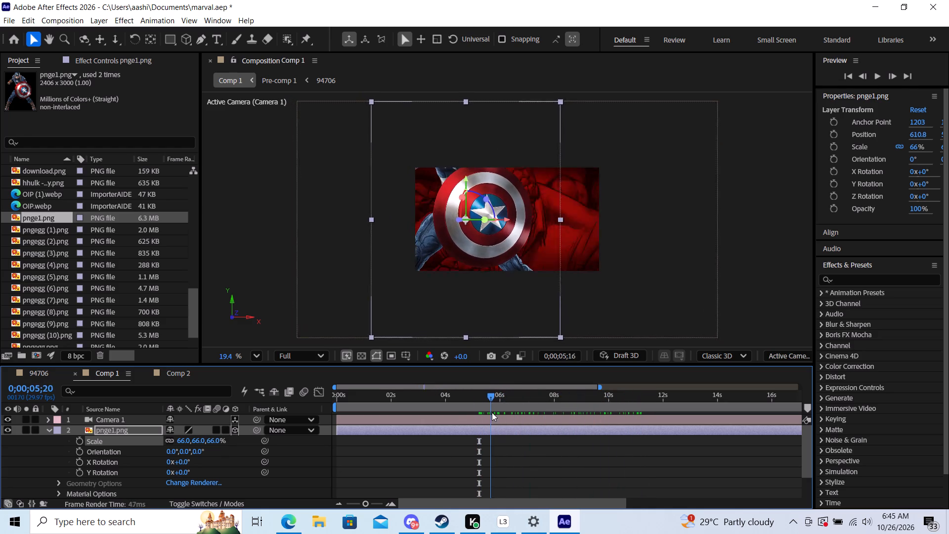
drag(492, 412, 493, 415)
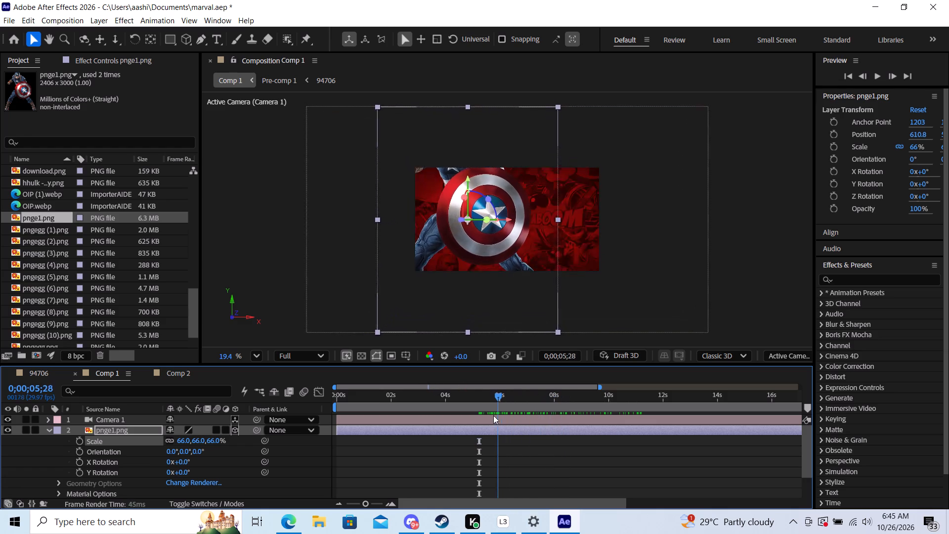
drag(493, 415, 454, 418)
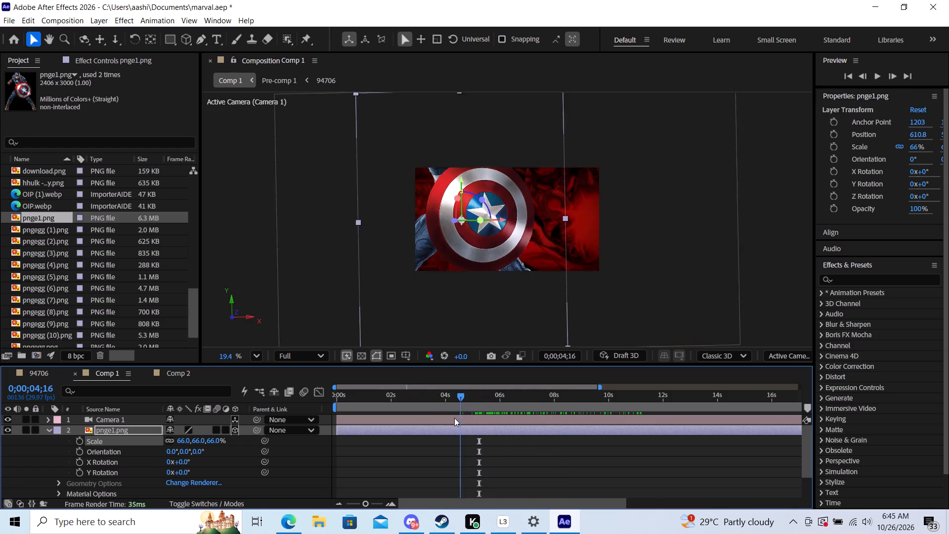
drag(454, 418, 505, 416)
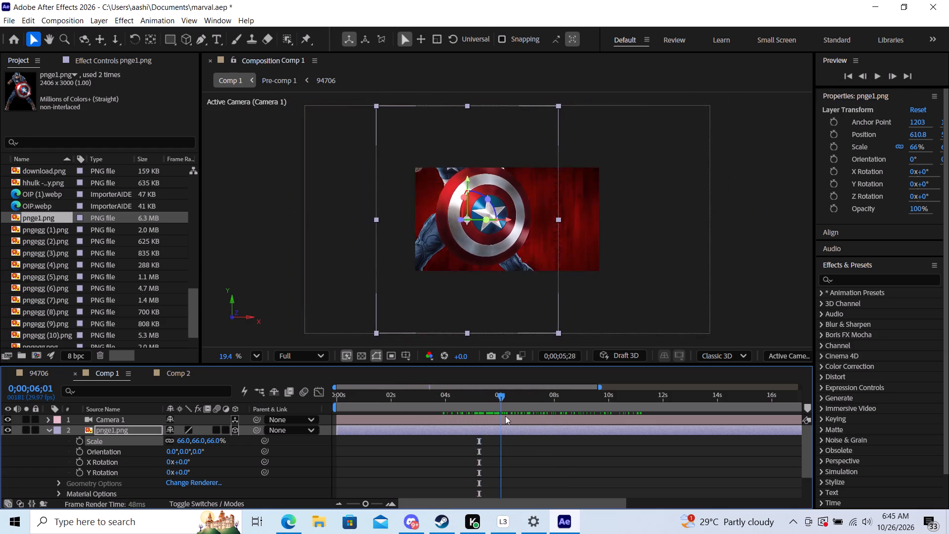
drag(505, 416, 649, 422)
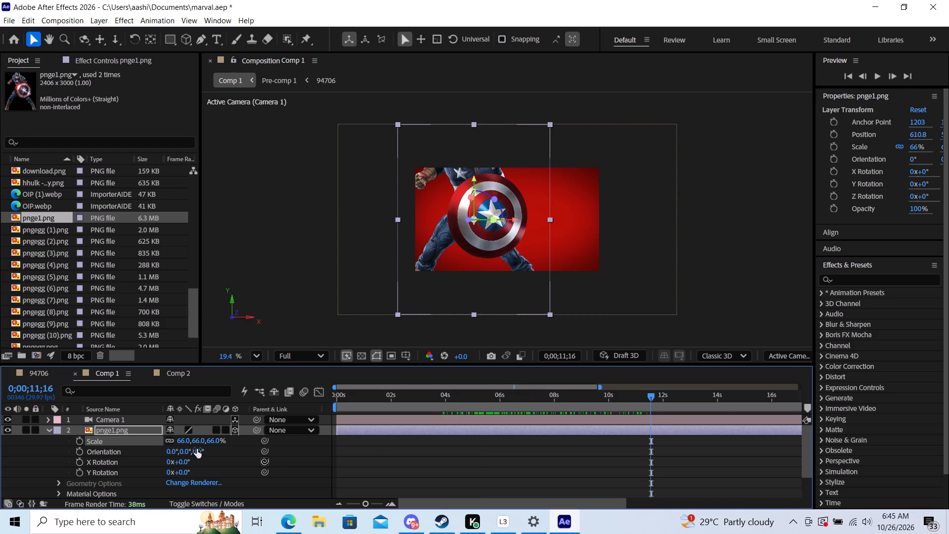
At Camera 1's second Position keyframe, 0;00;09;17, pull the camera back along Z to about -4182.
click(137, 420)
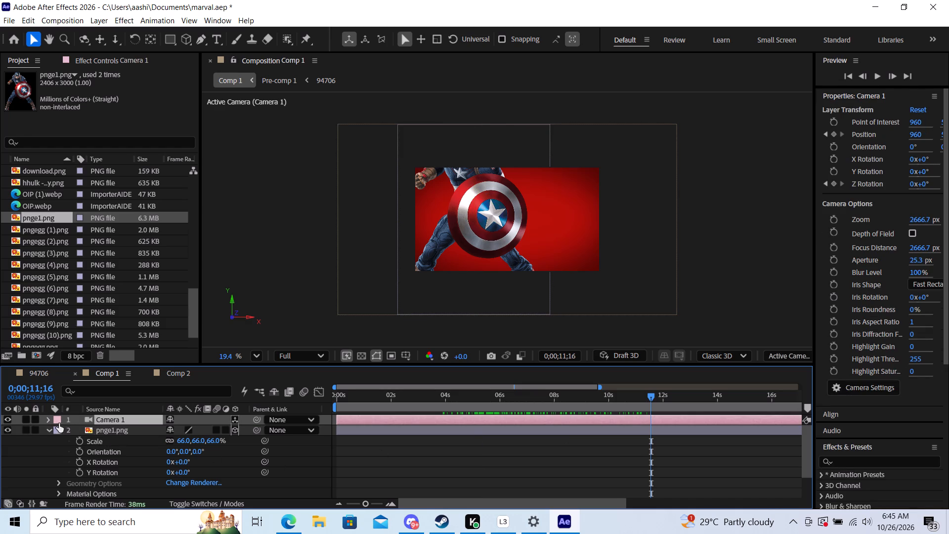
click(47, 418)
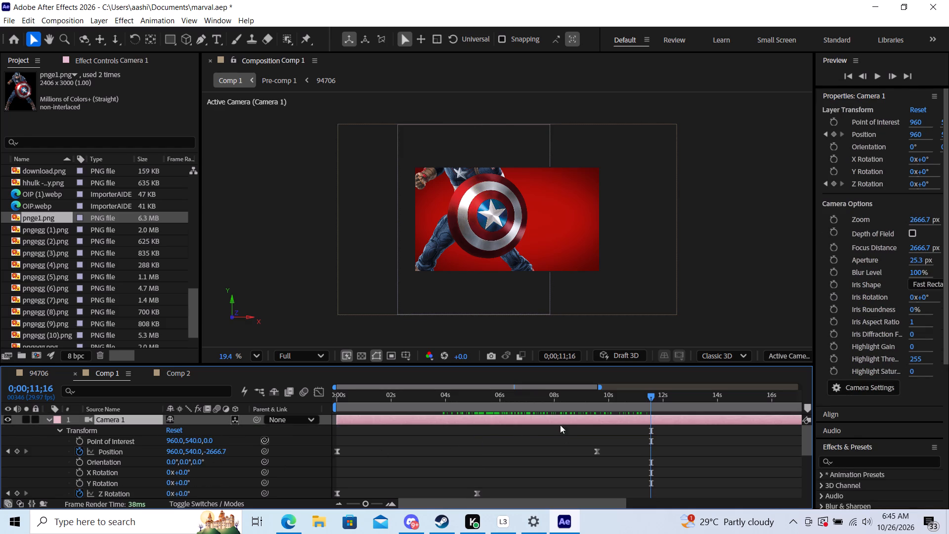
drag(653, 398, 602, 415)
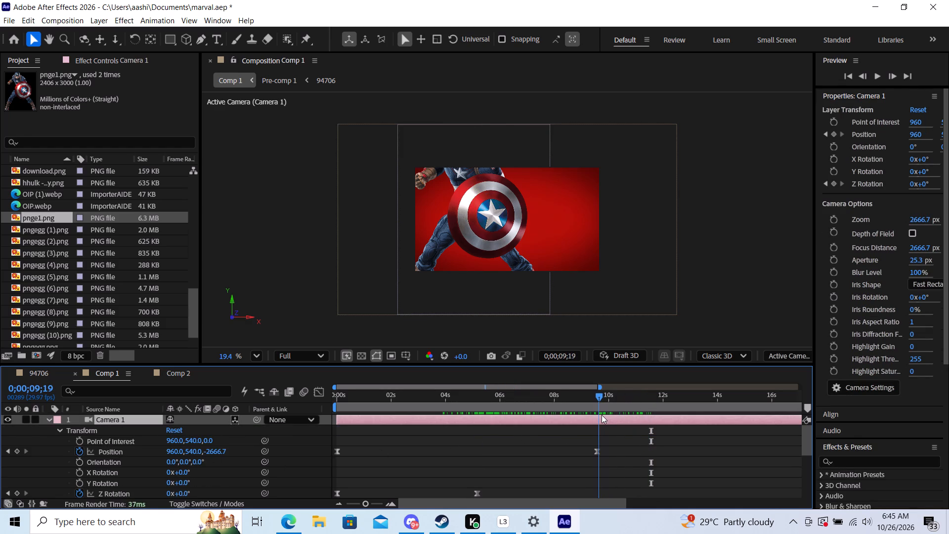
drag(602, 415, 600, 416)
drag(602, 389, 612, 387)
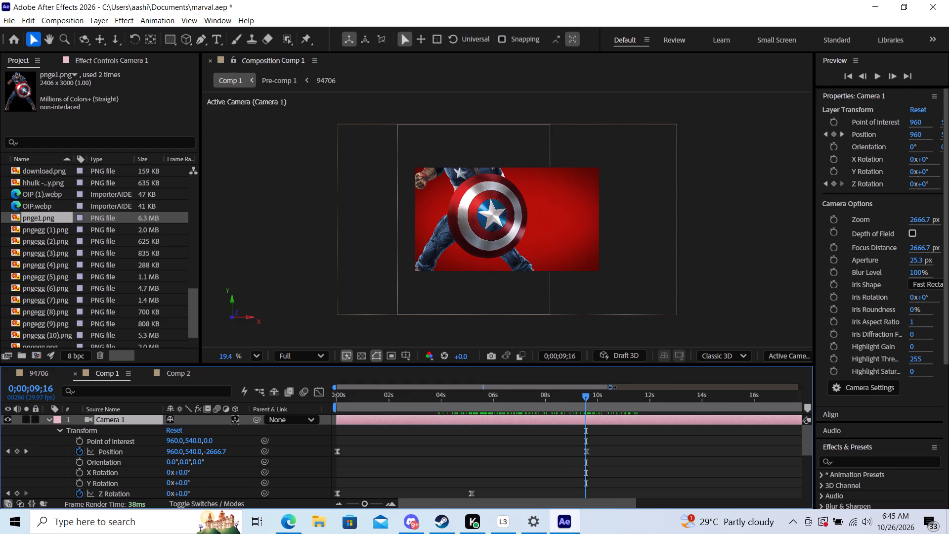
drag(612, 387, 616, 387)
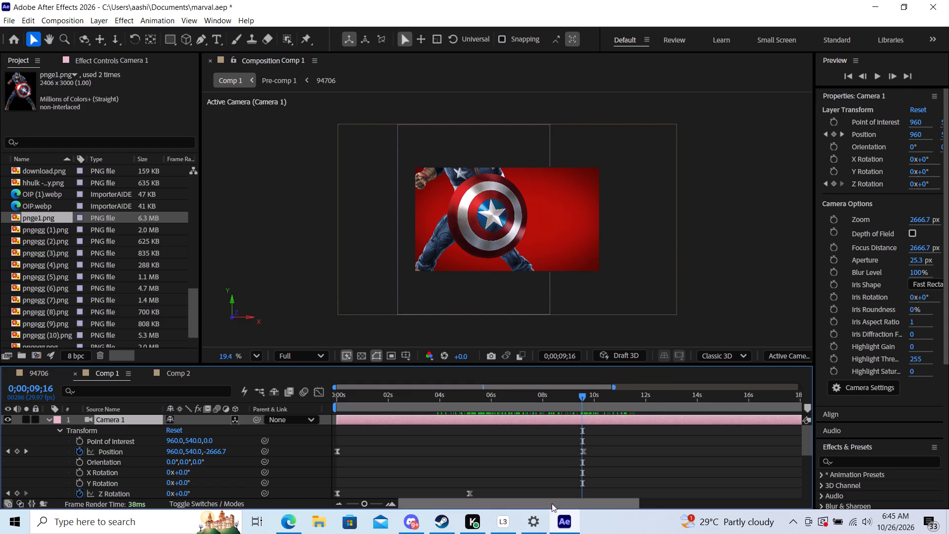
drag(361, 502, 427, 497)
click(599, 399)
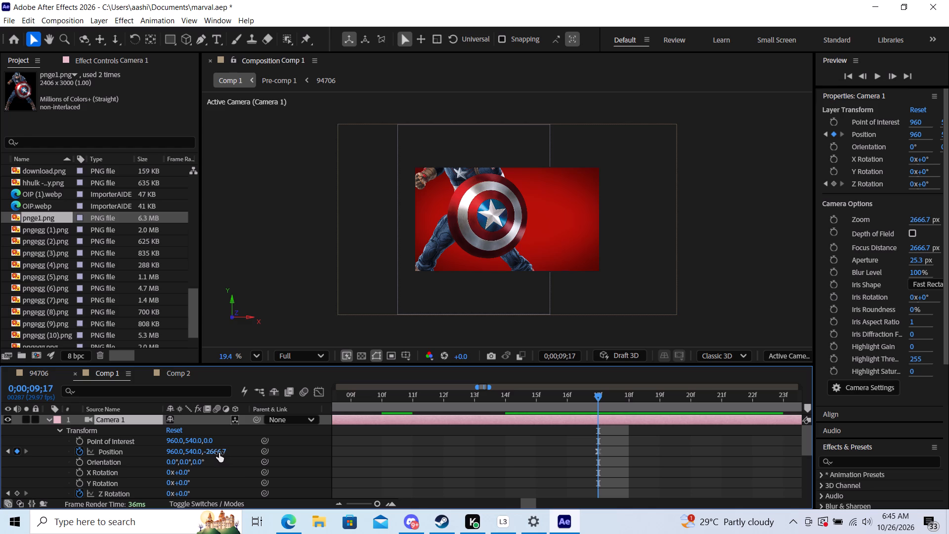
drag(219, 453, 283, 453)
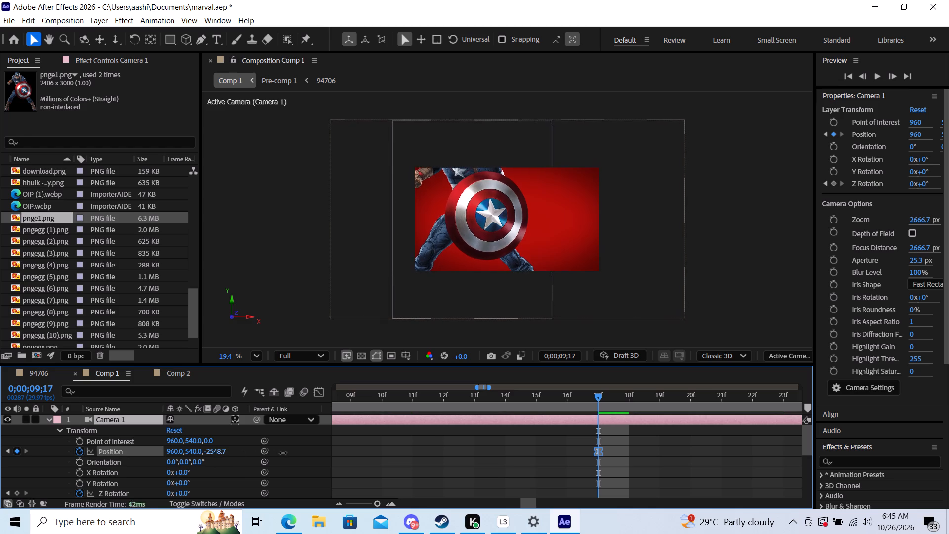
drag(283, 453, 91, 461)
drag(215, 450, 122, 453)
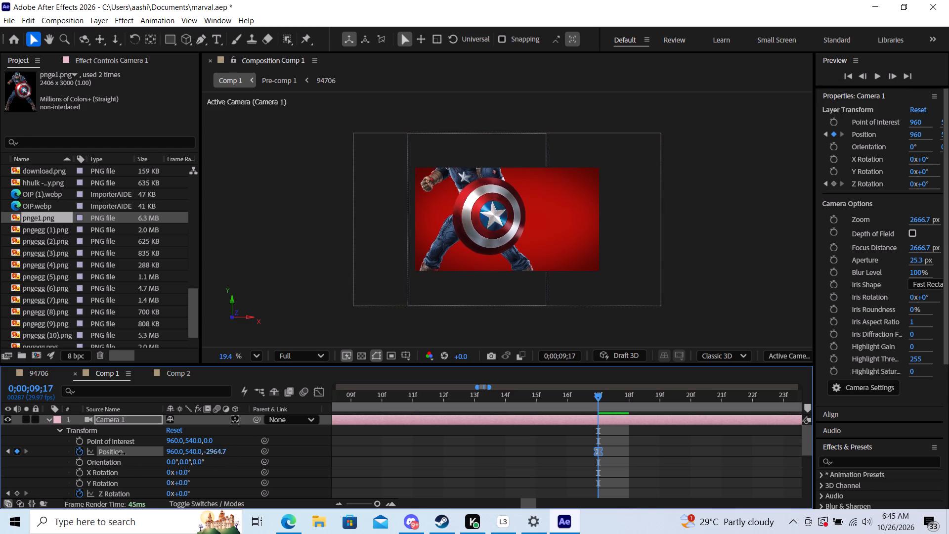
drag(122, 453, 62, 454)
drag(218, 451, 163, 459)
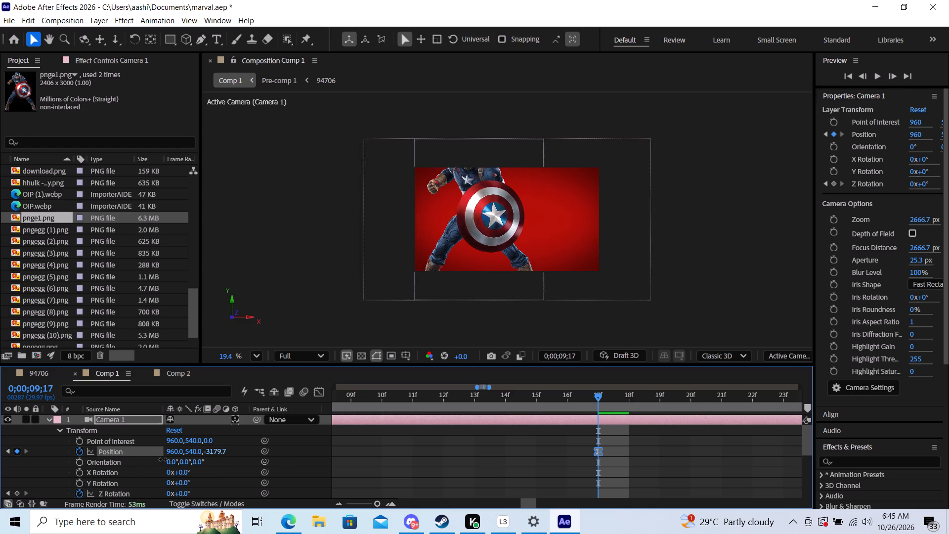
drag(163, 459, 90, 464)
drag(223, 451, 187, 454)
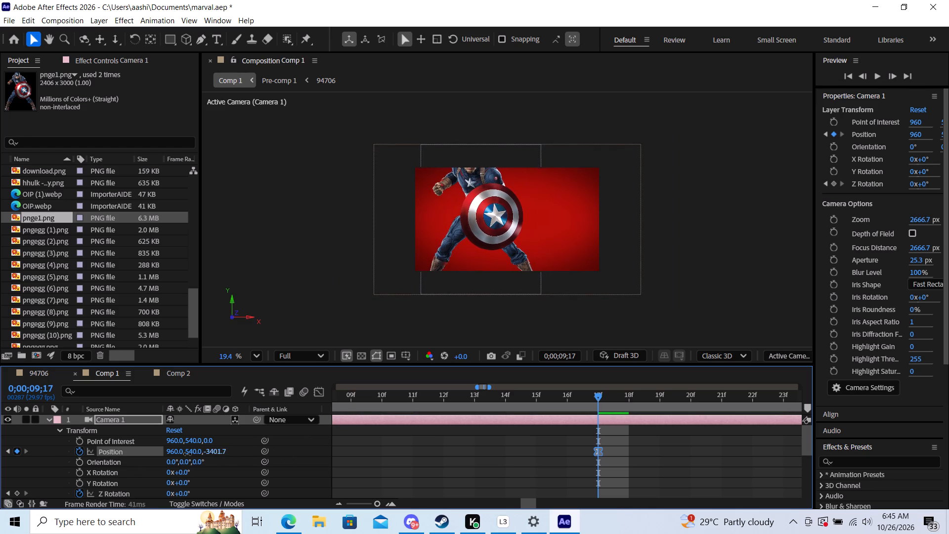
drag(187, 454, 88, 460)
drag(221, 450, 194, 454)
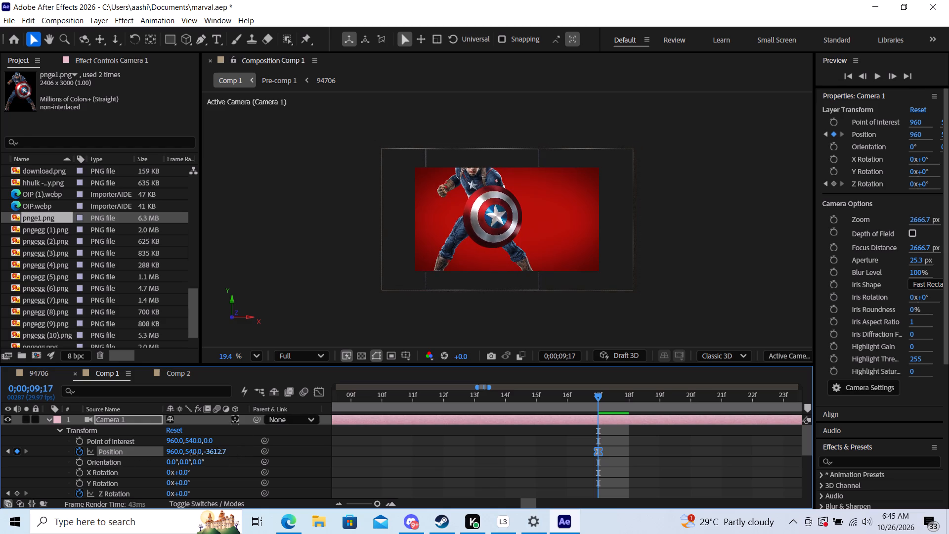
drag(194, 454, 49, 460)
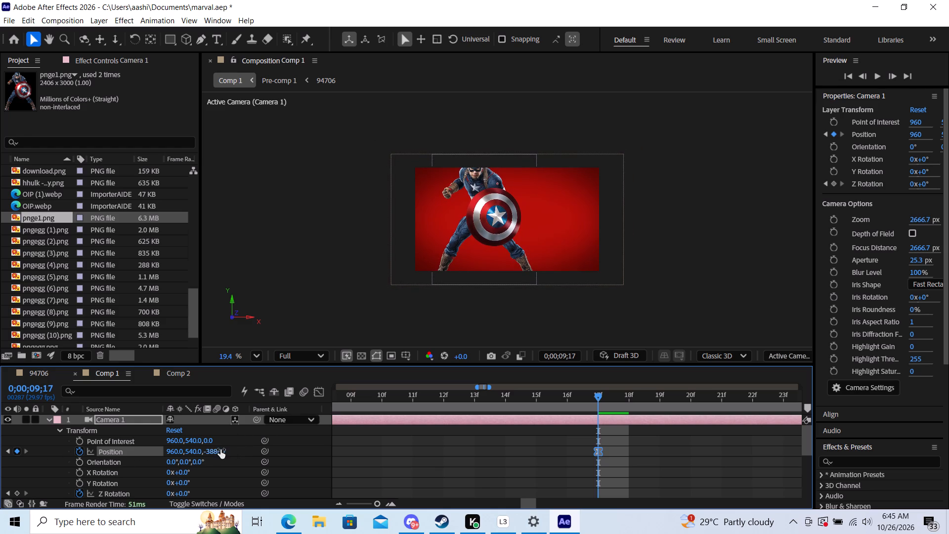
drag(221, 449, 54, 464)
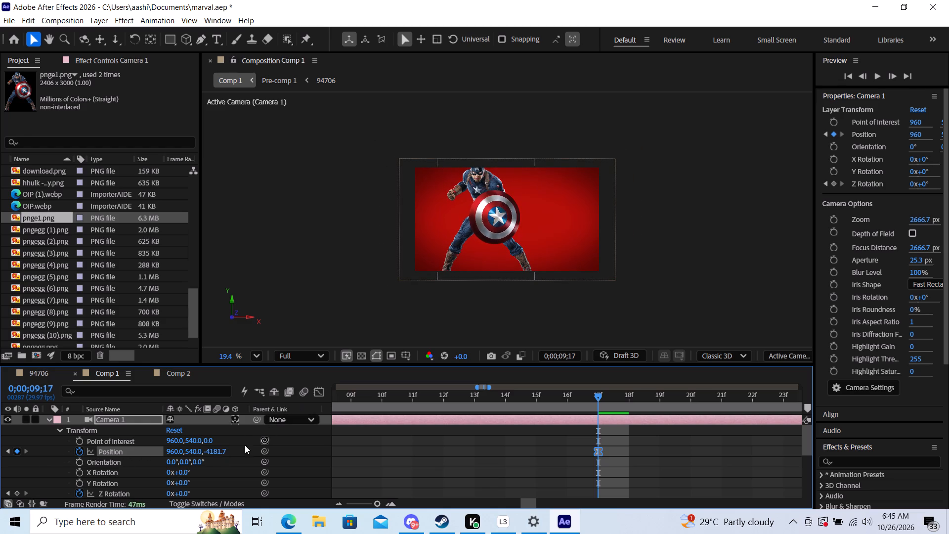
Pull Camera 1 farther back at its second Position keyframe, 0;00;09;17, to a Z position of about -4866.
drag(219, 453, 0, 465)
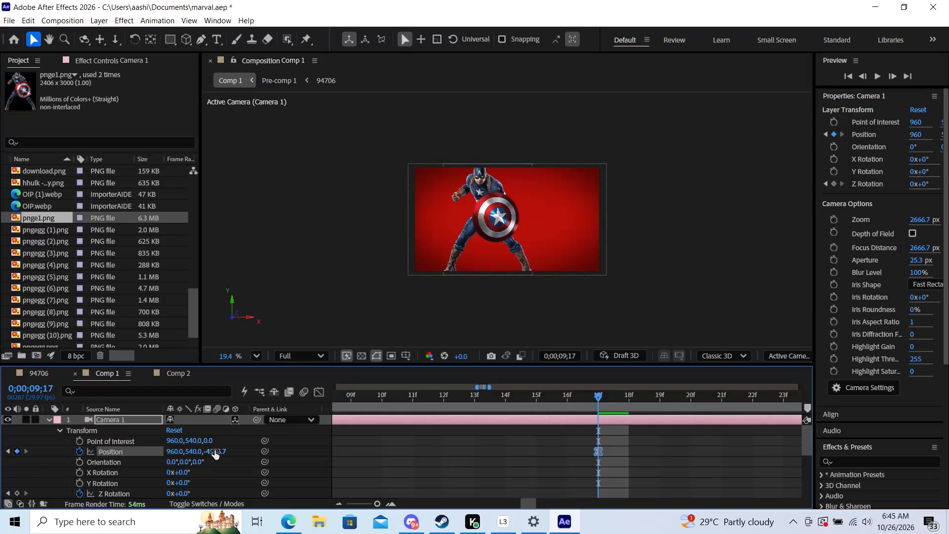
drag(215, 450, 84, 467)
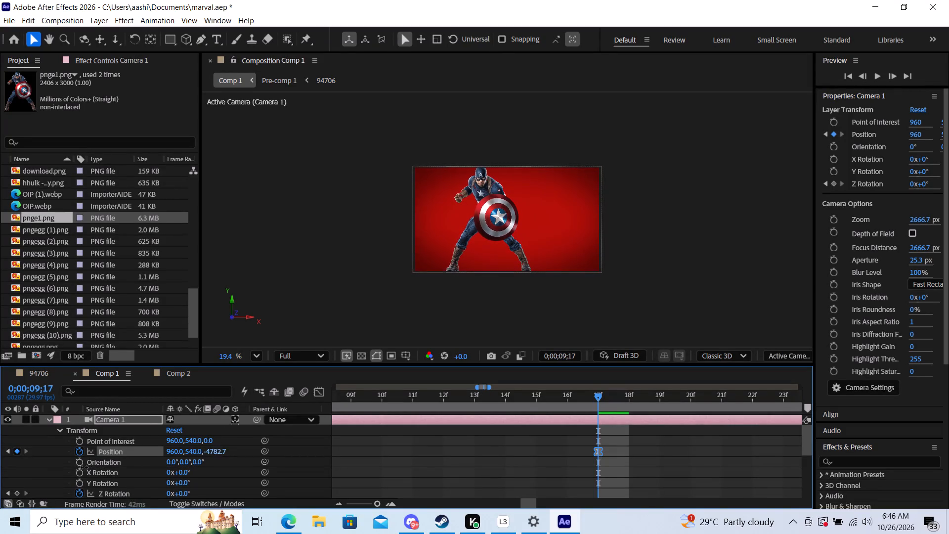
drag(84, 467, 44, 468)
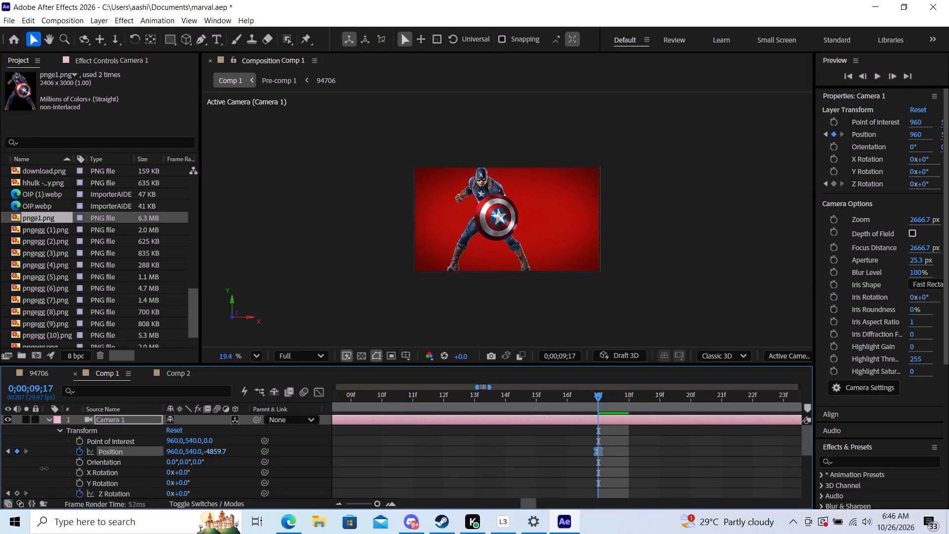
drag(44, 468, 41, 468)
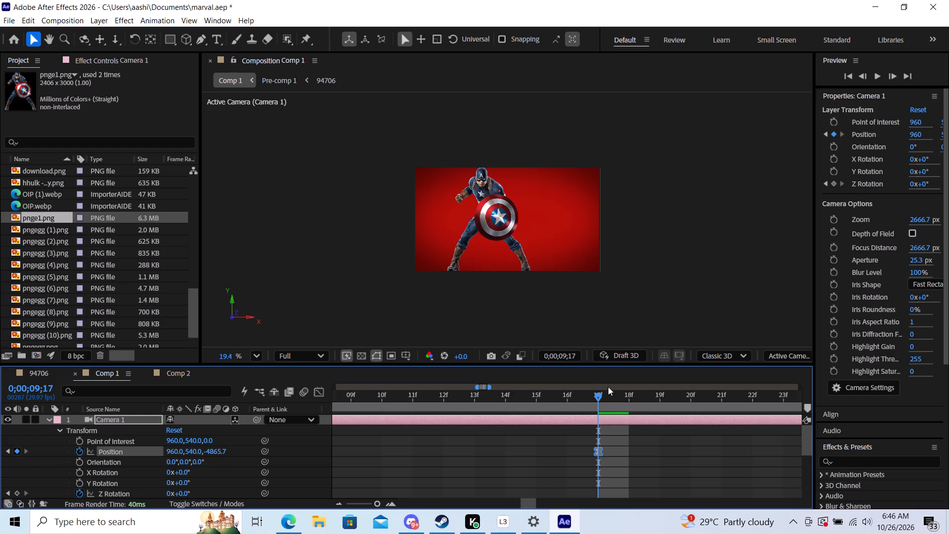
Widen the visible time range and scrub Comp 1 between 0 and about 9.5 seconds to review the revised camera pull-back.
drag(597, 397, 438, 413)
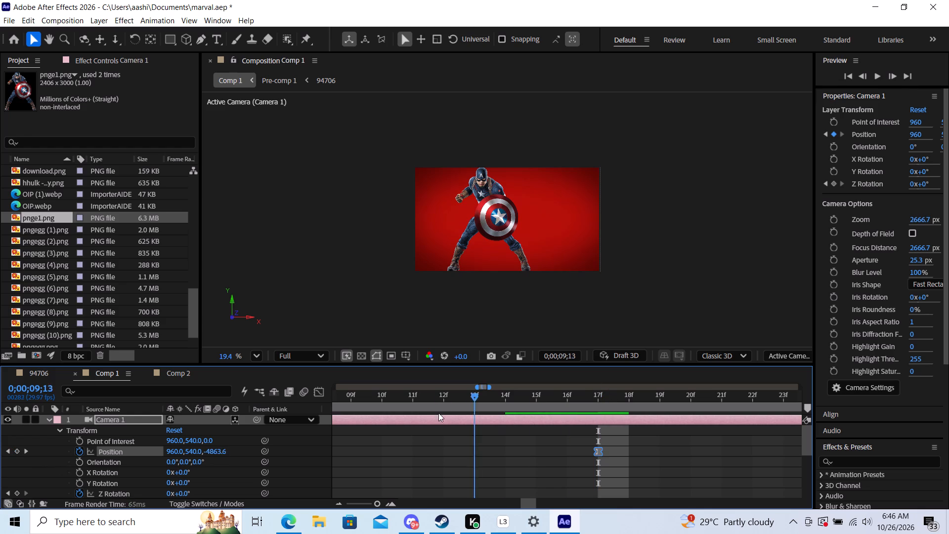
drag(438, 413, 120, 434)
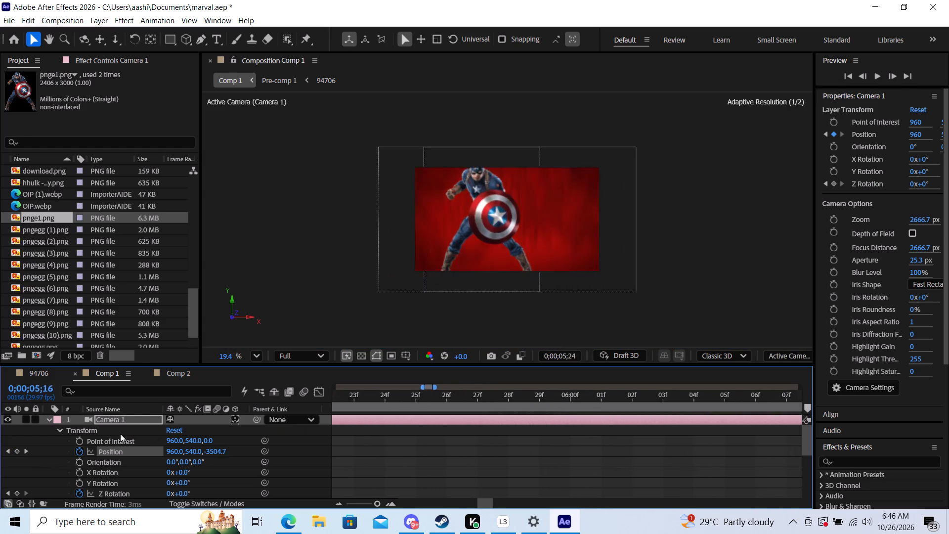
drag(120, 434, 103, 434)
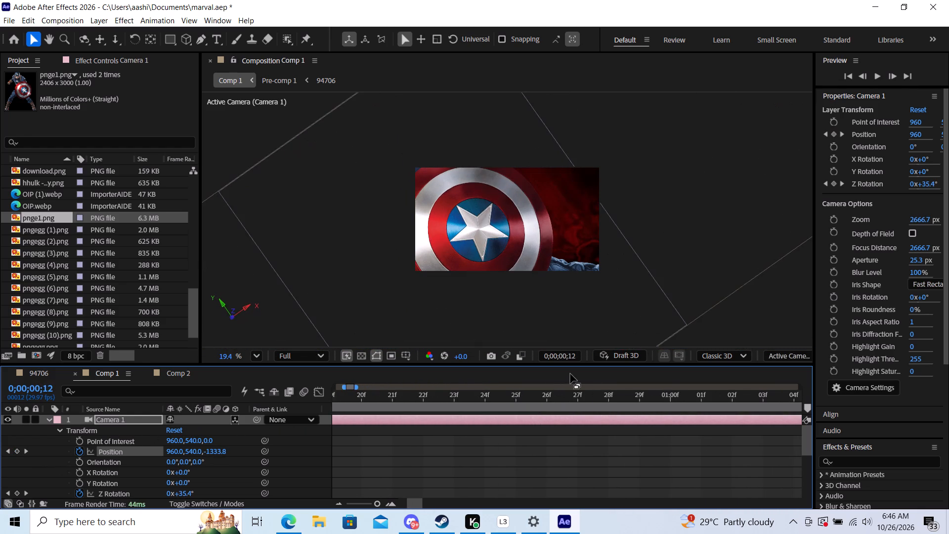
click(377, 505)
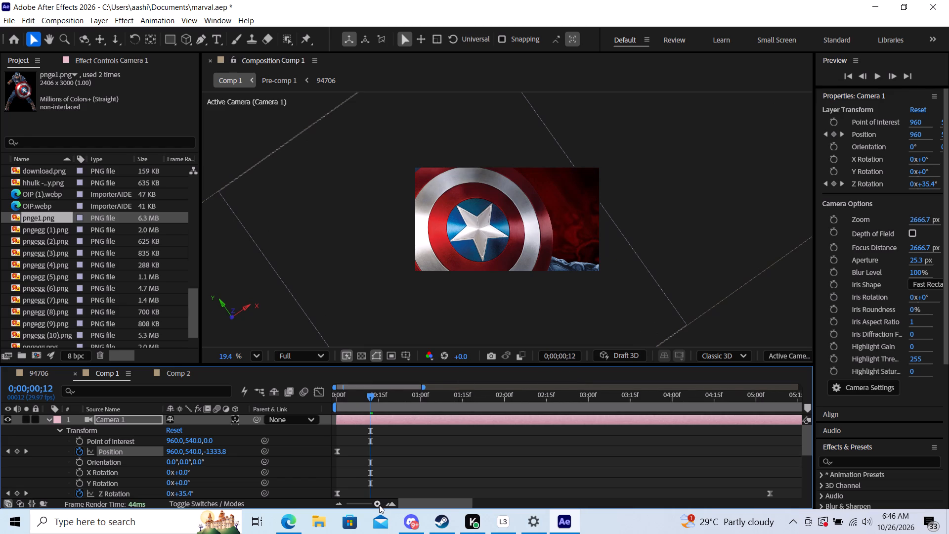
scroll(488, 454, down, 2)
scroll(473, 454, up, 1)
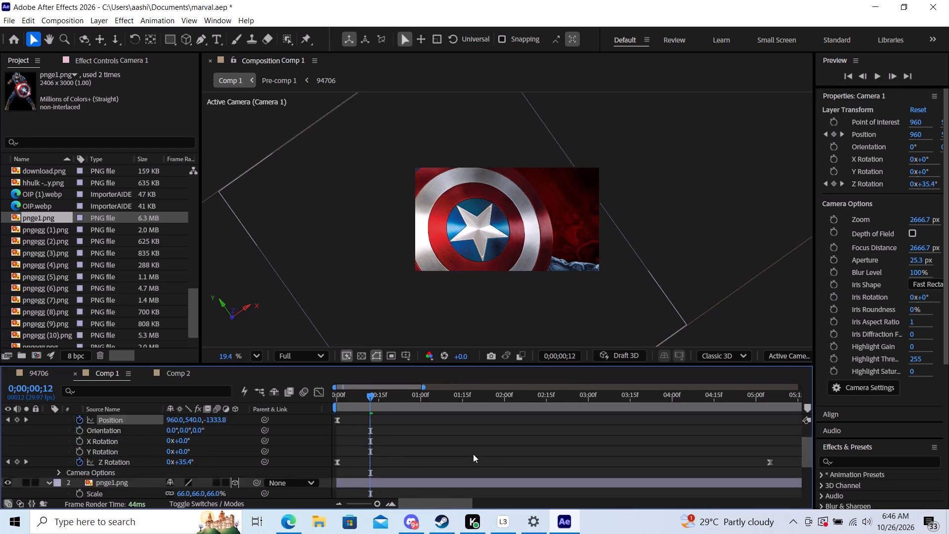
scroll(473, 454, up, 2)
drag(373, 504, 360, 505)
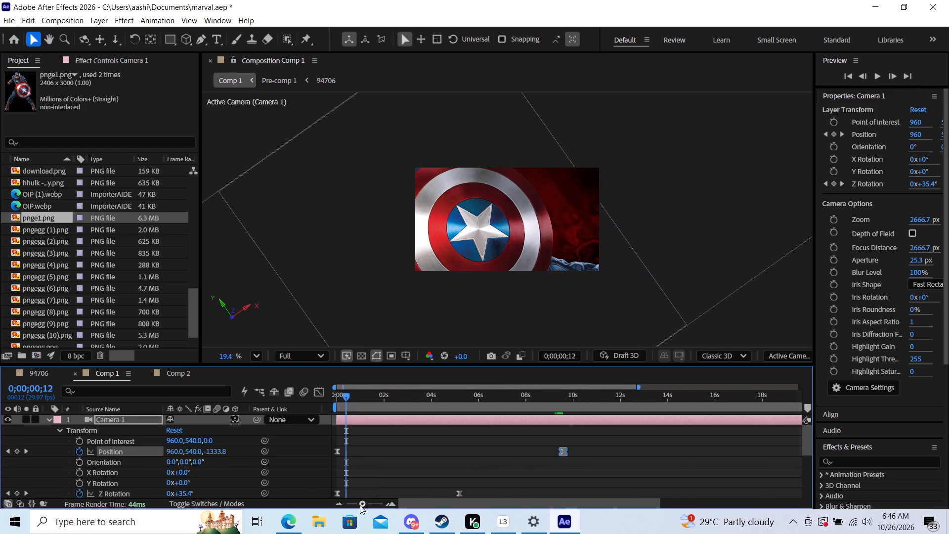
drag(347, 399, 393, 405)
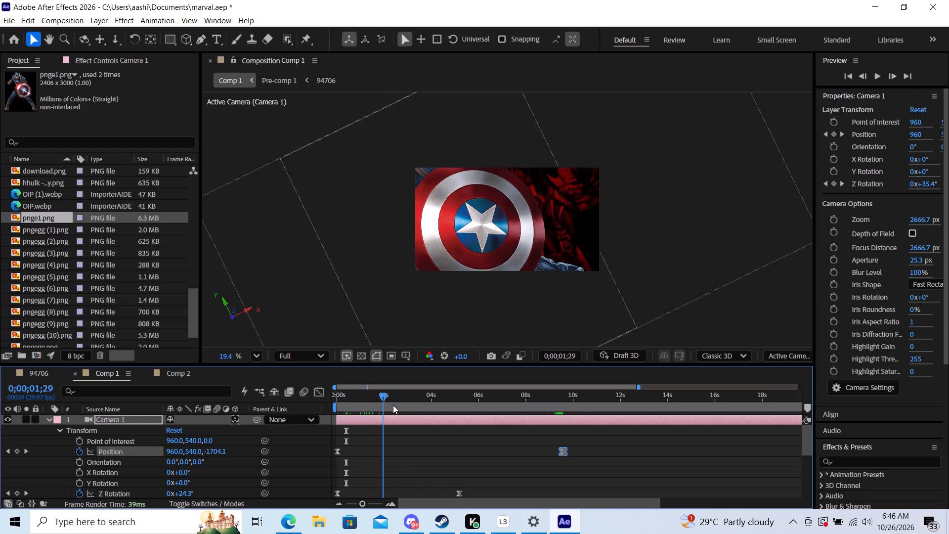
drag(393, 405, 494, 412)
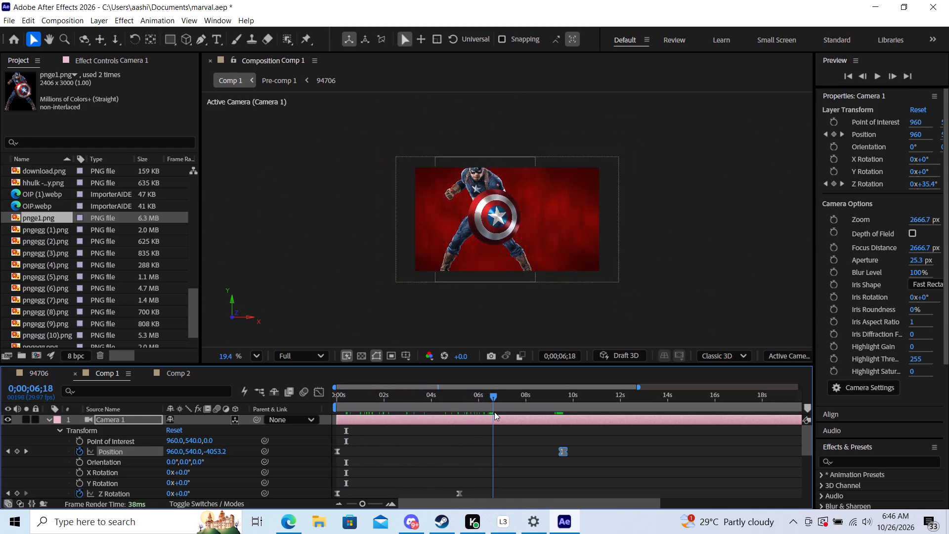
drag(494, 412, 470, 409)
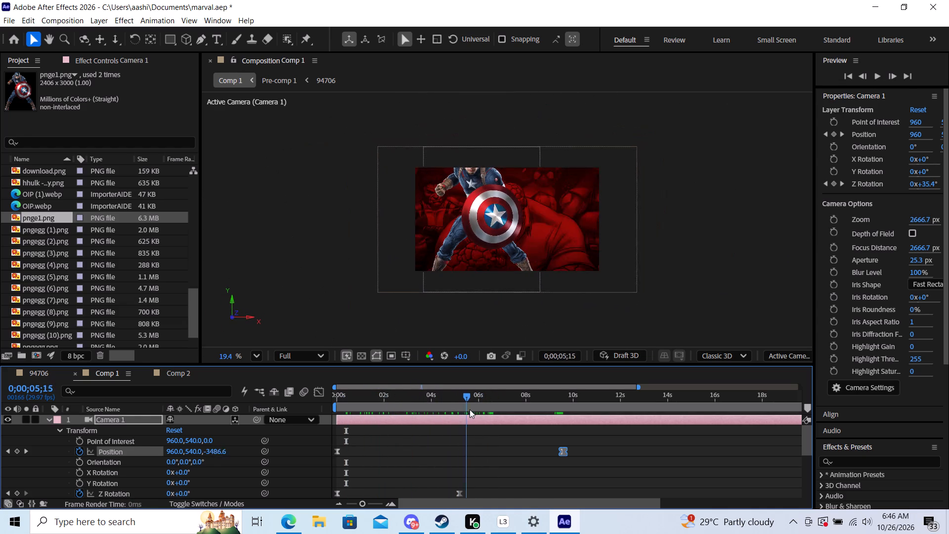
drag(470, 409, 508, 411)
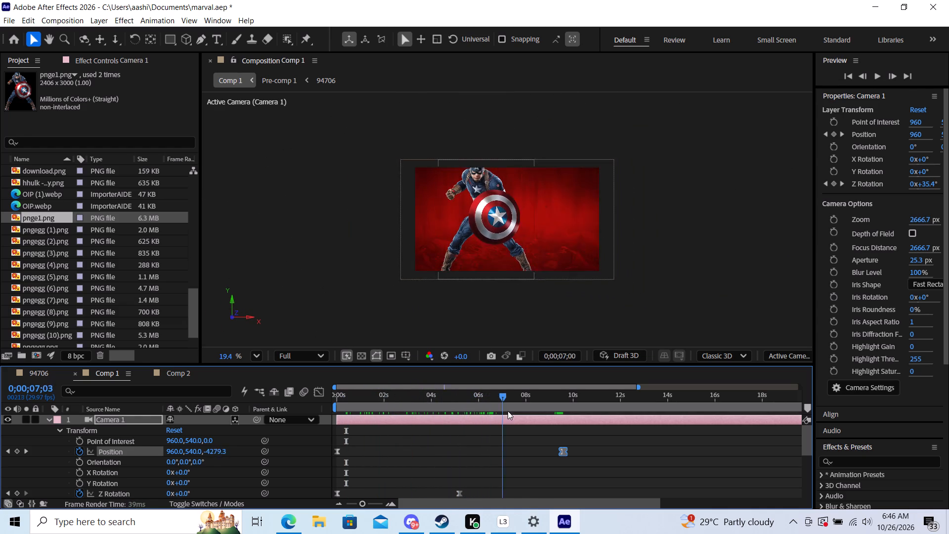
drag(508, 411, 384, 407)
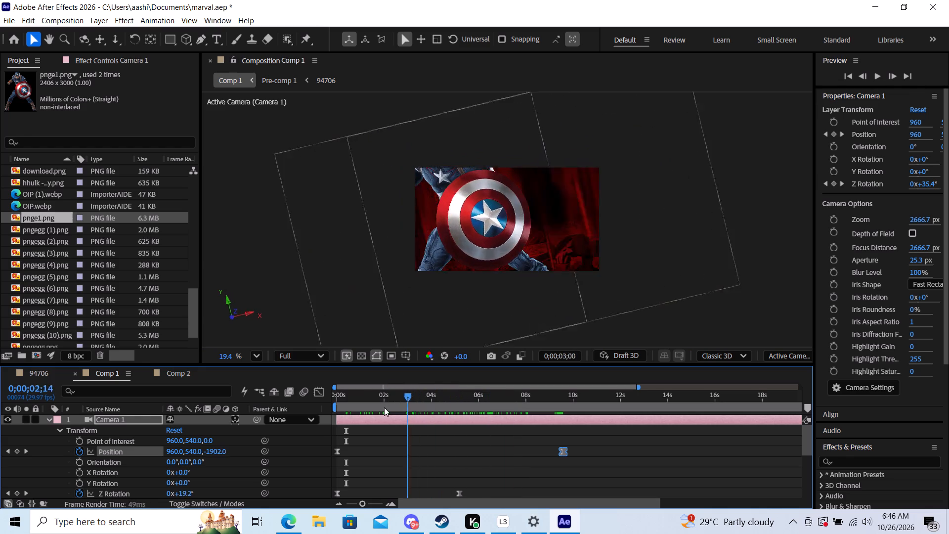
drag(384, 407, 291, 402)
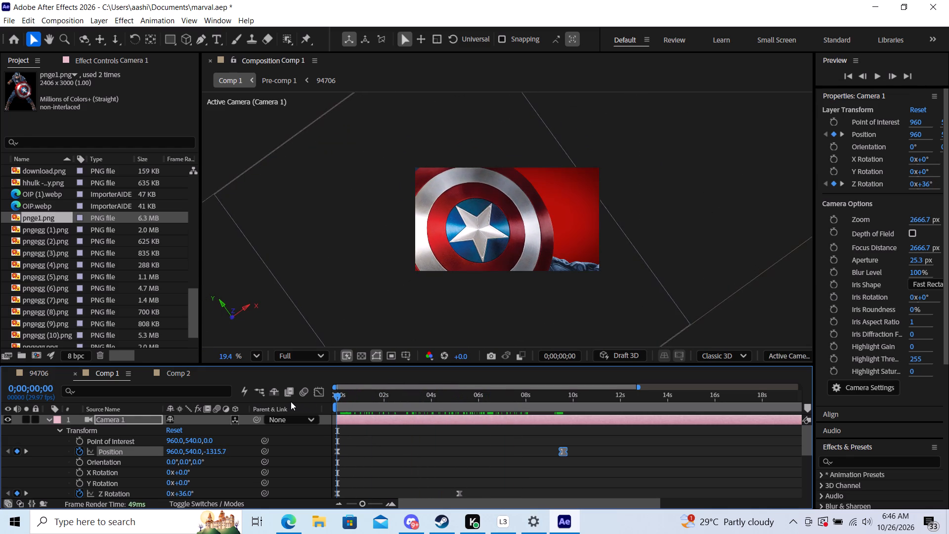
Play Comp 1 from the start, and scrub between 0 and about 9 seconds to check the camera move and background.
key(space)
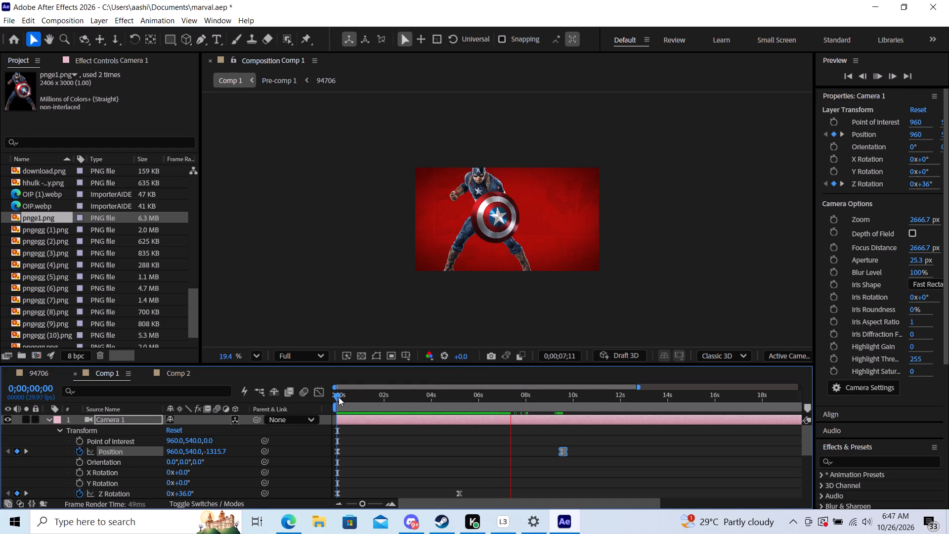
drag(339, 397, 207, 416)
key(space)
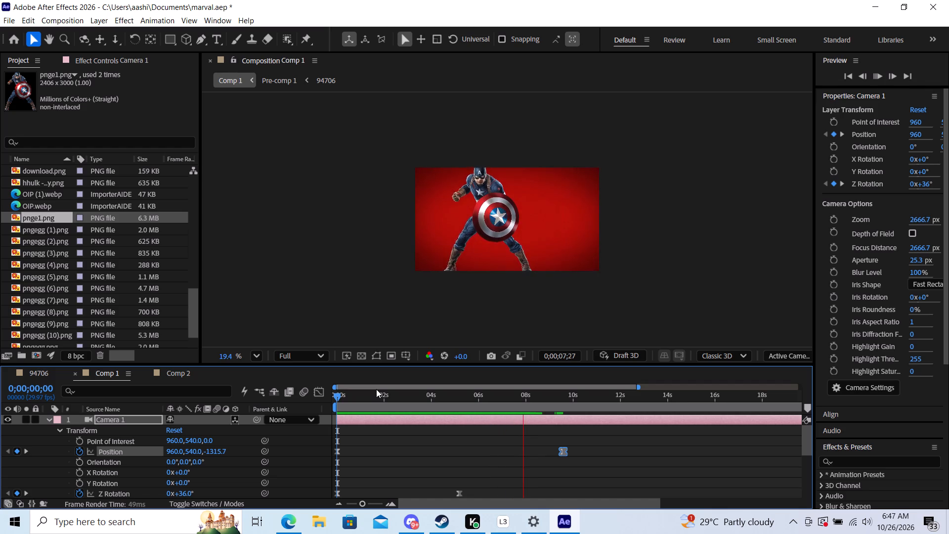
key(space)
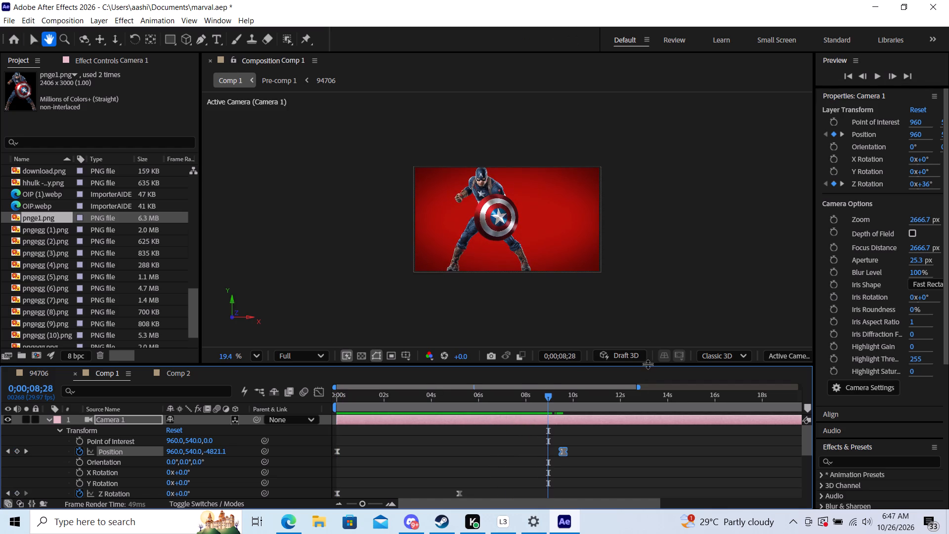
drag(548, 393, 416, 398)
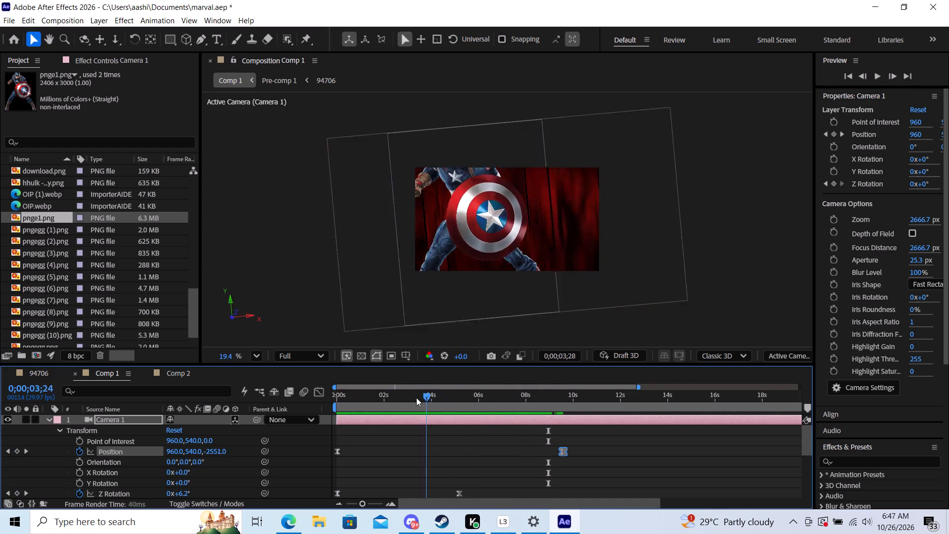
drag(416, 398, 368, 400)
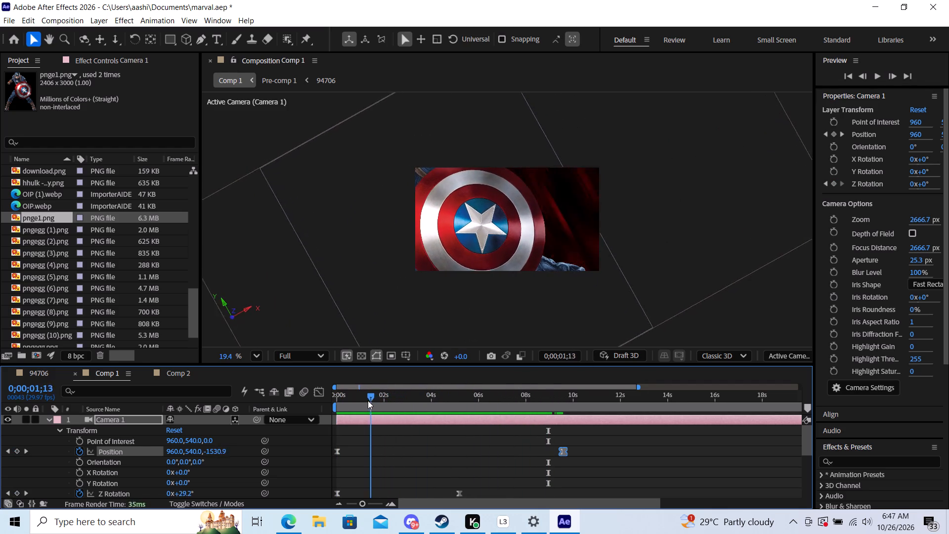
drag(368, 400, 450, 406)
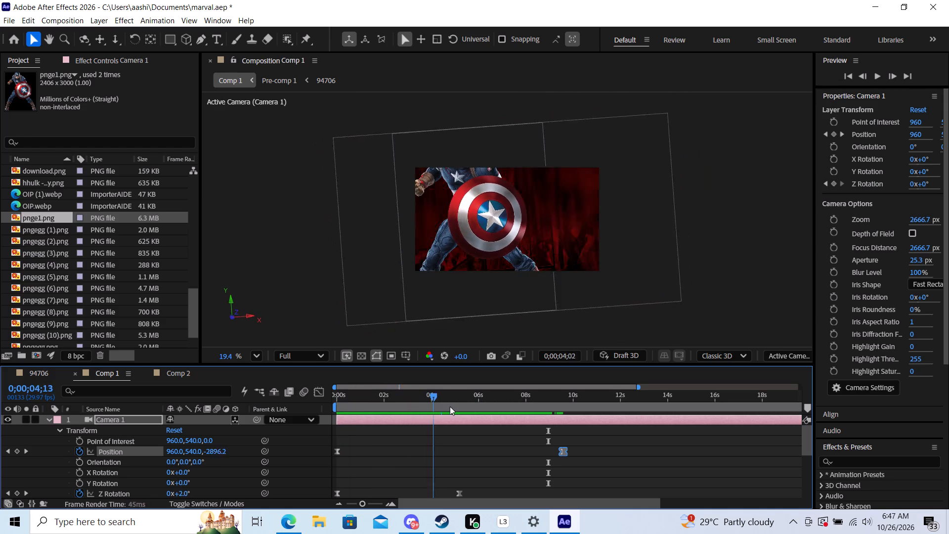
drag(450, 406, 443, 402)
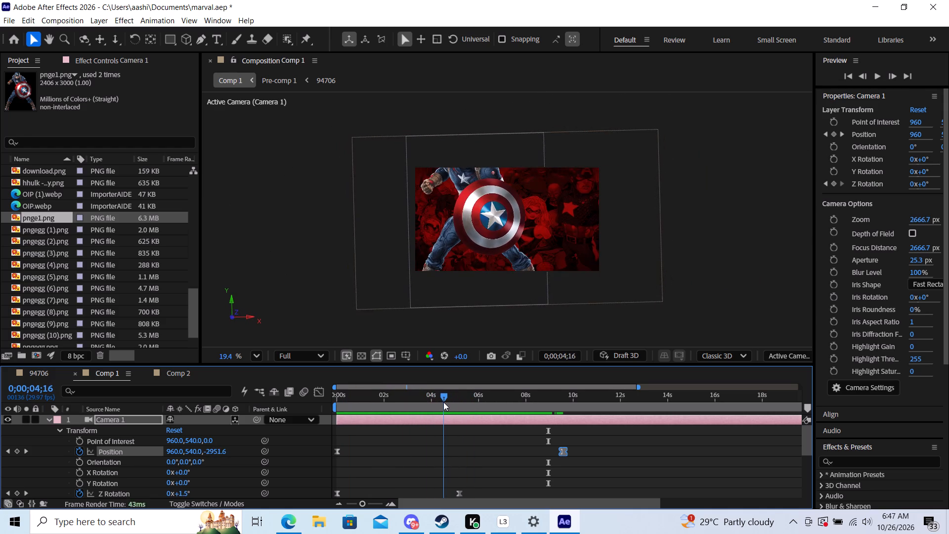
drag(443, 402, 450, 402)
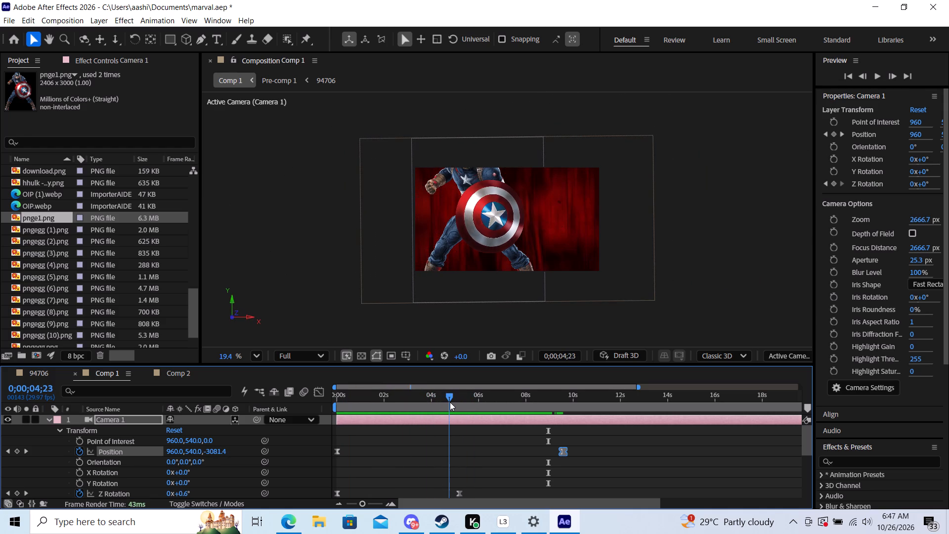
drag(450, 402, 556, 412)
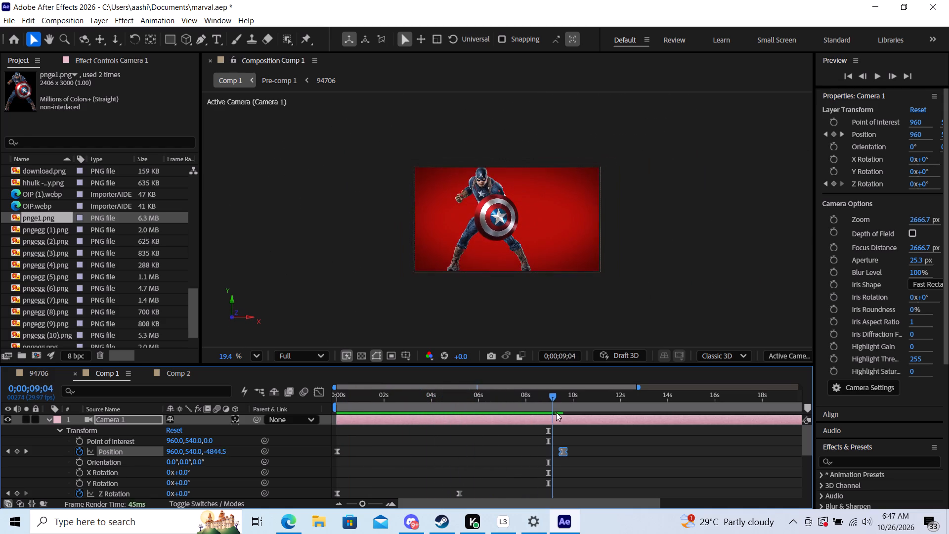
drag(556, 412, 469, 406)
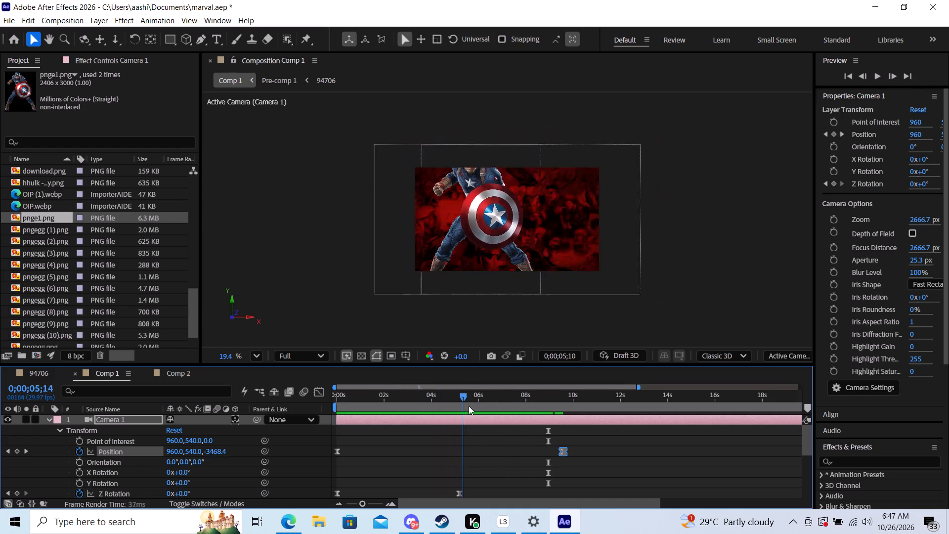
drag(469, 406, 360, 400)
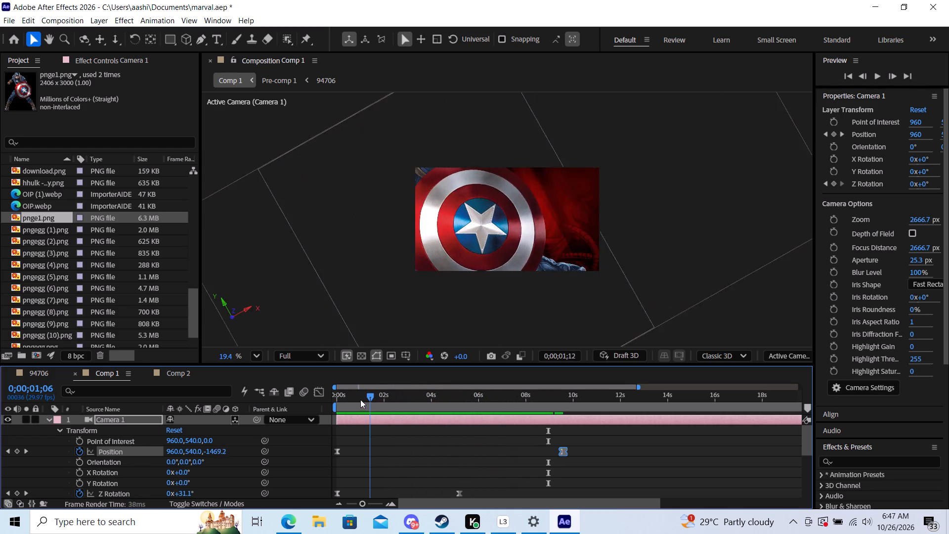
drag(360, 400, 380, 401)
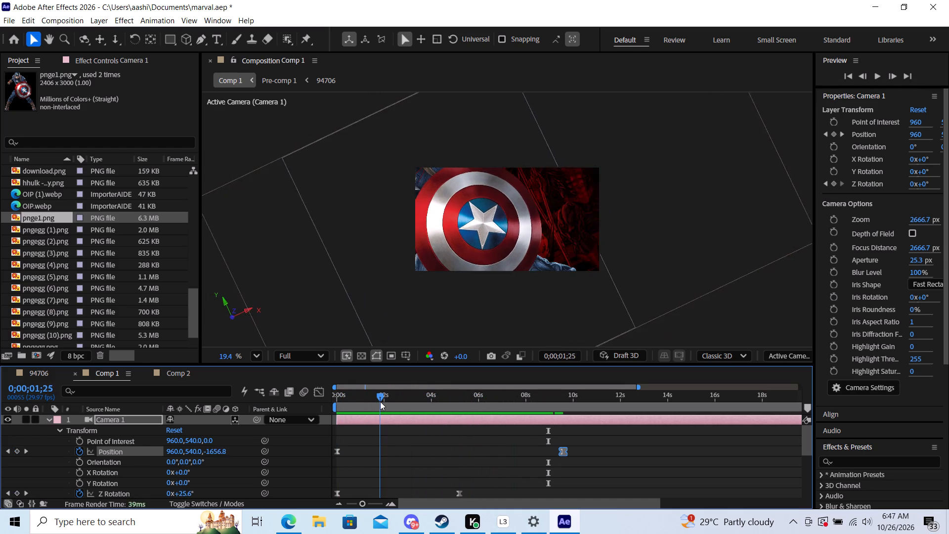
drag(380, 401, 248, 400)
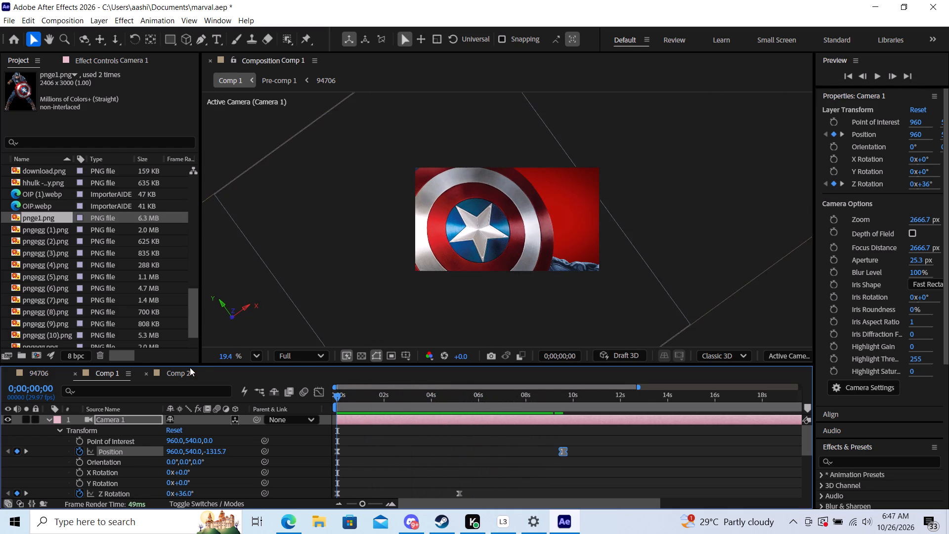
Delete all the character image layers from Comp 2.
click(185, 369)
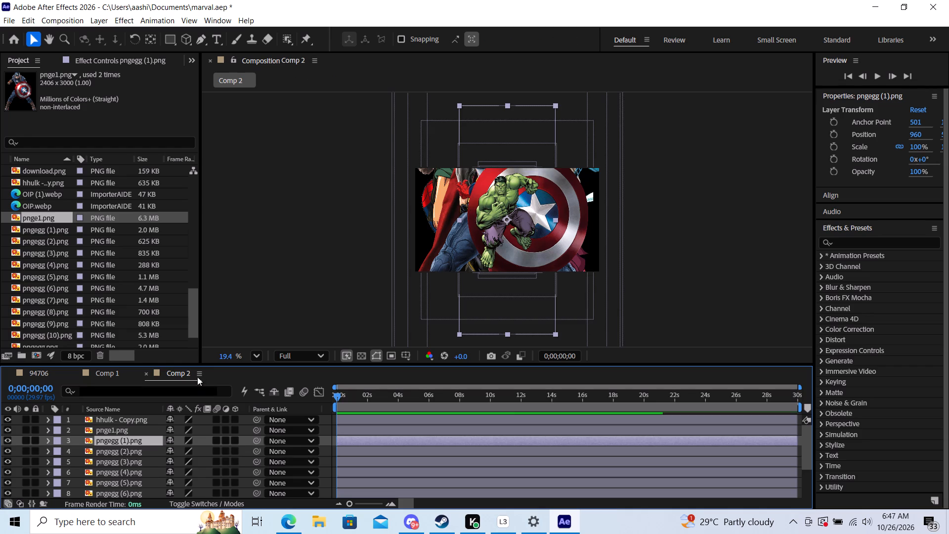
click(134, 455)
key(ctrl+a)
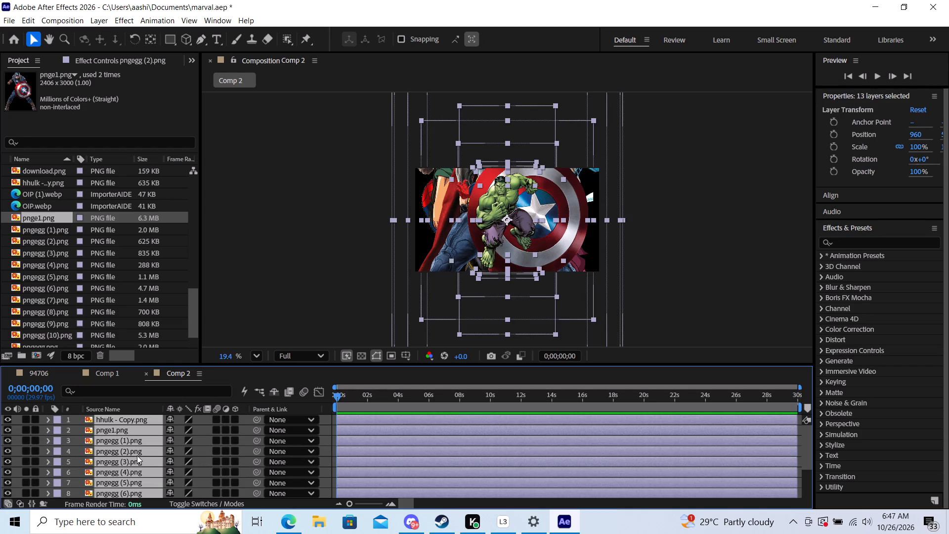
key(Delete)
Add the 94706 composition from the project's footage list to the empty Comp 2 as a layer.
scroll(51, 269, down, 2)
scroll(34, 279, up, 4)
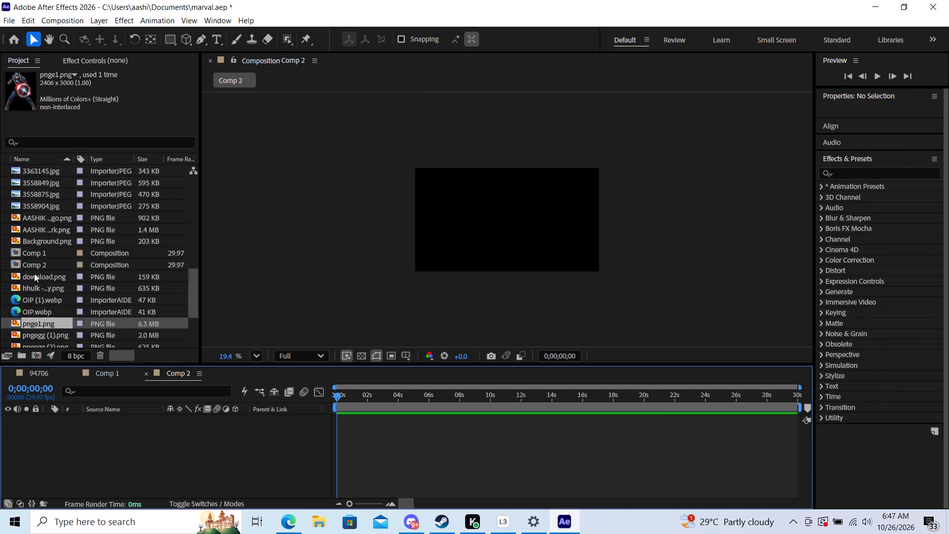
scroll(42, 265, up, 5)
scroll(42, 209, up, 8)
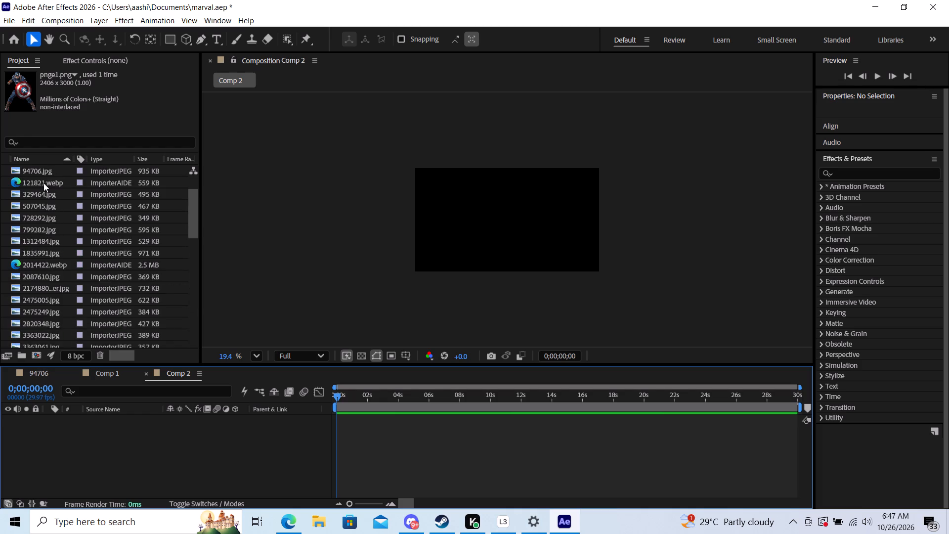
click(43, 168)
drag(43, 168, 126, 360)
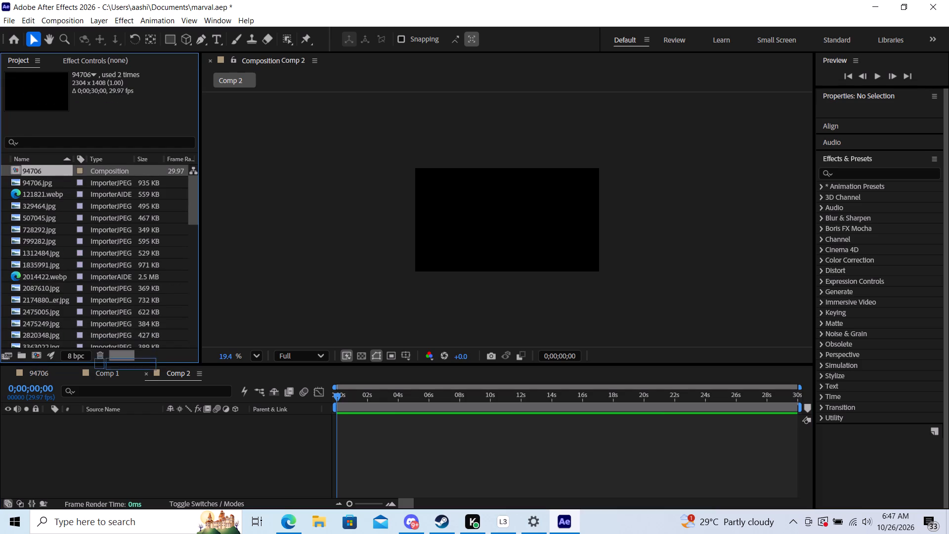
drag(126, 360, 97, 435)
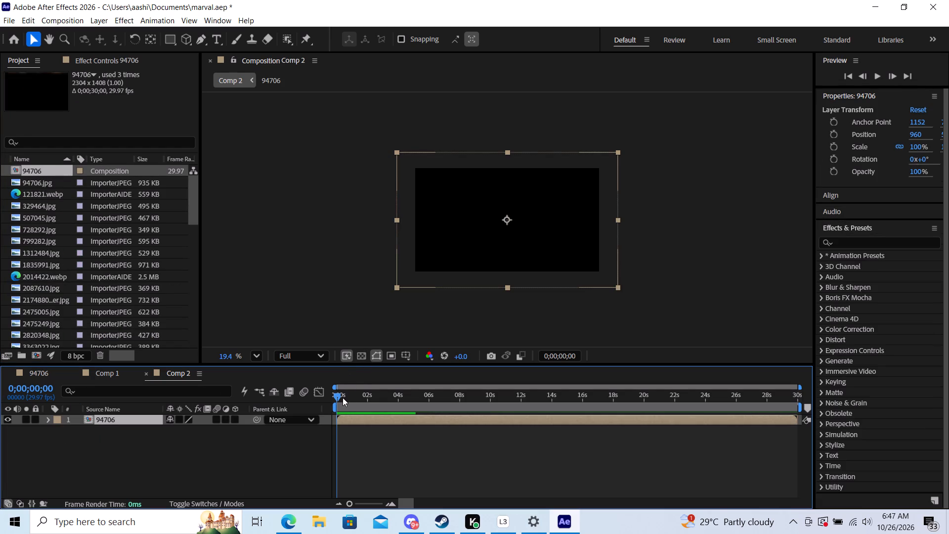
Play Comp 2 from the start to check the 94706 composition's animation, and return to the beginning.
key(space)
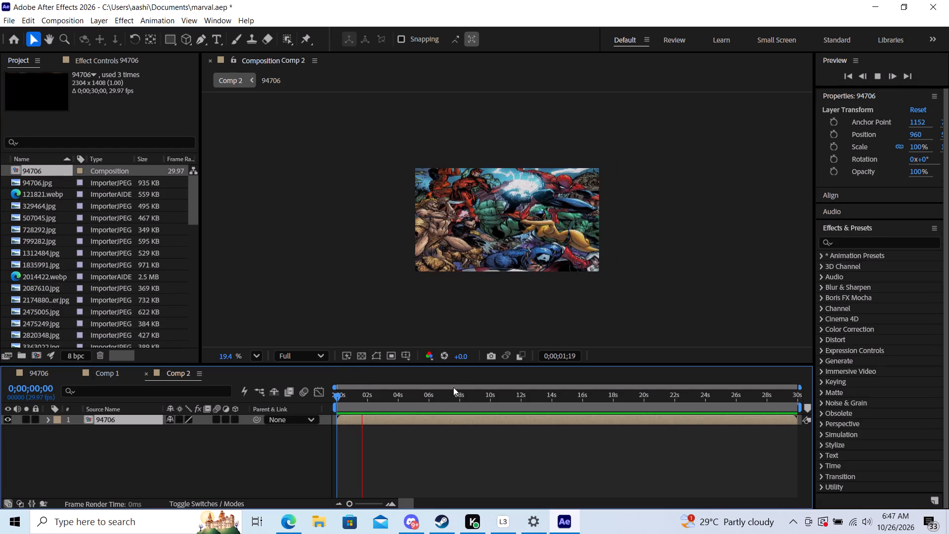
key(space)
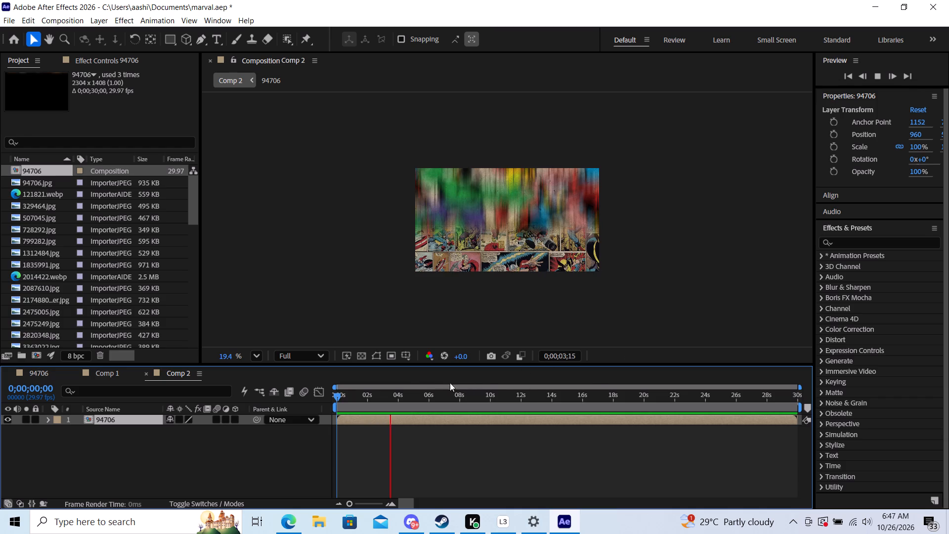
drag(386, 393, 202, 396)
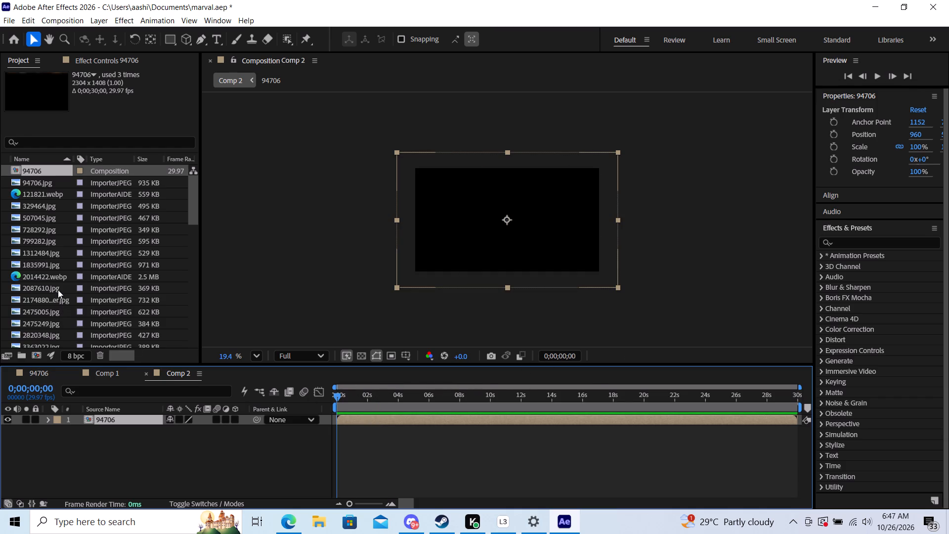
Undo adding the 94706 layer to Comp 2, and look through the project's footage list.
key(ctrl+z)
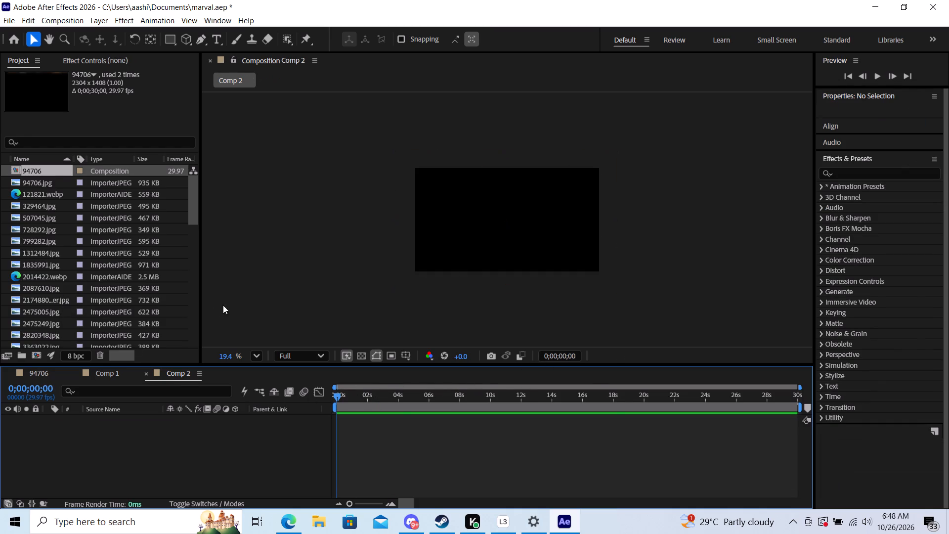
scroll(88, 282, down, 7)
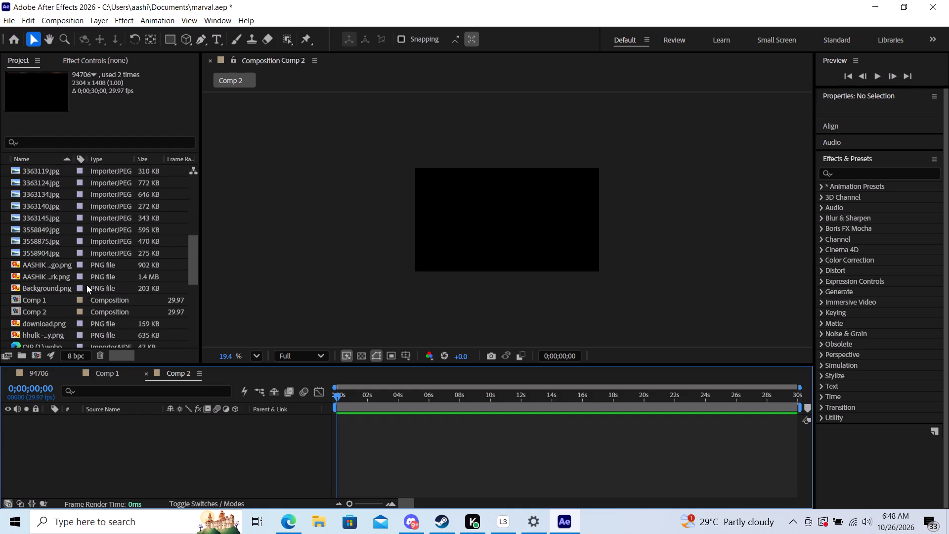
scroll(86, 285, down, 3)
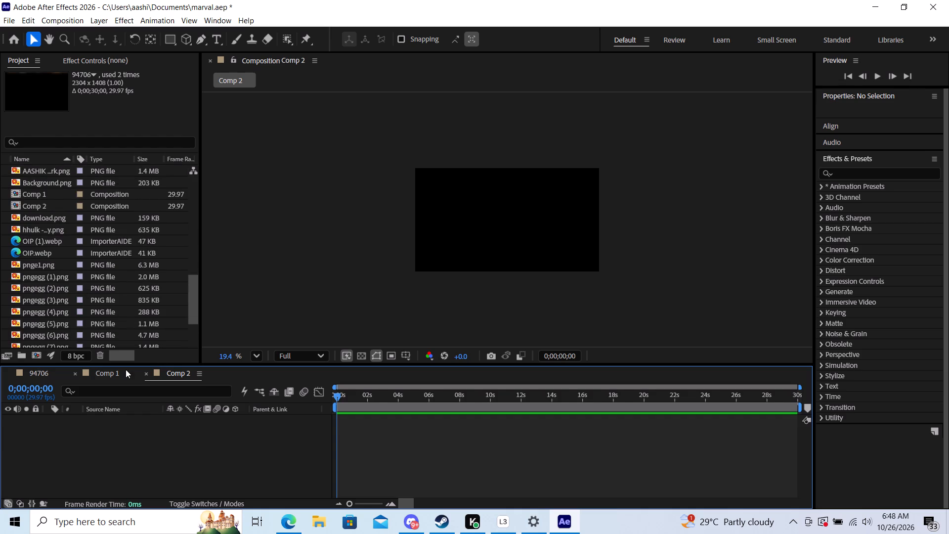
Hide Camera 1 in Comp 1 and scrub between 0 and about 4 seconds to check the scene without it.
click(104, 374)
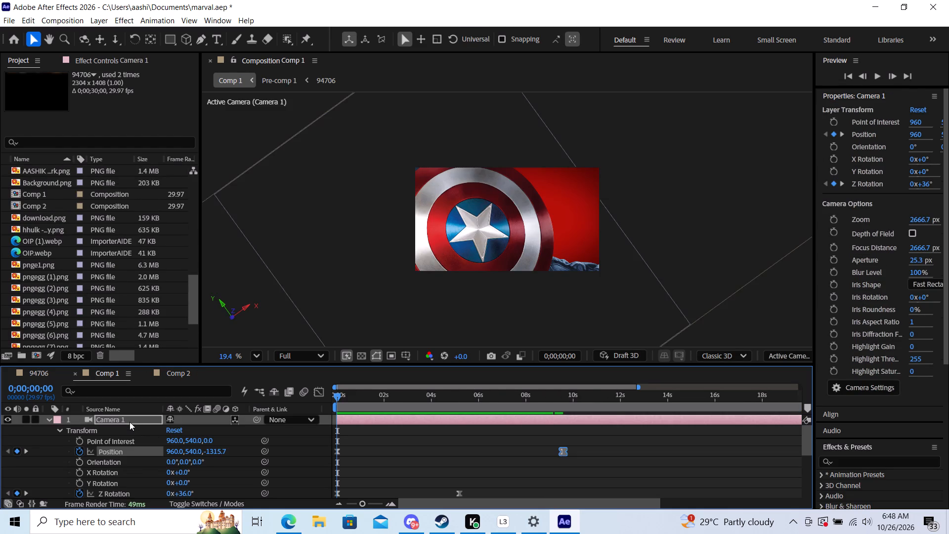
click(49, 419)
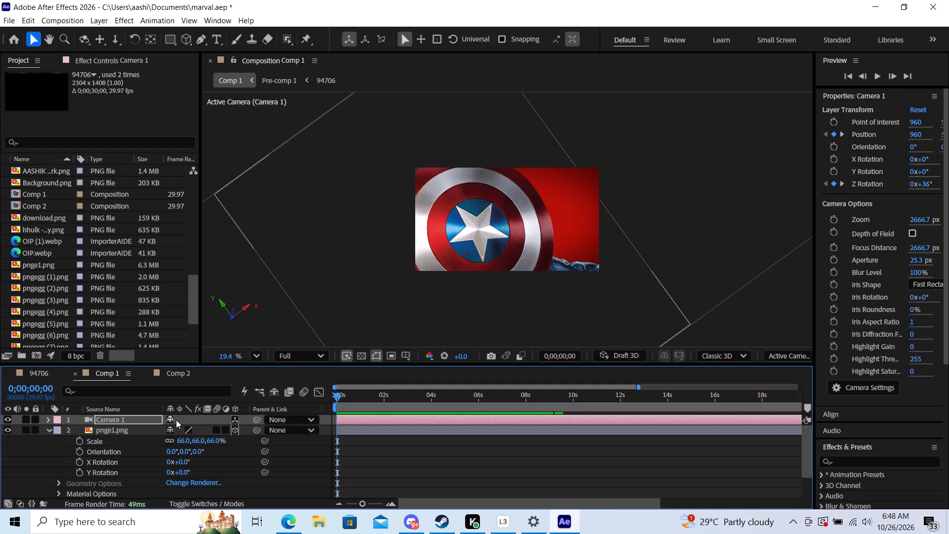
click(5, 419)
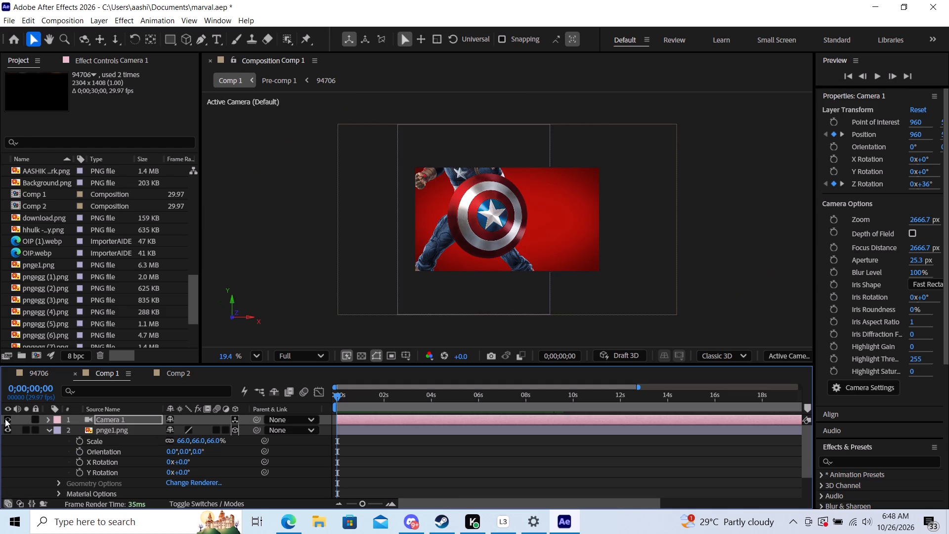
drag(338, 398, 440, 408)
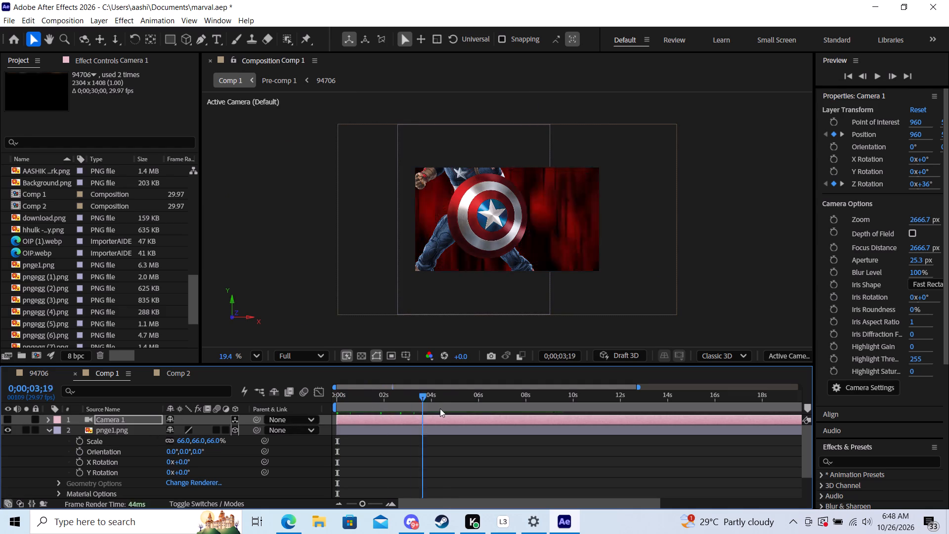
drag(440, 408, 250, 396)
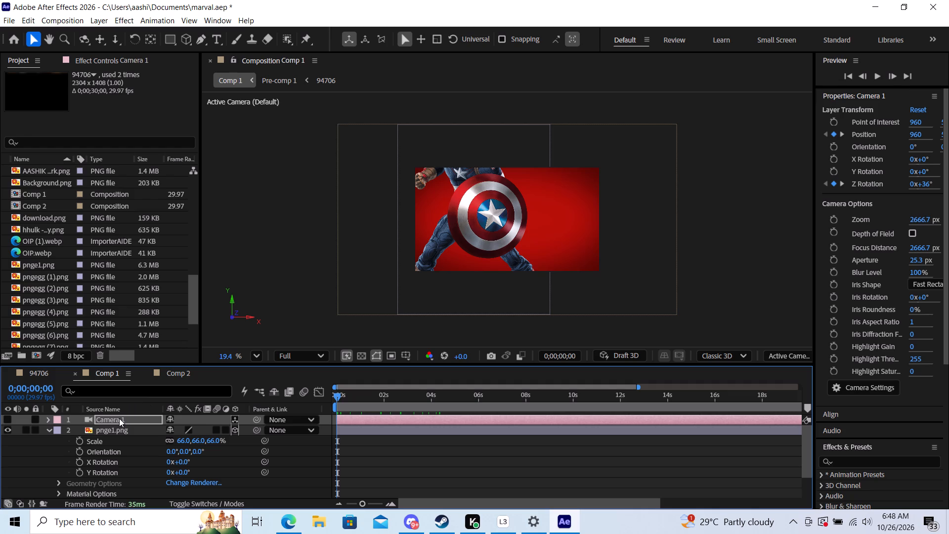
Delete the Camera 1 layer from Comp 1.
key(Delete)
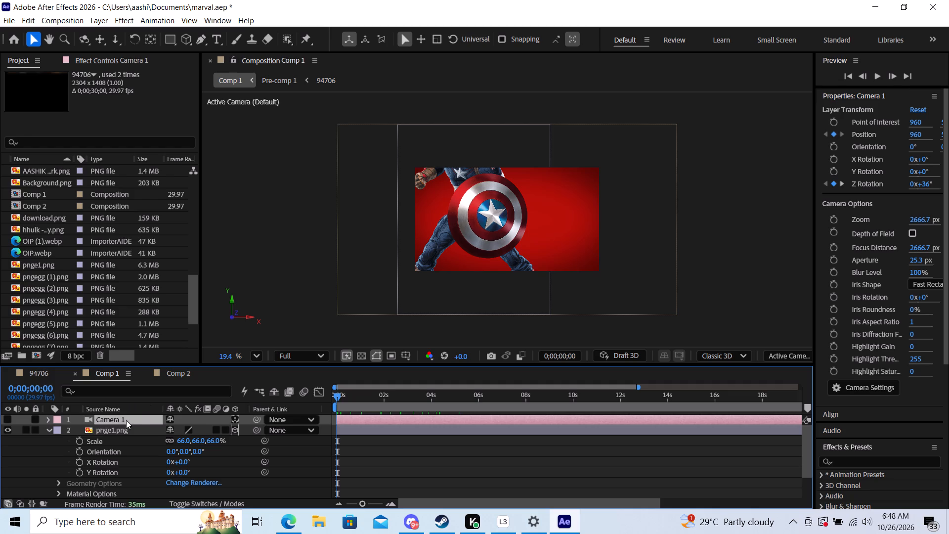
click(115, 420)
click(127, 421)
key(Delete)
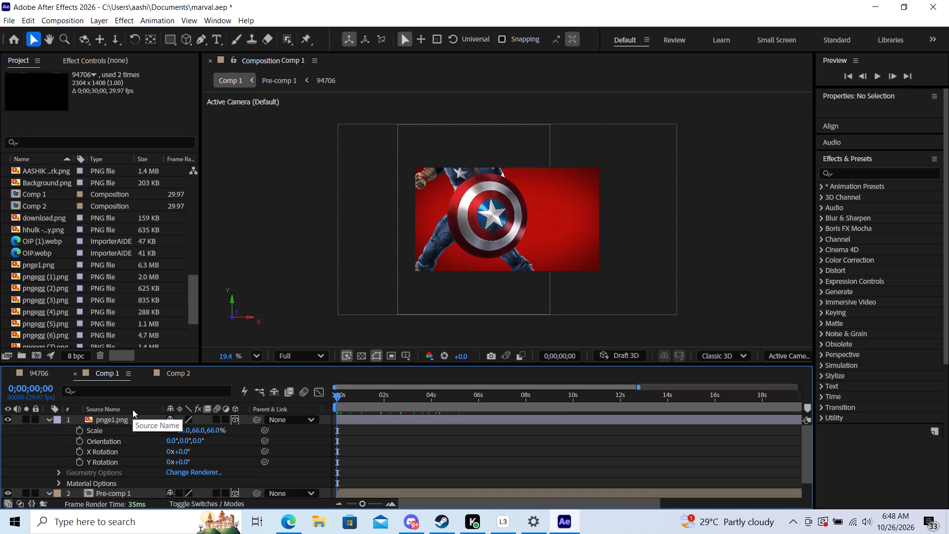
Copy the Pre-comp 1 and Background.png layers from Comp 1 and paste them into the empty Comp 2.
click(112, 420)
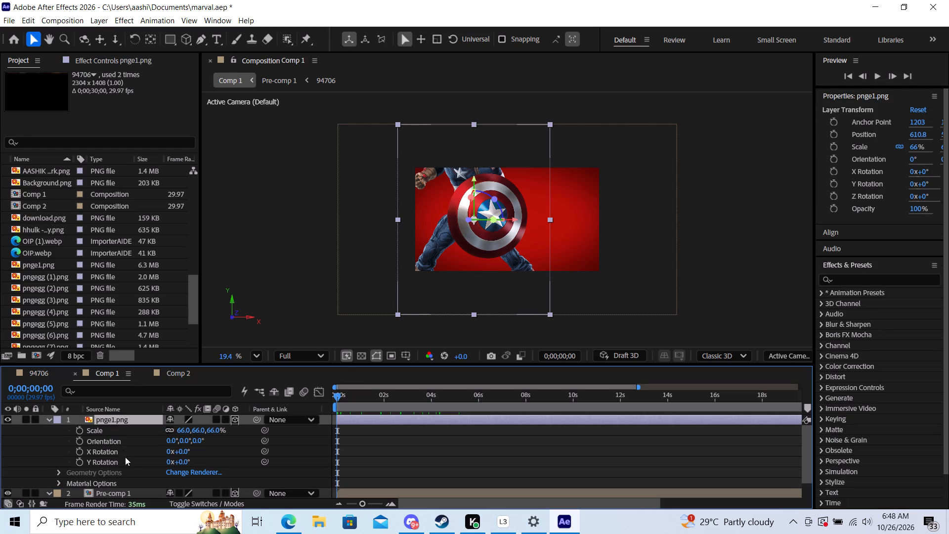
click(118, 491)
scroll(124, 463, down, 2)
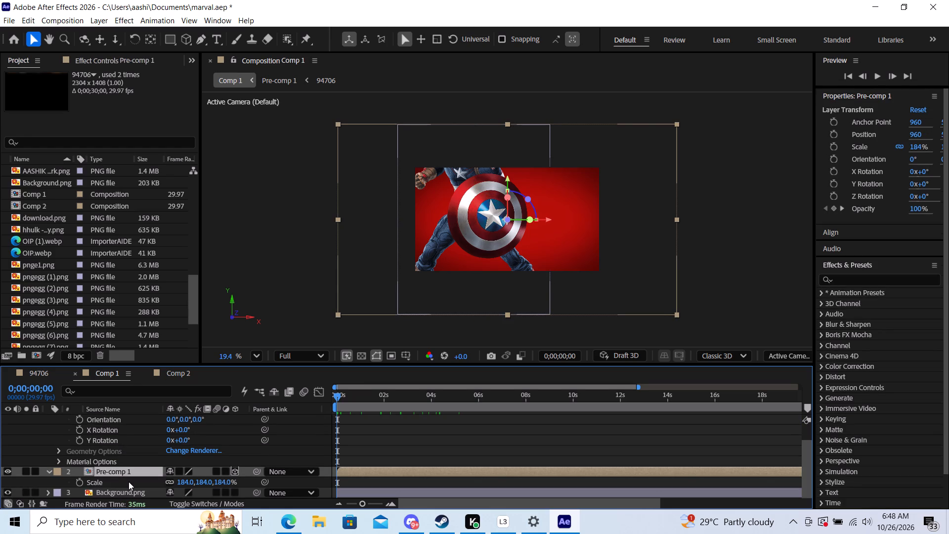
key(ctrl+c)
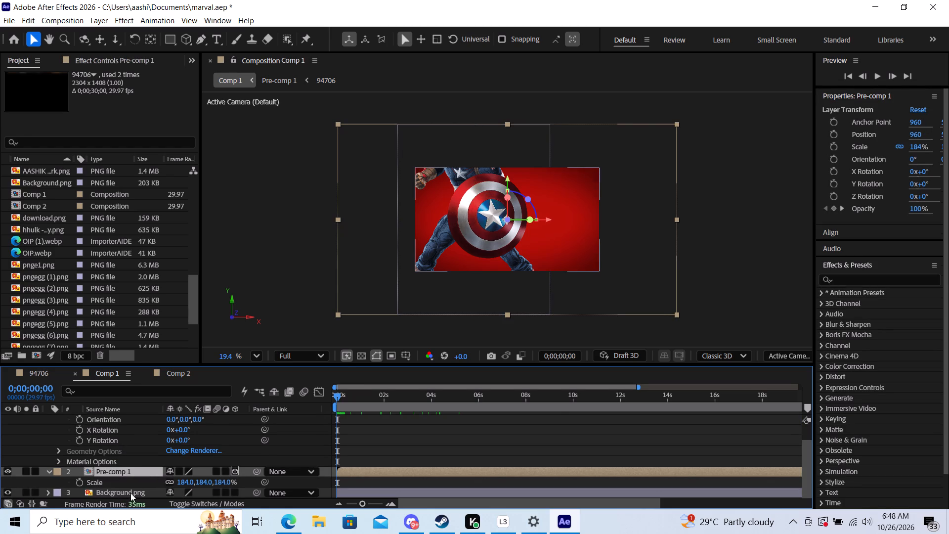
ctrl+click(130, 493)
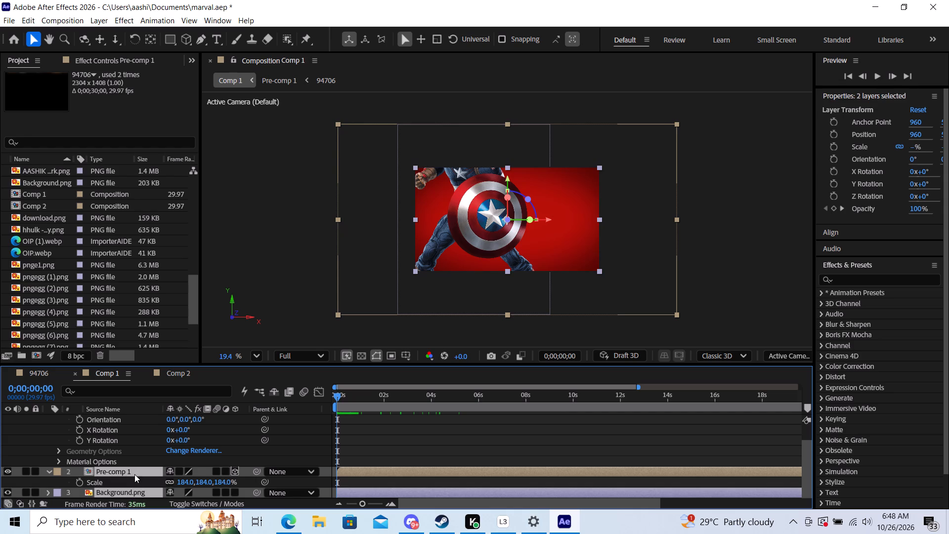
ctrl+click(137, 471)
ctrl+click(138, 470)
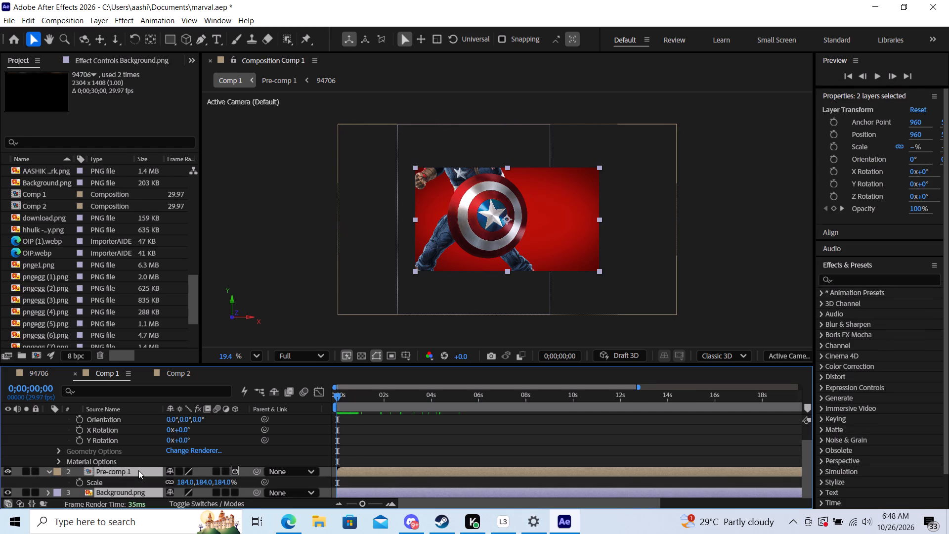
key(ctrl+c)
click(183, 374)
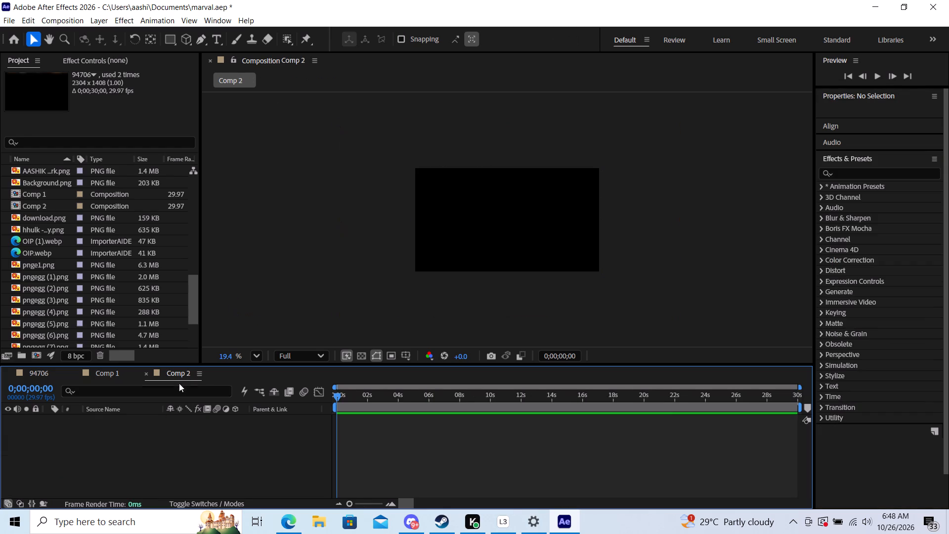
key(ctrl+v)
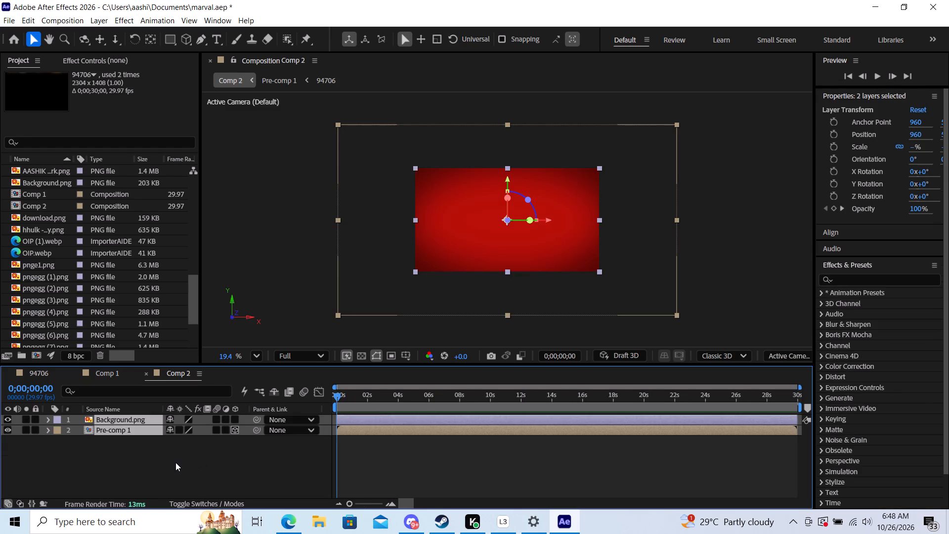
Move the Background.png layer below Pre-comp 1 in Comp 2's layer order.
click(164, 462)
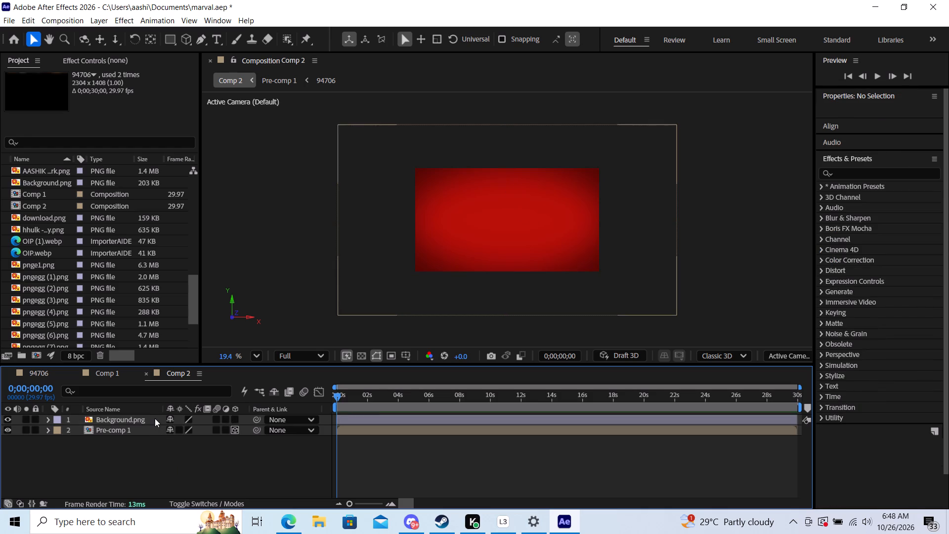
drag(155, 418, 153, 445)
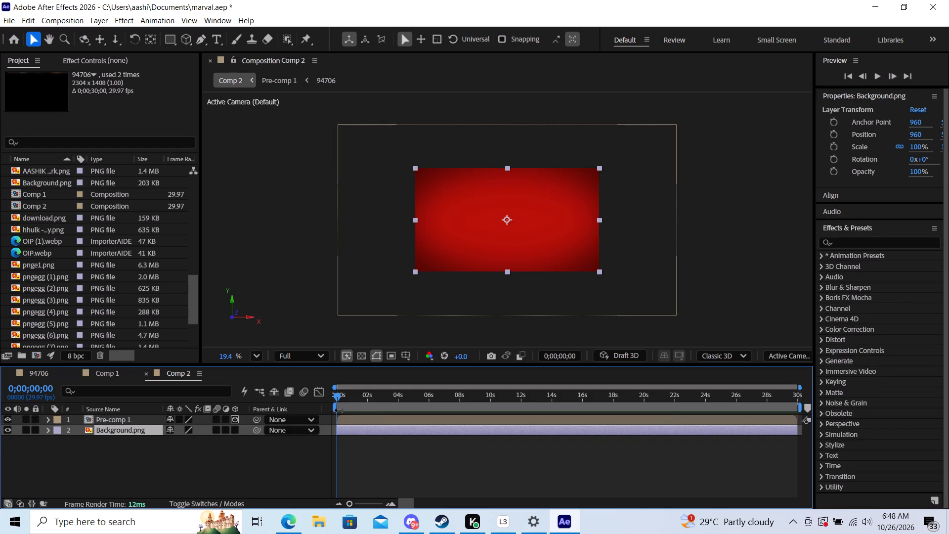
Scrub and play Comp 2 from the start to check the Pre-comp 1 animation over the red background.
drag(336, 395, 389, 398)
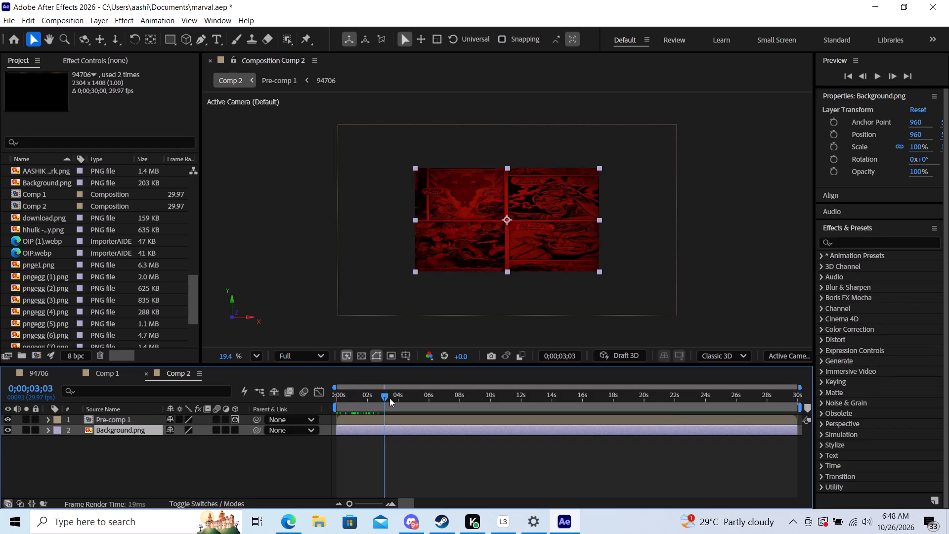
drag(389, 398, 366, 406)
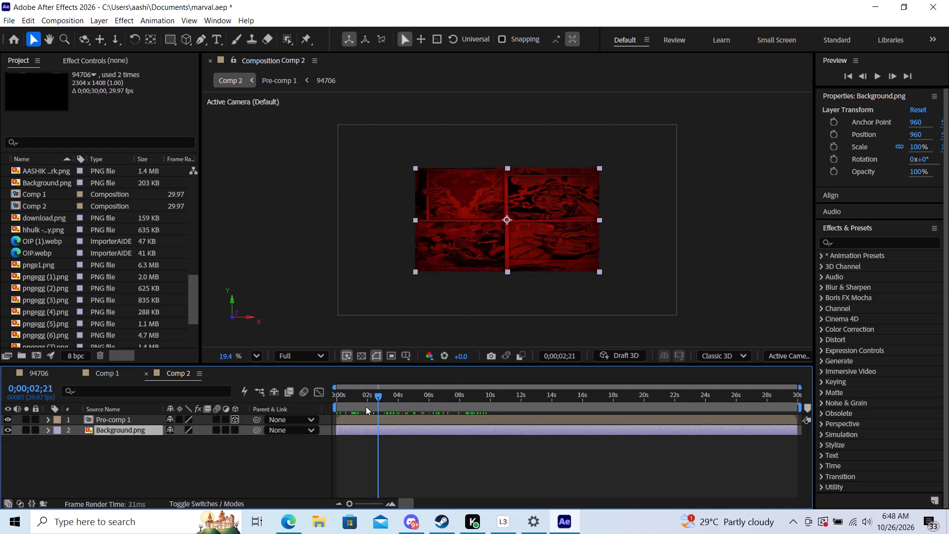
drag(366, 406, 314, 397)
key(space)
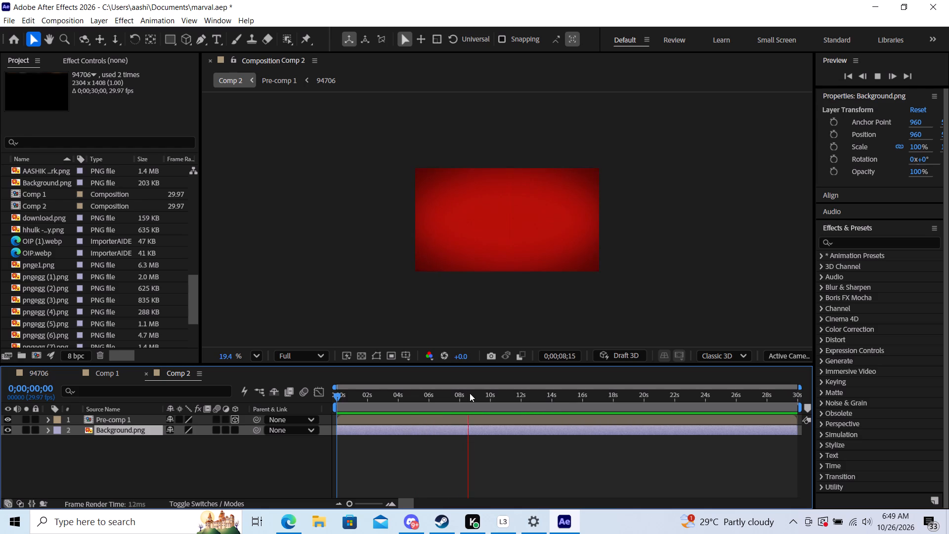
drag(343, 395, 302, 395)
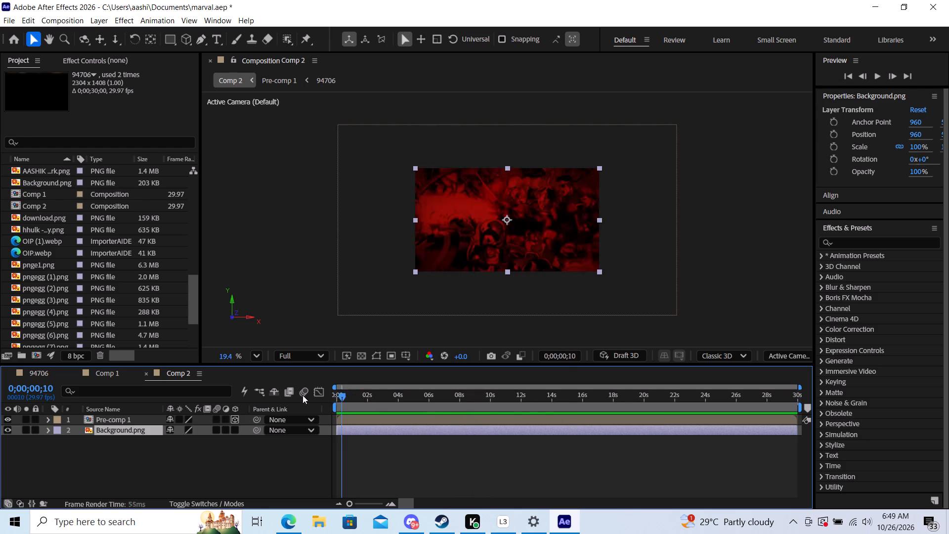
drag(302, 395, 142, 408)
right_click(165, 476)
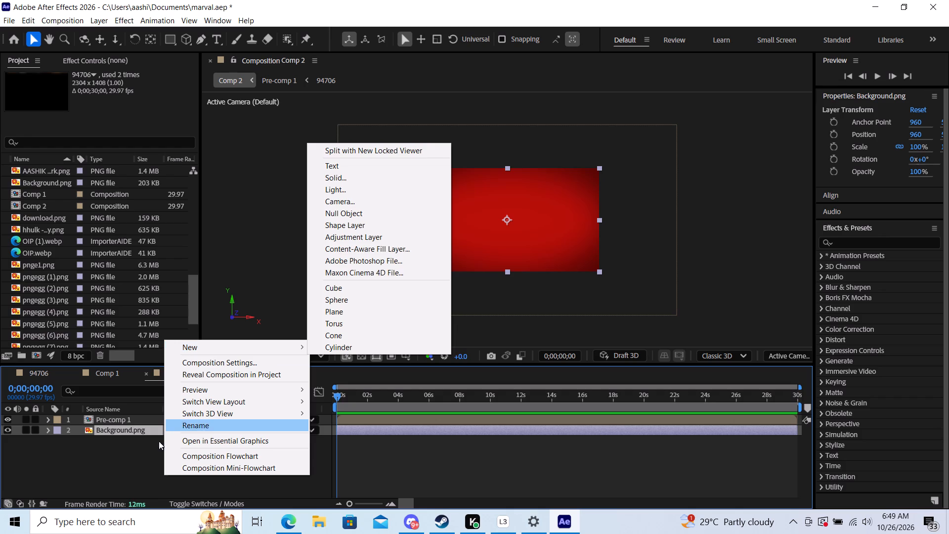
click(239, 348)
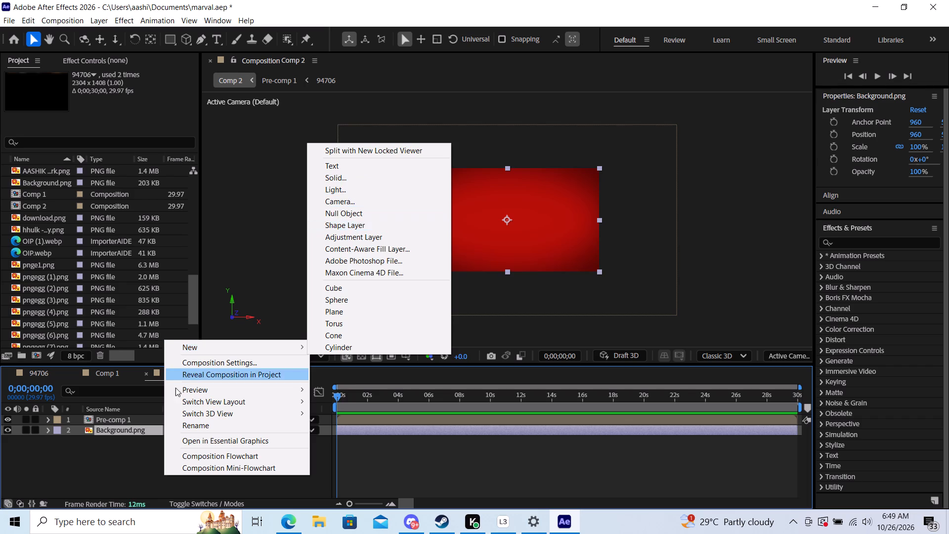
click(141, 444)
Scale the Pre-comp 1 layer in Comp 2 up to 337%.
click(138, 415)
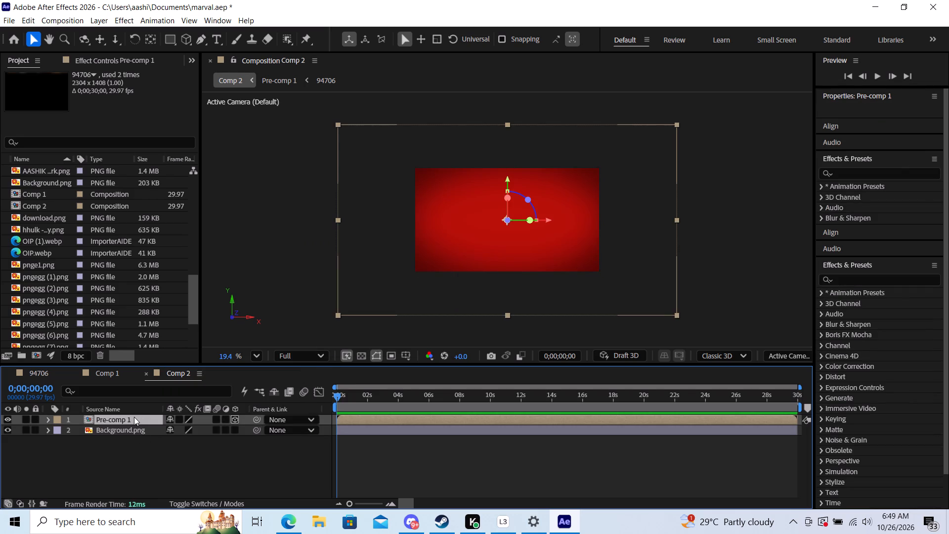
key(s)
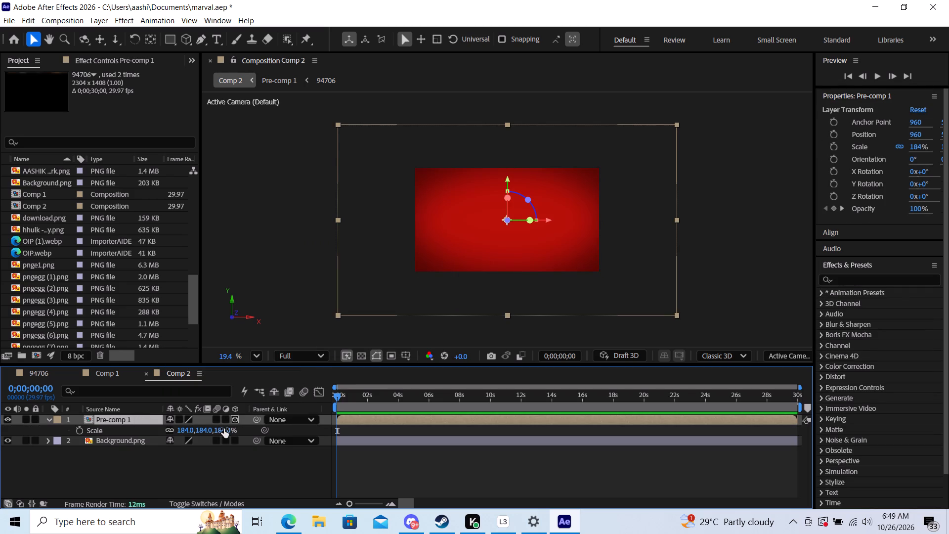
drag(224, 429, 291, 431)
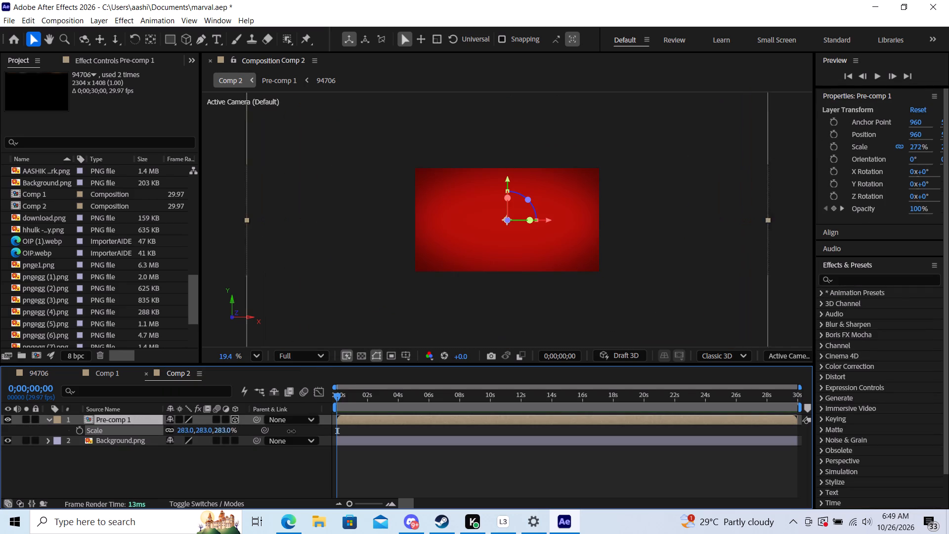
drag(291, 431, 312, 431)
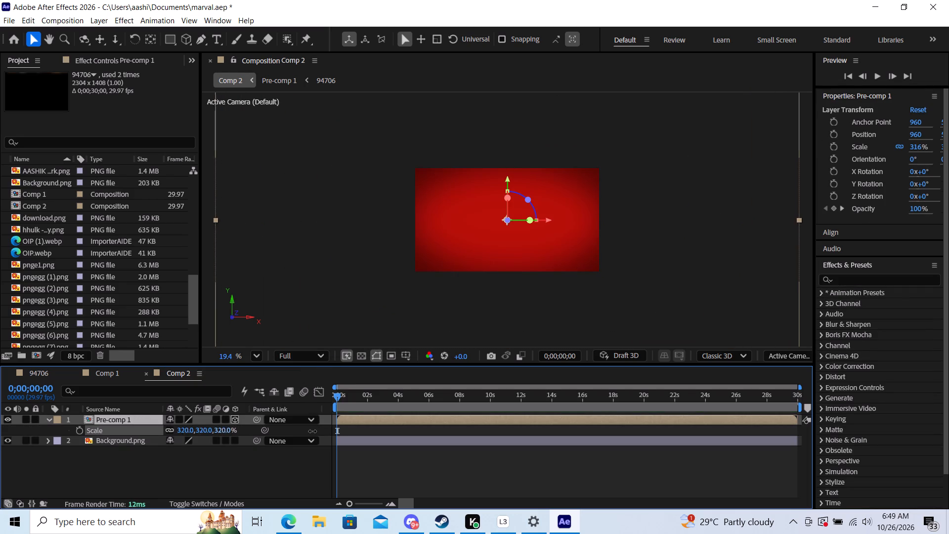
drag(312, 431, 321, 431)
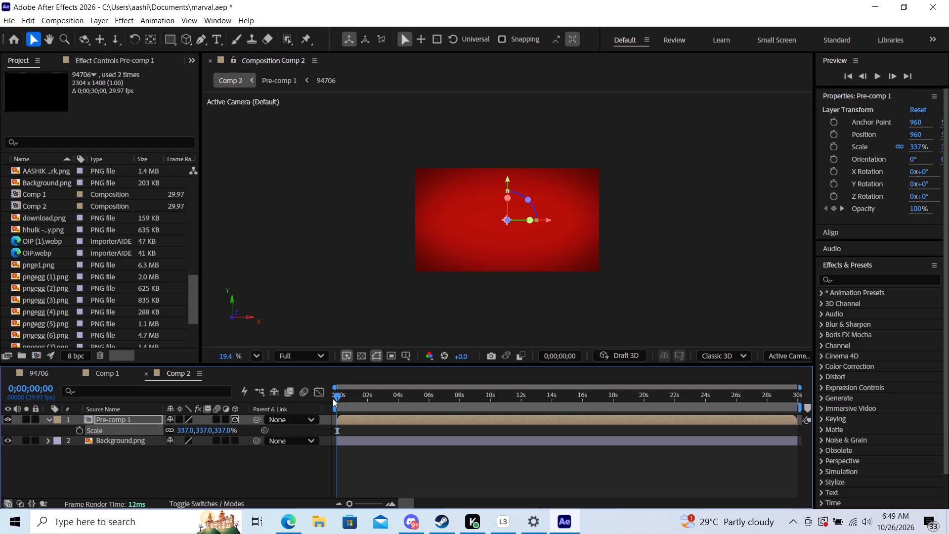
Add a two-node camera with the 50mm preset to Comp 2.
drag(333, 399, 352, 399)
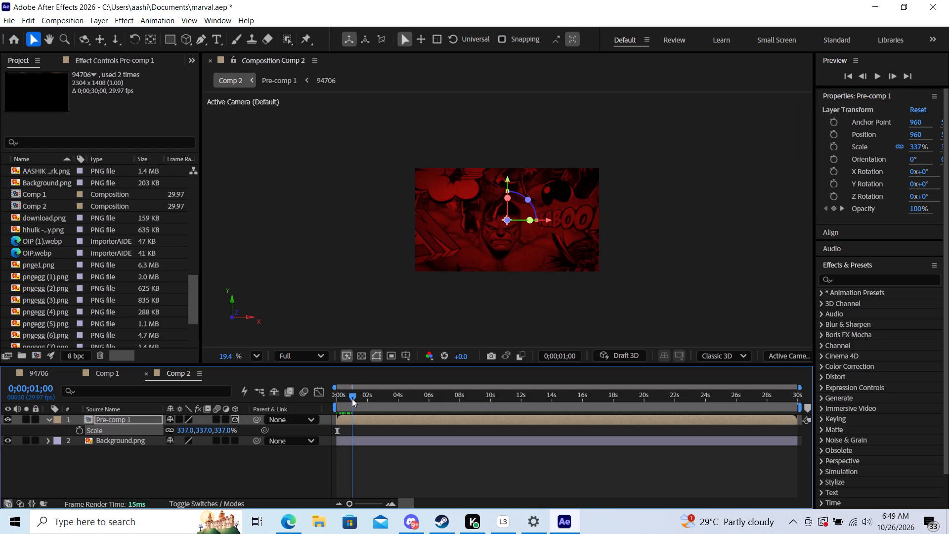
drag(352, 399, 233, 389)
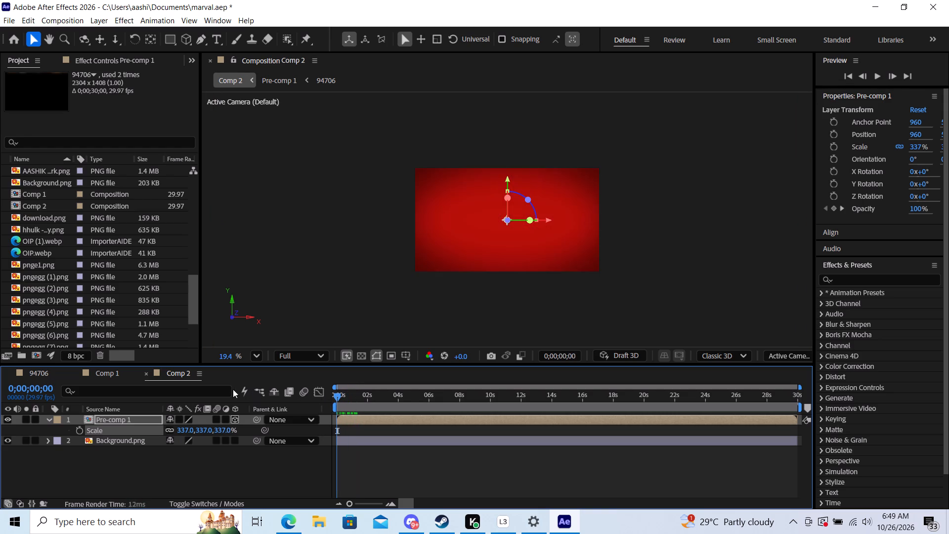
drag(233, 389, 228, 390)
right_click(177, 481)
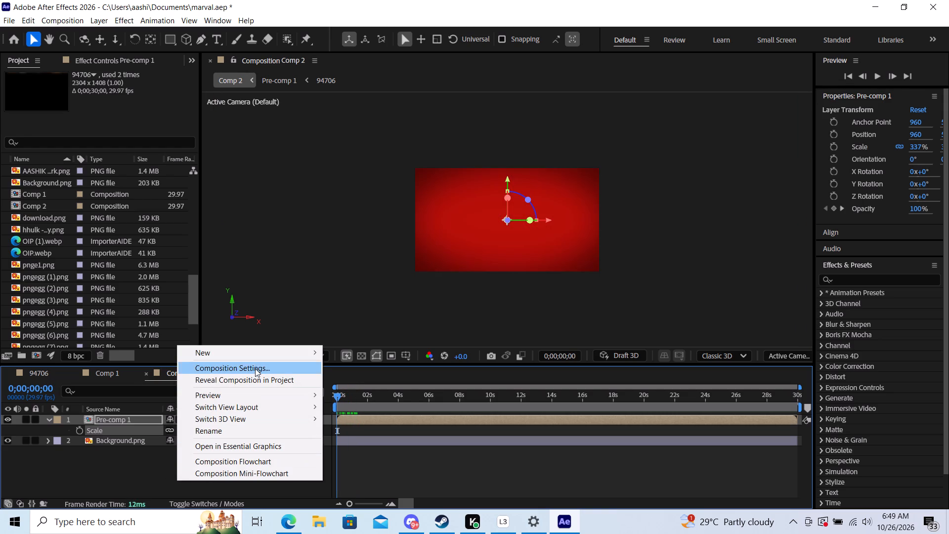
click(253, 355)
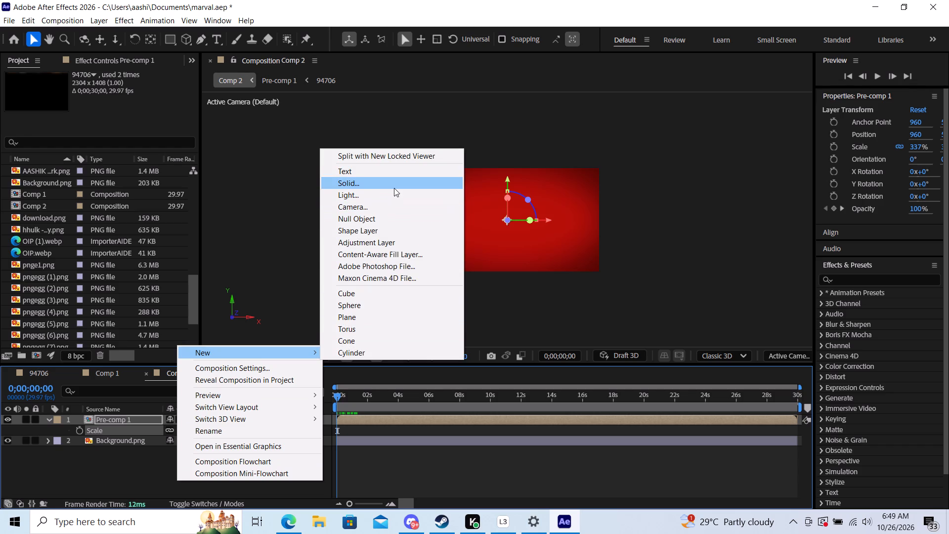
click(374, 207)
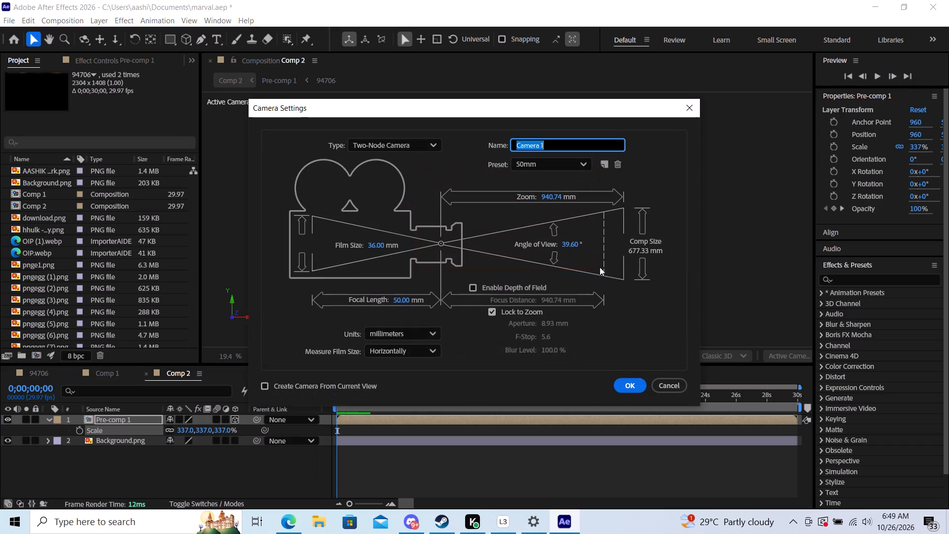
click(632, 386)
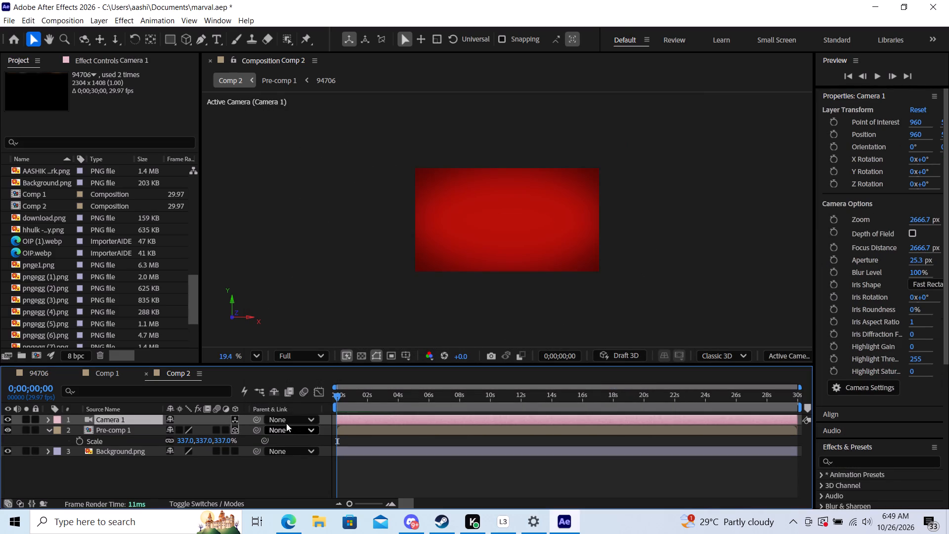
Start keyframing the new camera's Position at 0;00;00;00.
click(50, 418)
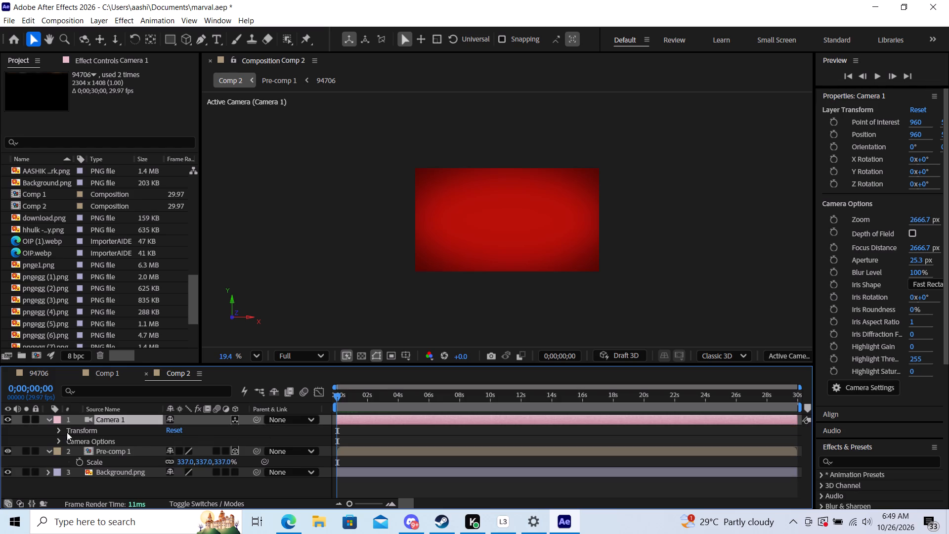
click(60, 431)
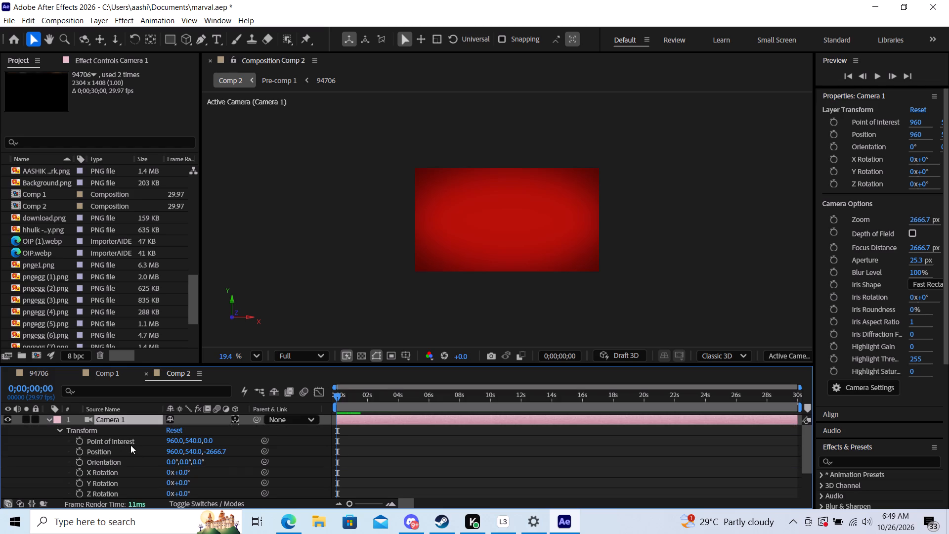
click(79, 451)
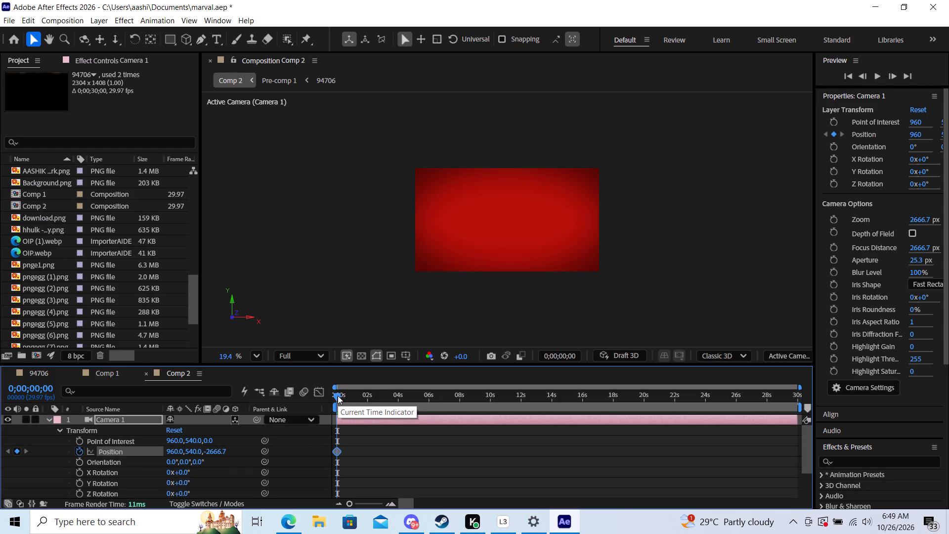
At 0;00;09;03, pull the camera back along Z to beyond -8500, adding a second Position keyframe.
drag(338, 396, 414, 407)
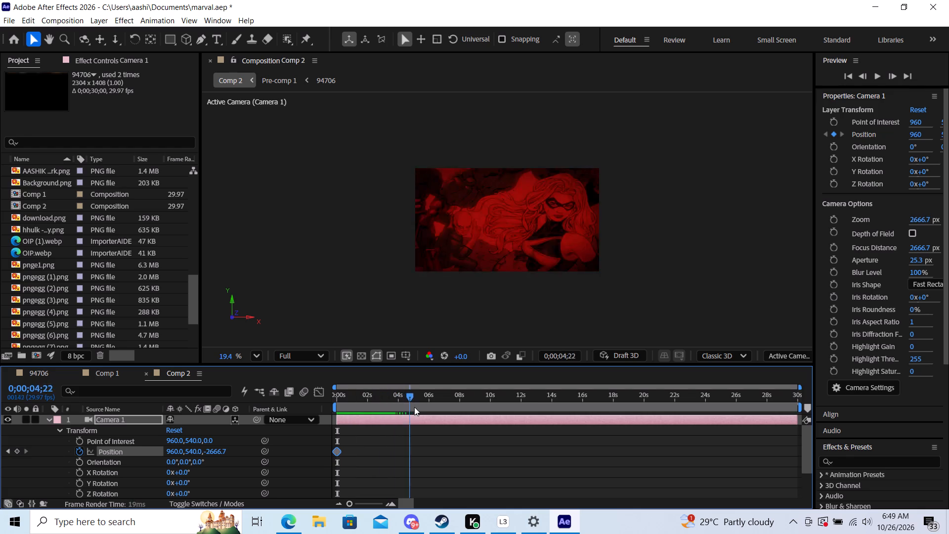
drag(414, 407, 477, 414)
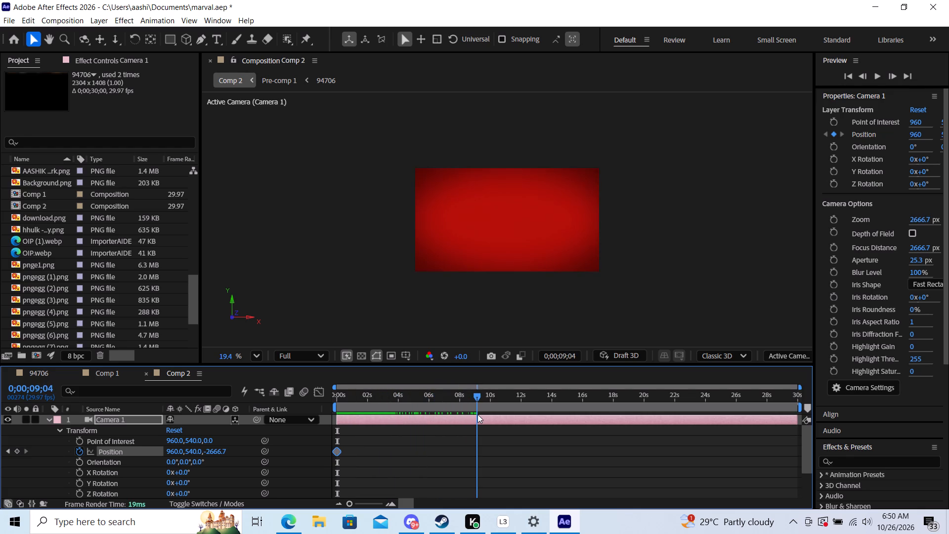
drag(477, 414, 499, 416)
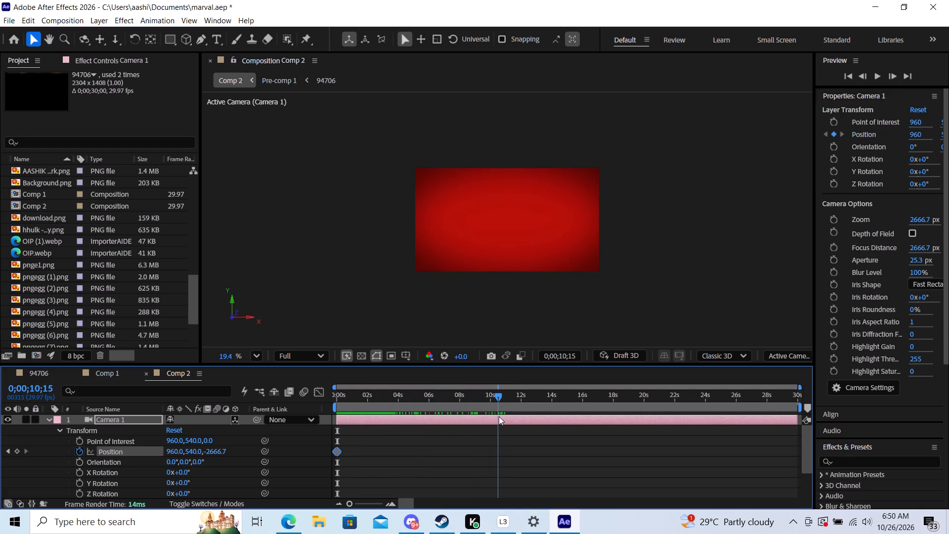
drag(499, 416, 467, 413)
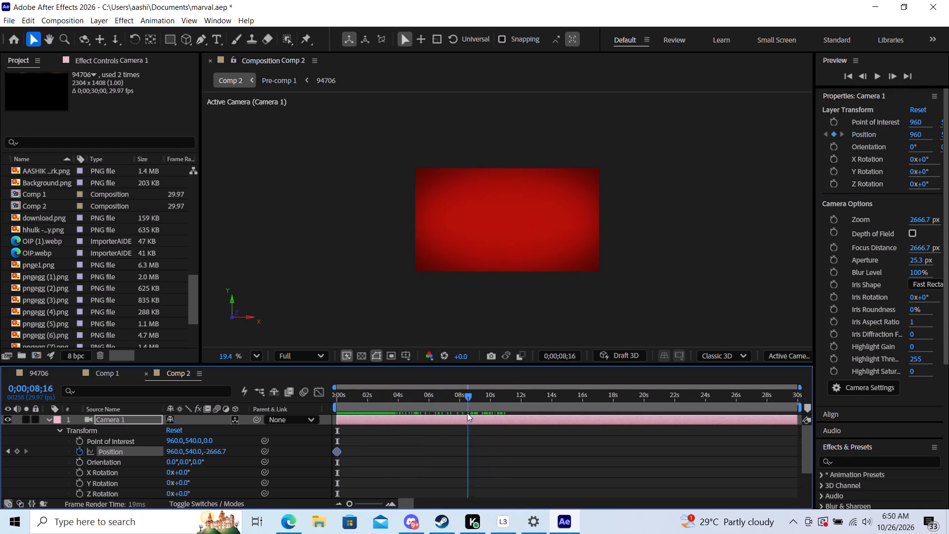
drag(467, 413, 440, 415)
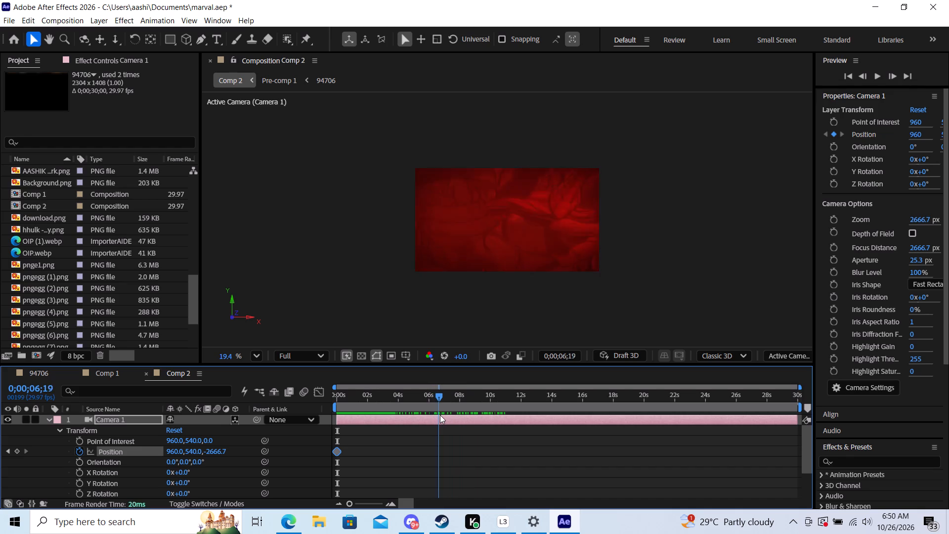
drag(440, 415, 457, 417)
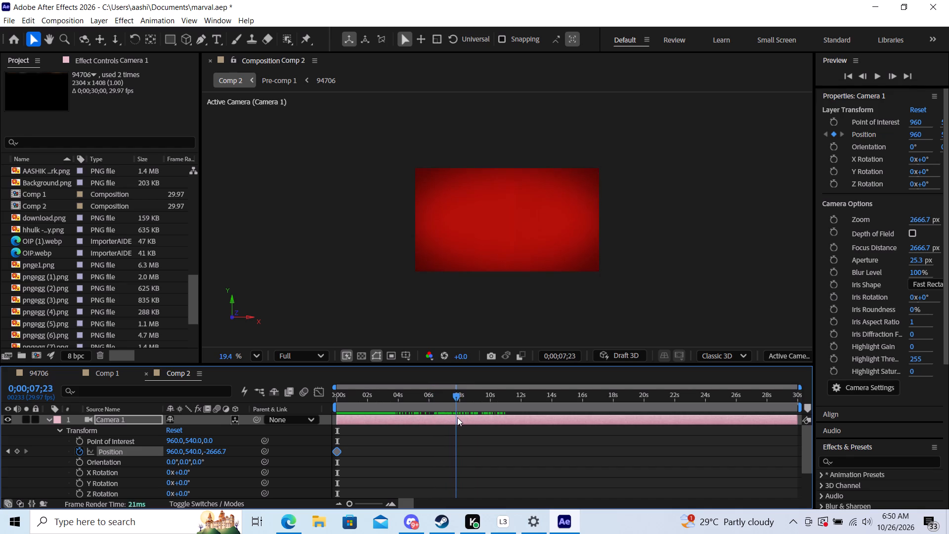
drag(457, 417, 477, 418)
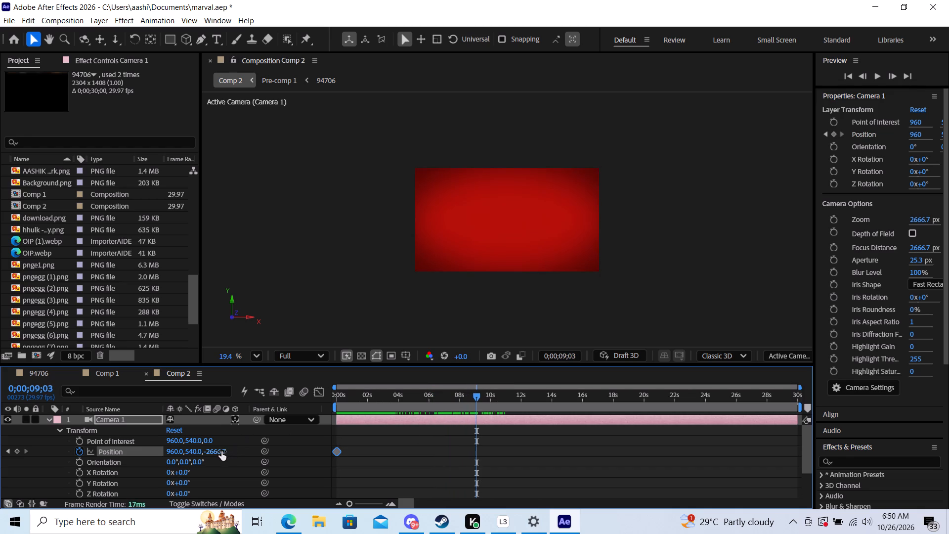
drag(221, 451, 197, 450)
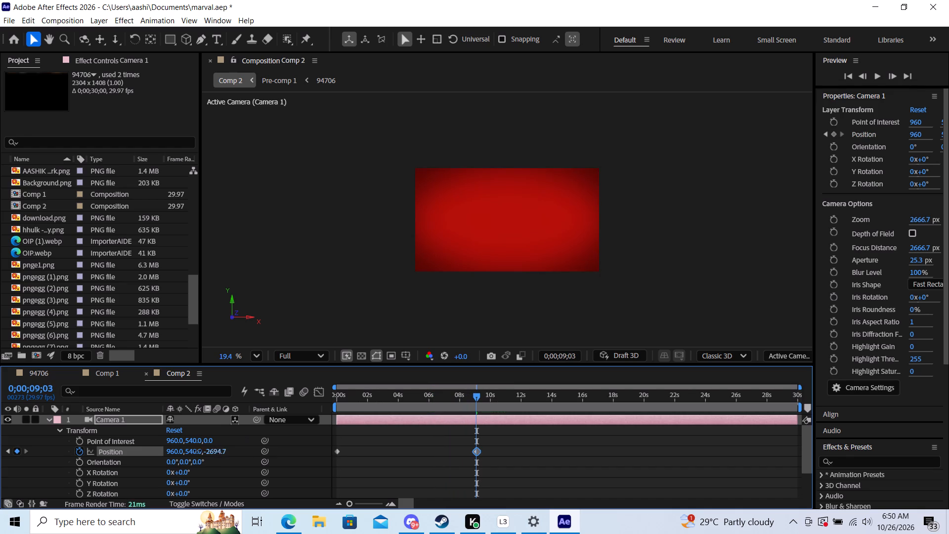
drag(197, 450, 66, 458)
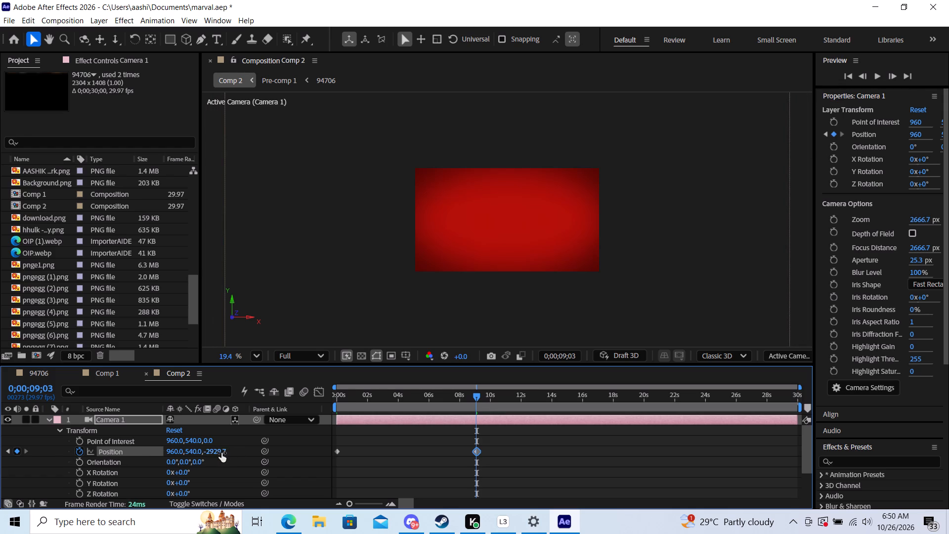
drag(221, 453, 37, 464)
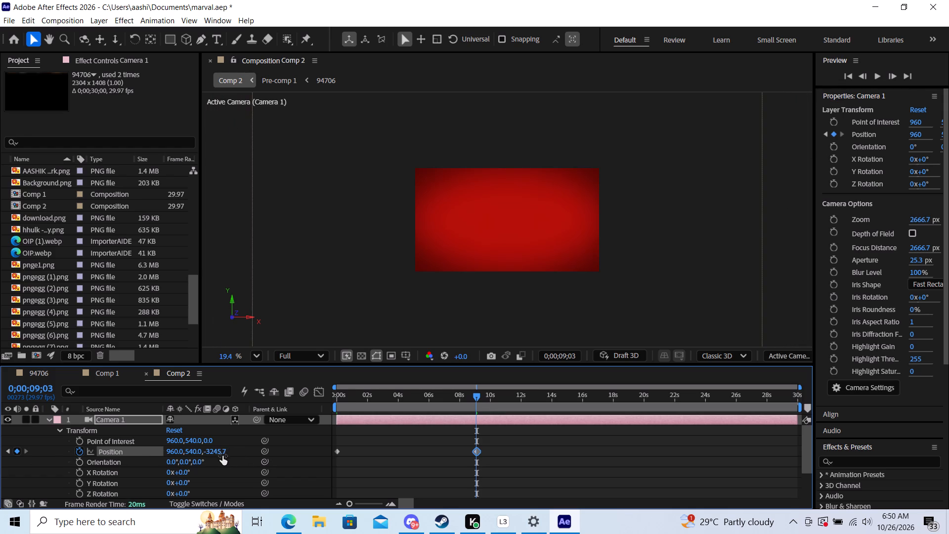
shift+drag(217, 453, 167, 458)
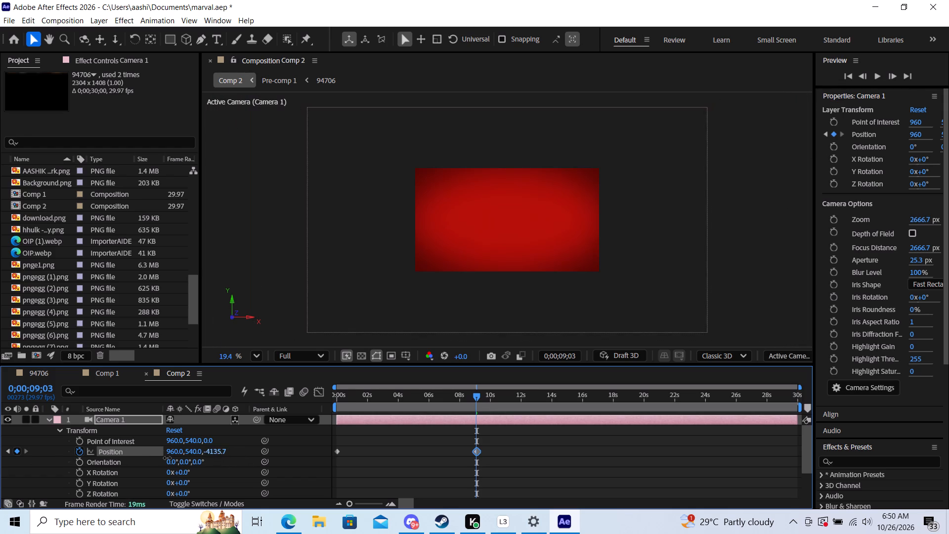
shift+drag(167, 458, 106, 465)
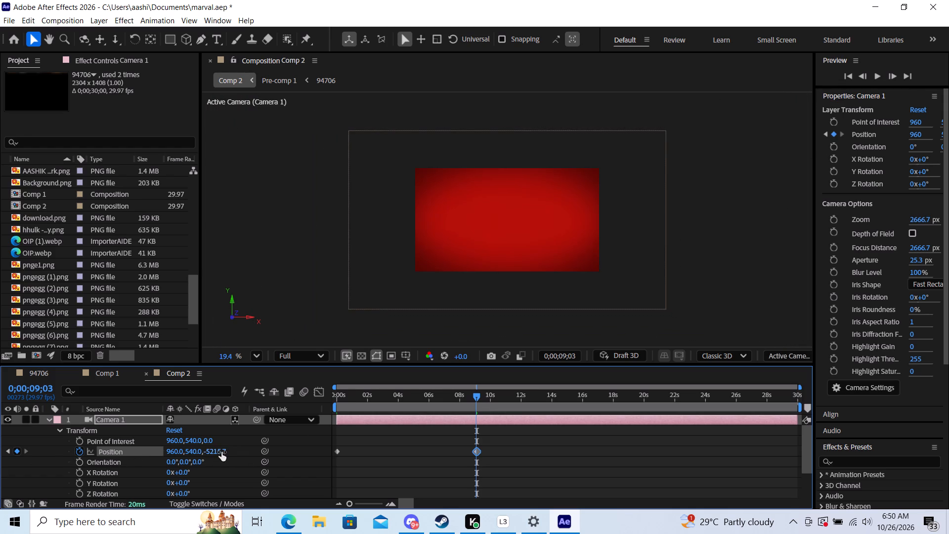
shift+drag(221, 452, 49, 466)
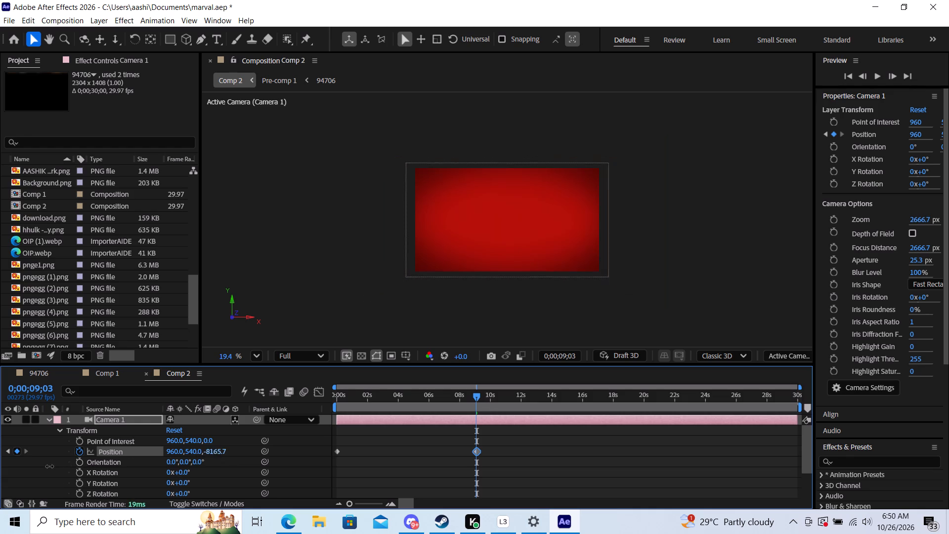
shift+drag(49, 466, 17, 467)
Scrub and play Comp 2 to check the camera pull-back over the Pre-comp 1 animation, settling at 0;00;06;05.
drag(474, 397, 440, 397)
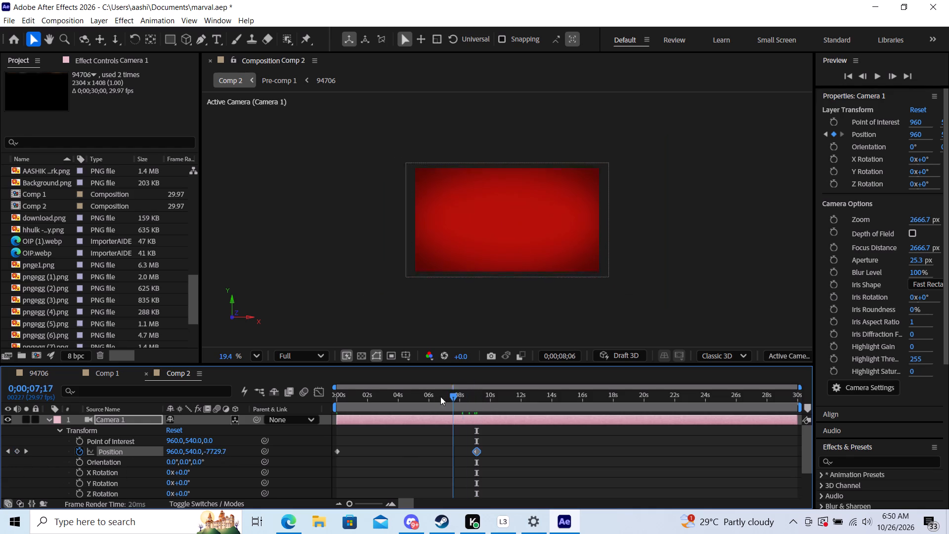
drag(440, 397, 430, 408)
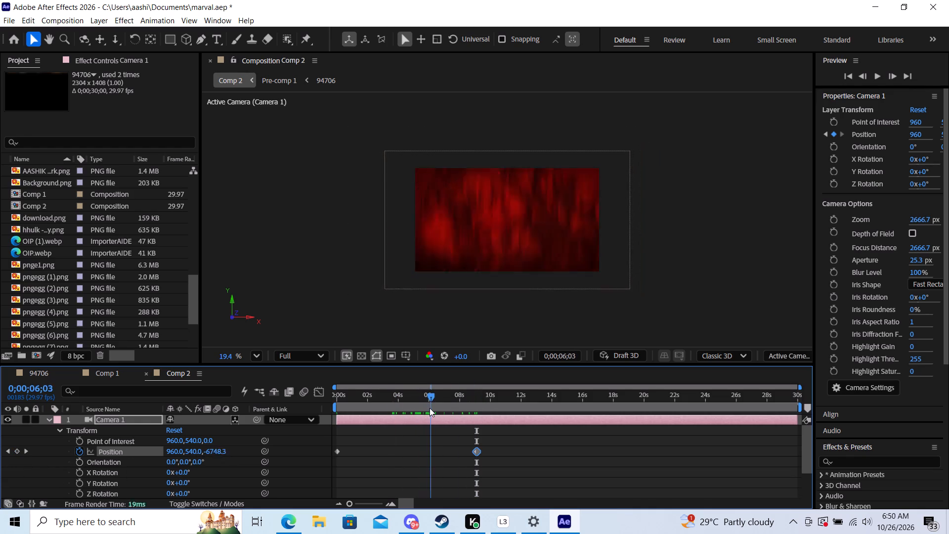
drag(430, 408, 454, 408)
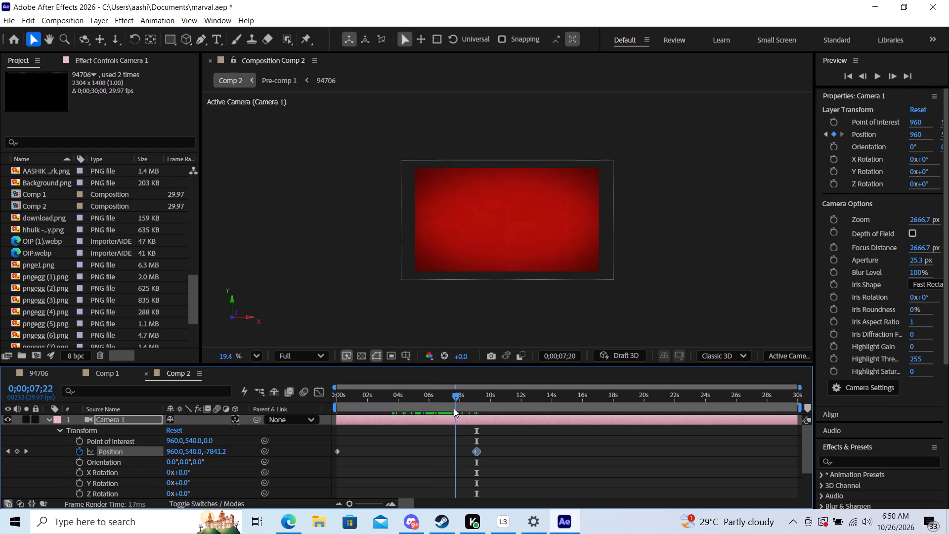
drag(454, 408, 471, 409)
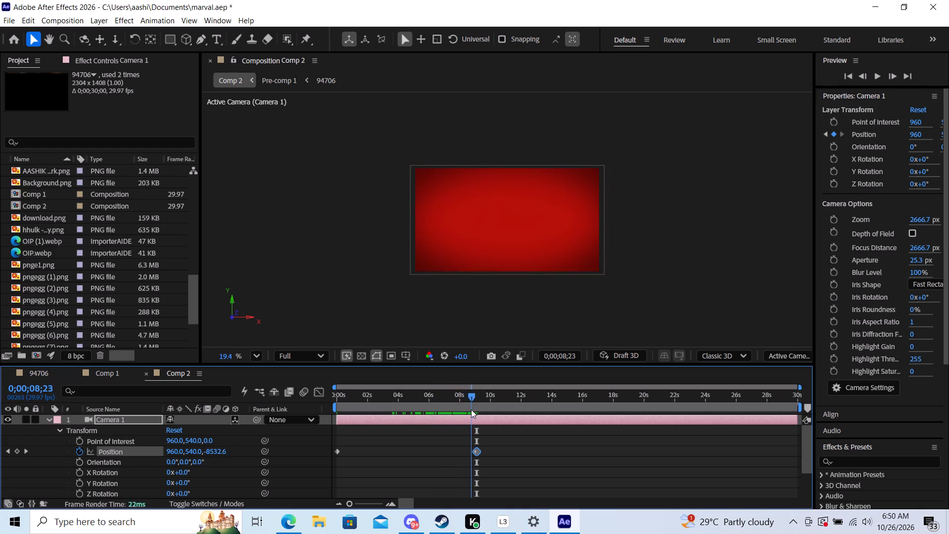
drag(471, 409, 228, 418)
key(space)
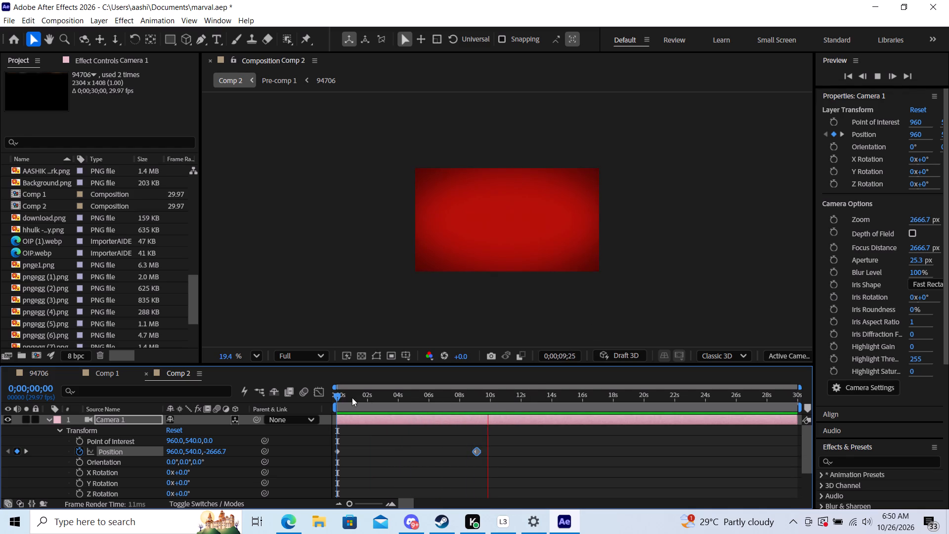
drag(333, 396, 421, 401)
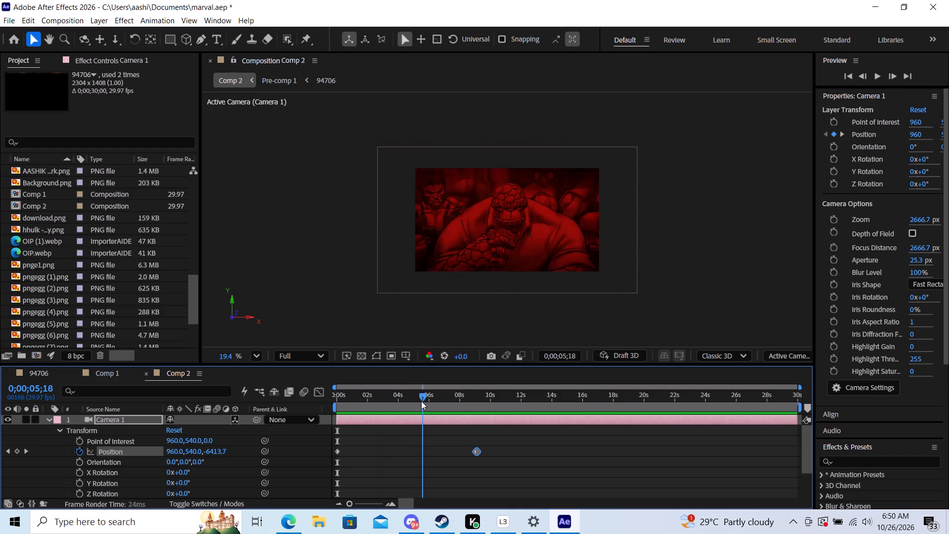
drag(421, 401, 419, 401)
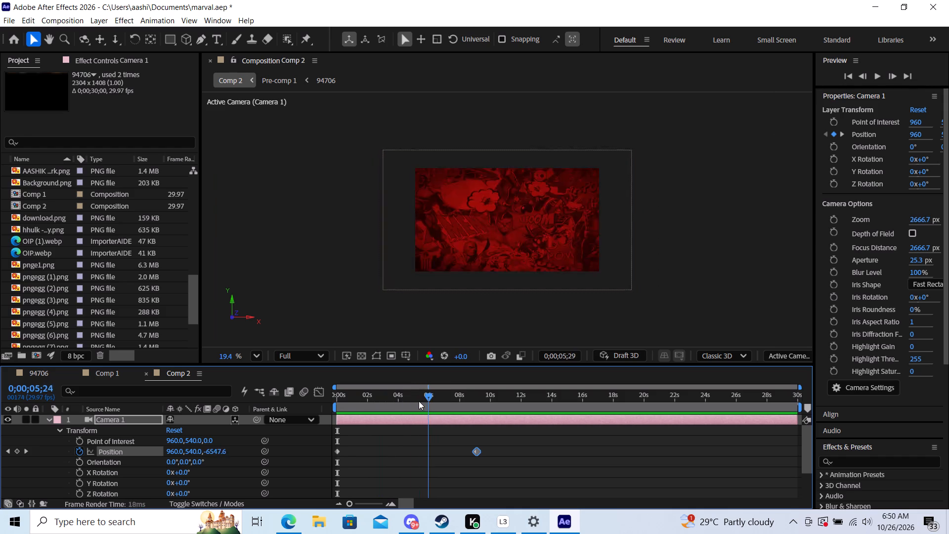
drag(419, 401, 418, 401)
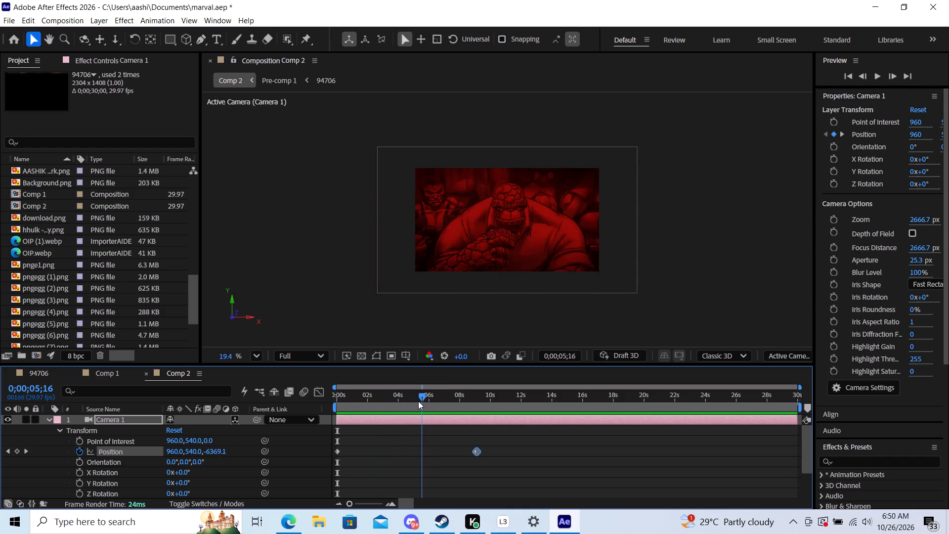
drag(418, 401, 418, 400)
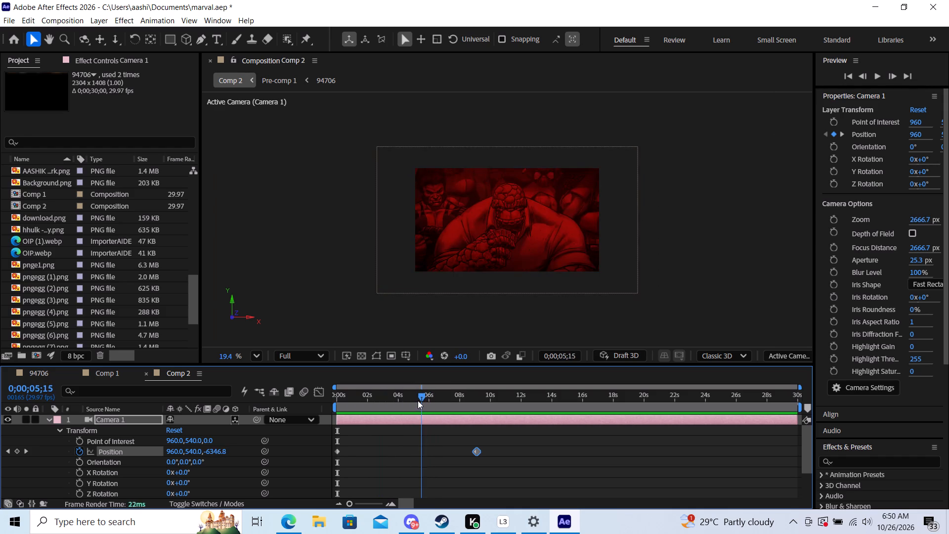
drag(418, 400, 427, 400)
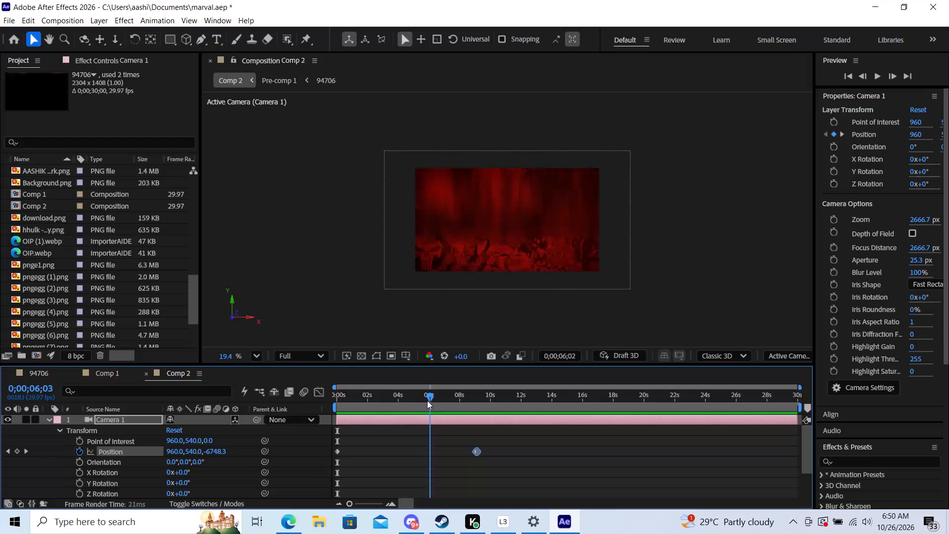
drag(427, 400, 431, 399)
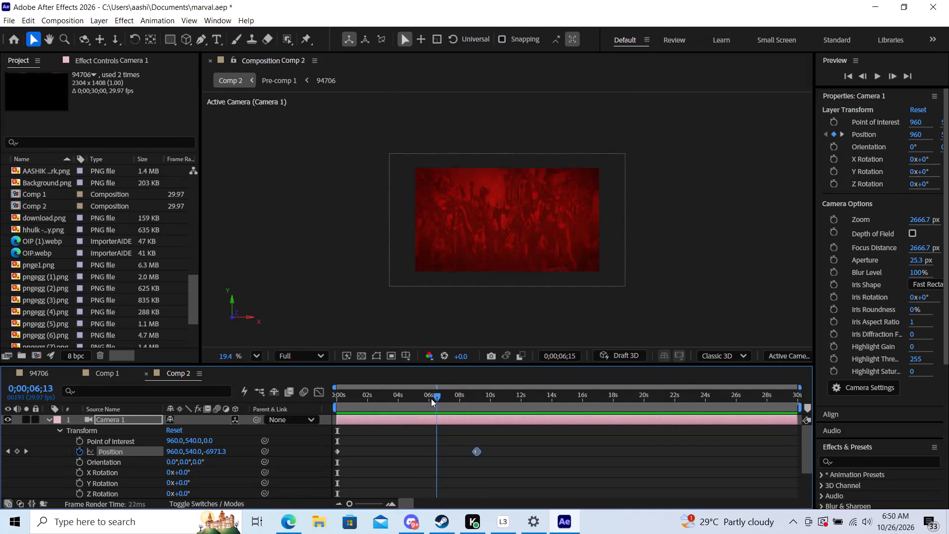
drag(431, 399, 428, 399)
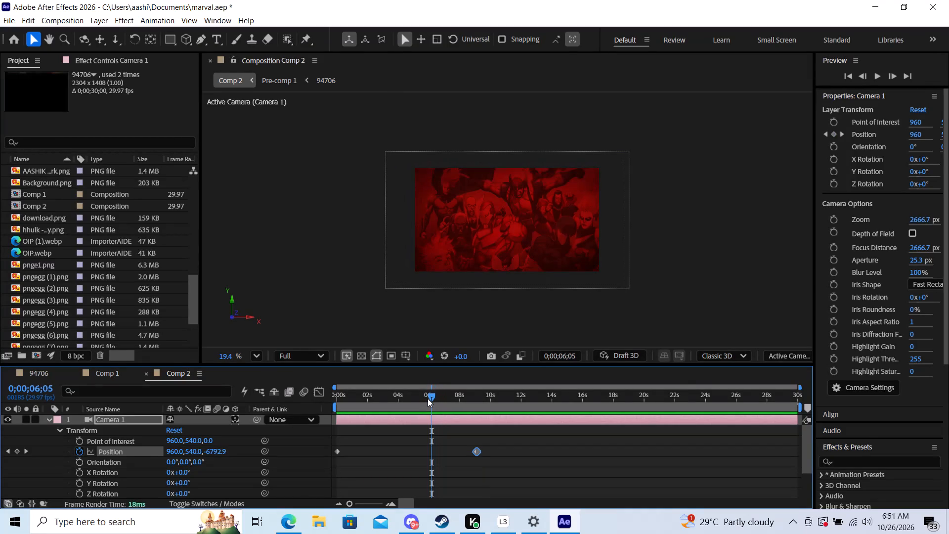
Add the Captain America image pnge1.png to Comp 2 and place its layer between Camera 1 and Pre-comp 1.
click(50, 278)
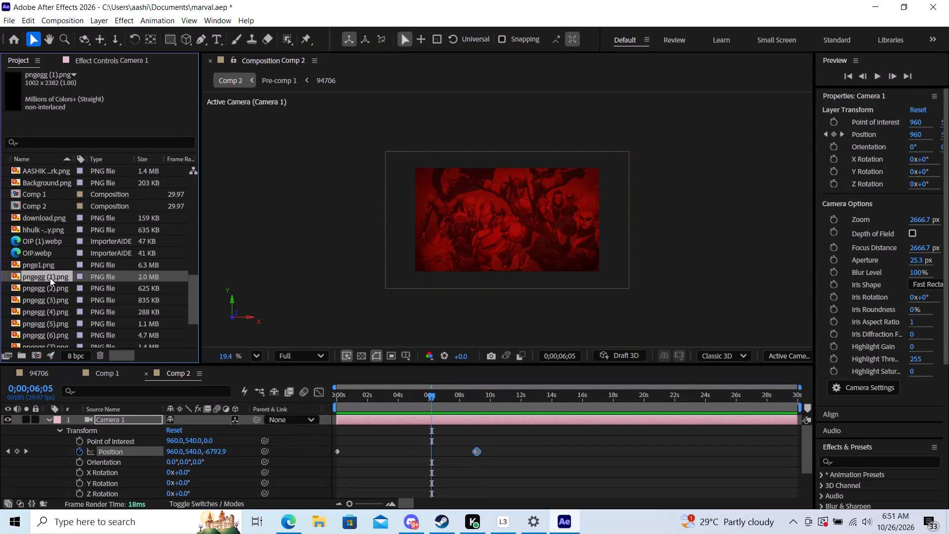
click(47, 285)
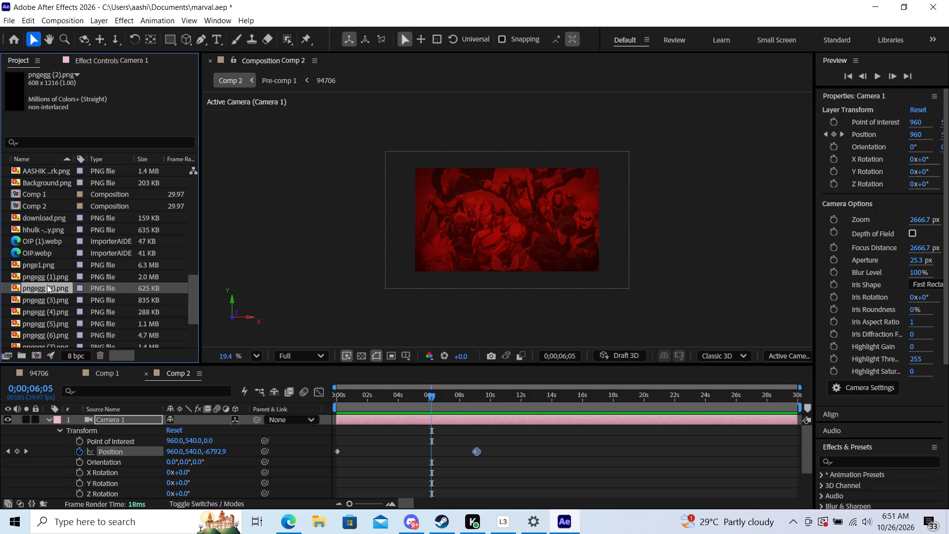
click(48, 272)
click(49, 268)
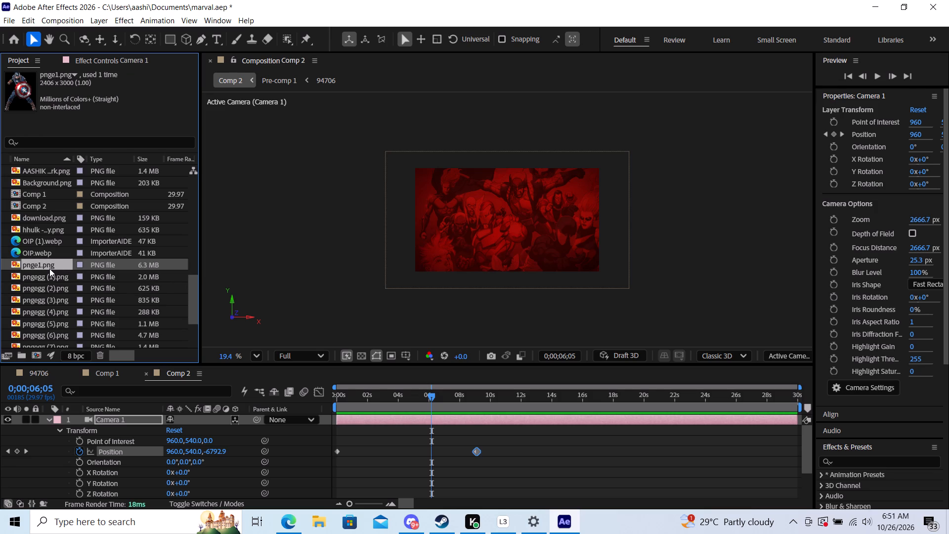
drag(50, 268, 128, 408)
drag(128, 408, 125, 416)
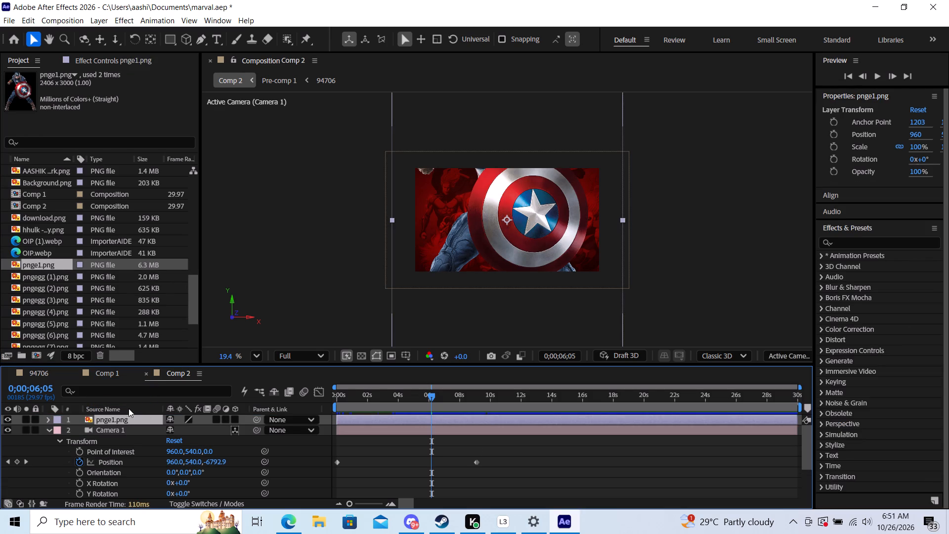
drag(127, 413, 127, 430)
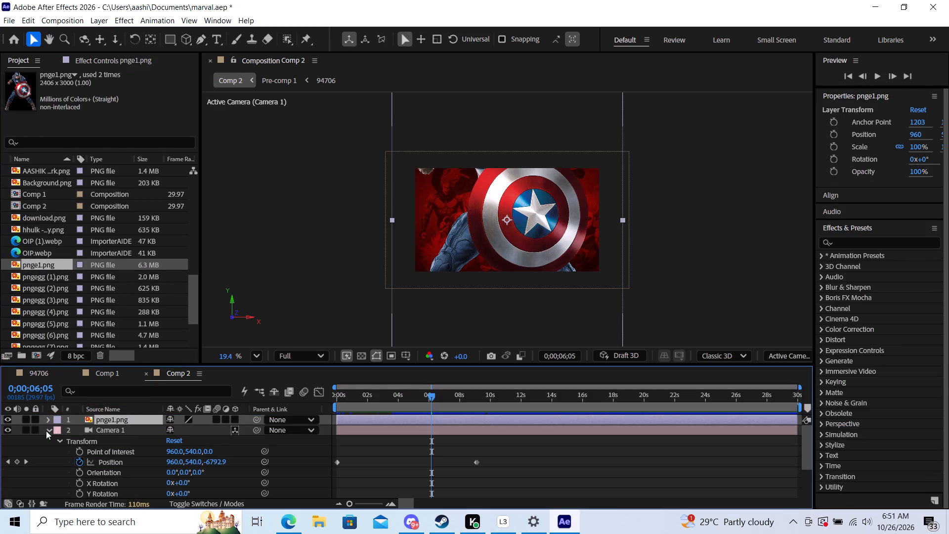
click(47, 431)
drag(106, 416, 106, 438)
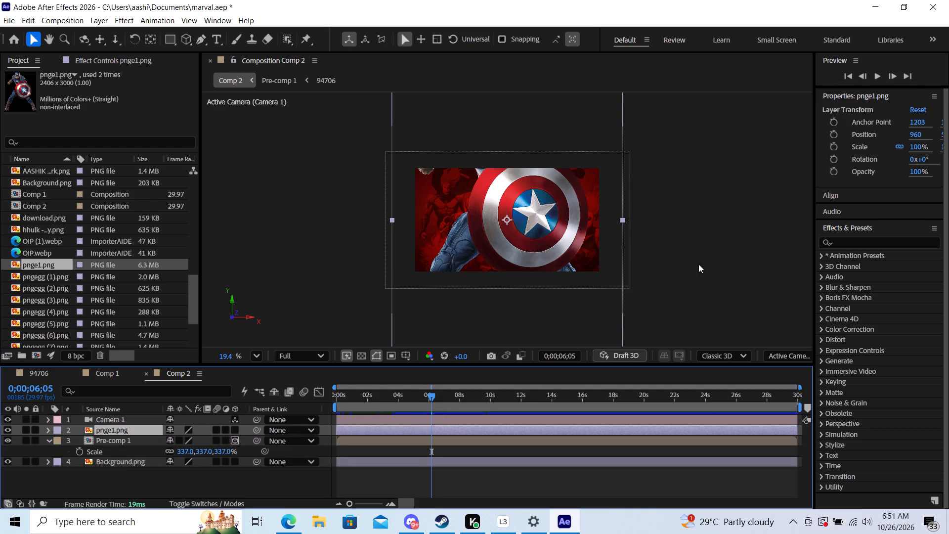
Make the pnge1.png layer 3D and move it along X to about -915, at the left side of the frame.
click(235, 431)
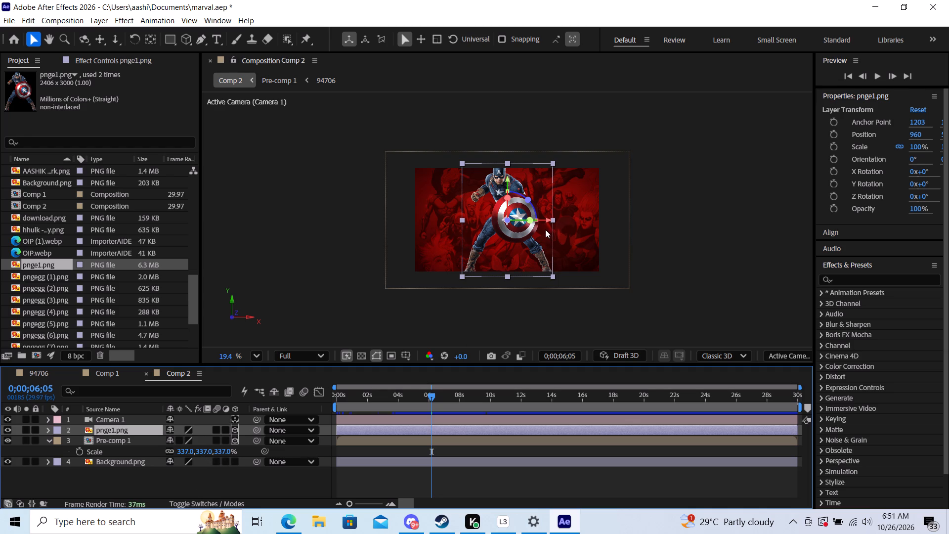
drag(551, 220, 468, 228)
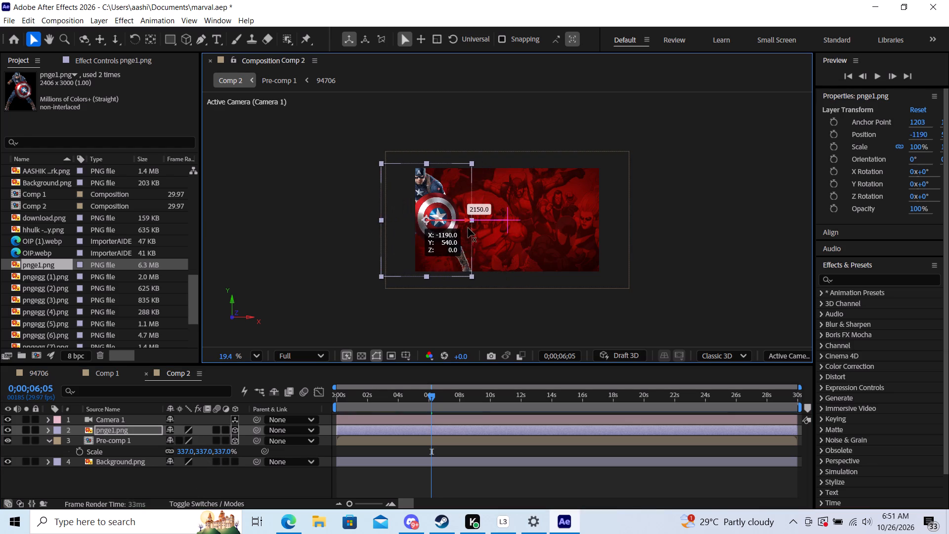
drag(468, 228, 478, 229)
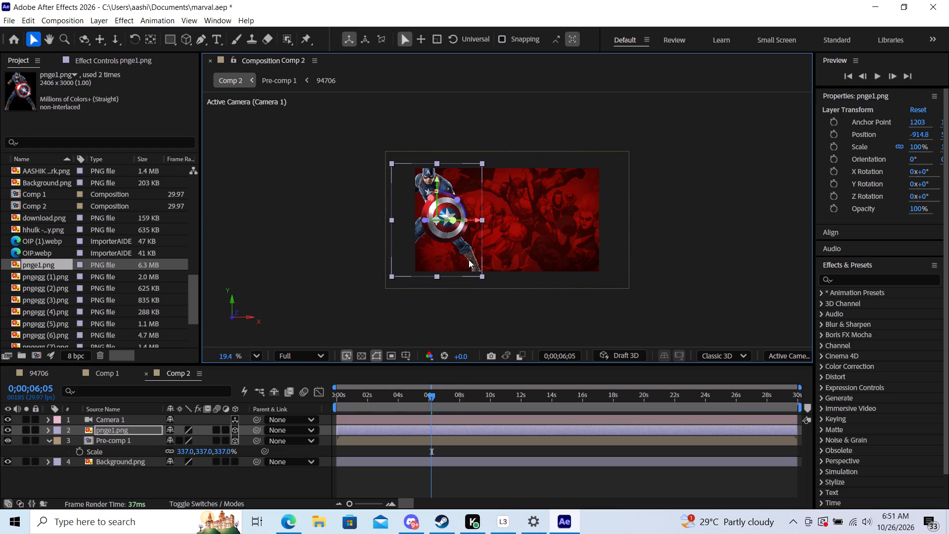
Scrub Comp 2 back and forth to check Captain America's framing during the camera pull-back, ending at 0;00;00;00.
drag(431, 399, 409, 398)
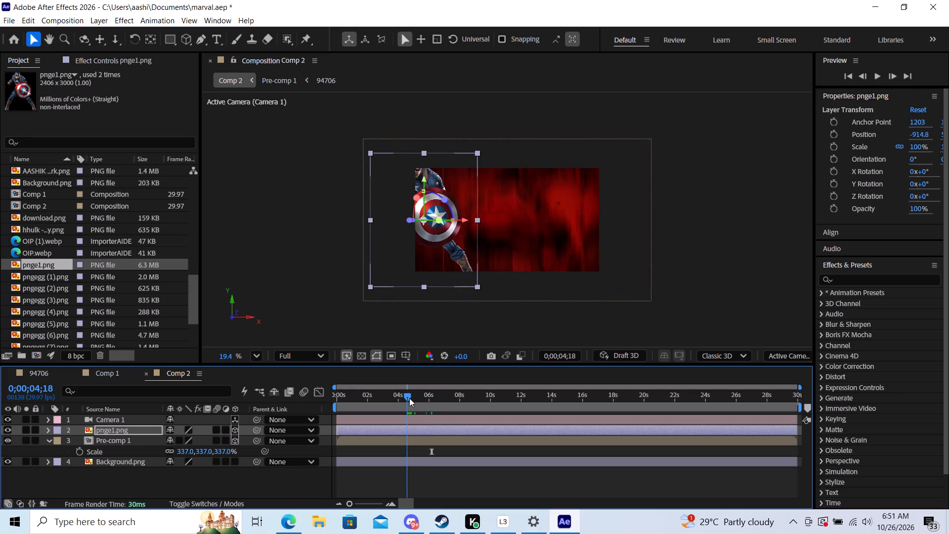
drag(409, 398, 435, 399)
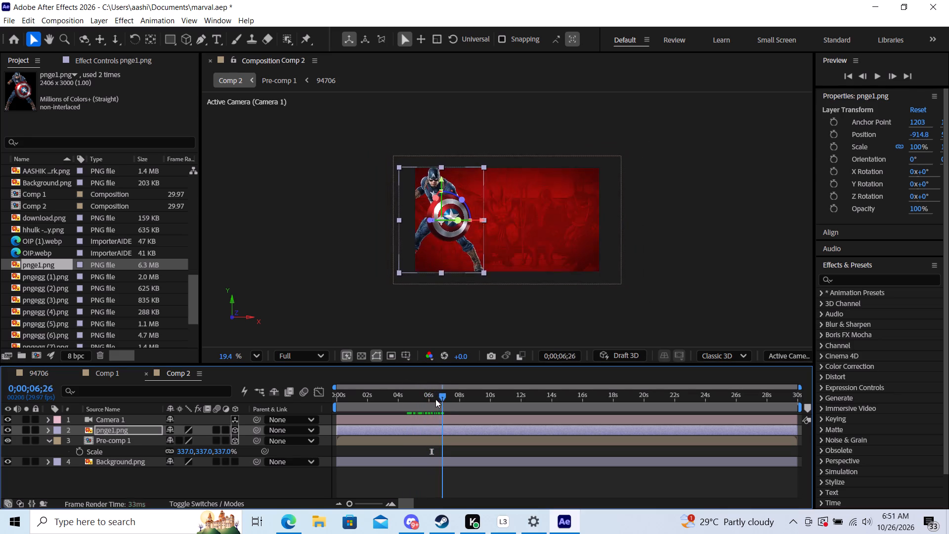
drag(435, 399, 429, 400)
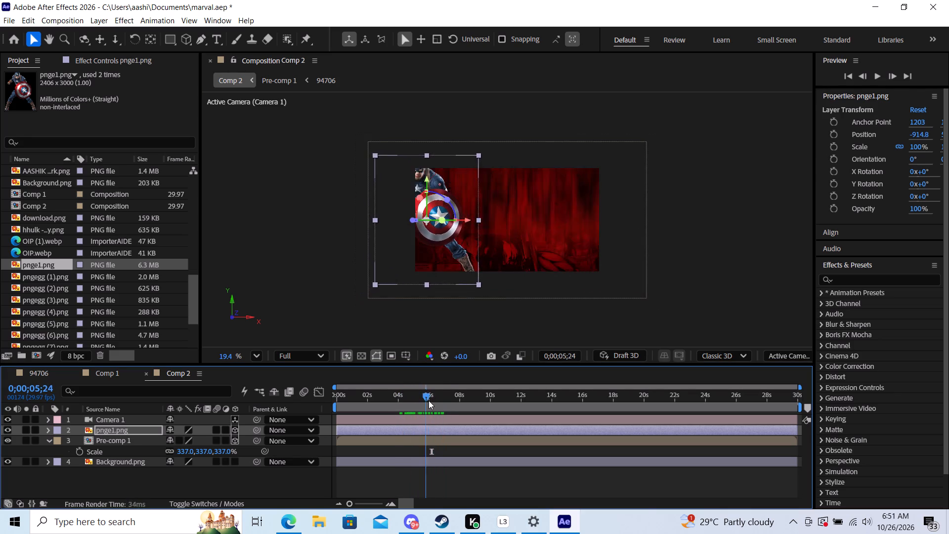
drag(429, 400, 460, 400)
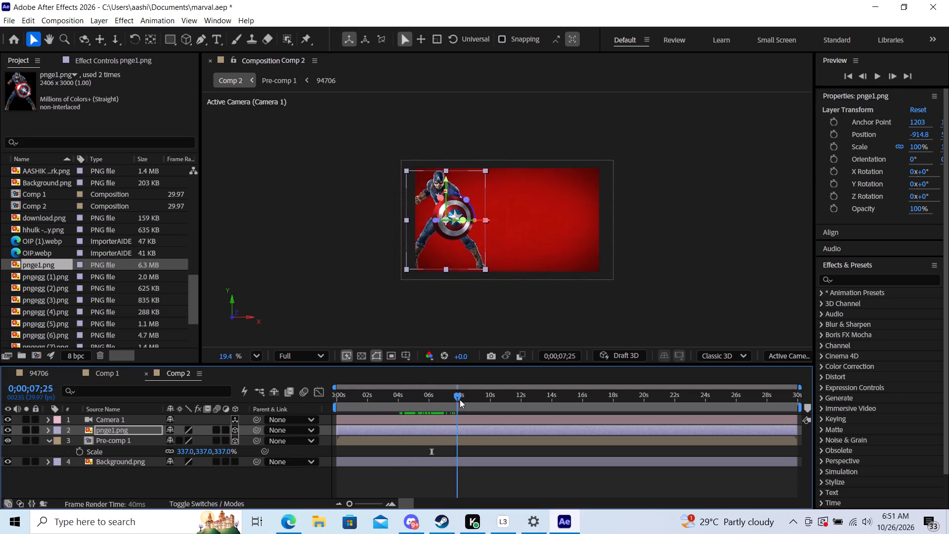
drag(460, 400, 472, 400)
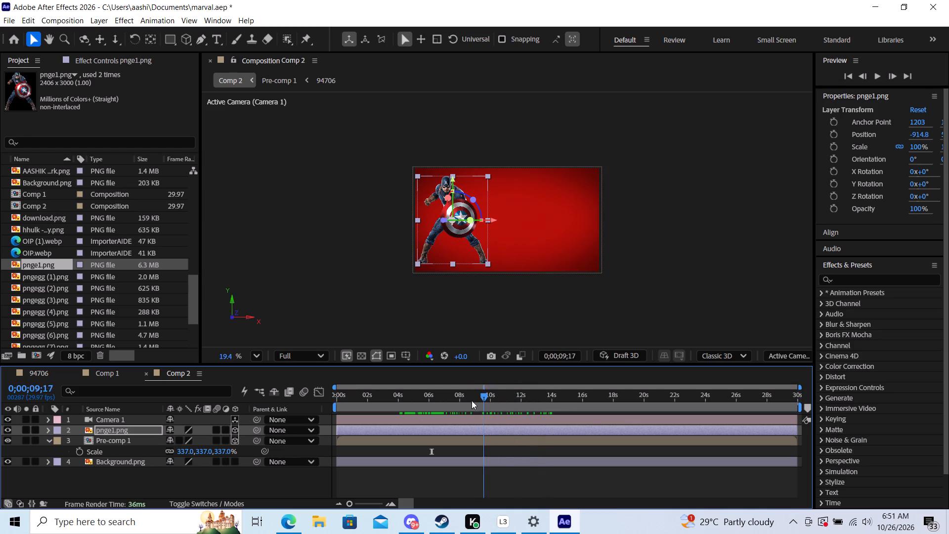
drag(472, 400, 381, 410)
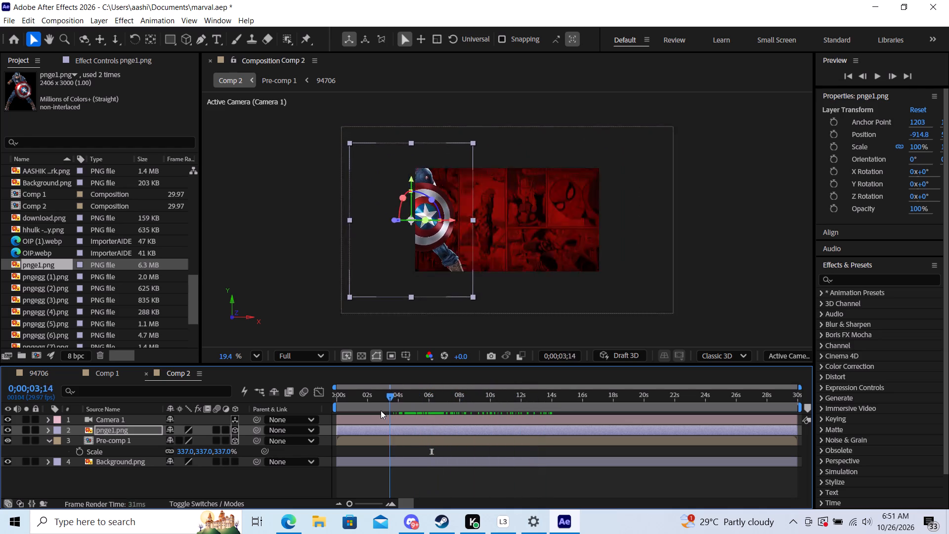
drag(381, 410, 417, 414)
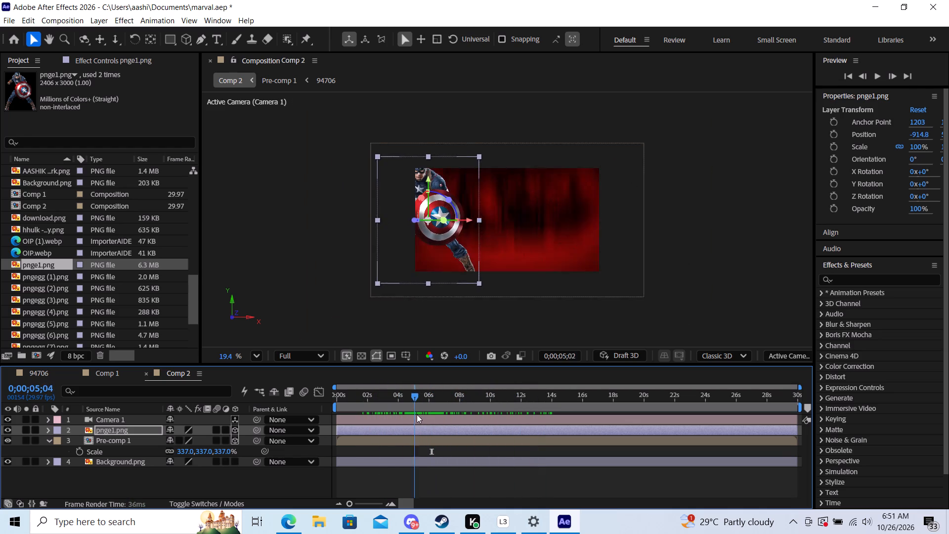
drag(417, 414, 473, 414)
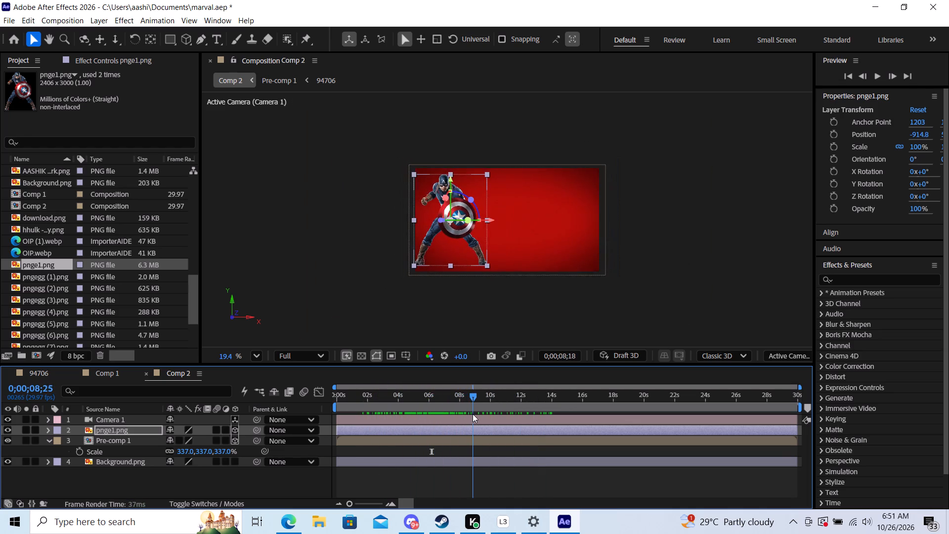
drag(473, 414, 394, 424)
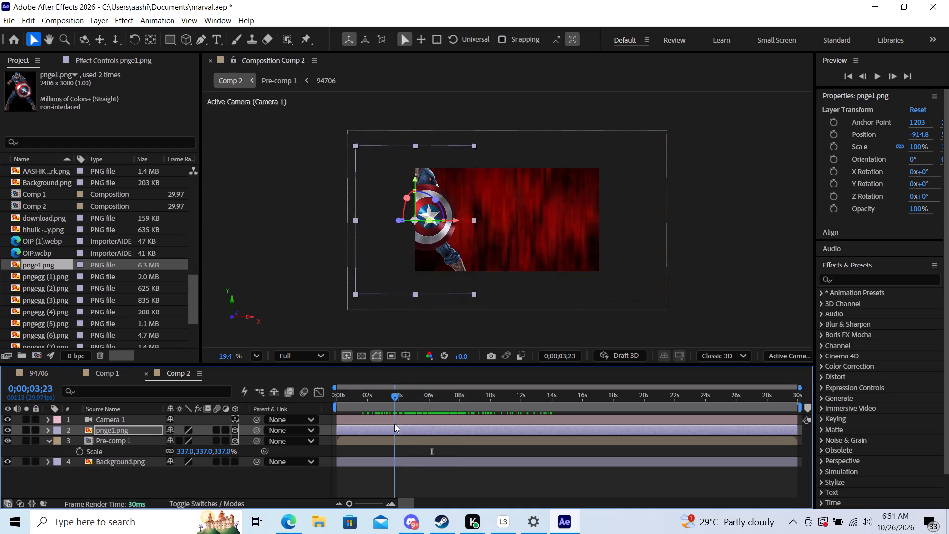
drag(394, 424, 336, 434)
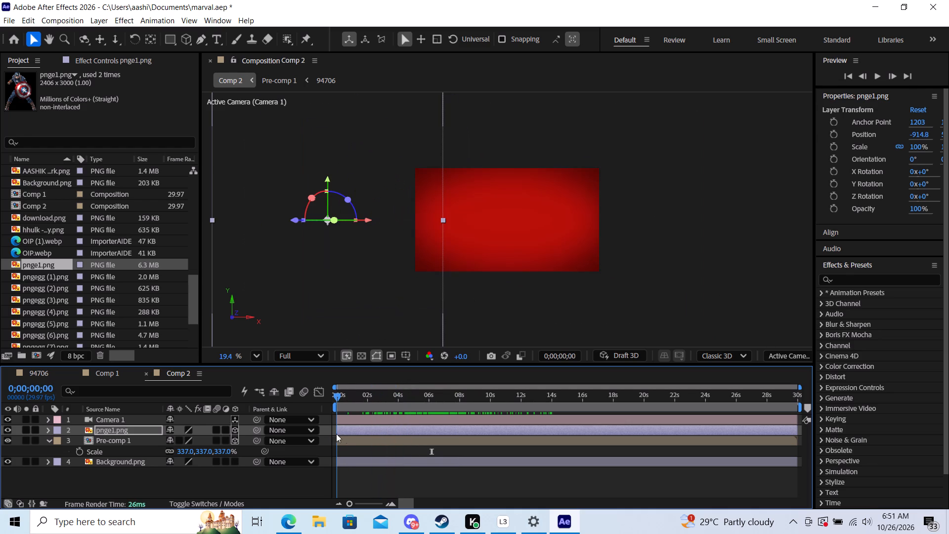
drag(336, 434, 362, 434)
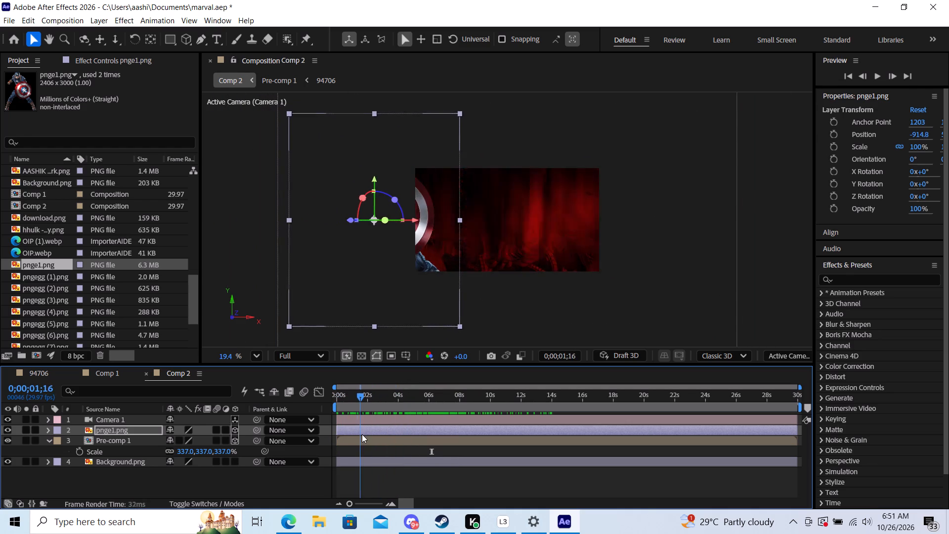
drag(362, 434, 425, 435)
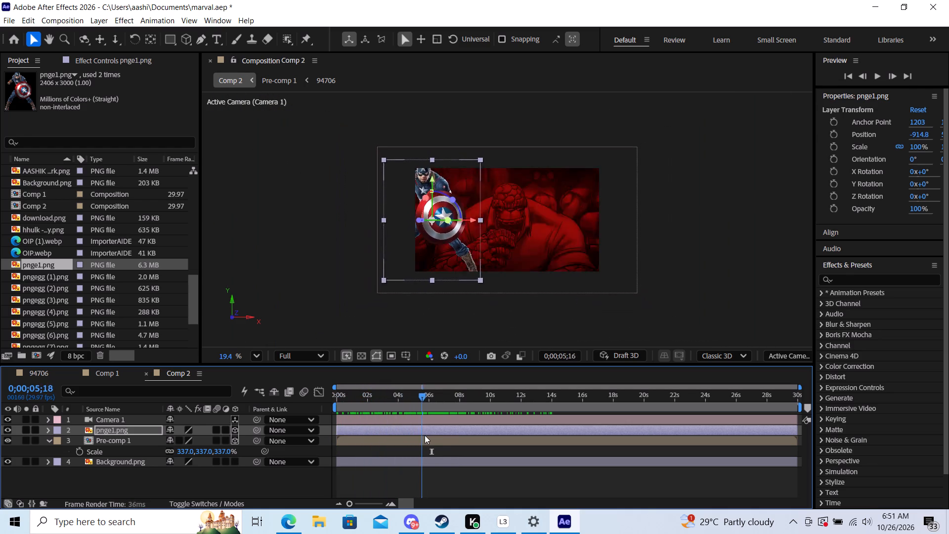
drag(425, 435, 475, 436)
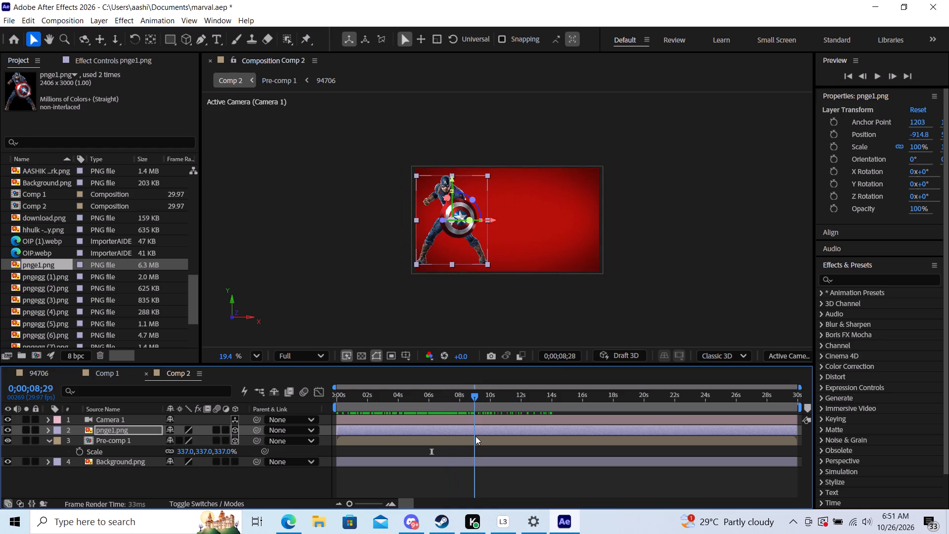
drag(475, 436, 481, 437)
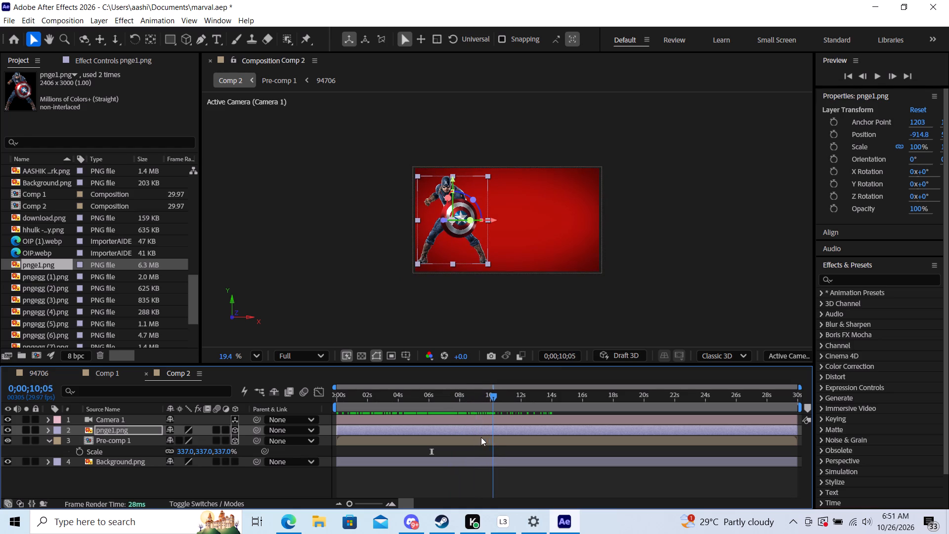
drag(481, 437, 360, 439)
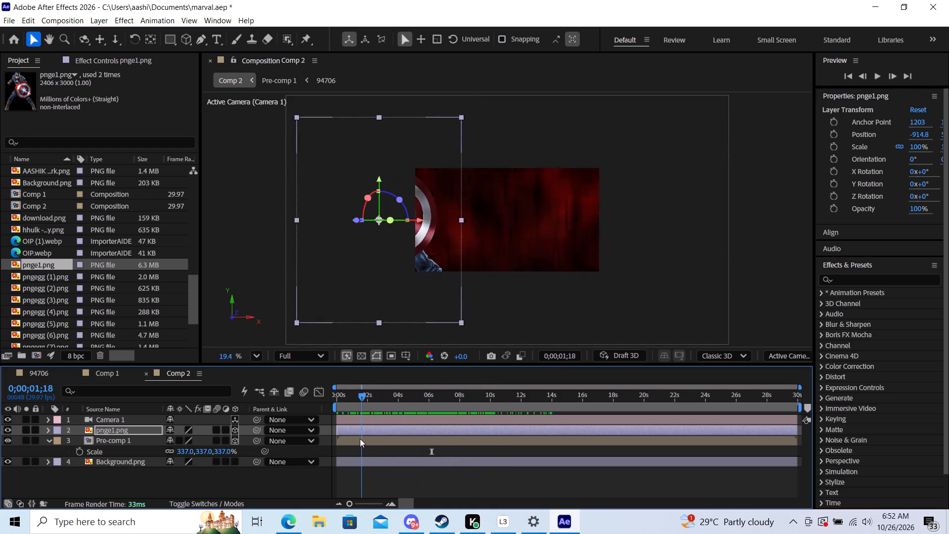
drag(360, 439, 400, 440)
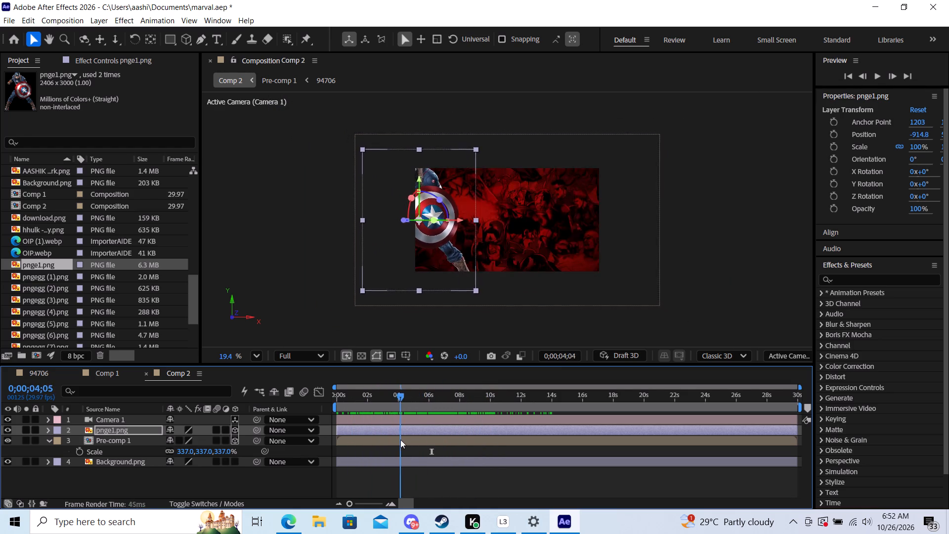
drag(400, 440, 475, 439)
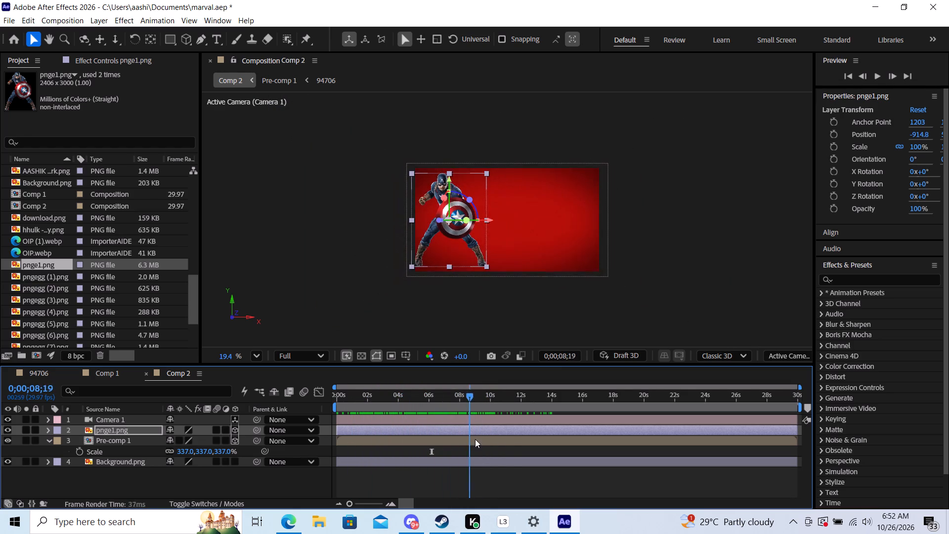
drag(475, 439, 316, 453)
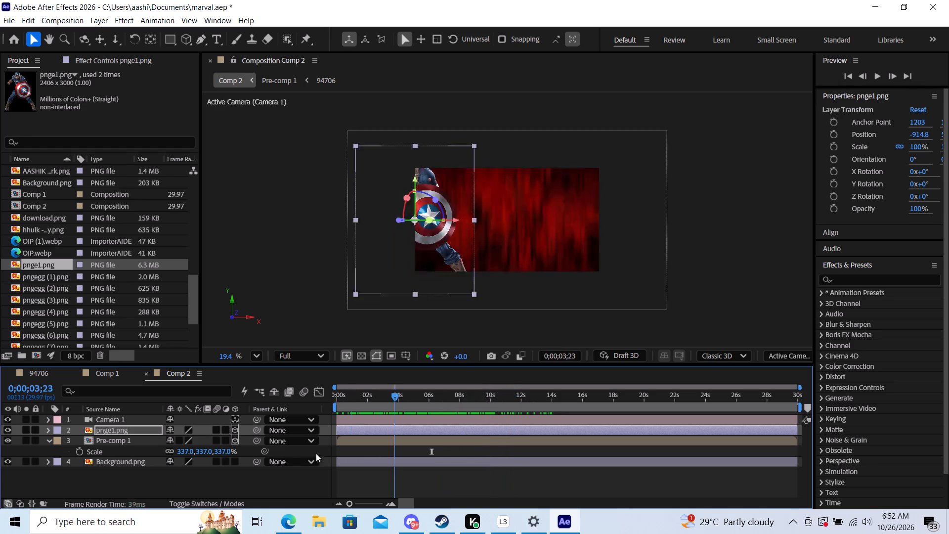
drag(316, 453, 241, 458)
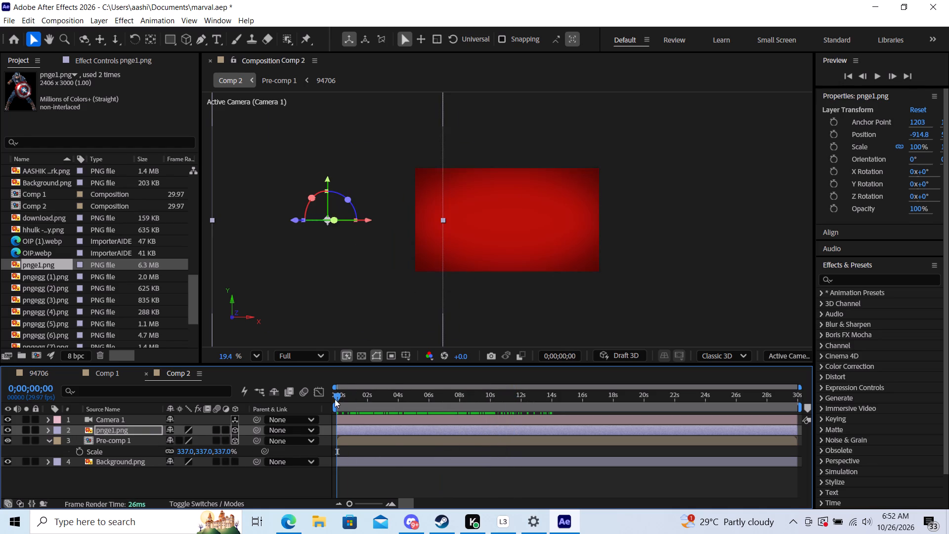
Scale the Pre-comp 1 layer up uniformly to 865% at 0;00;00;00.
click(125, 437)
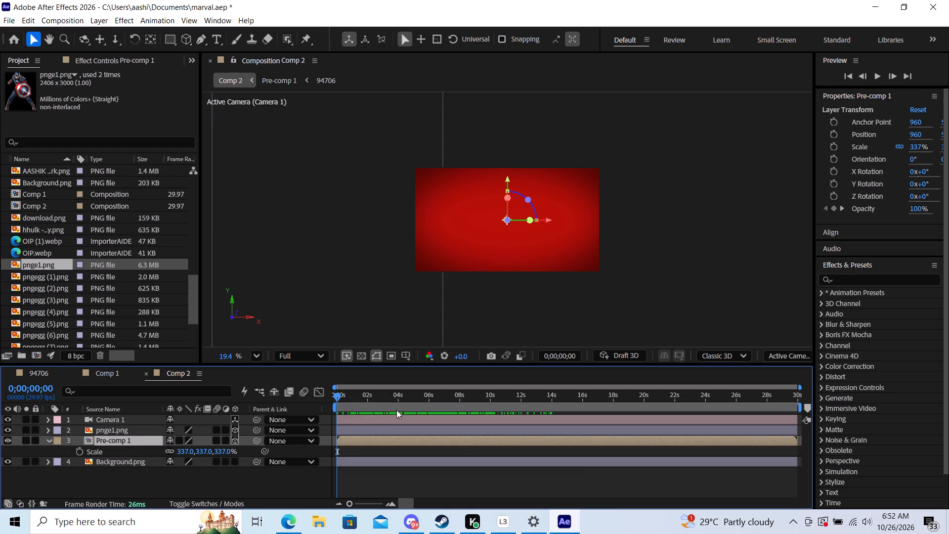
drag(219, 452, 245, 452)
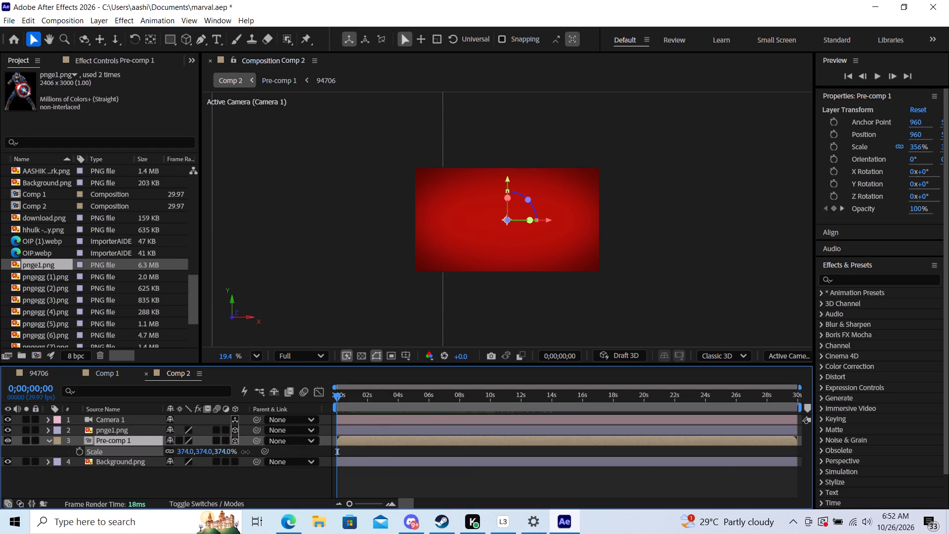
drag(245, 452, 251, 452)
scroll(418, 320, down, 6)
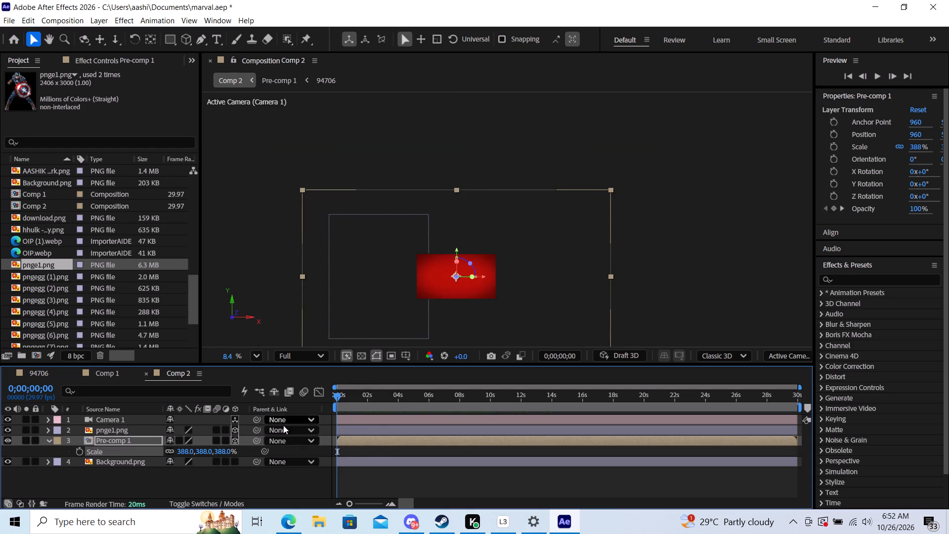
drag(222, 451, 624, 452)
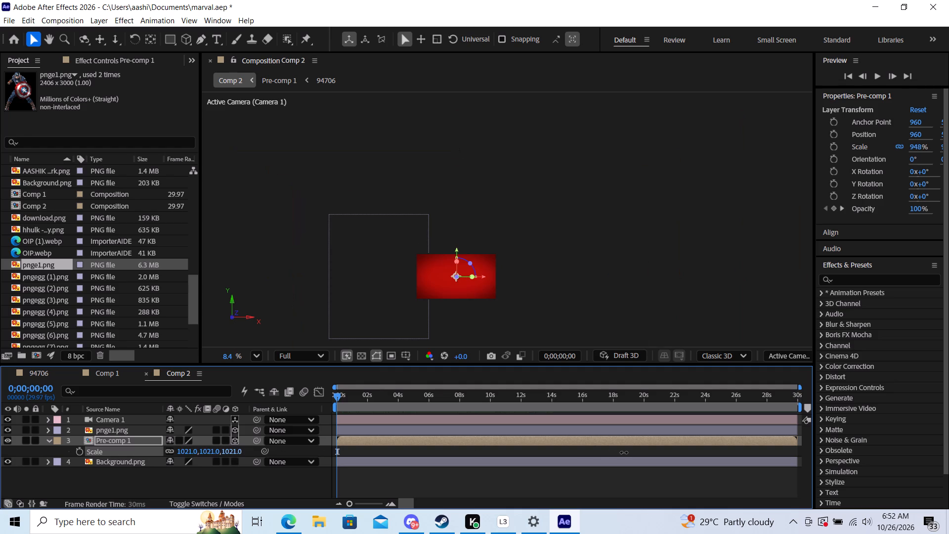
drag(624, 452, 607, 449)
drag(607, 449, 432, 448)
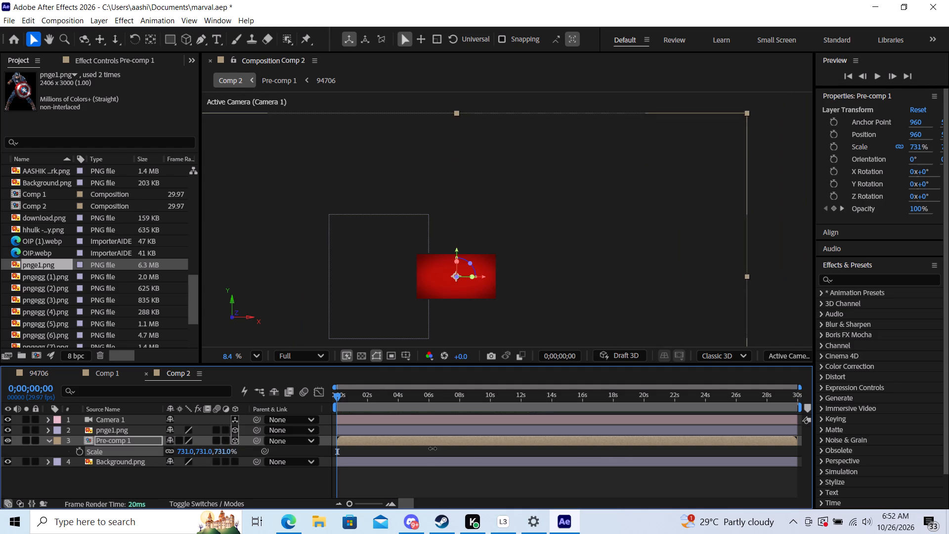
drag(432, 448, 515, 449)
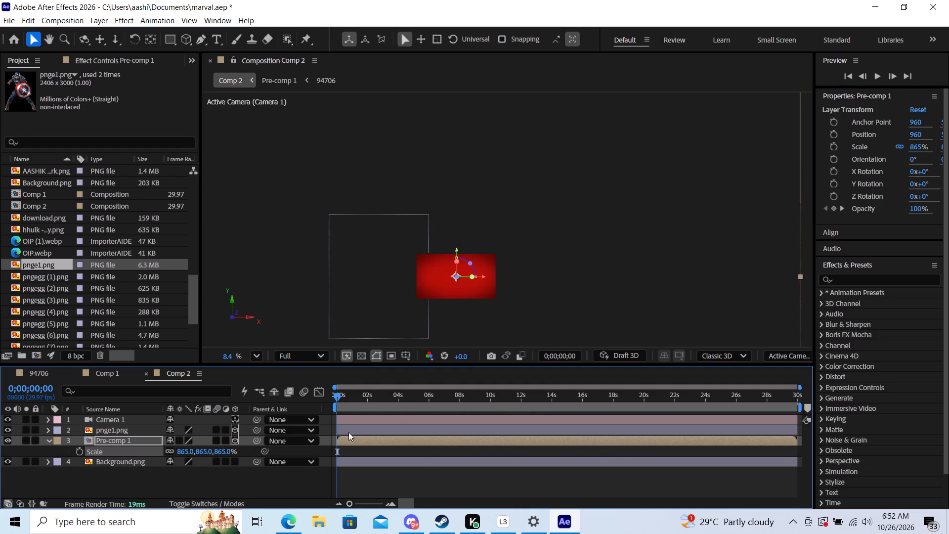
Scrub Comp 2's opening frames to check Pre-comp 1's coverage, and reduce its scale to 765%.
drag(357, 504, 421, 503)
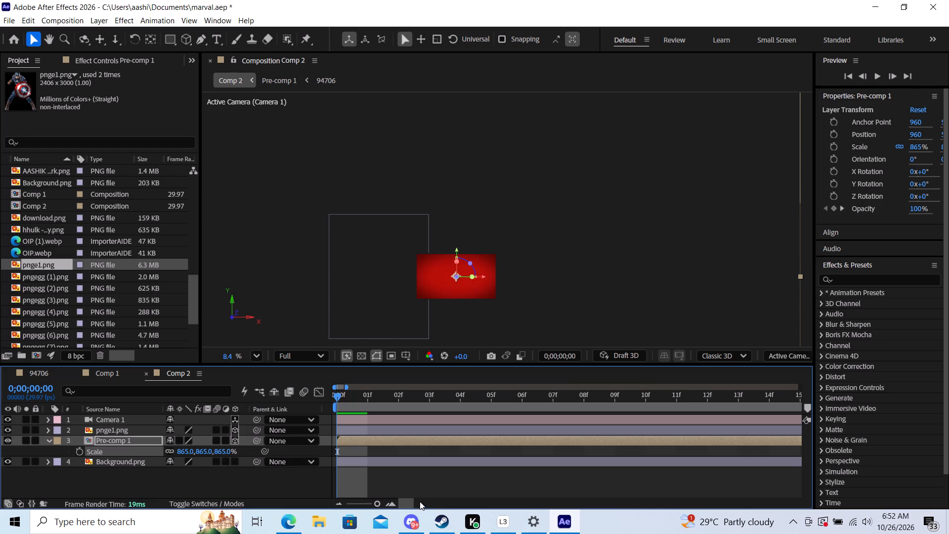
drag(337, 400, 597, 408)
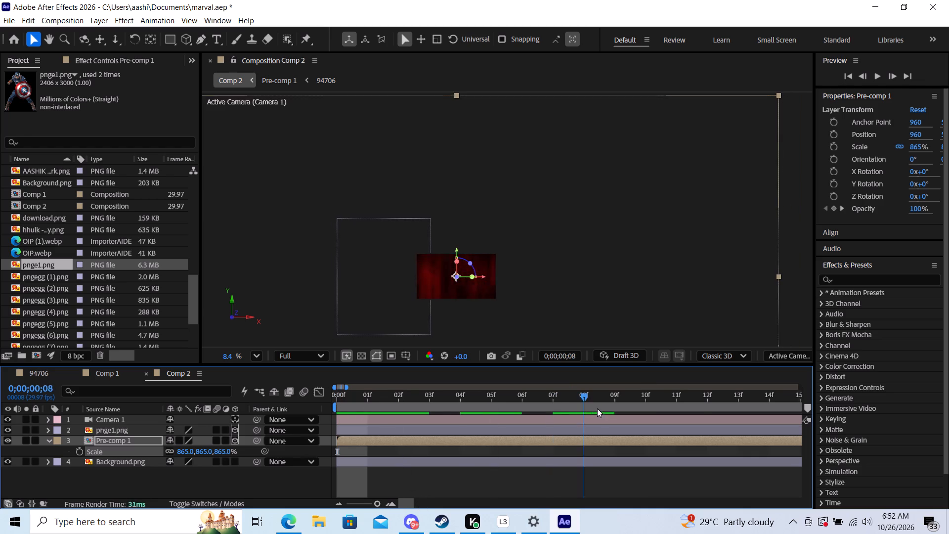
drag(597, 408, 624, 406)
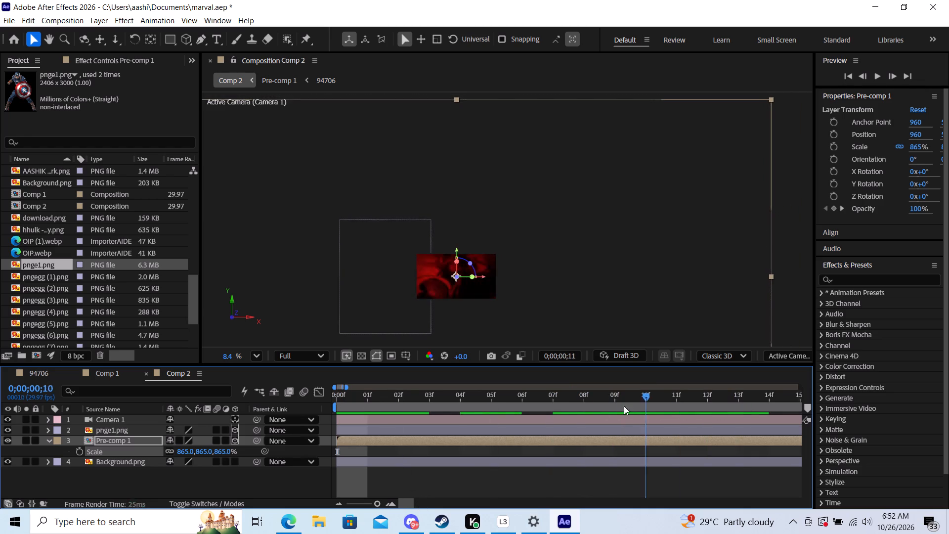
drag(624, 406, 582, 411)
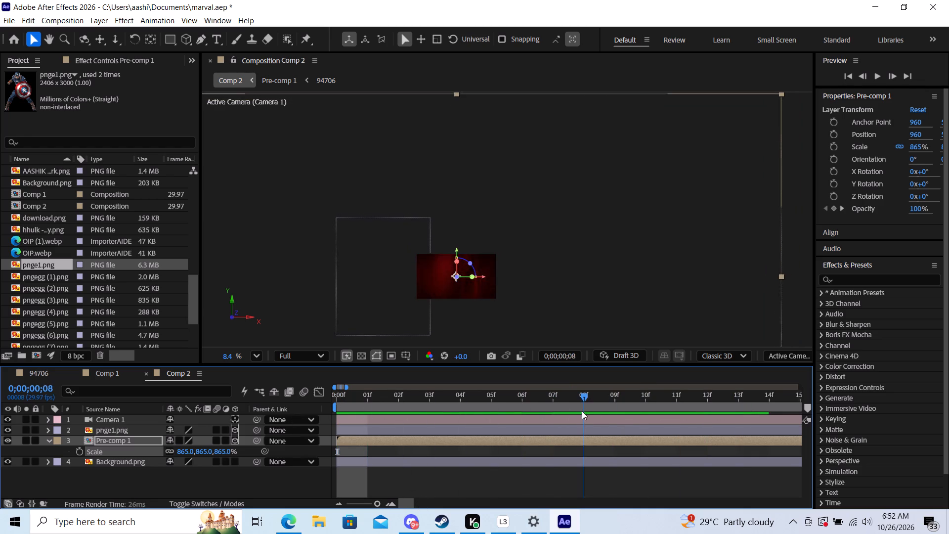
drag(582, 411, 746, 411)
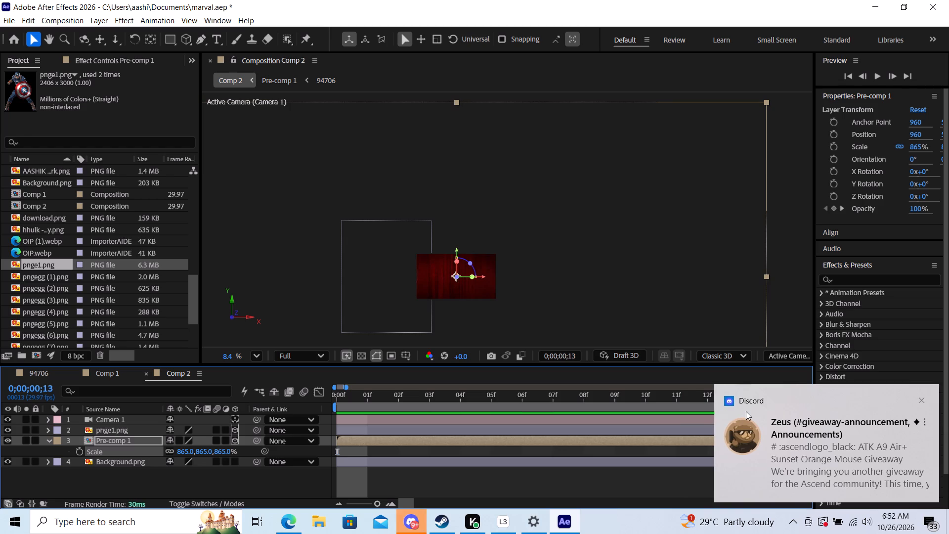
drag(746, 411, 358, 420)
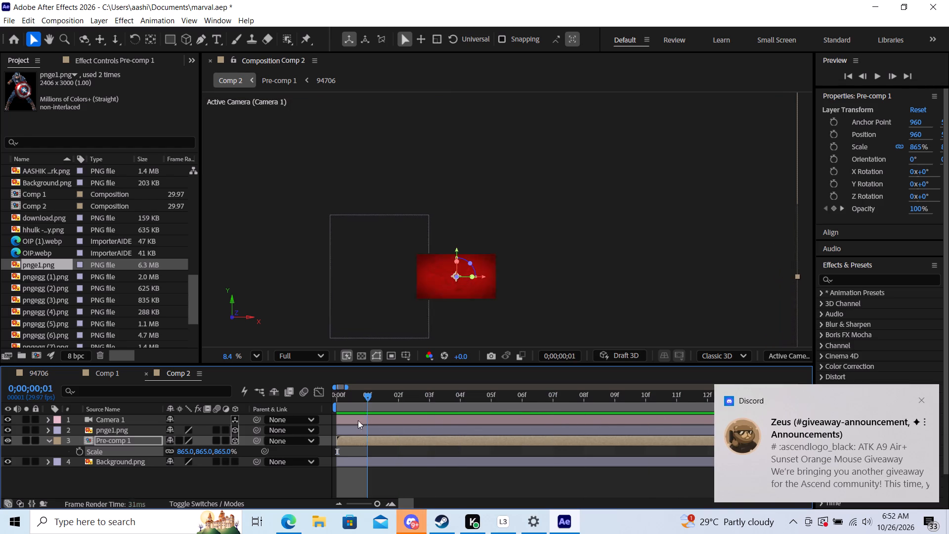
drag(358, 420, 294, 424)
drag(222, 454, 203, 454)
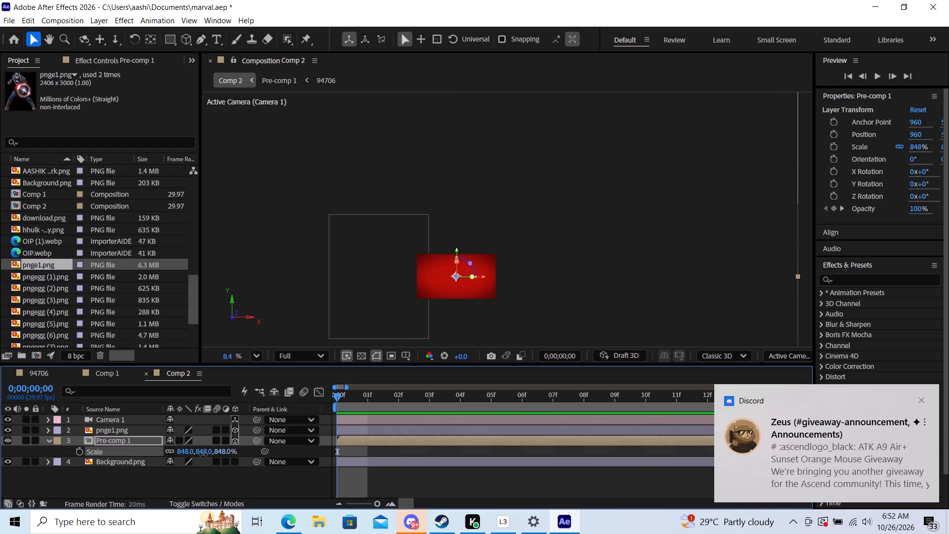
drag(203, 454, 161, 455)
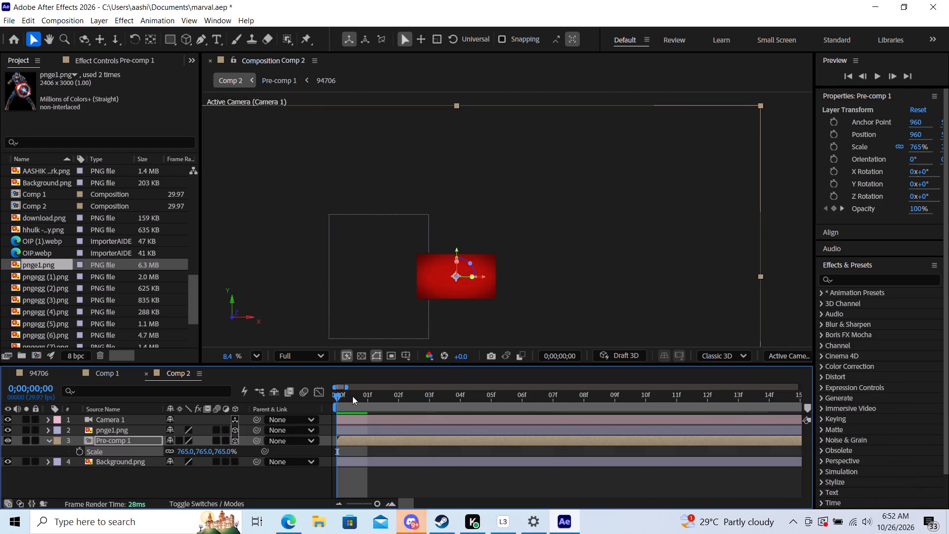
Recheck Comp 2's opening frames up to 0;00;00;06 and set the Pre-comp 1 layer's uniform scale to 525%.
drag(336, 400, 271, 404)
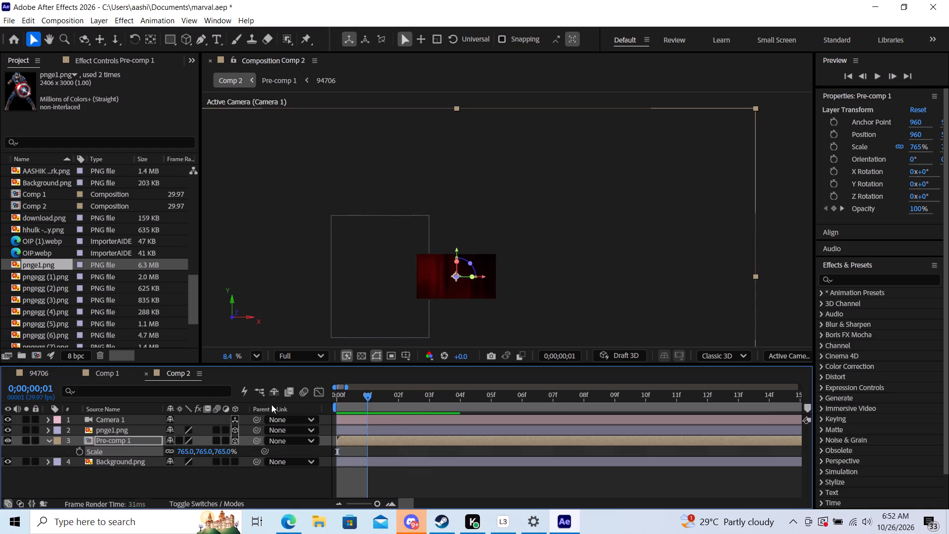
drag(271, 404, 215, 407)
scroll(501, 305, up, 5)
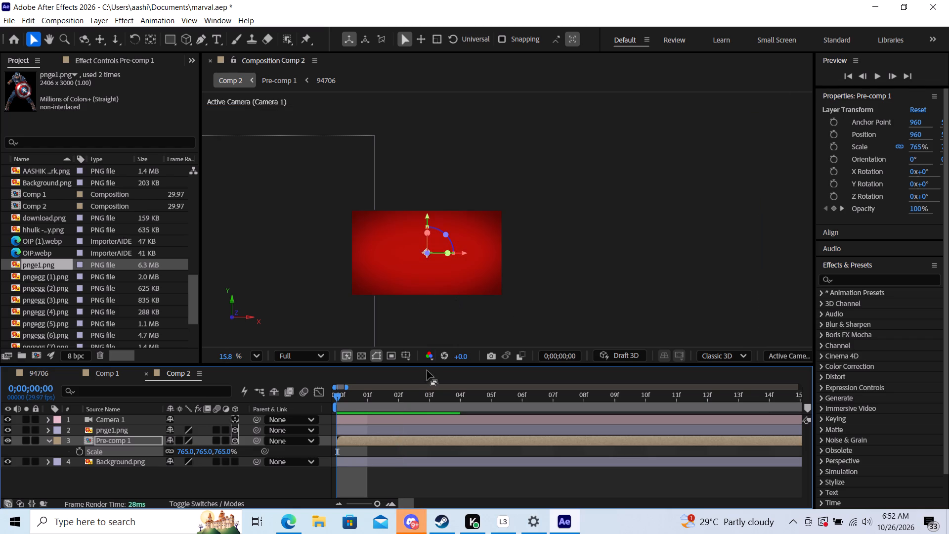
drag(335, 396, 443, 402)
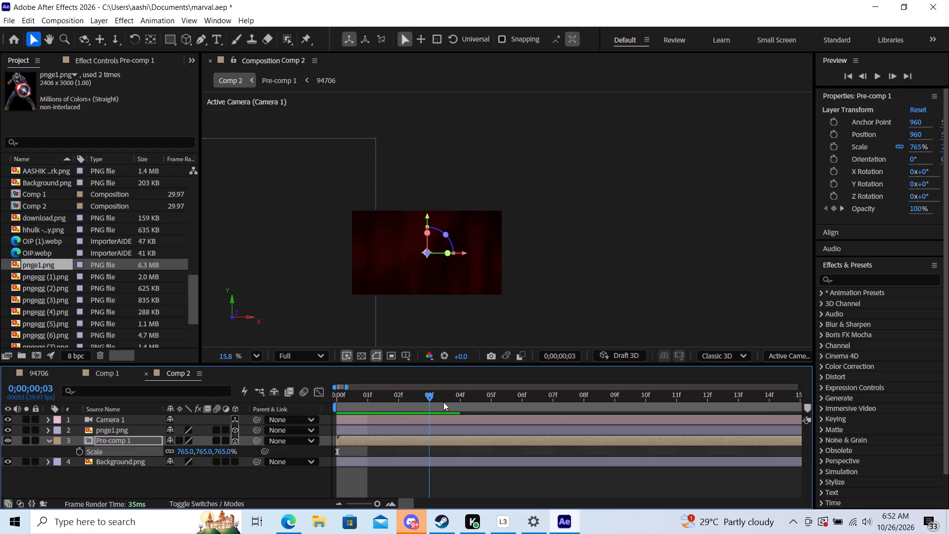
drag(443, 402, 377, 411)
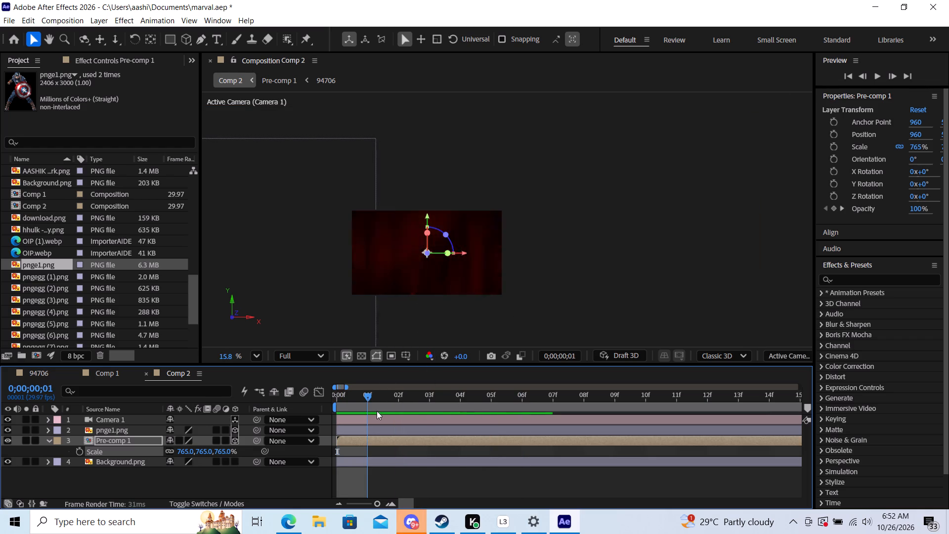
drag(377, 411, 506, 406)
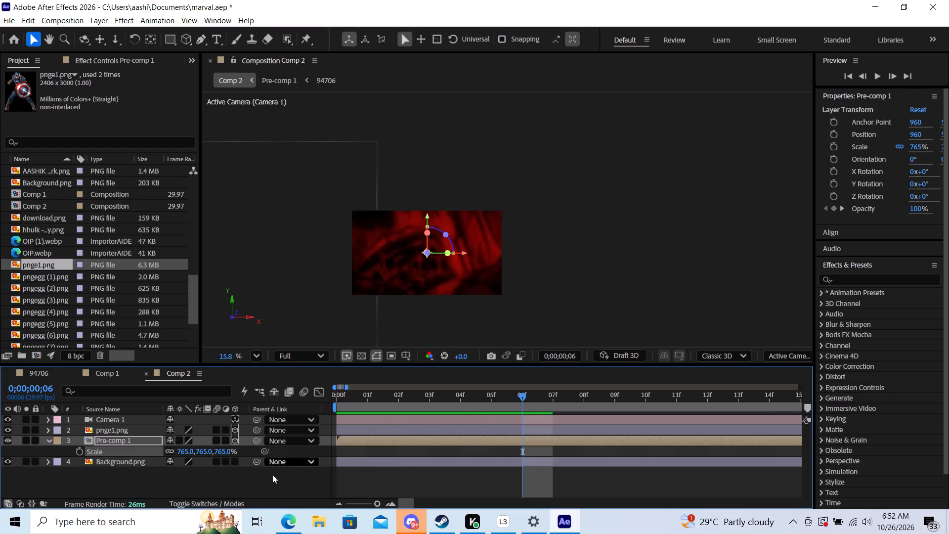
drag(221, 448, 126, 456)
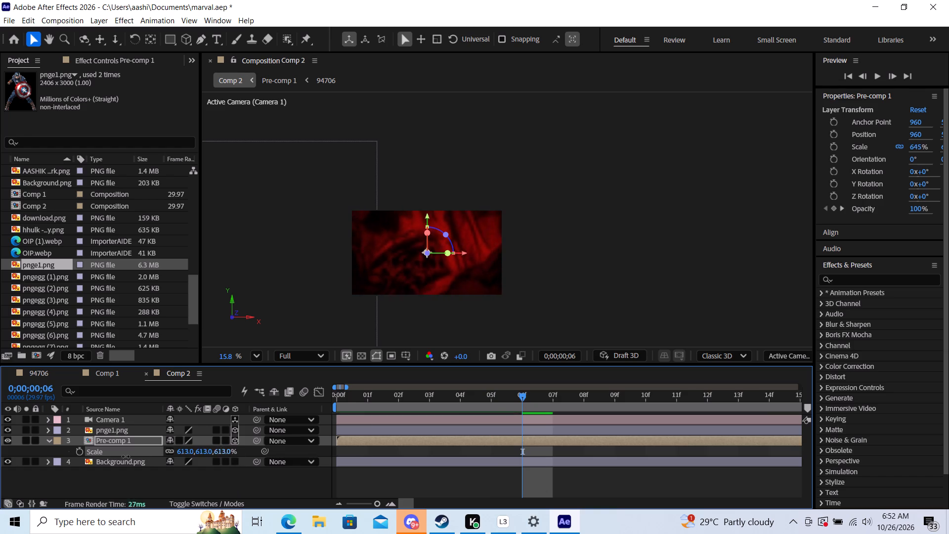
drag(126, 456, 84, 458)
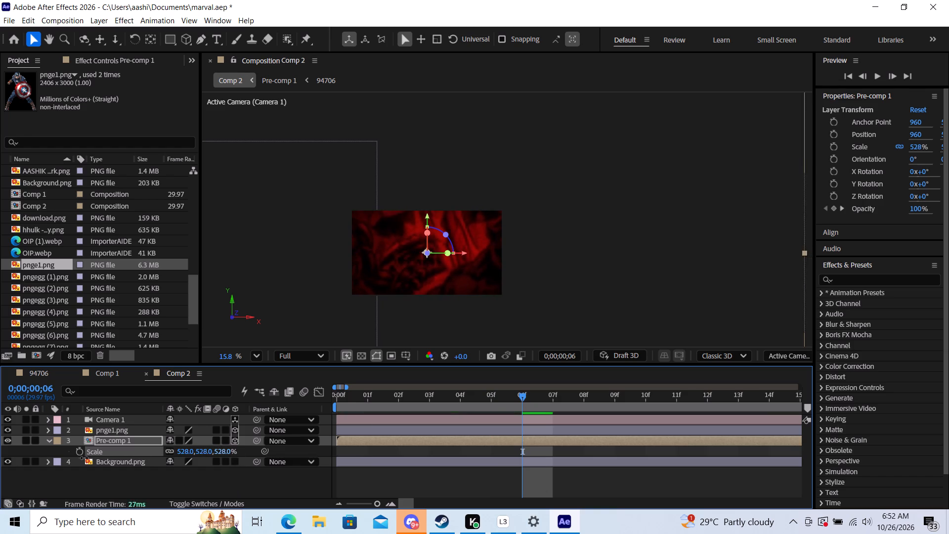
drag(84, 458, 83, 458)
Scrub Comp 2 through the camera pull-back to check Pre-comp 1's coverage and Captain America's framing, ending at 0;00;09;17.
drag(520, 394, 585, 397)
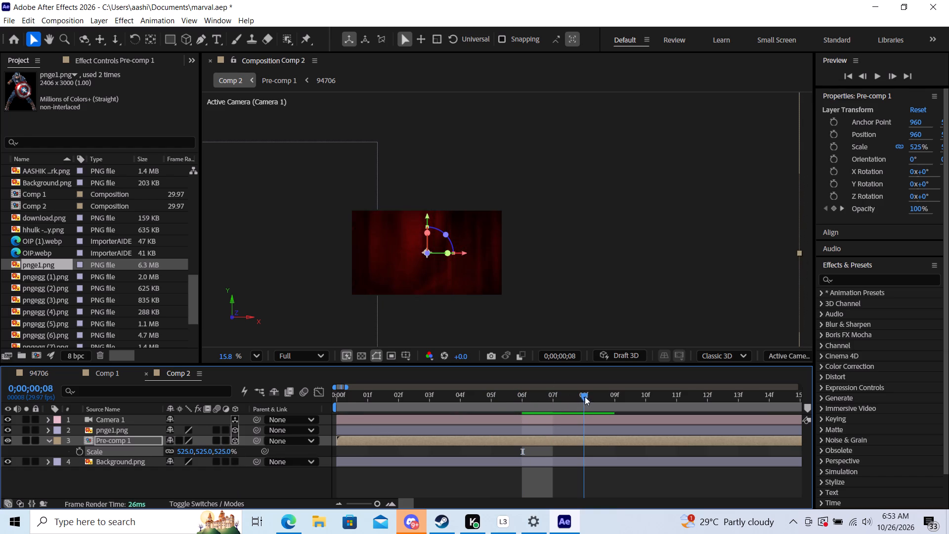
drag(585, 397, 742, 398)
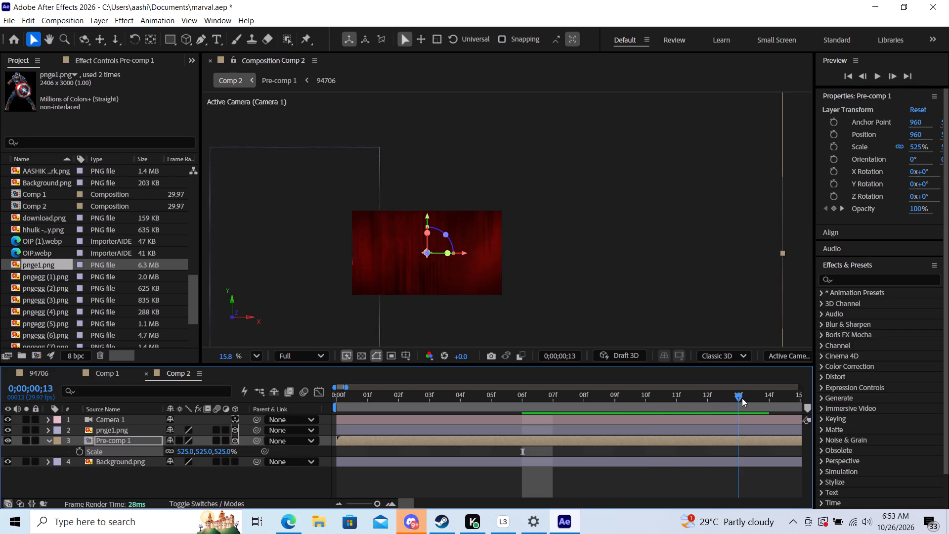
drag(742, 398, 832, 398)
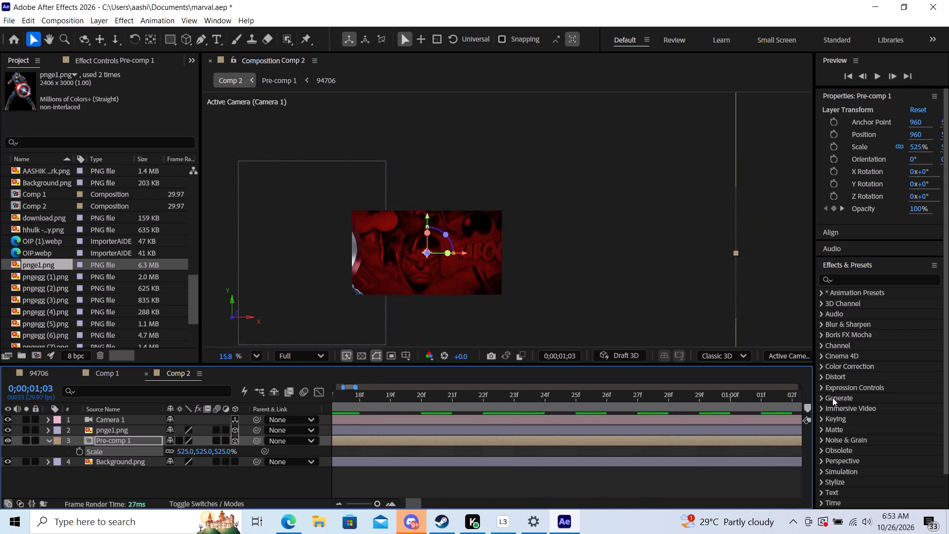
drag(832, 398, 833, 398)
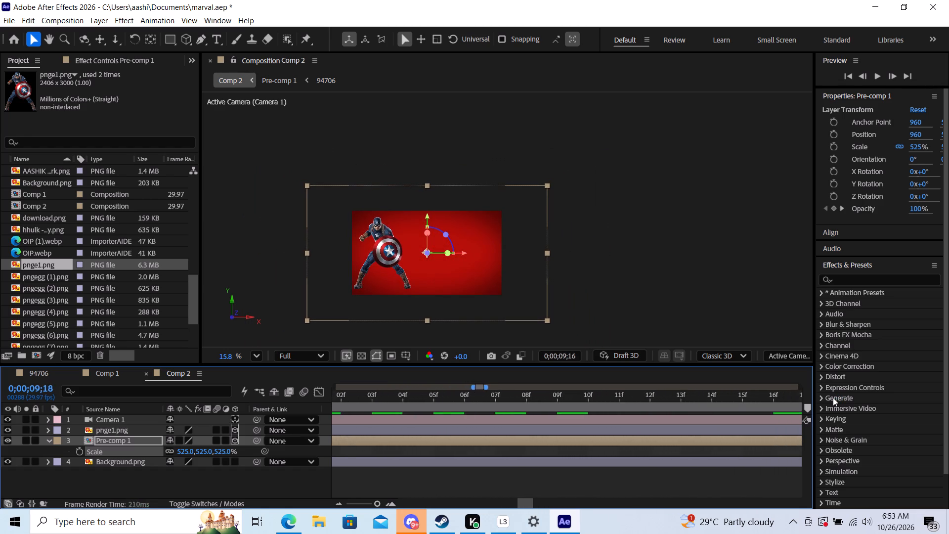
drag(833, 398, 240, 412)
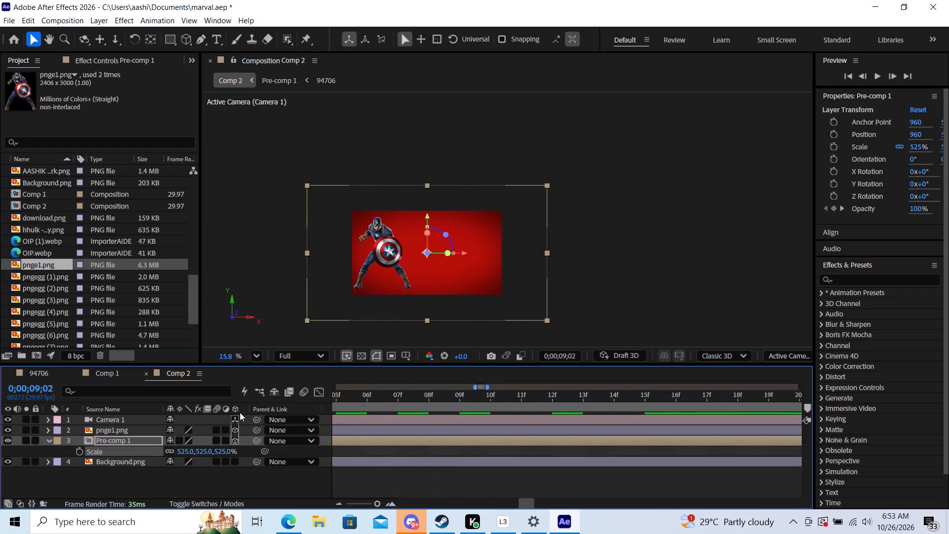
drag(240, 412, 280, 411)
drag(375, 501, 326, 509)
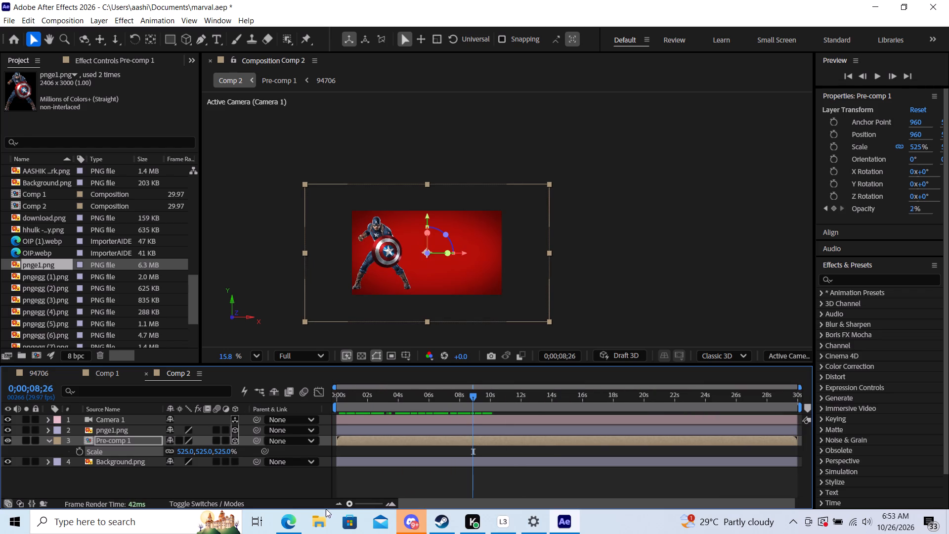
drag(326, 509, 314, 509)
drag(472, 394, 543, 412)
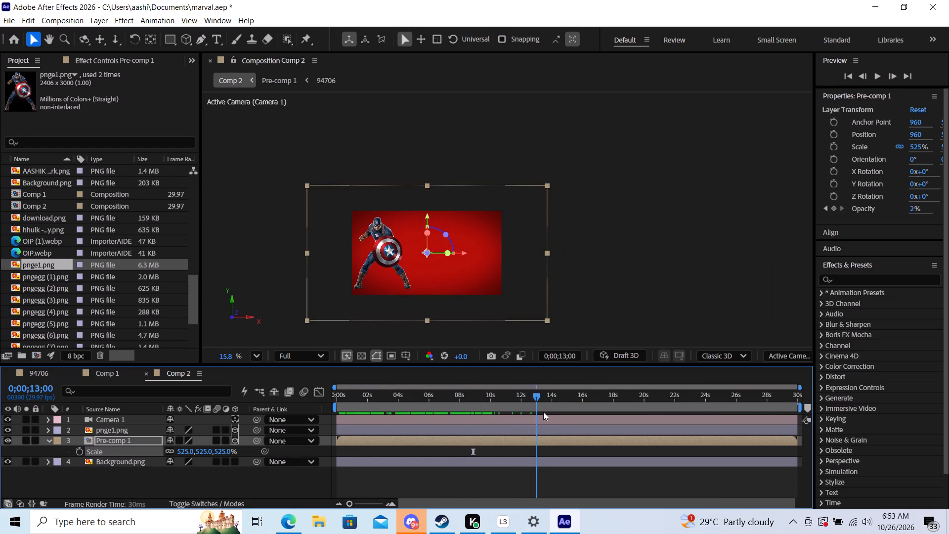
drag(543, 412, 544, 412)
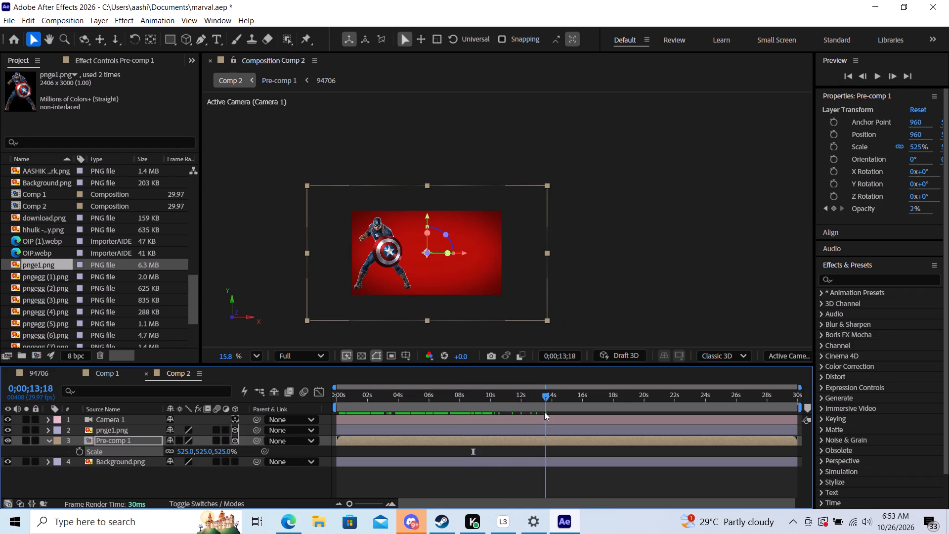
drag(544, 412, 482, 415)
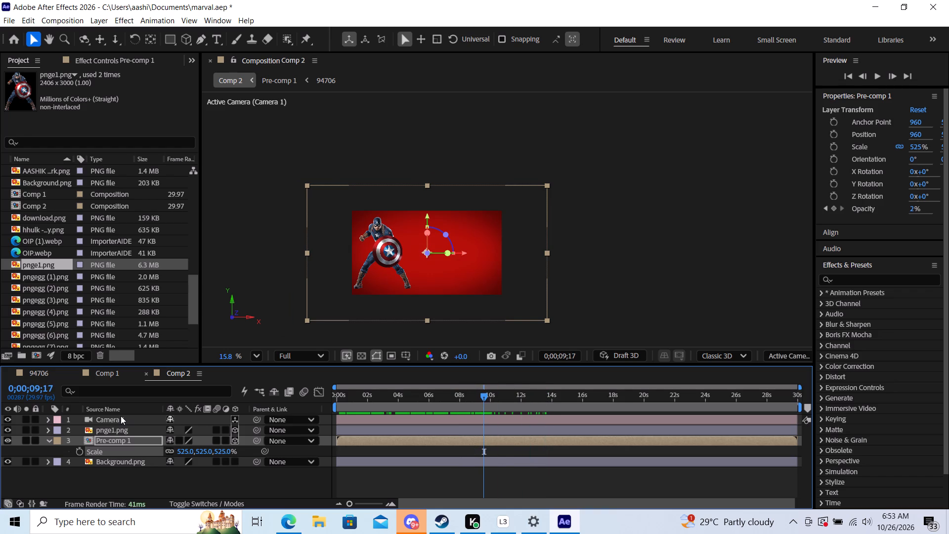
Pull Camera 1 farther back at its second Position keyframe (0;00;09;03), setting Z to about -13628.7.
click(121, 416)
key(u)
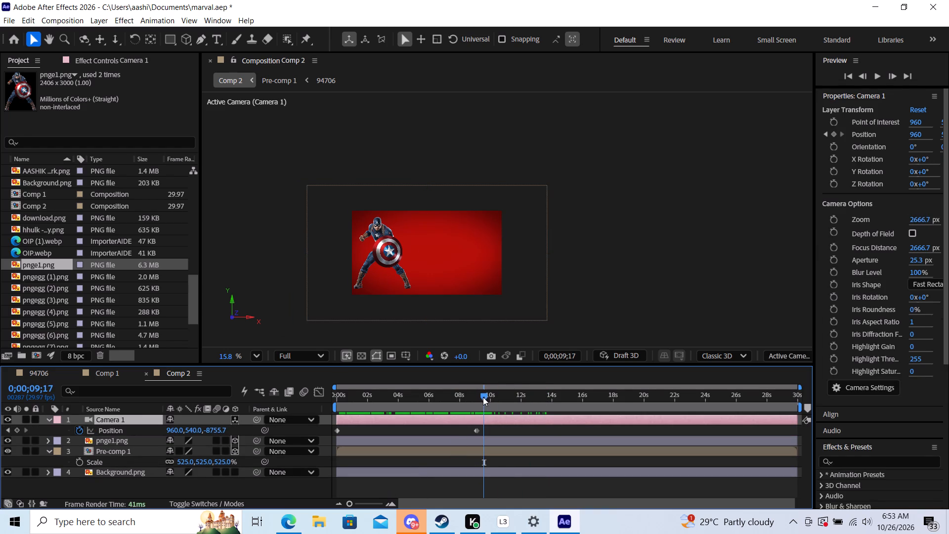
drag(483, 397, 475, 398)
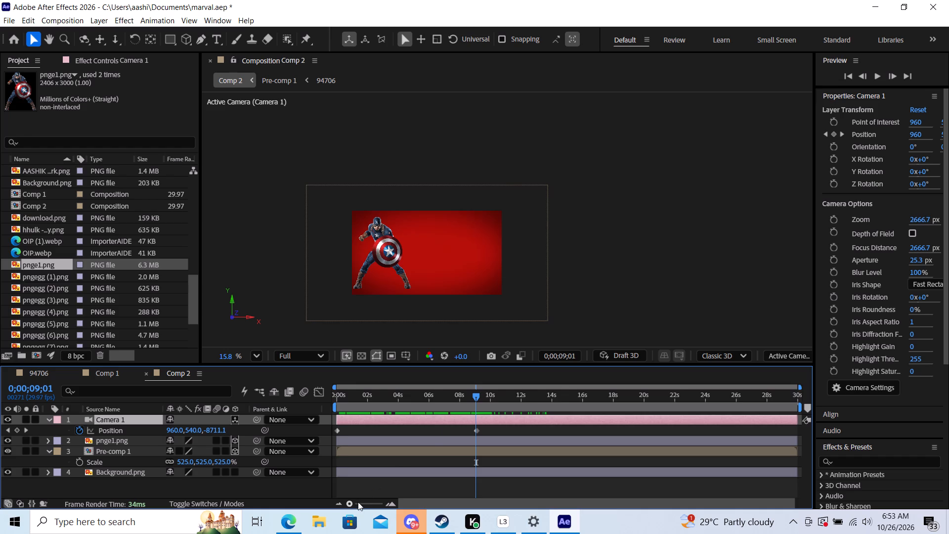
drag(352, 505, 395, 503)
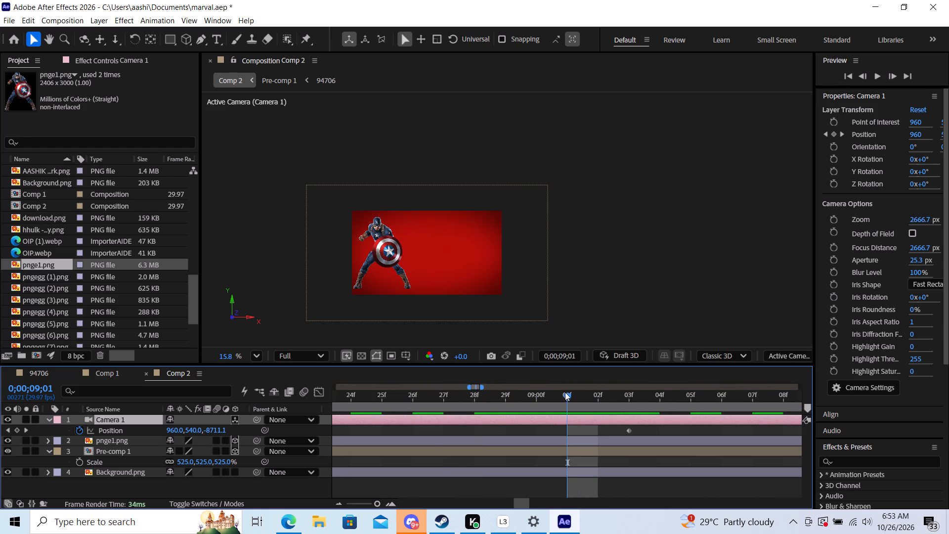
drag(566, 392, 623, 401)
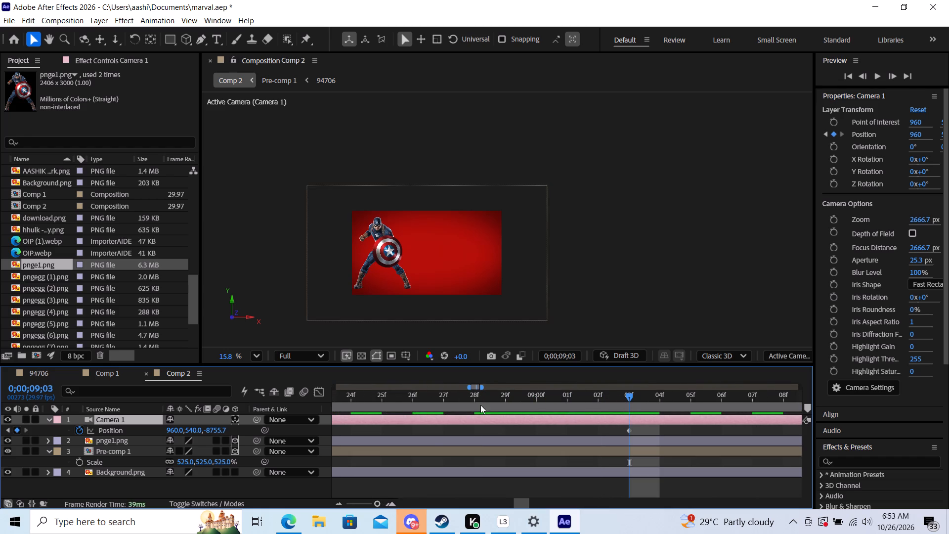
drag(221, 433, 163, 432)
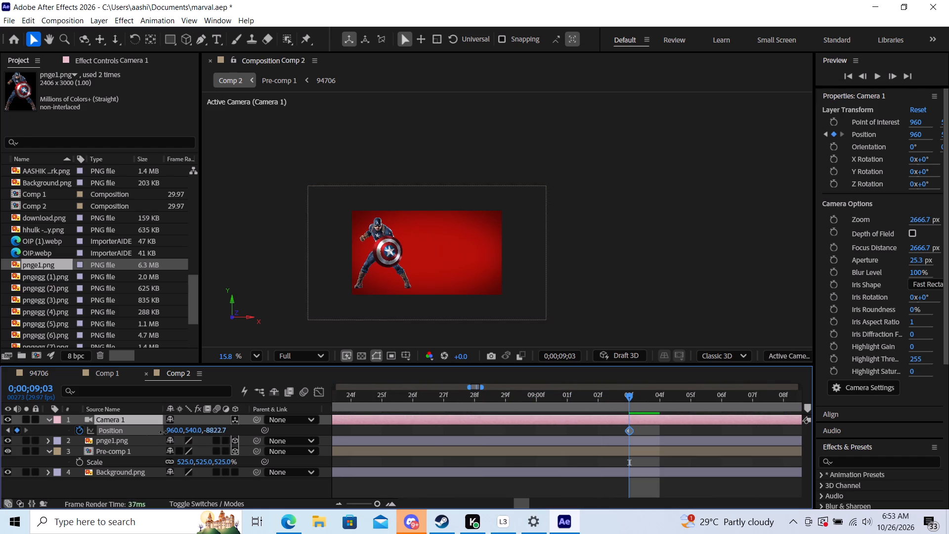
drag(163, 432, 0, 445)
drag(215, 428, 114, 438)
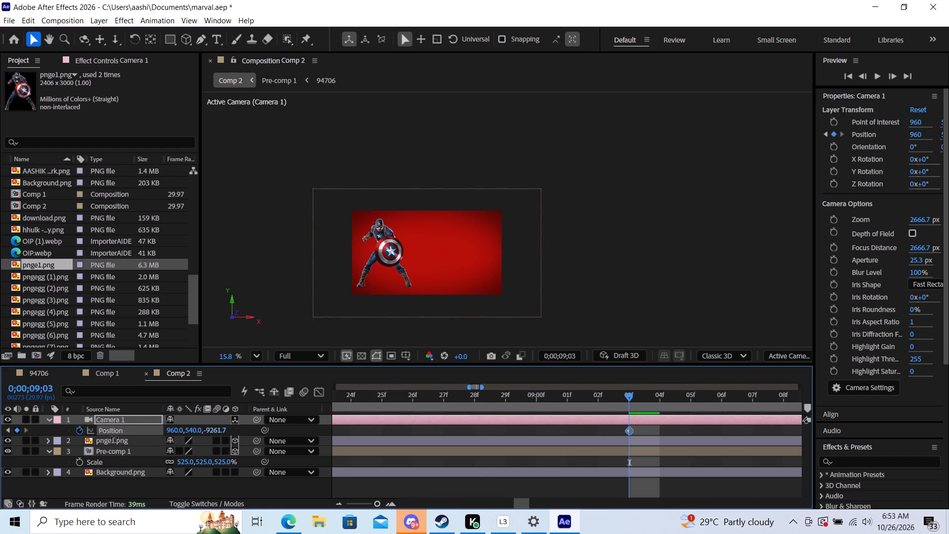
drag(114, 438, 0, 447)
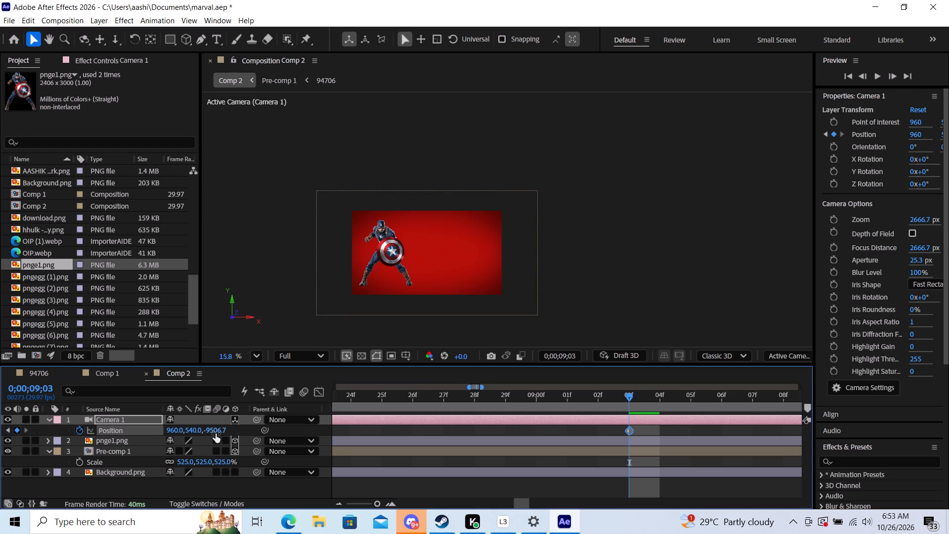
drag(219, 434, 0, 445)
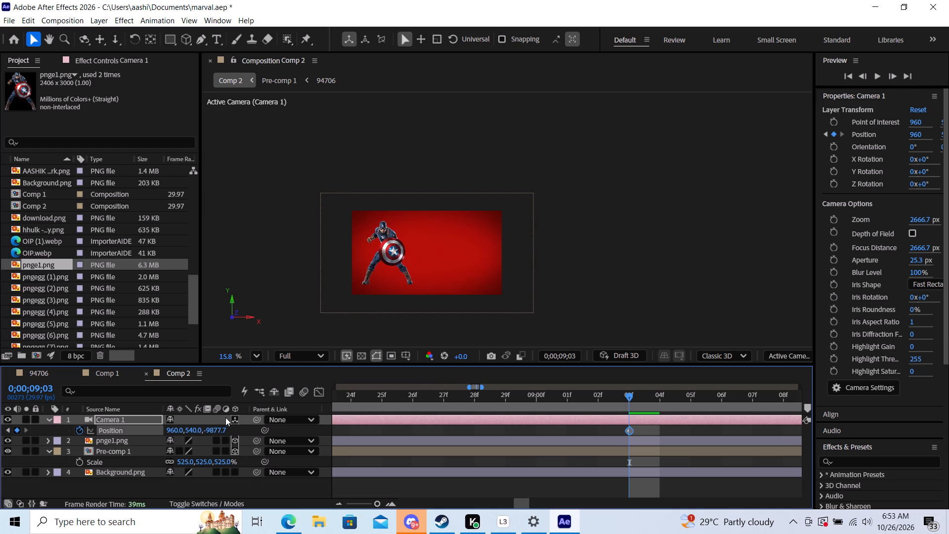
drag(219, 428, 0, 446)
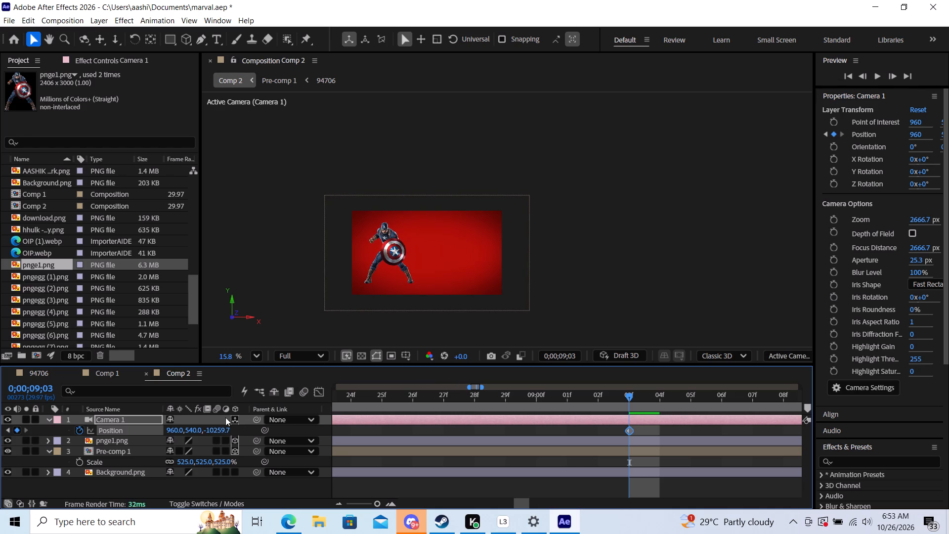
drag(225, 428, 65, 440)
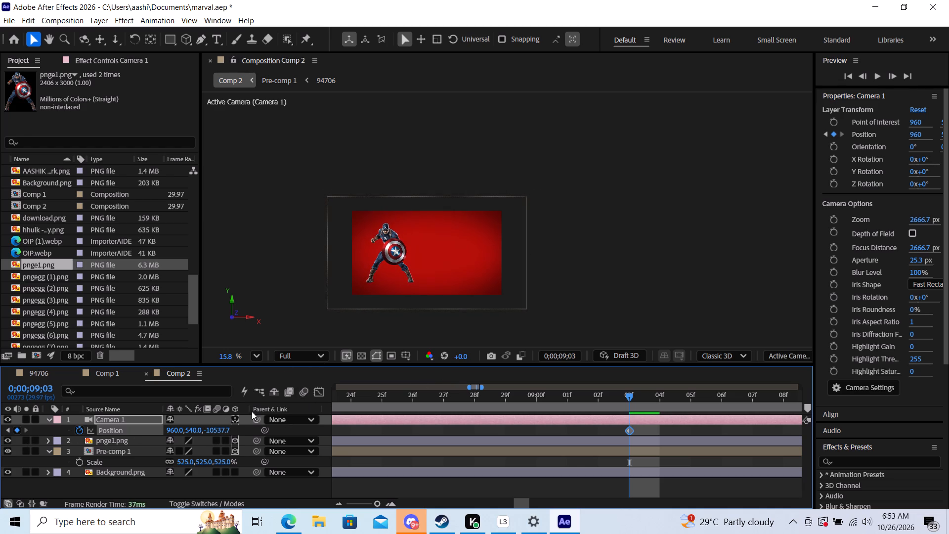
drag(221, 429, 74, 440)
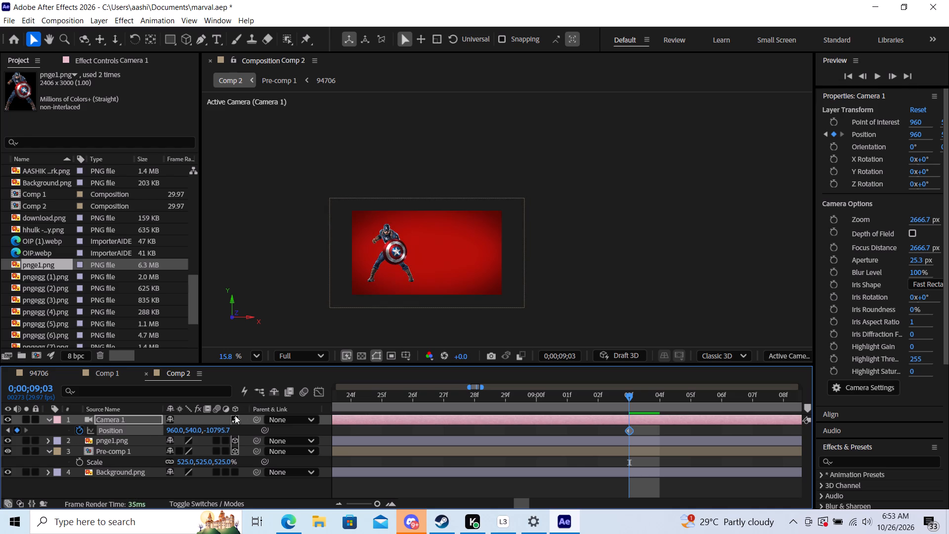
drag(221, 434, 80, 440)
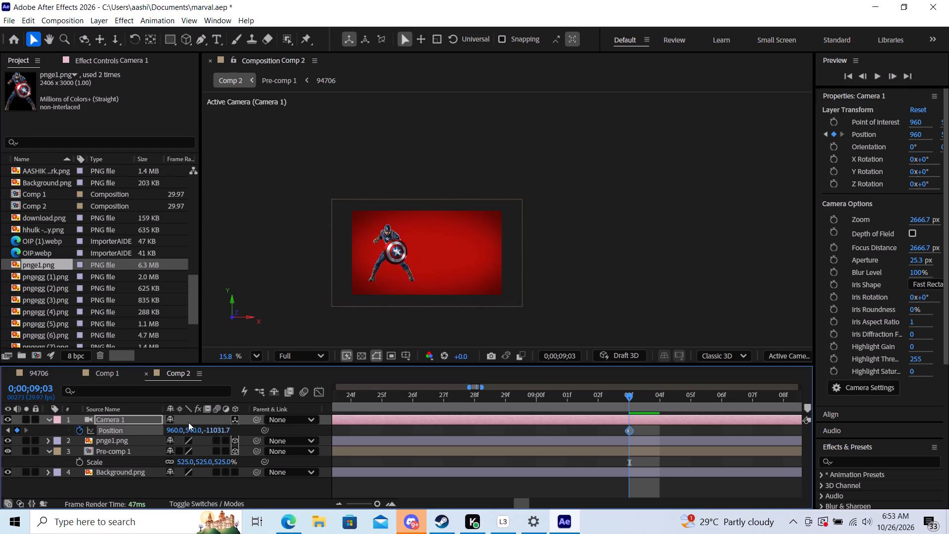
drag(221, 428, 74, 435)
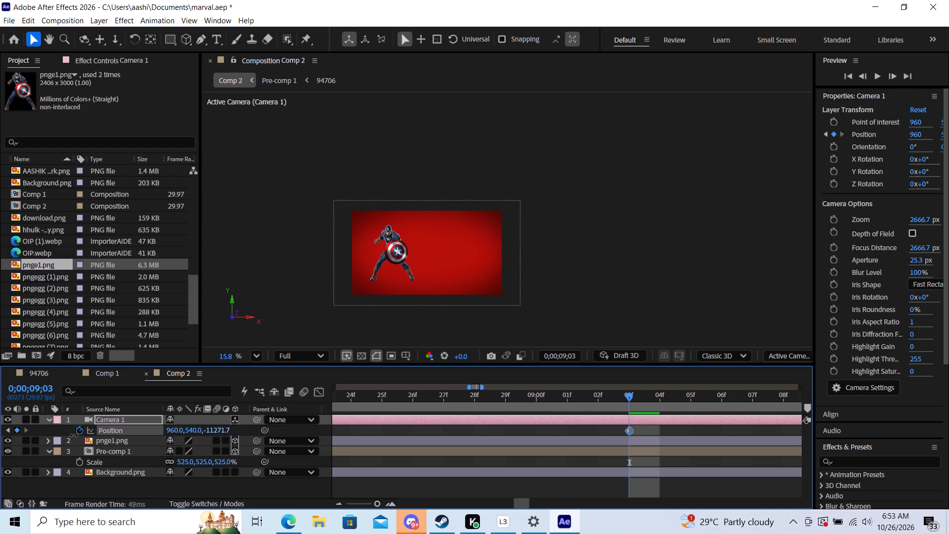
drag(74, 435, 73, 435)
drag(225, 428, 91, 433)
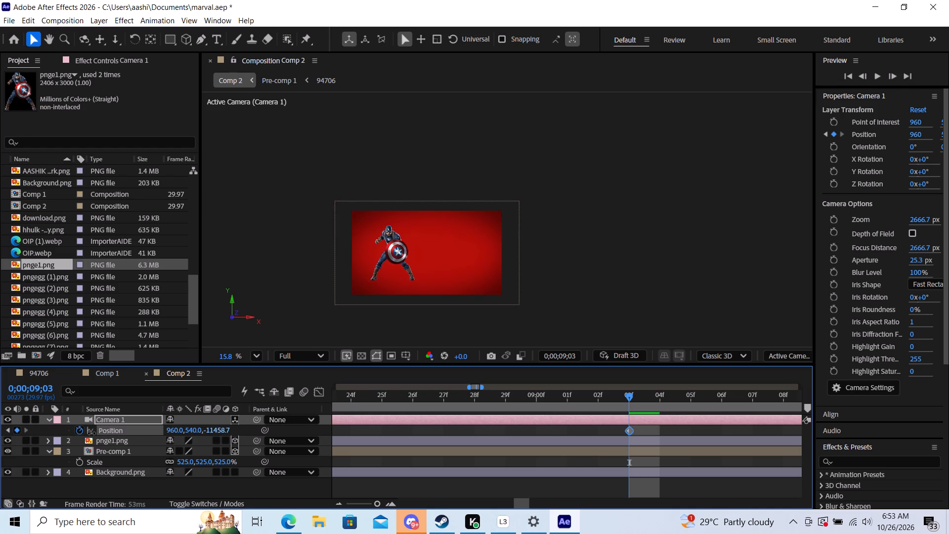
drag(91, 433, 8, 433)
drag(216, 434, 207, 434)
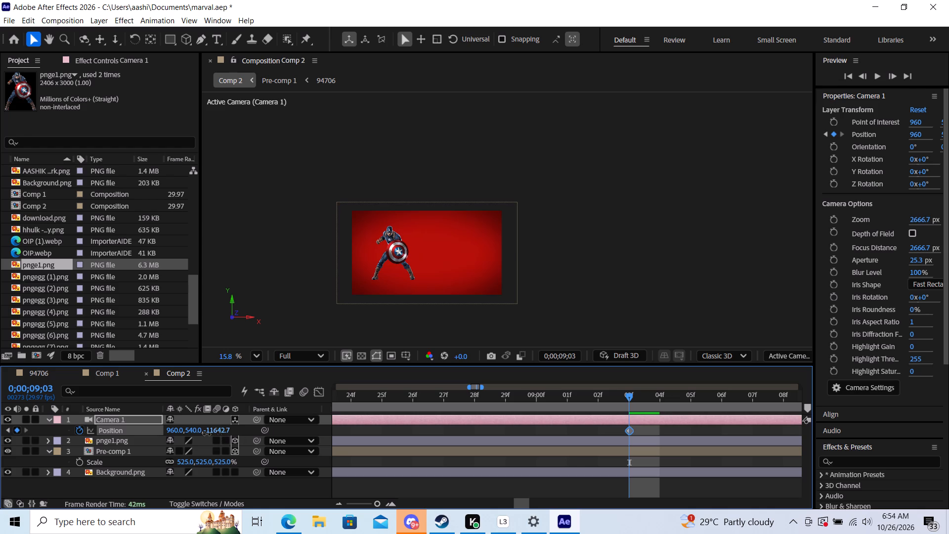
drag(207, 434, 16, 439)
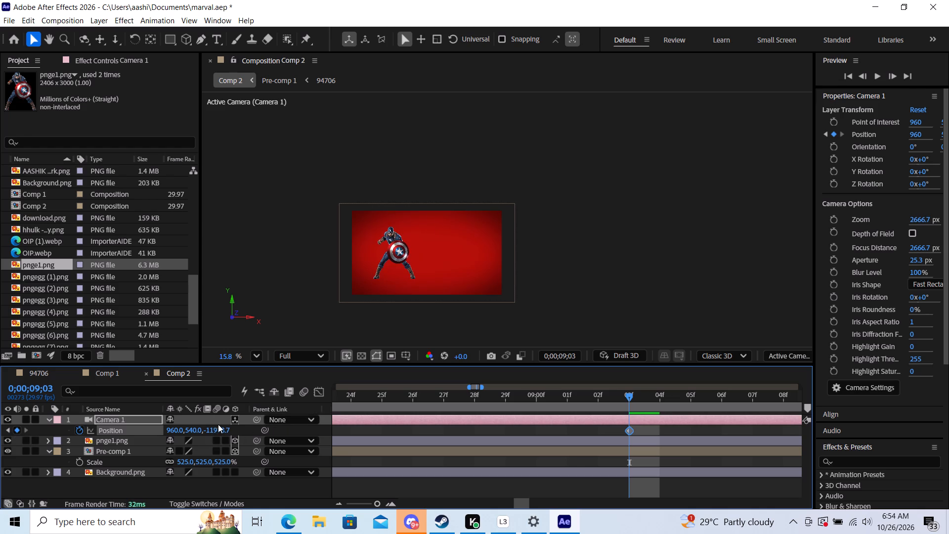
drag(218, 427, 5, 422)
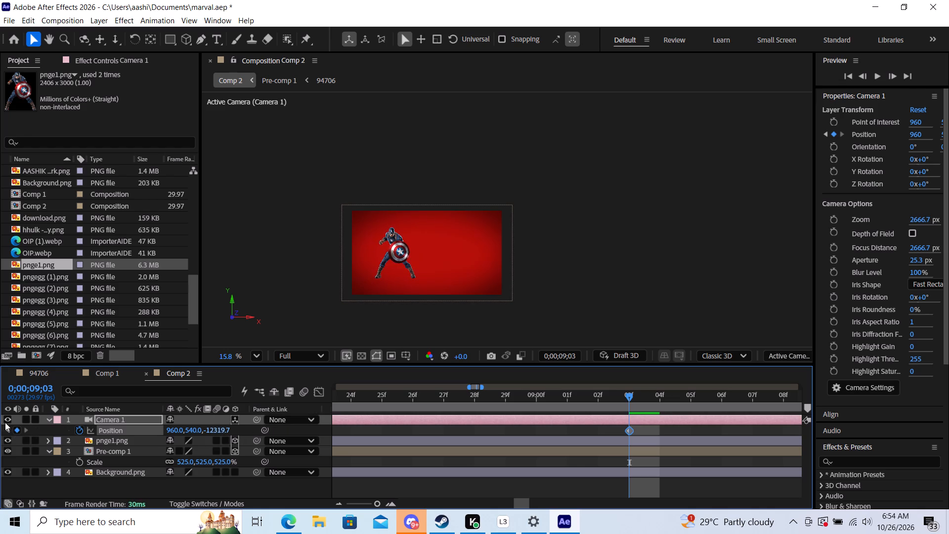
drag(5, 422, 0, 422)
drag(220, 431, 0, 437)
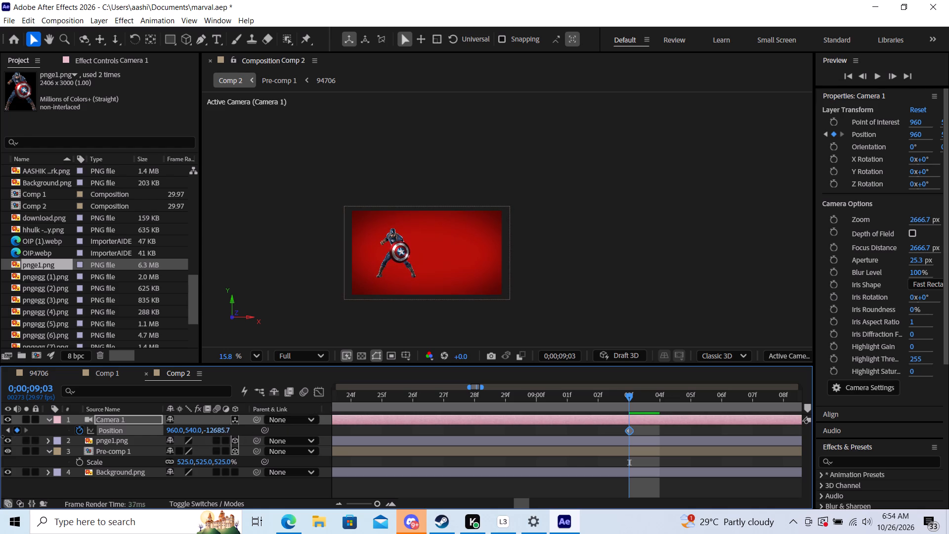
drag(0, 437, 1, 437)
drag(220, 427, 15, 428)
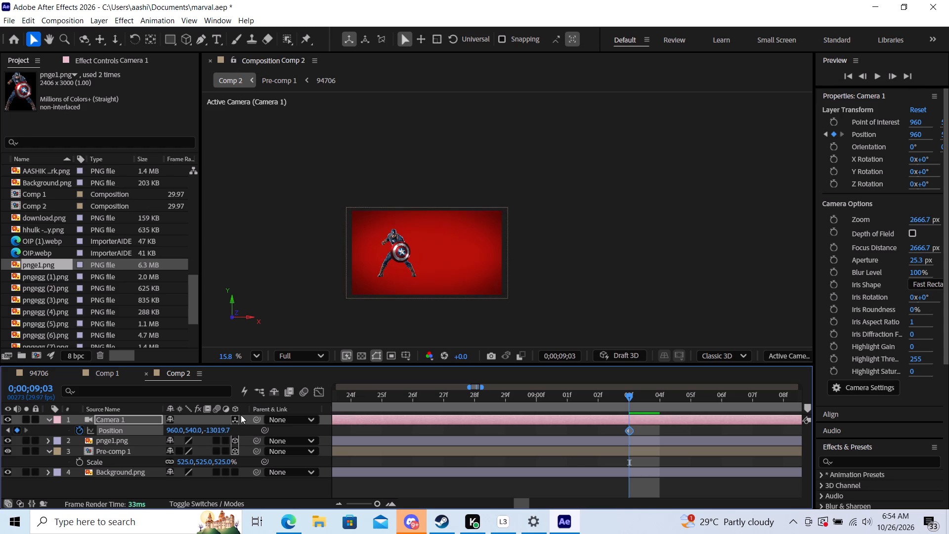
drag(224, 431, 12, 442)
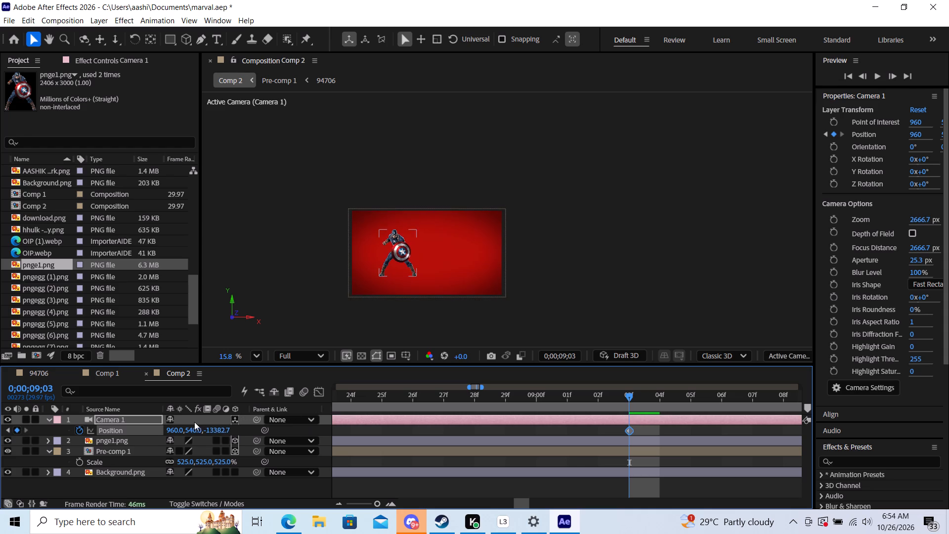
drag(216, 427, 94, 439)
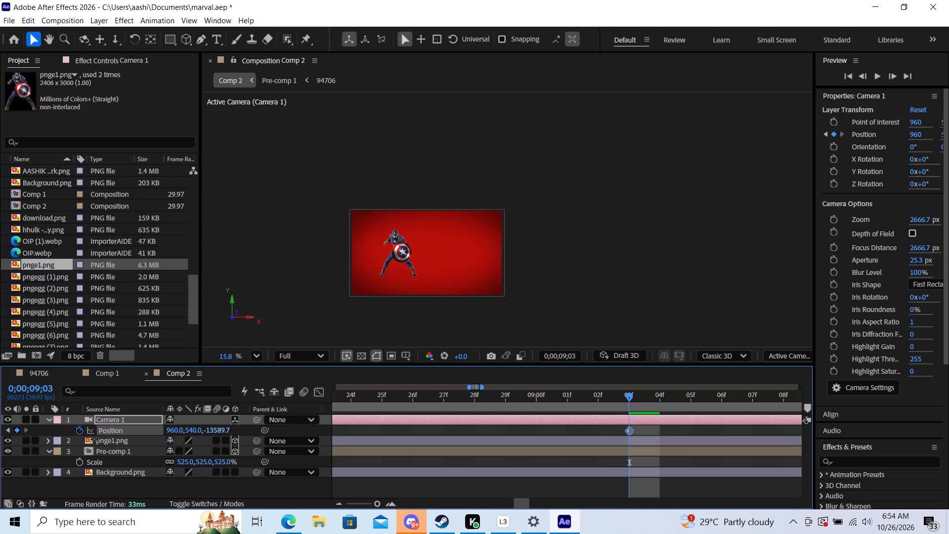
drag(94, 439, 77, 440)
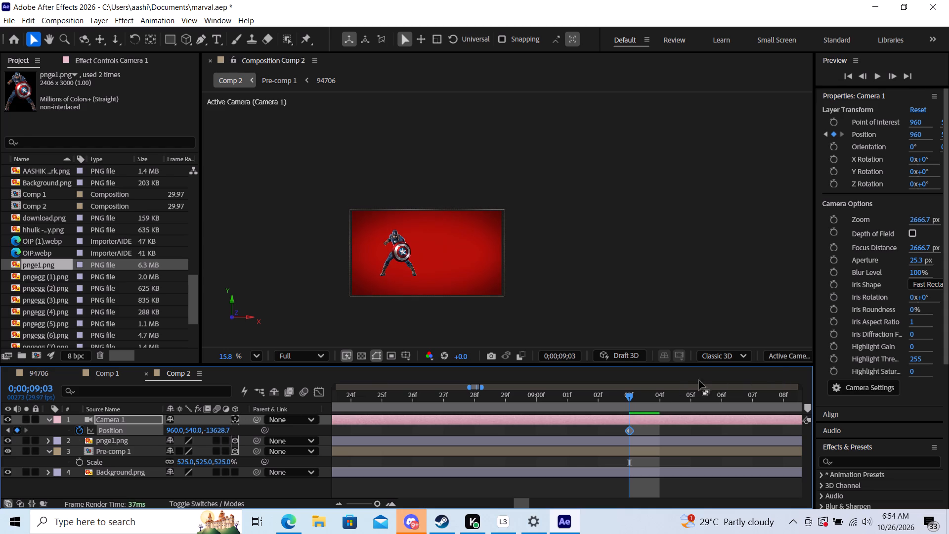
Scrub Comp 2 through the extended camera pull-back to check Captain America's framing against Pre-comp 1, ending at 0;00;03;27.
drag(625, 396, 300, 418)
drag(377, 503, 335, 505)
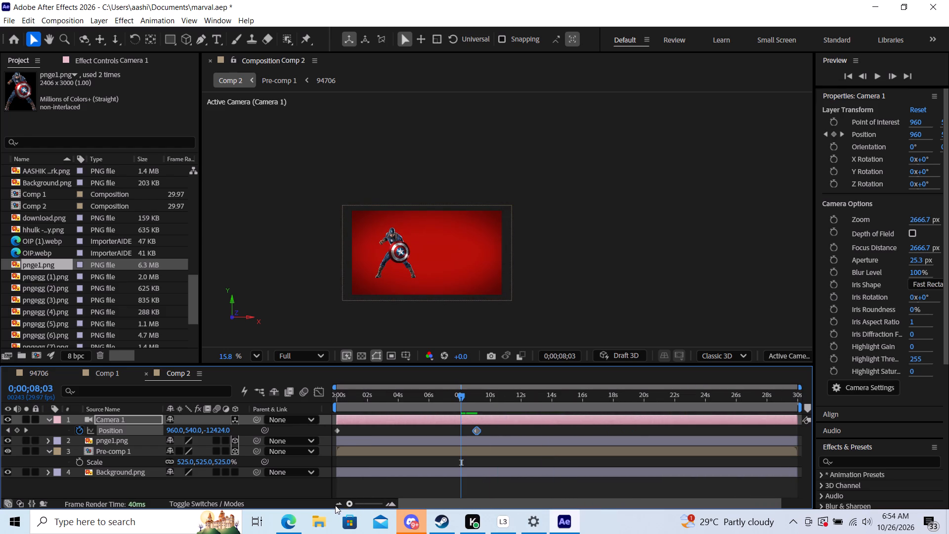
drag(335, 505, 336, 504)
drag(462, 396, 414, 401)
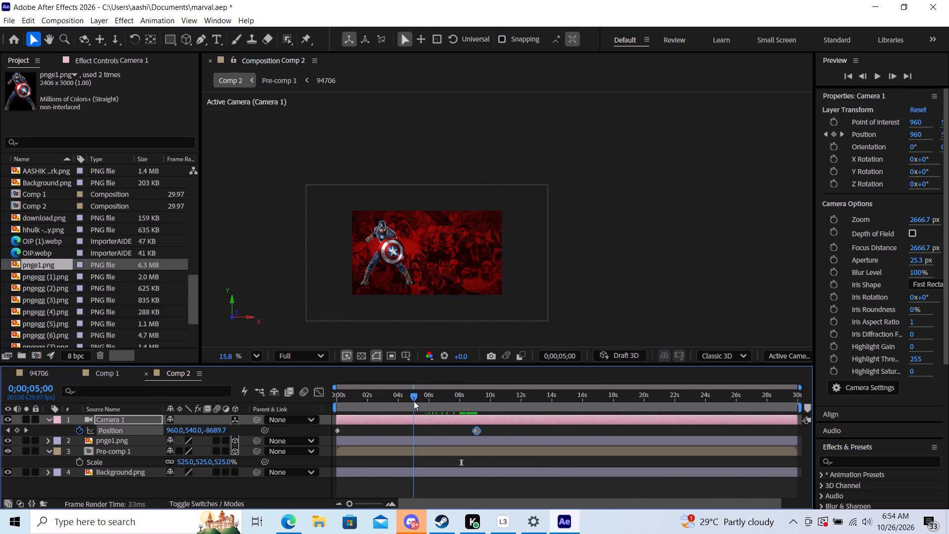
drag(414, 401, 413, 403)
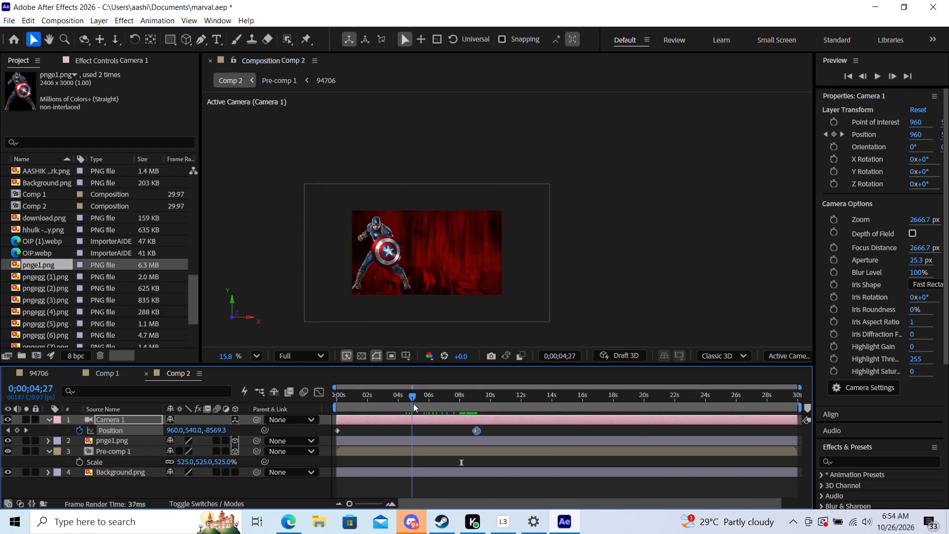
drag(413, 403, 334, 407)
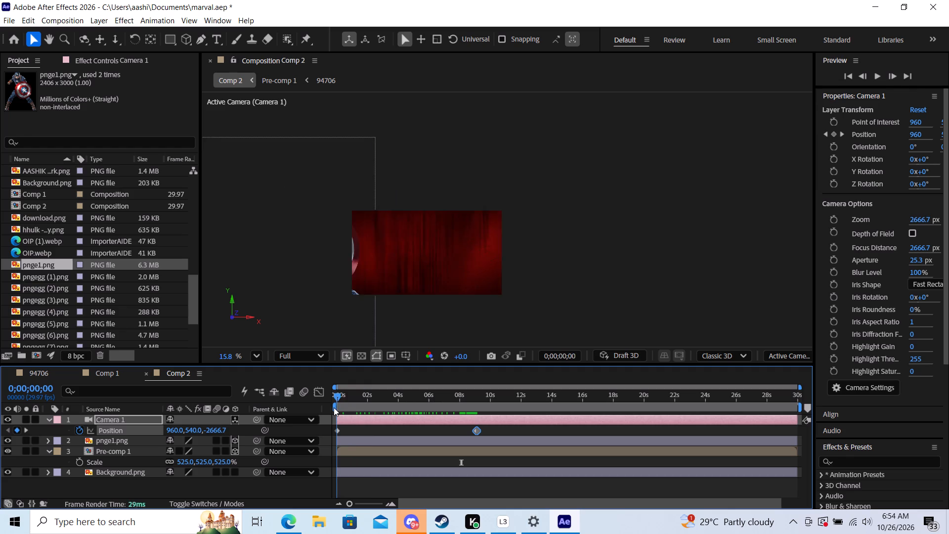
drag(334, 407, 359, 405)
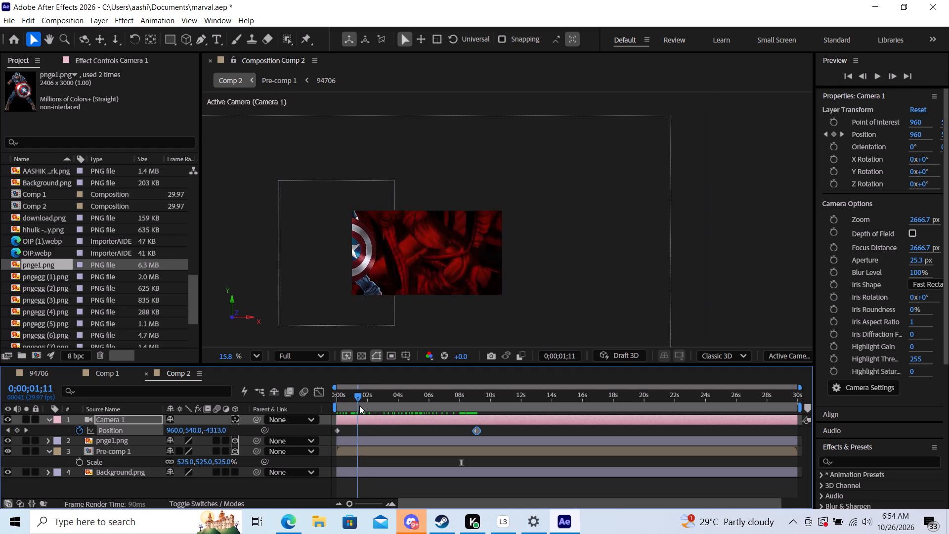
drag(359, 405, 392, 404)
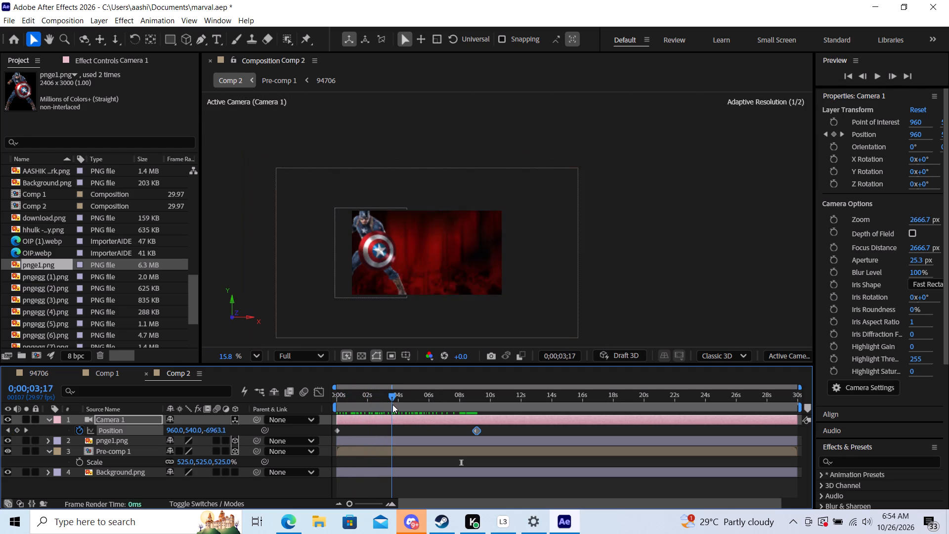
drag(392, 404, 397, 404)
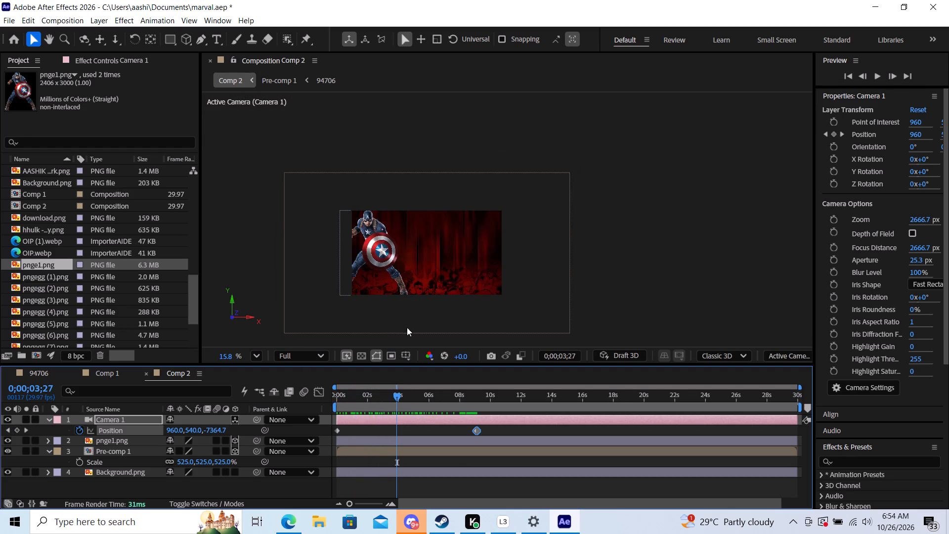
Move the Captain America layer pnge1.png along its X axis toward the frame's centre, to an X position of about 496.4.
click(384, 244)
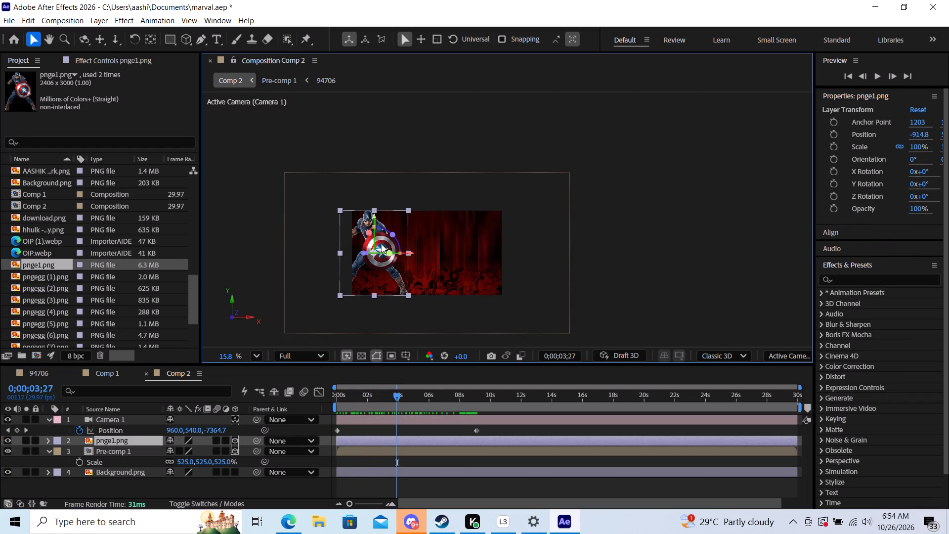
drag(412, 254, 419, 254)
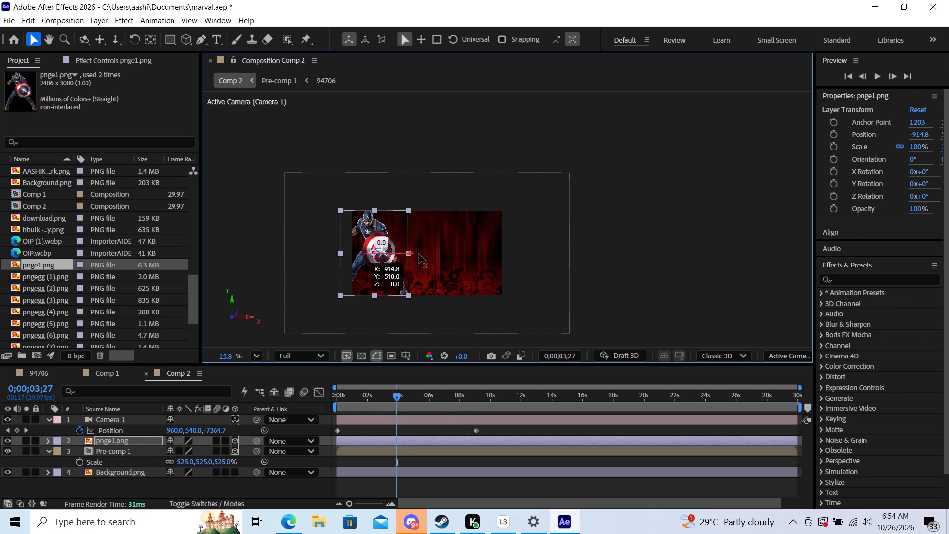
drag(419, 254, 454, 253)
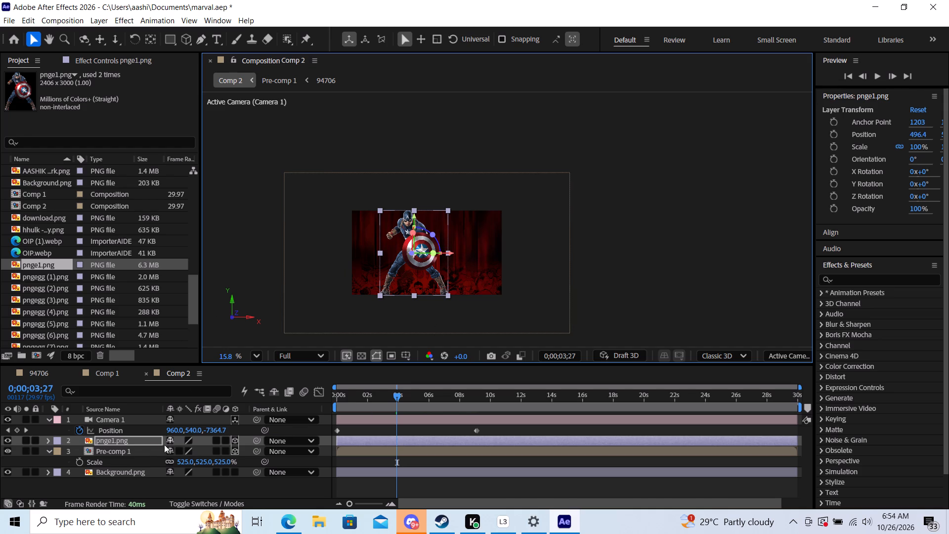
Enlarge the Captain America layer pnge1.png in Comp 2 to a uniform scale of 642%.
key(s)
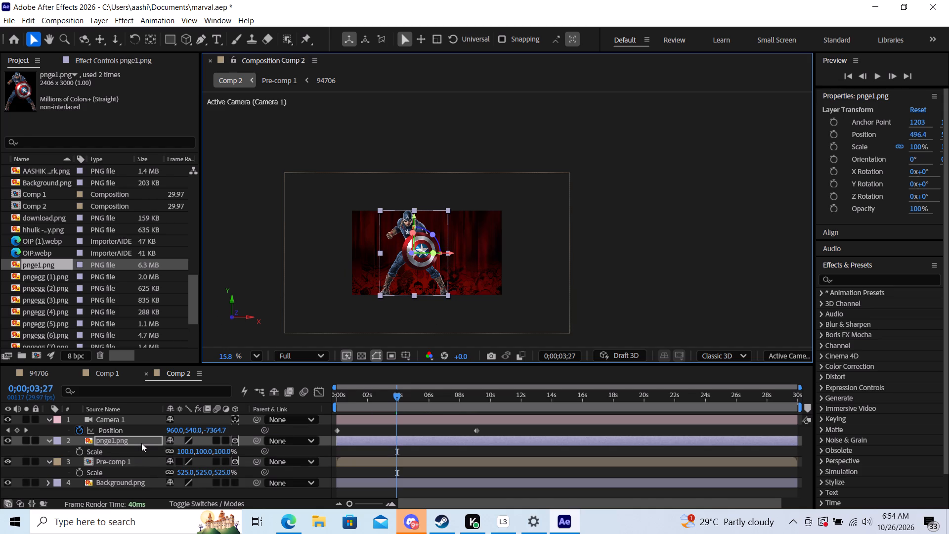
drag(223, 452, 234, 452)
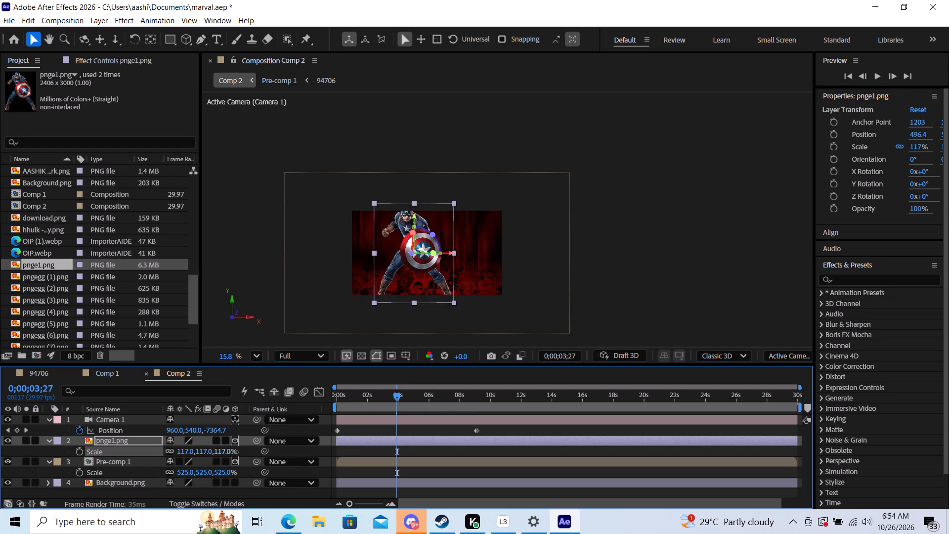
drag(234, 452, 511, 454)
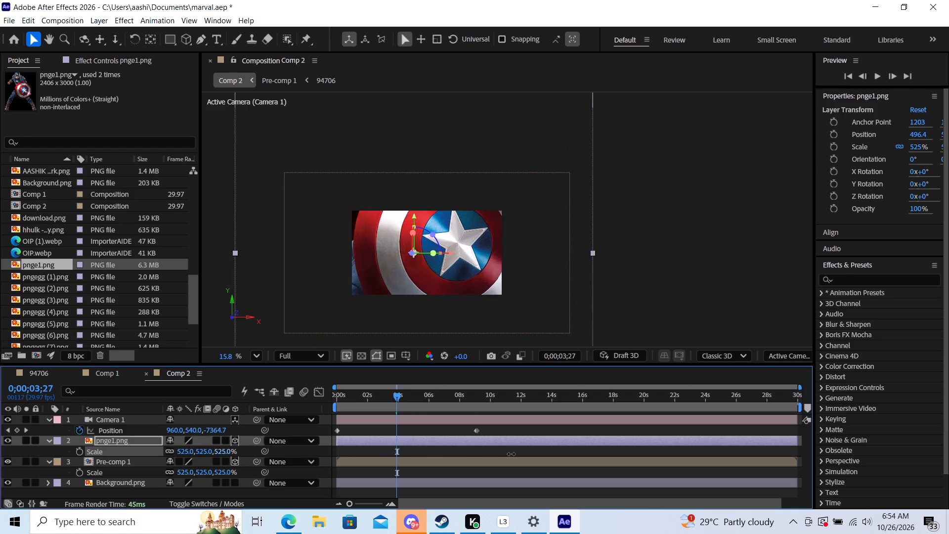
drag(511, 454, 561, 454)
Scrub Comp 2 back to its start and forward through the camera pull-back to check Captain America's size, ending at 0;00;09;05.
drag(393, 396, 368, 395)
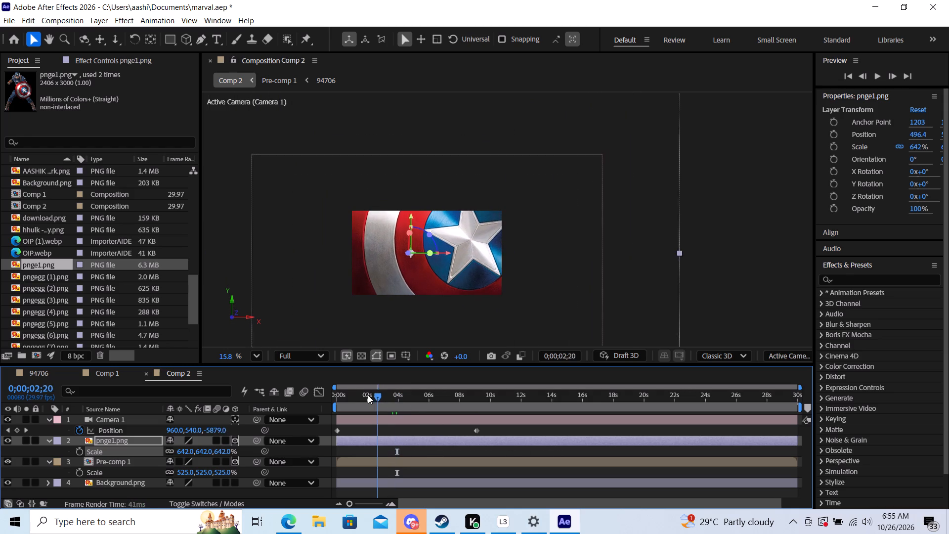
drag(368, 395, 256, 409)
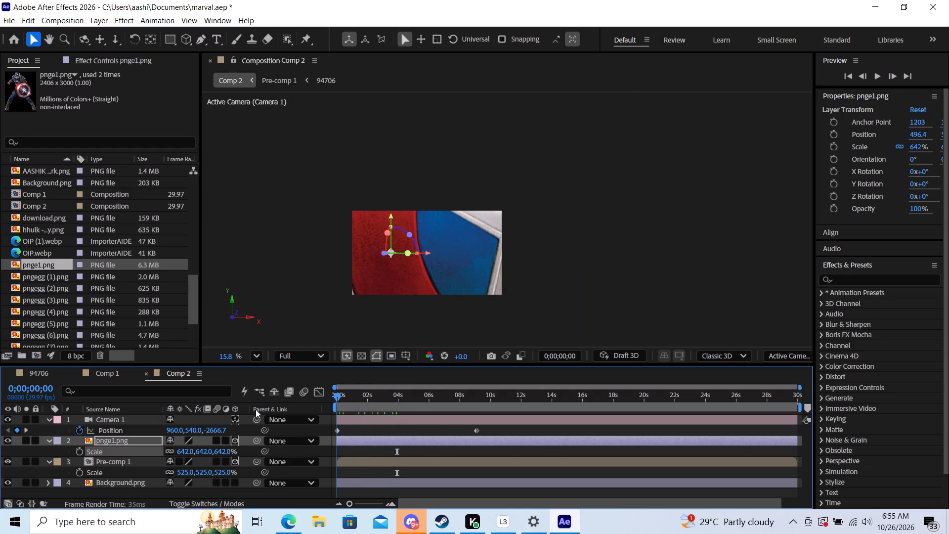
drag(256, 409, 461, 427)
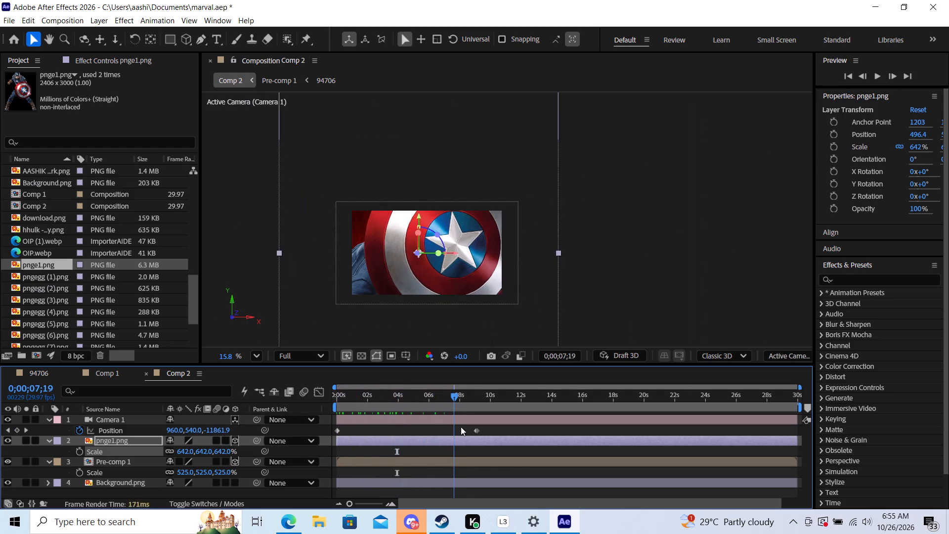
drag(461, 427, 473, 440)
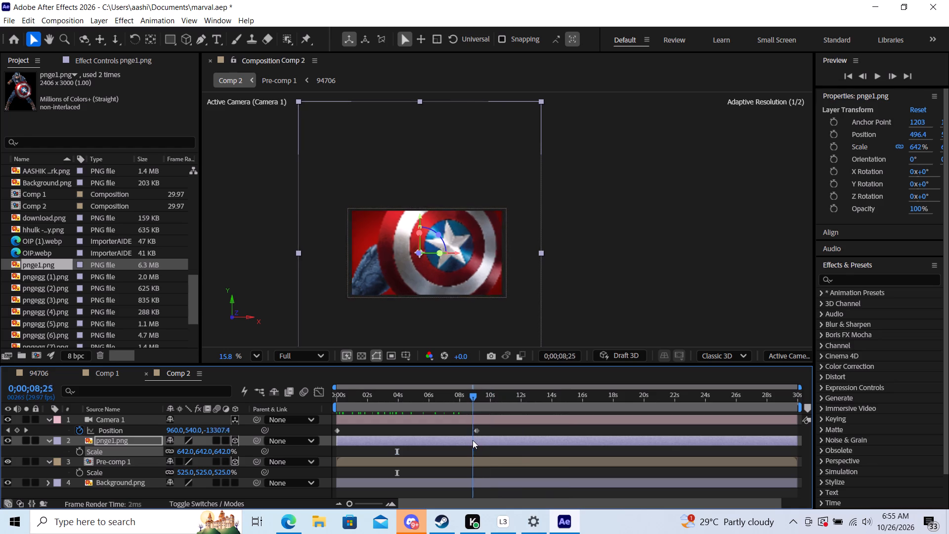
drag(473, 440, 474, 440)
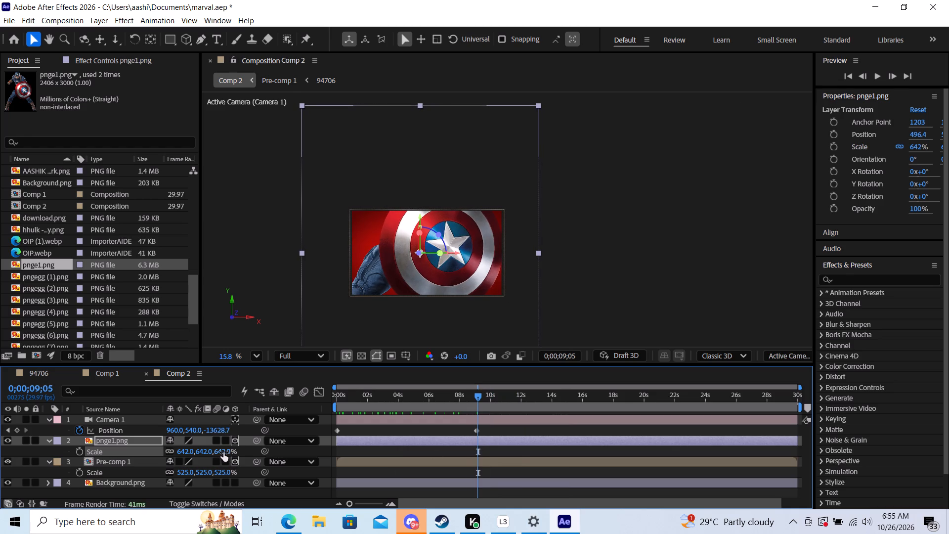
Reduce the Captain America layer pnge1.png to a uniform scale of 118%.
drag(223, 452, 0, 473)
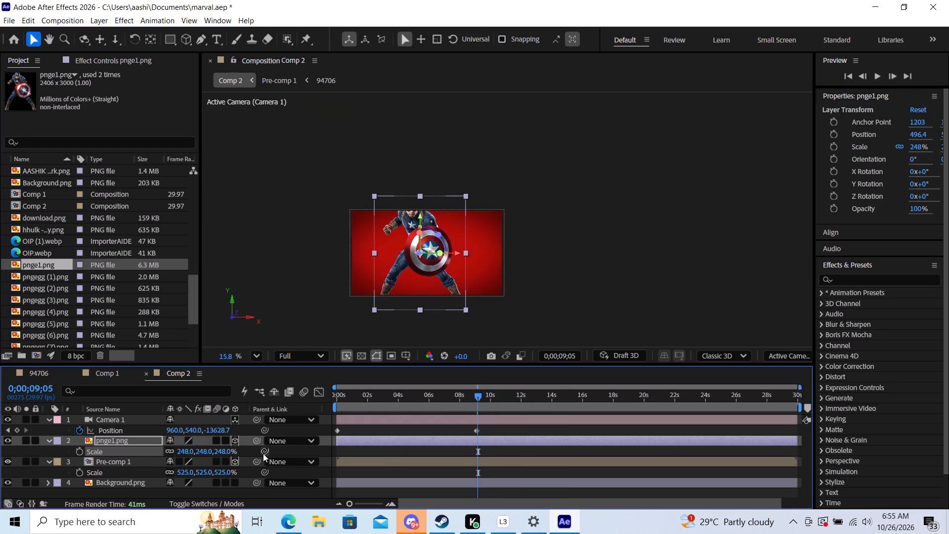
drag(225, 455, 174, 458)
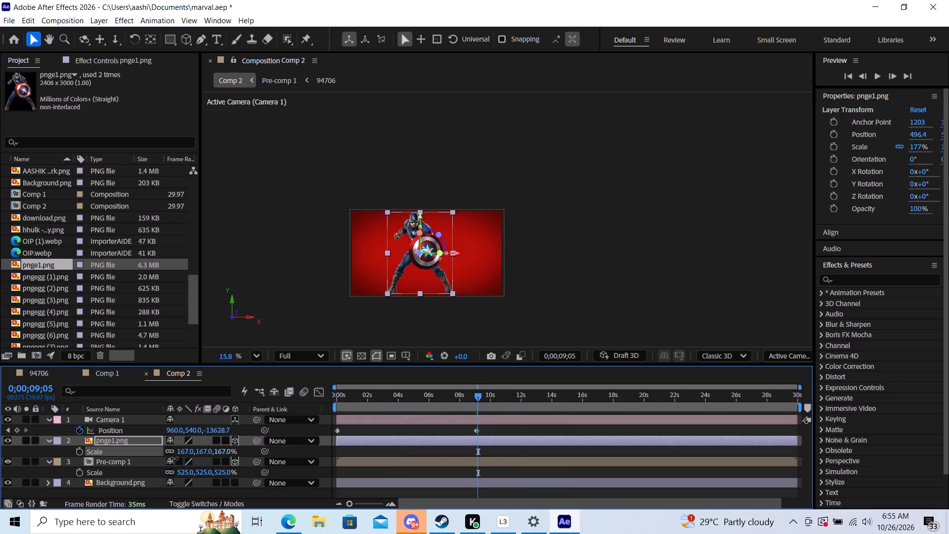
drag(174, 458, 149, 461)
Scrub Comp 2 back and forth through the camera pull-back to check Captain America's framing against Pre-comp 1, ending at 0;00;06;05.
drag(470, 397, 385, 410)
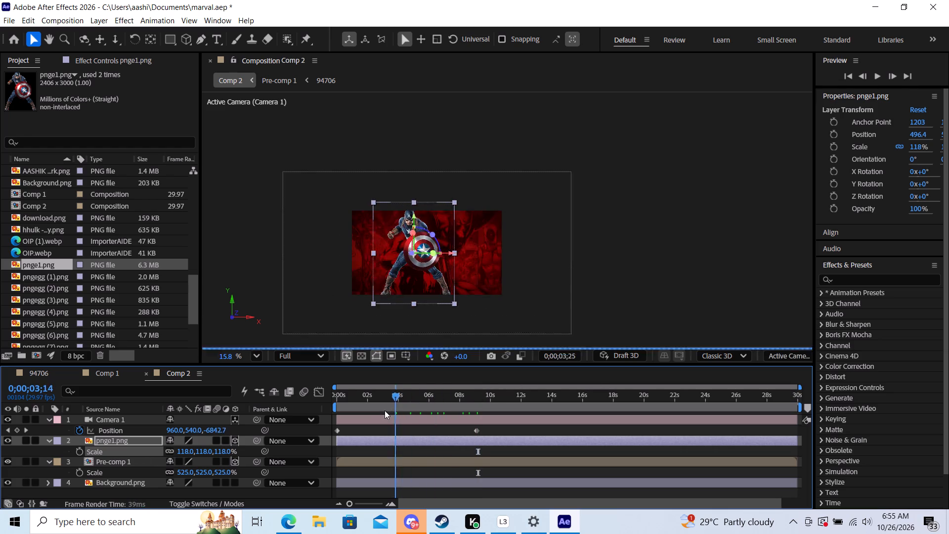
drag(385, 410, 320, 423)
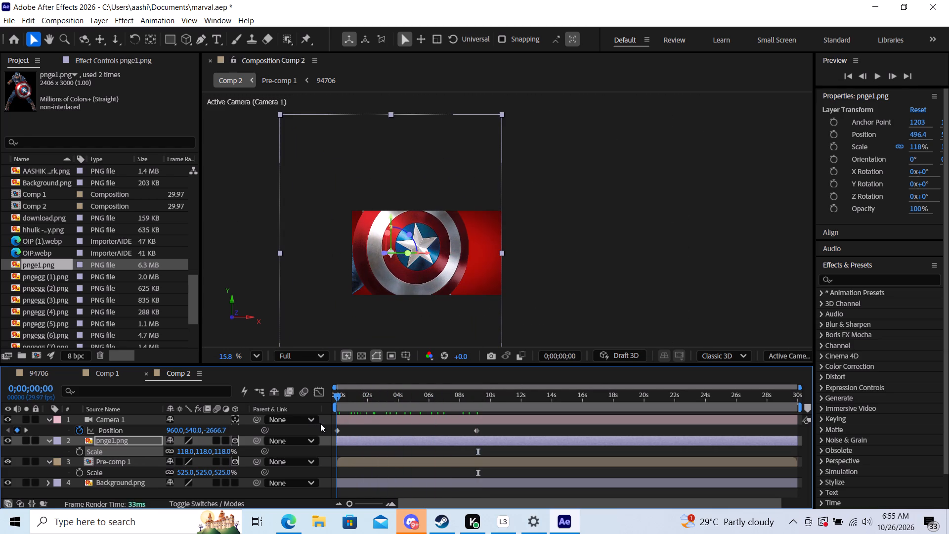
drag(320, 423, 432, 416)
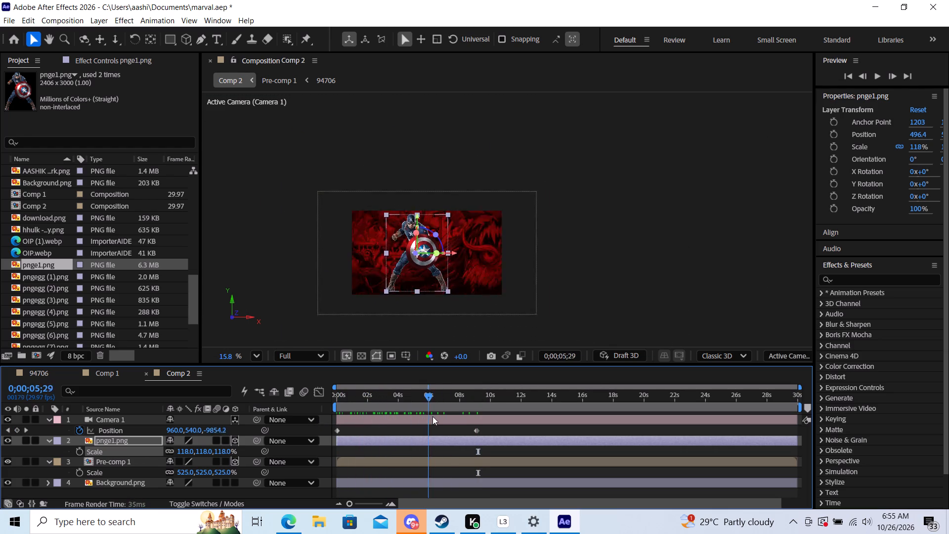
drag(432, 416, 475, 416)
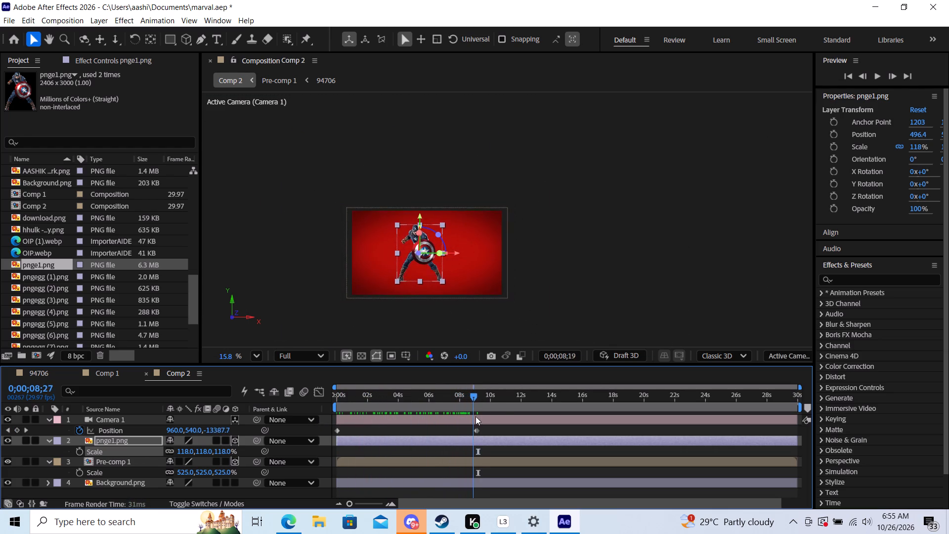
drag(475, 416, 348, 423)
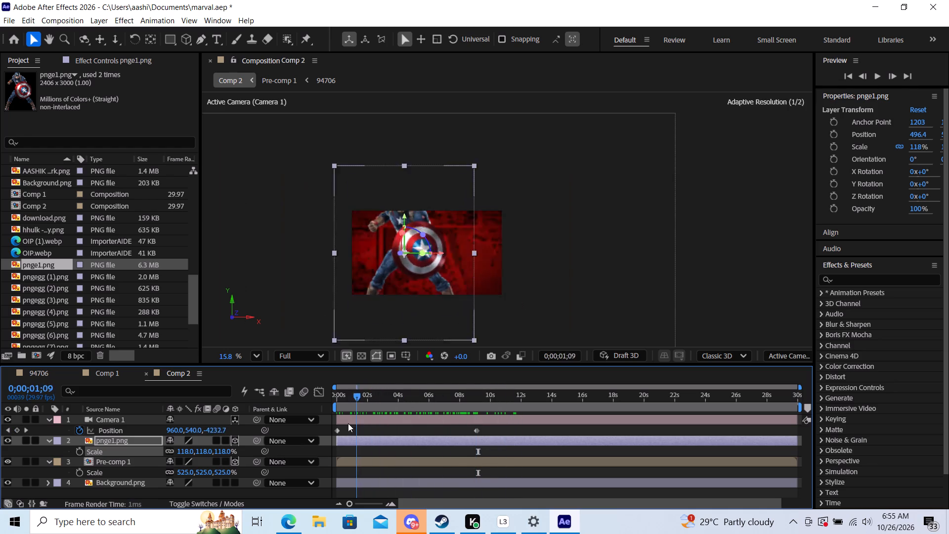
drag(348, 423, 381, 426)
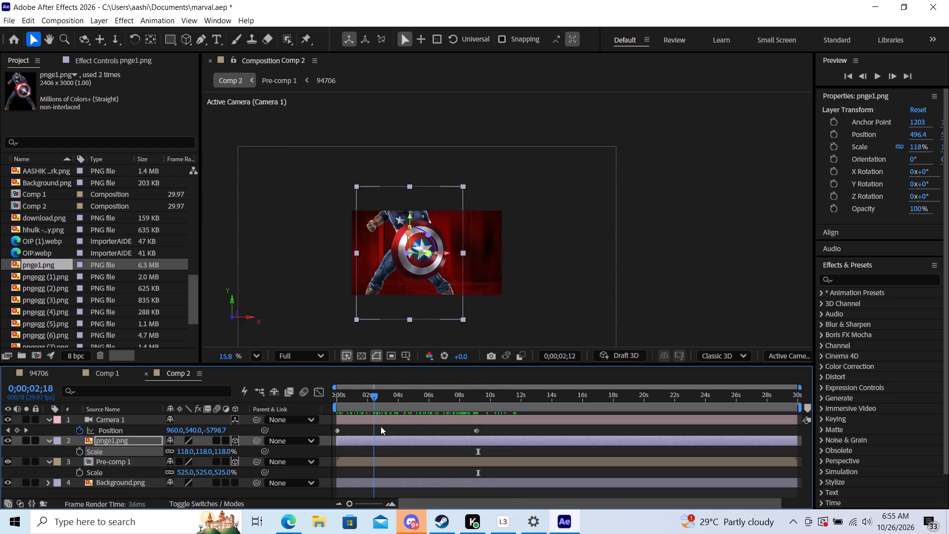
drag(381, 426, 431, 425)
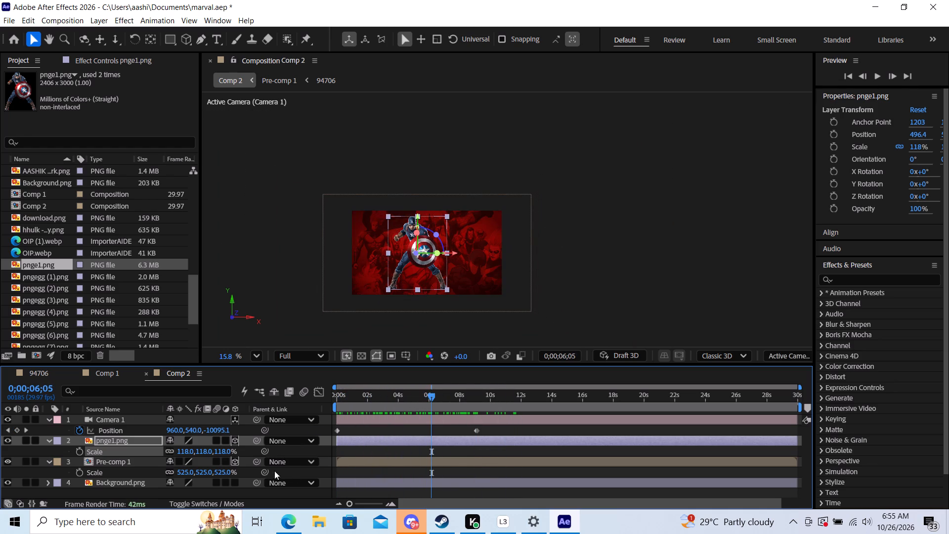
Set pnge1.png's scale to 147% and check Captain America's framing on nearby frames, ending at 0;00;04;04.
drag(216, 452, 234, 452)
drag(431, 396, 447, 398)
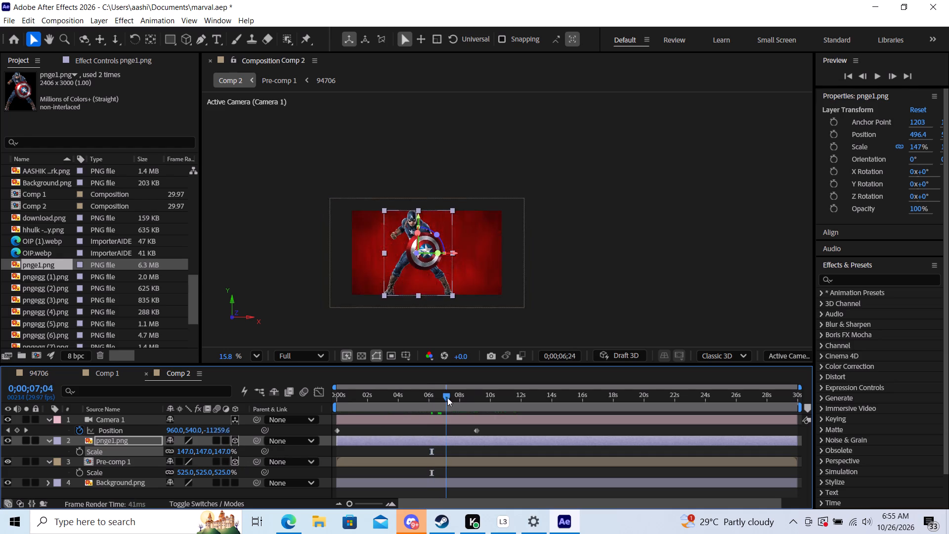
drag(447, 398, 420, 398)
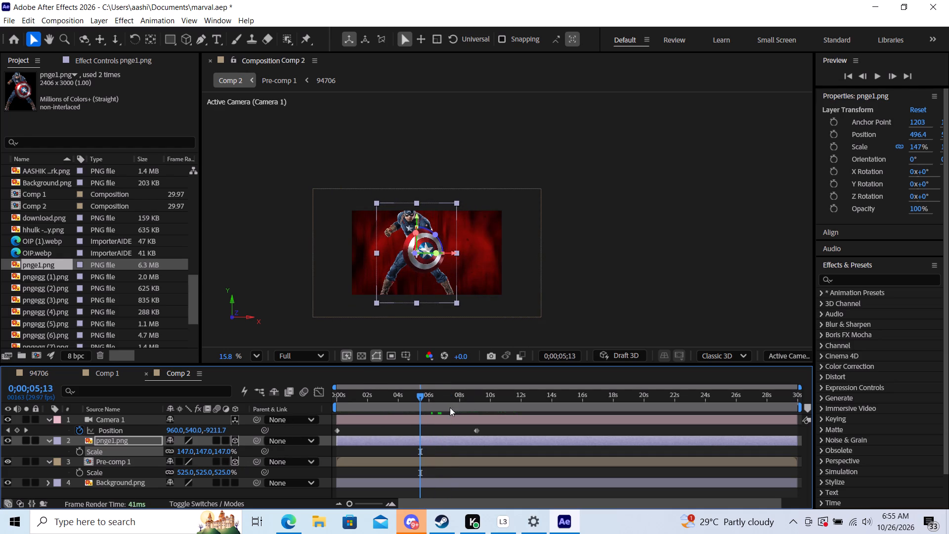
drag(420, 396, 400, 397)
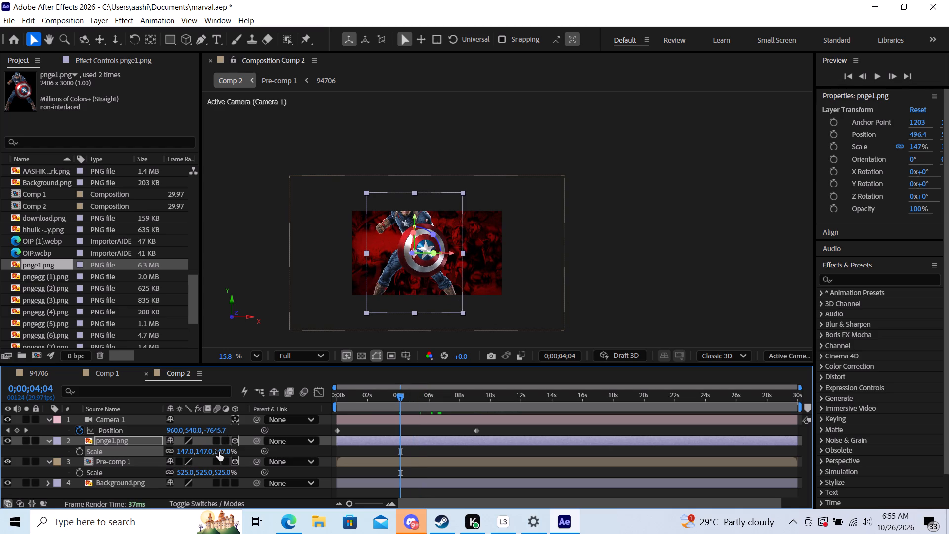
Move the Captain America layer pnge1.png closer to the camera, setting its Z position to about -4007.
key(p)
drag(206, 451, 144, 455)
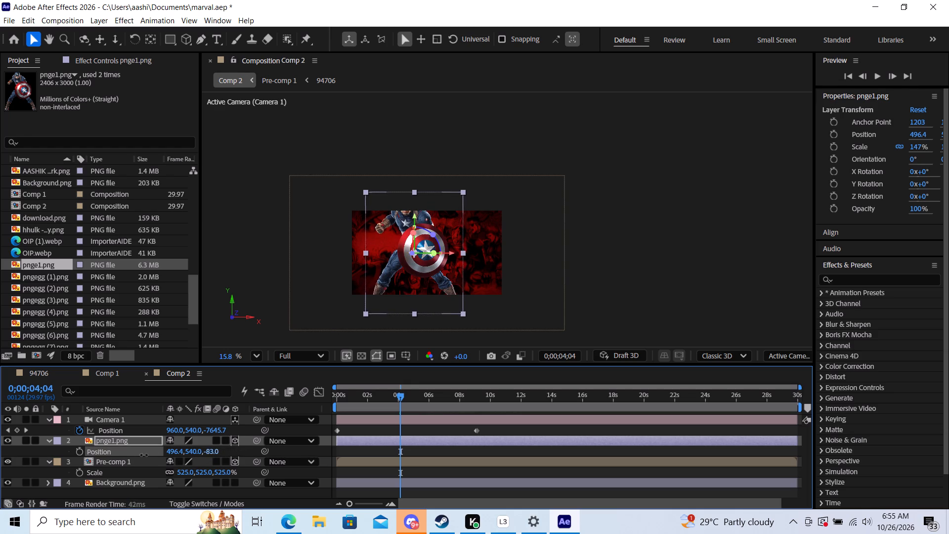
drag(144, 455, 80, 459)
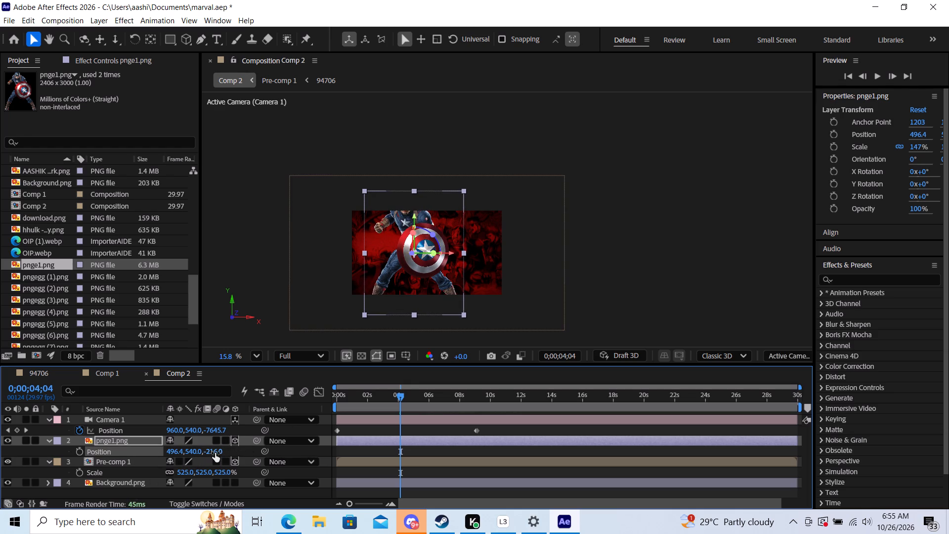
drag(215, 453, 0, 480)
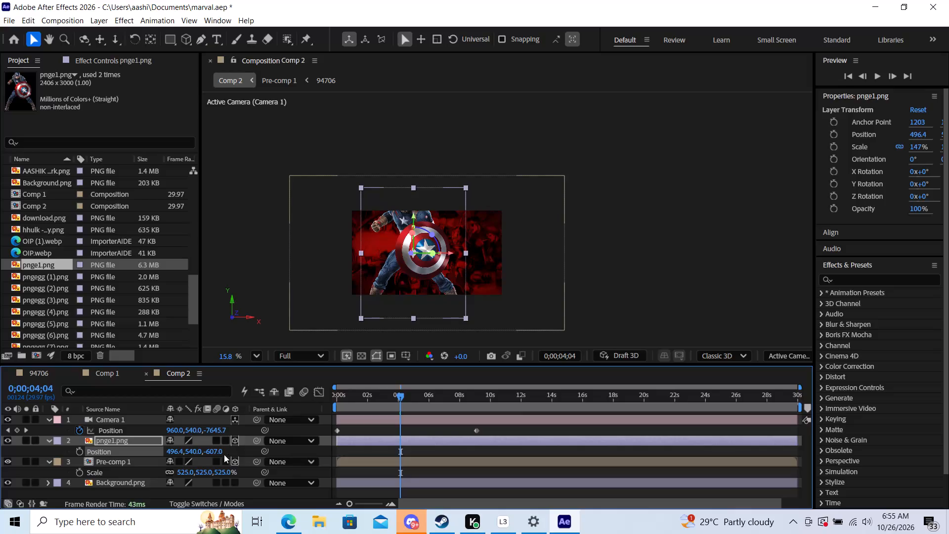
shift+drag(218, 453, 161, 461)
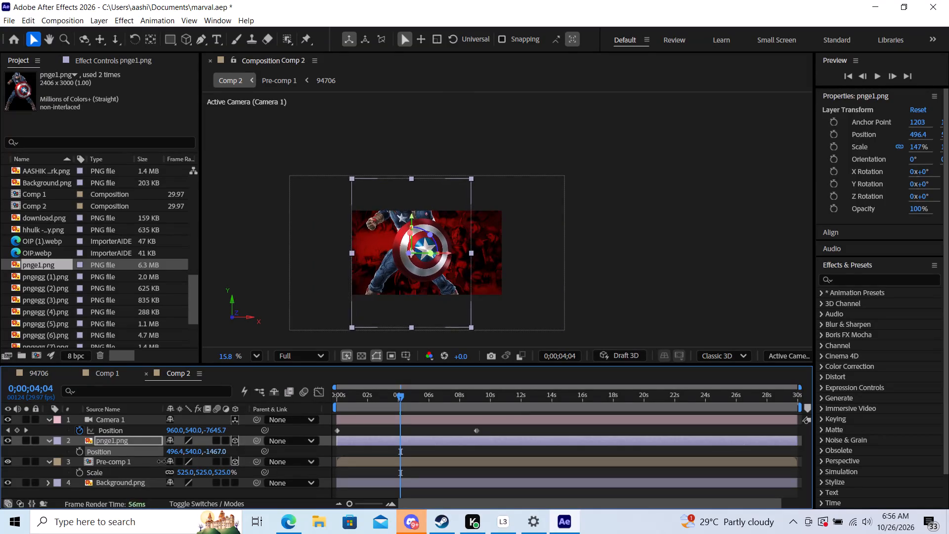
shift+drag(161, 461, 93, 474)
shift+drag(219, 450, 218, 450)
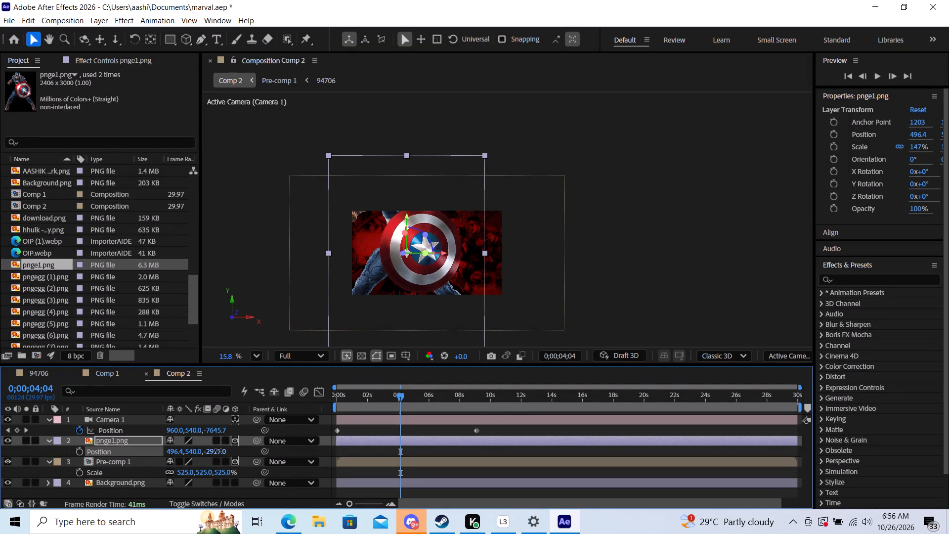
shift+drag(218, 450, 77, 463)
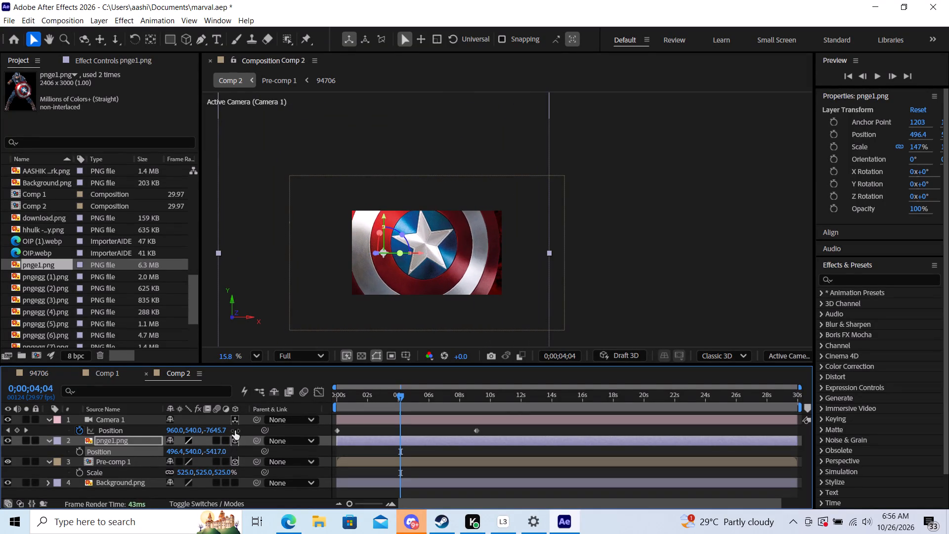
shift+drag(214, 453, 145, 462)
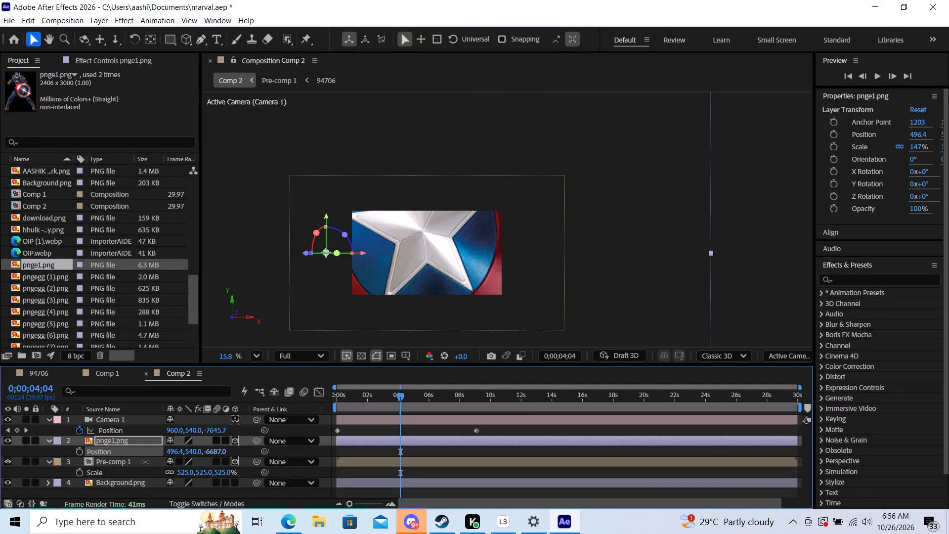
shift+drag(145, 462, 310, 455)
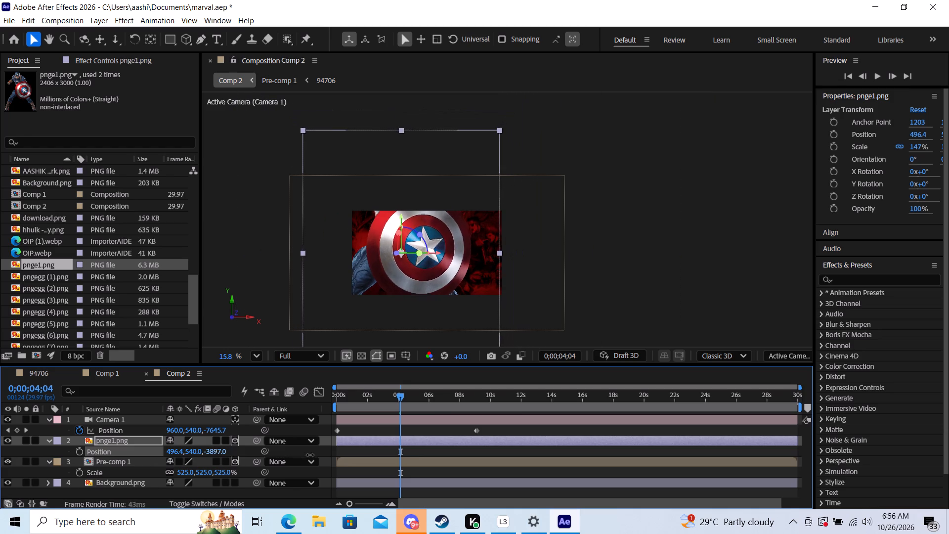
shift+drag(310, 455, 303, 454)
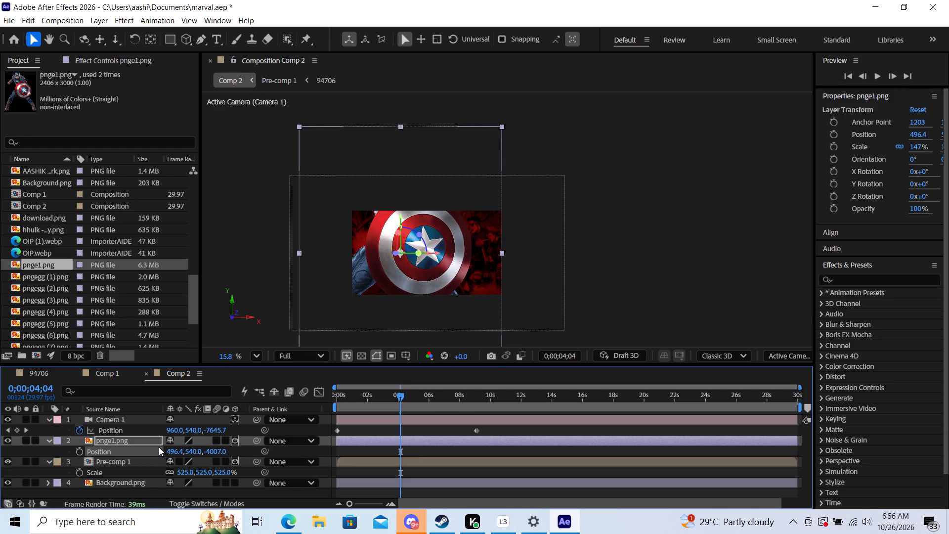
Reduce the Captain America layer pnge1.png to a uniform scale of 79%.
key(s)
drag(222, 450, 189, 453)
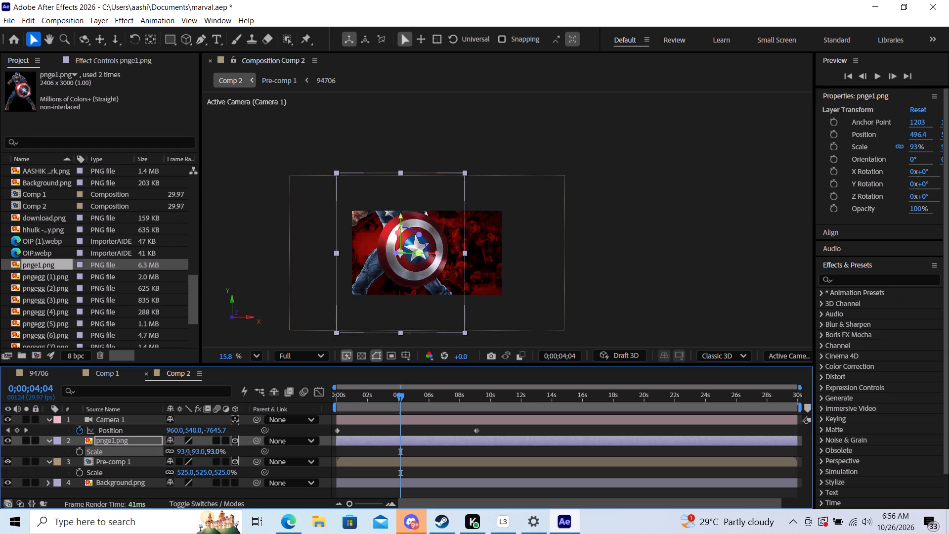
drag(189, 453, 184, 454)
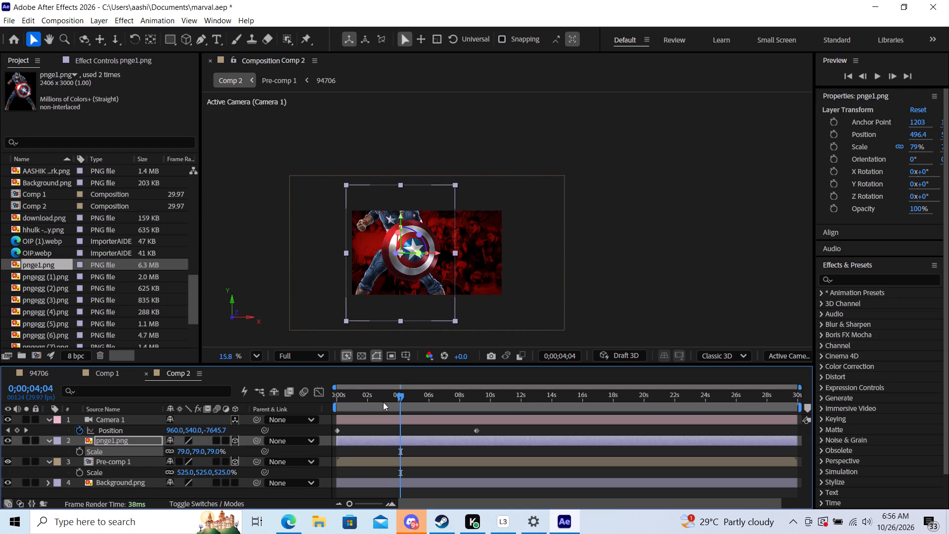
Preview Comp 2's opening from 0;00;00;22 and again from 0;00;00;12 to check Captain America's framing as the camera pulls back.
drag(402, 400, 349, 404)
key(space)
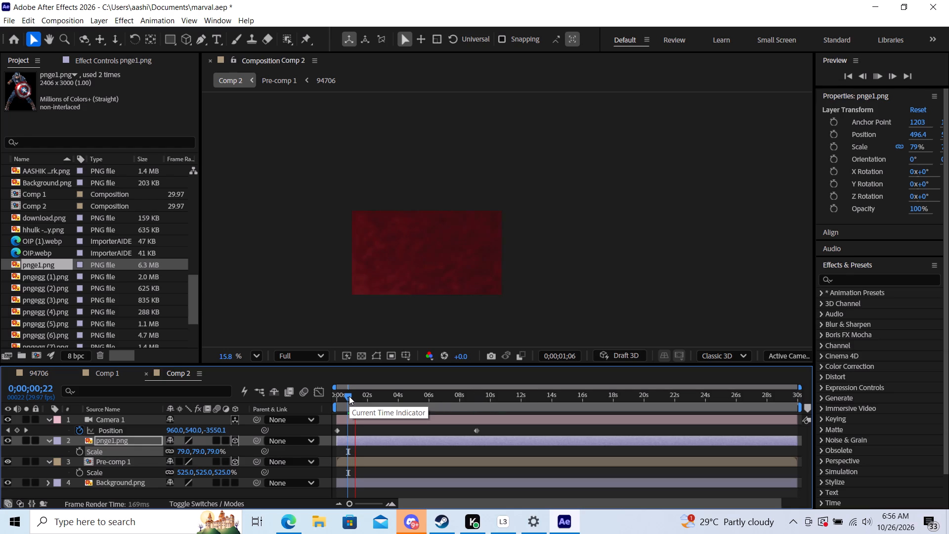
drag(349, 396, 344, 398)
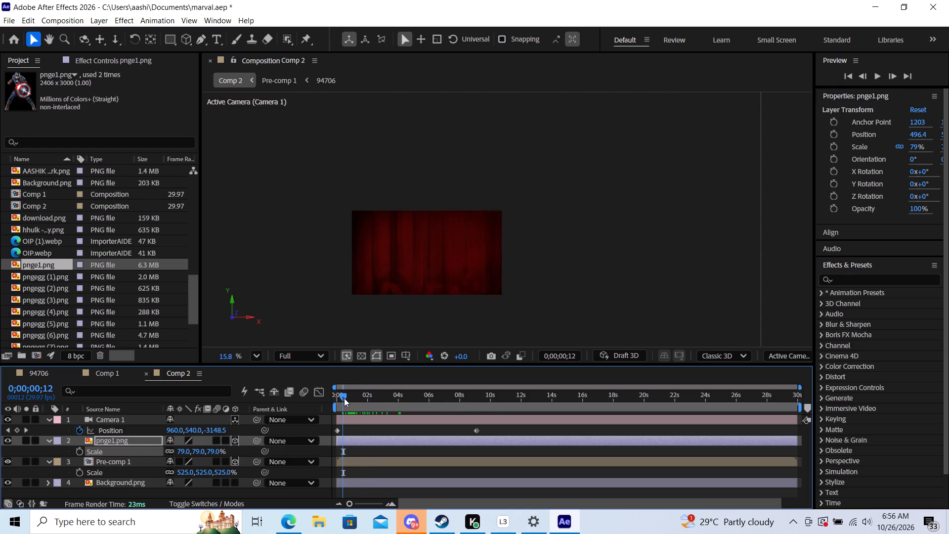
key(space)
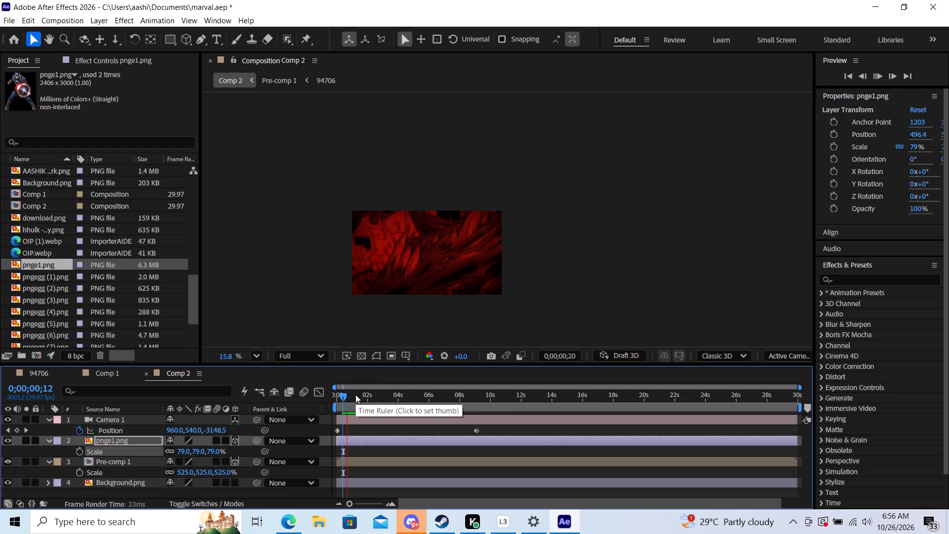
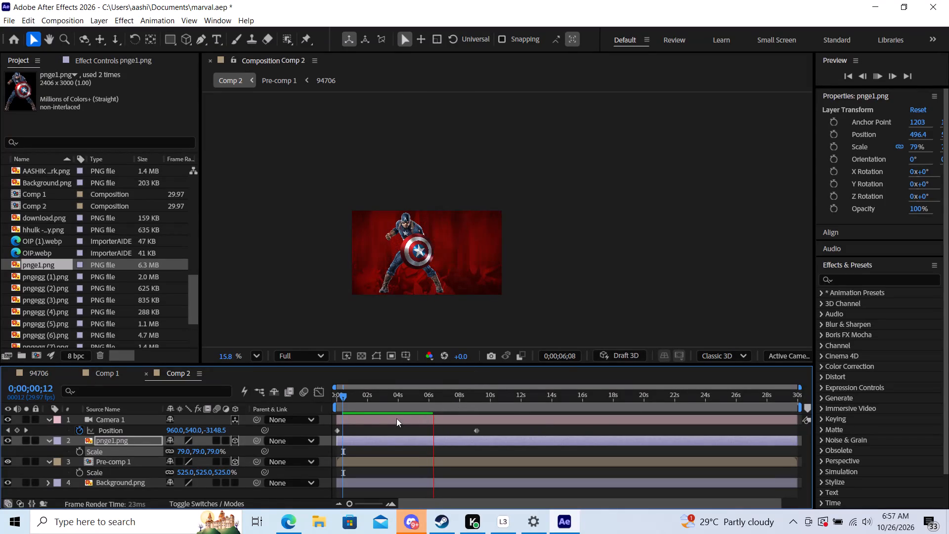
Preview Comp 2 from 0;00;00;00 to 0;00;03;09 to check Captain America's framing during the camera pull-back.
drag(345, 398, 285, 402)
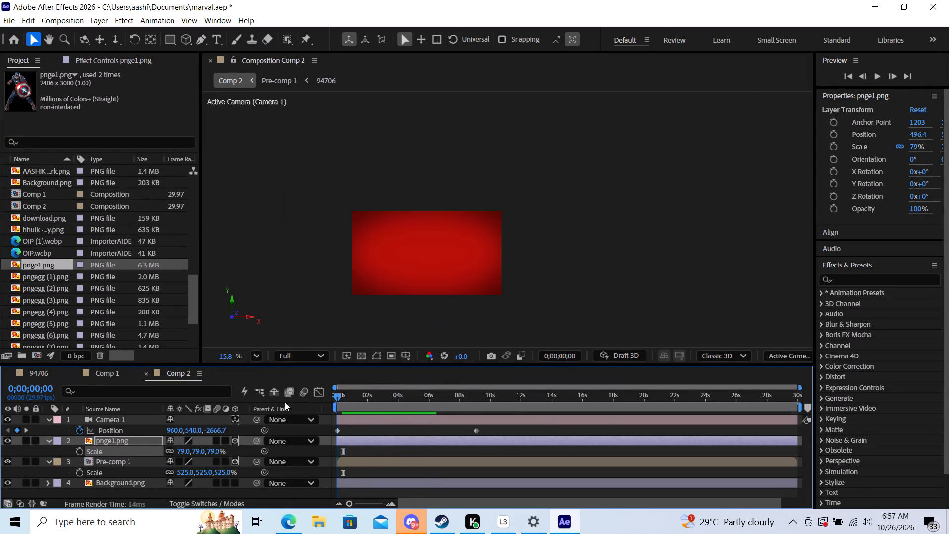
drag(285, 402, 250, 404)
key(space)
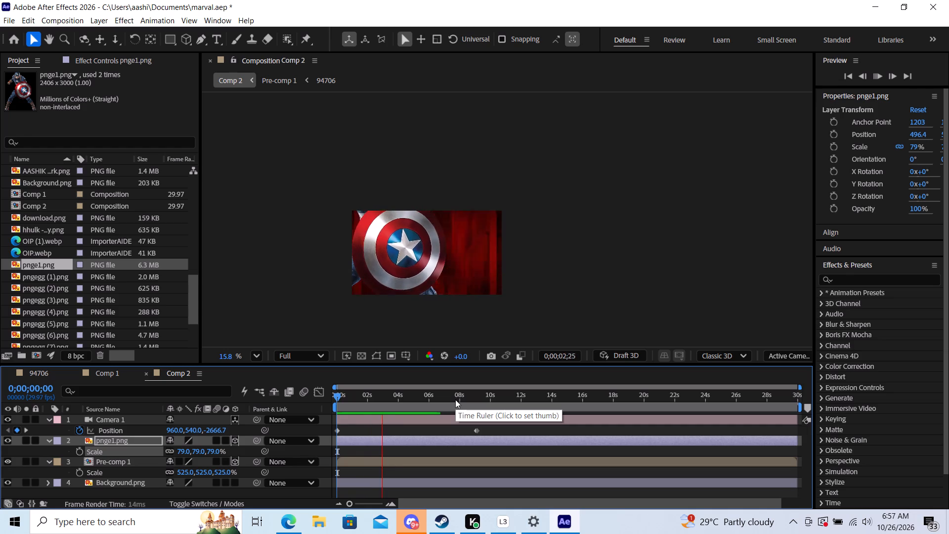
key(space)
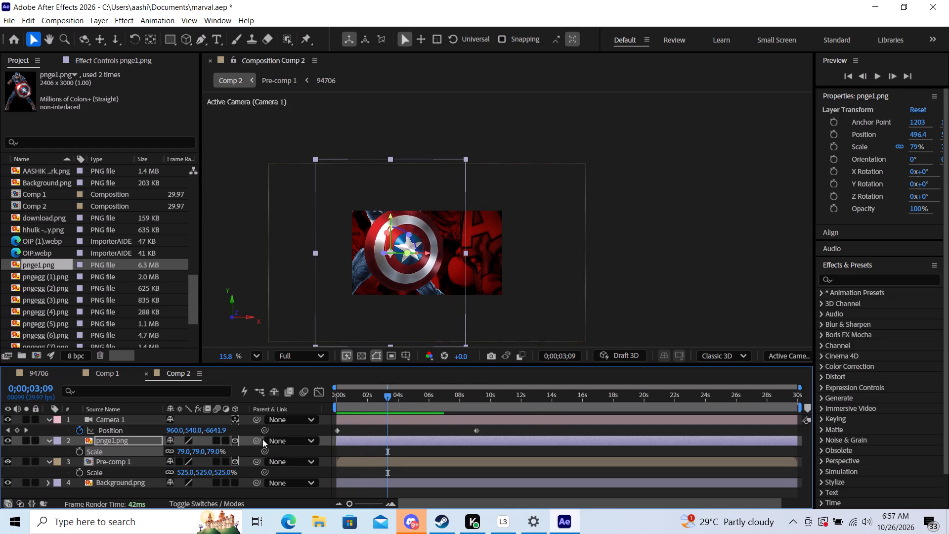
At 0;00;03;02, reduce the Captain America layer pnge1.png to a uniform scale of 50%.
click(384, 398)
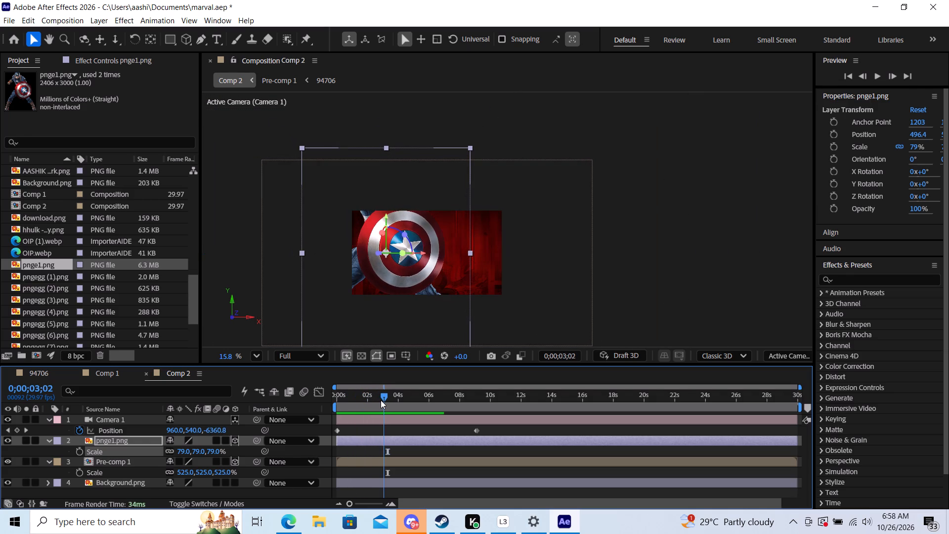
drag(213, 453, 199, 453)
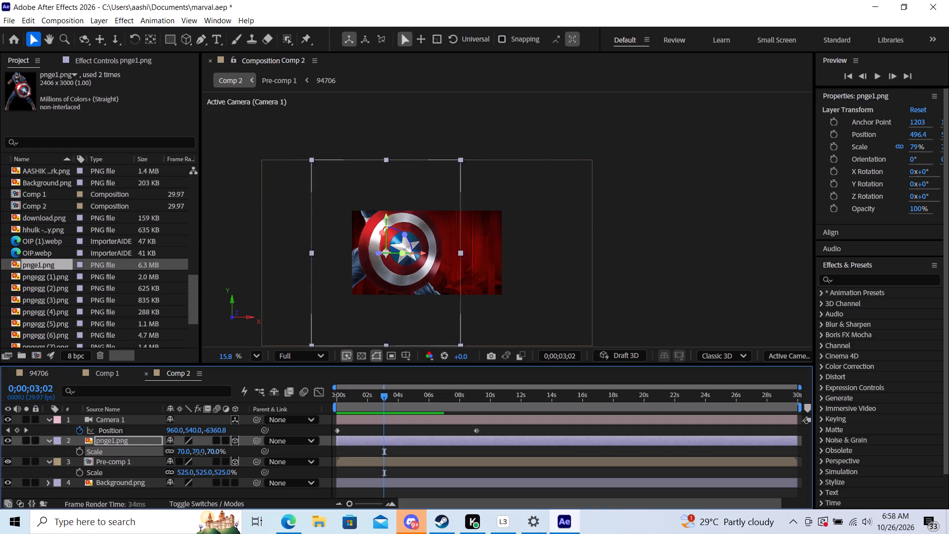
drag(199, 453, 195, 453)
Preview Comp 2 from 0;00;03;02, from 0;00;01;15 and from the start to check Captain America's size.
key(space)
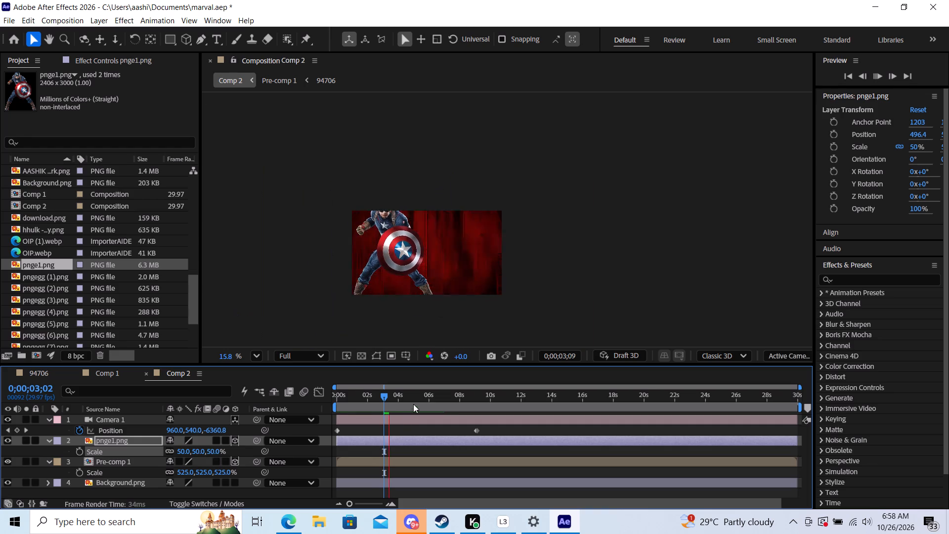
drag(386, 401, 361, 403)
key(space)
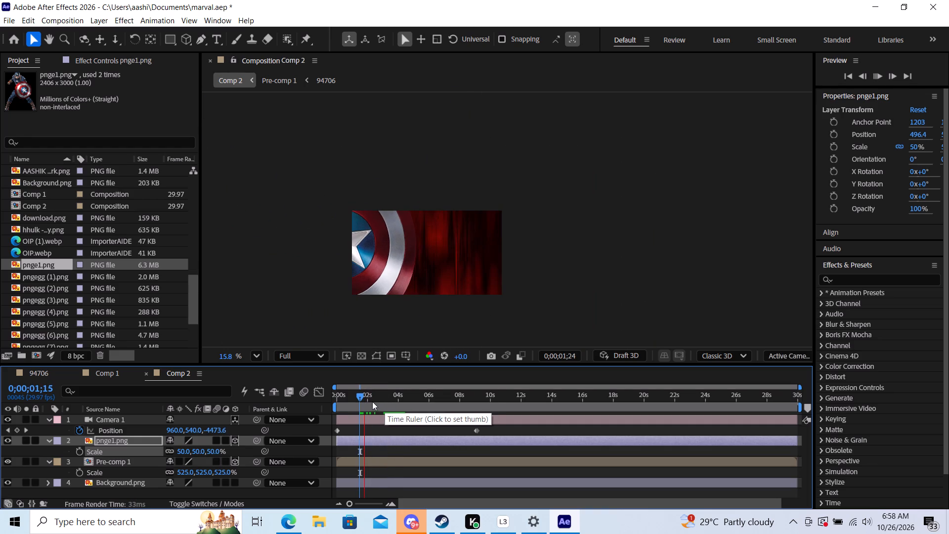
drag(363, 400, 339, 402)
key(space)
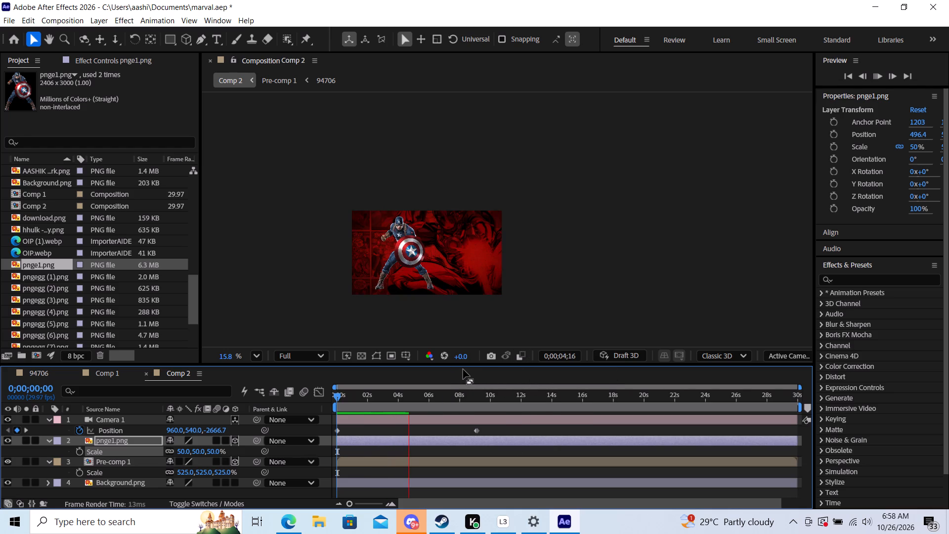
Scrub through Comp 2's camera move and replay it from the start to examine how Captain America enters the frame.
drag(336, 395, 354, 395)
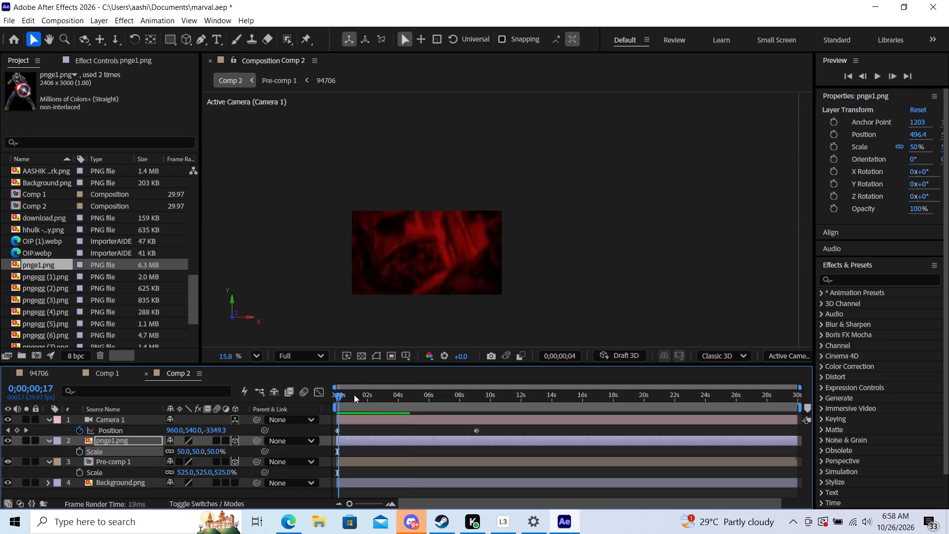
drag(354, 395, 379, 395)
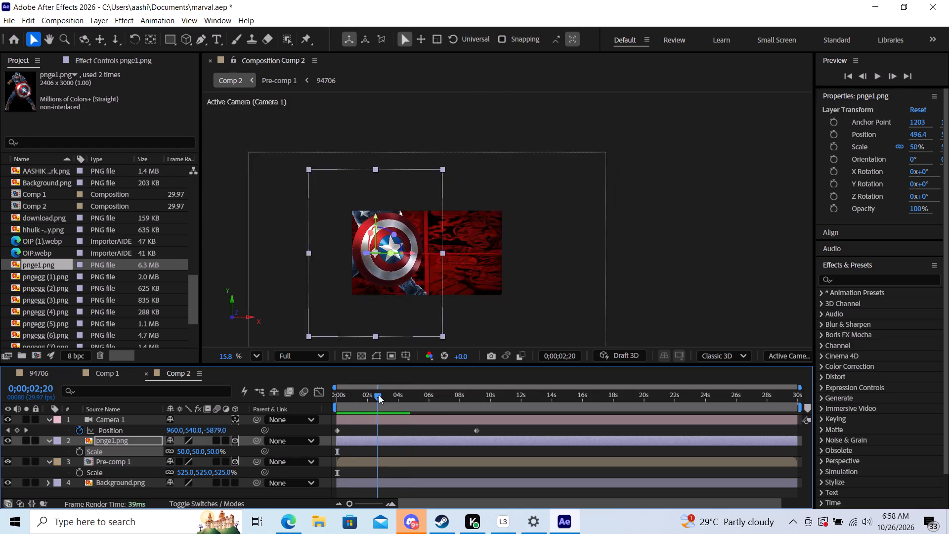
drag(379, 395, 447, 395)
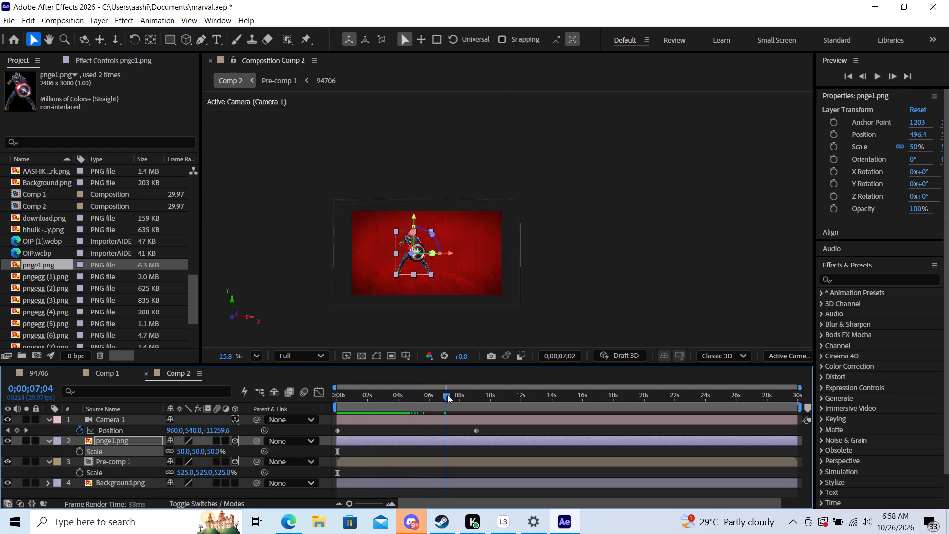
drag(447, 395, 386, 401)
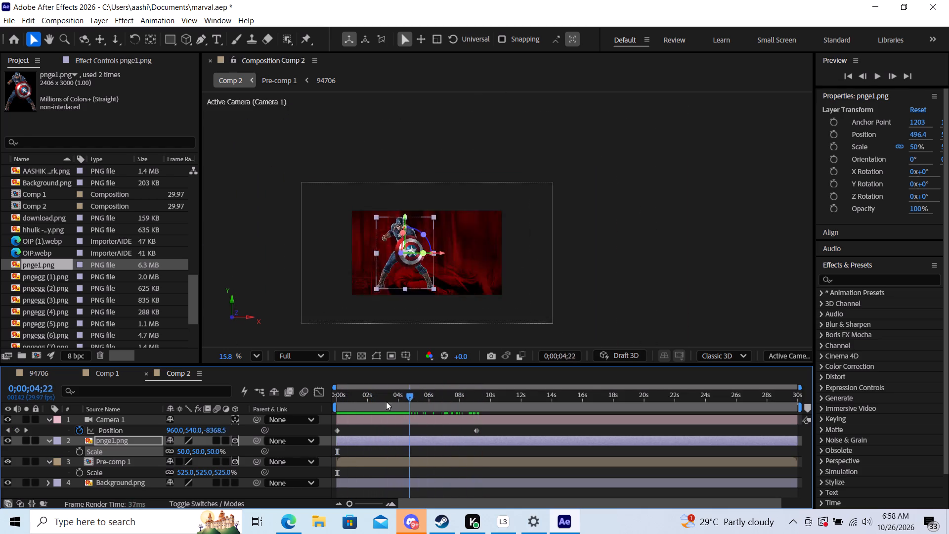
drag(386, 401, 384, 403)
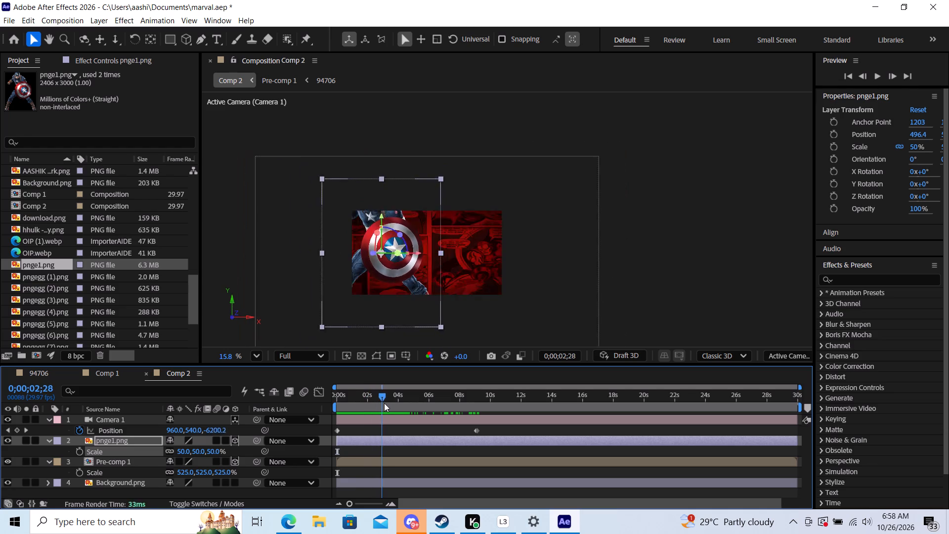
drag(384, 403, 281, 405)
key(space)
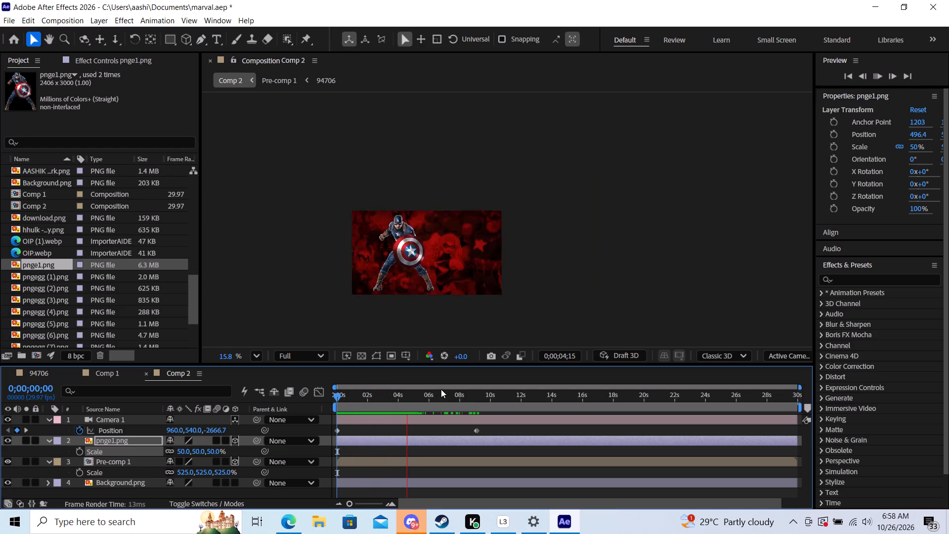
key(space)
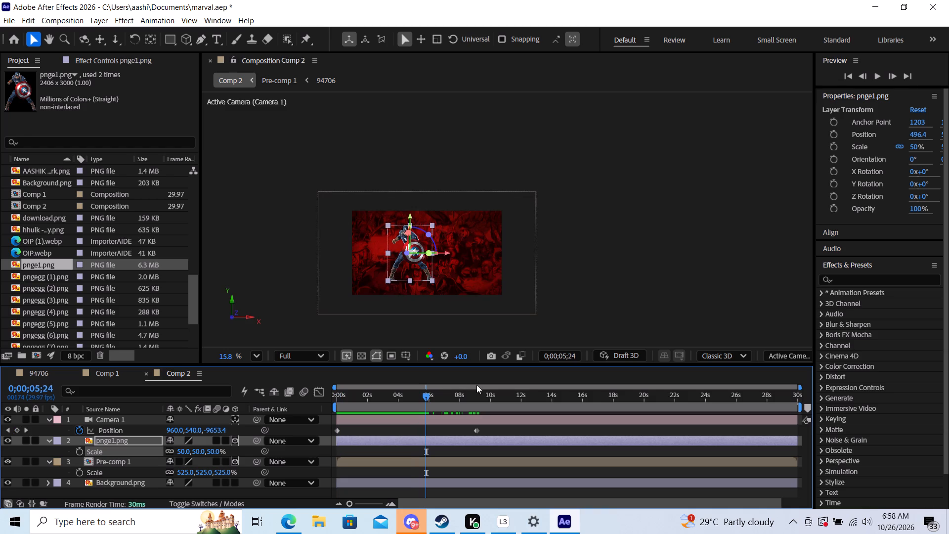
key(space)
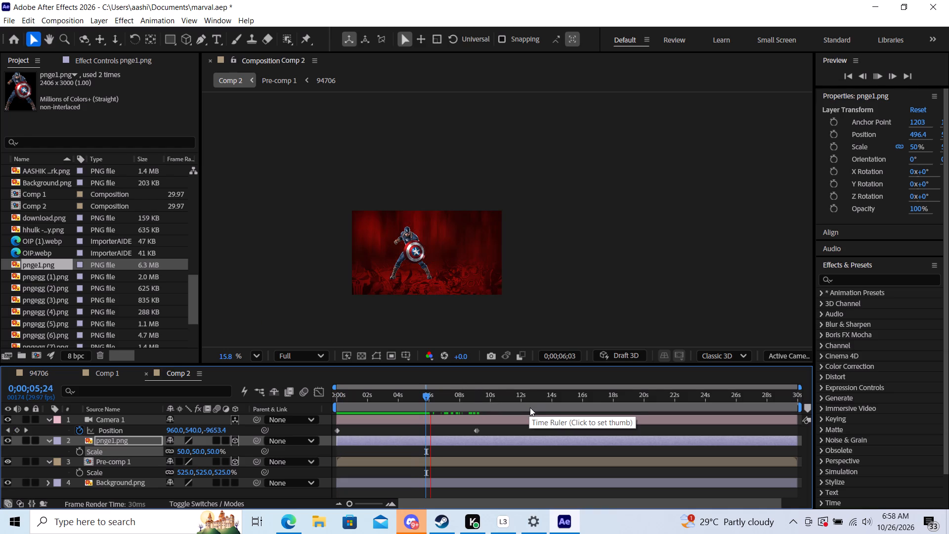
key(space)
At 0;00;04;07, enlarge the Captain America layer pnge1.png to a uniform scale of 88%.
drag(432, 395, 432, 395)
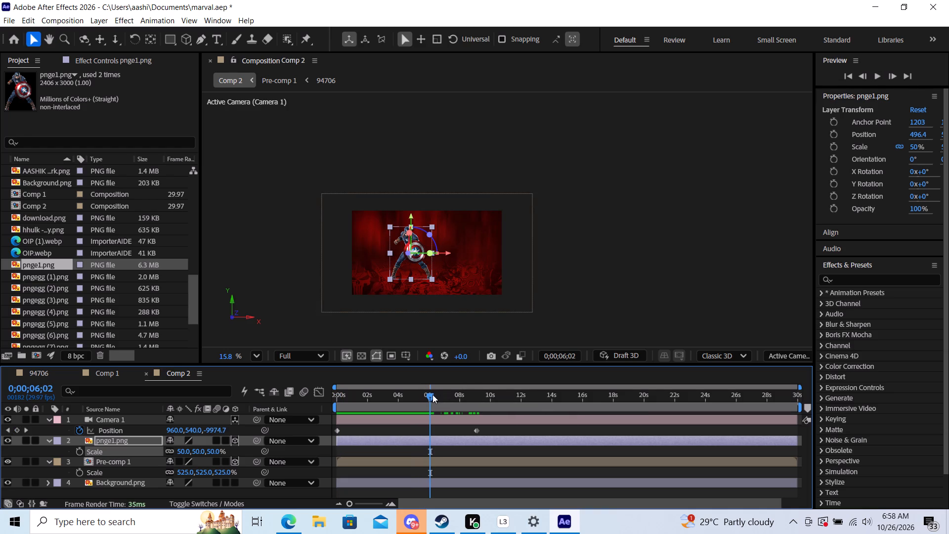
drag(432, 395, 410, 403)
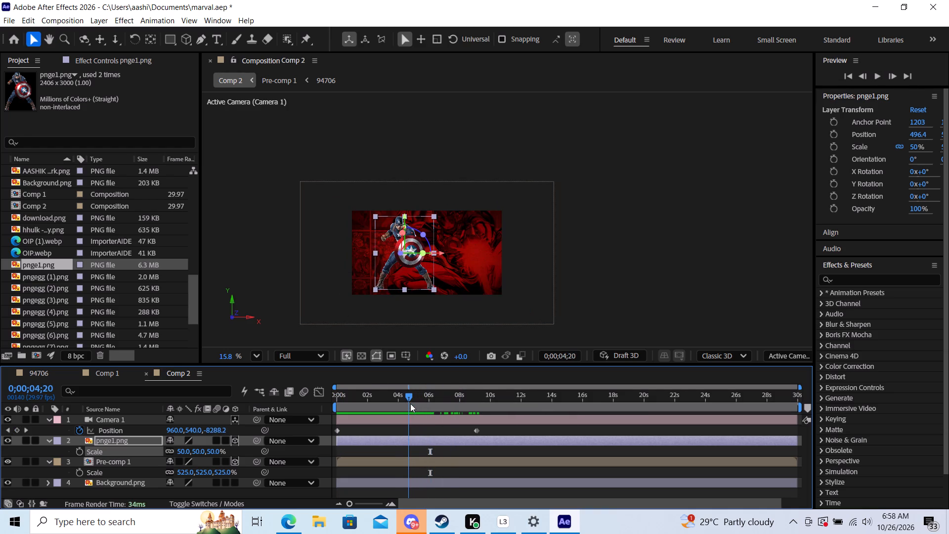
drag(410, 403, 403, 407)
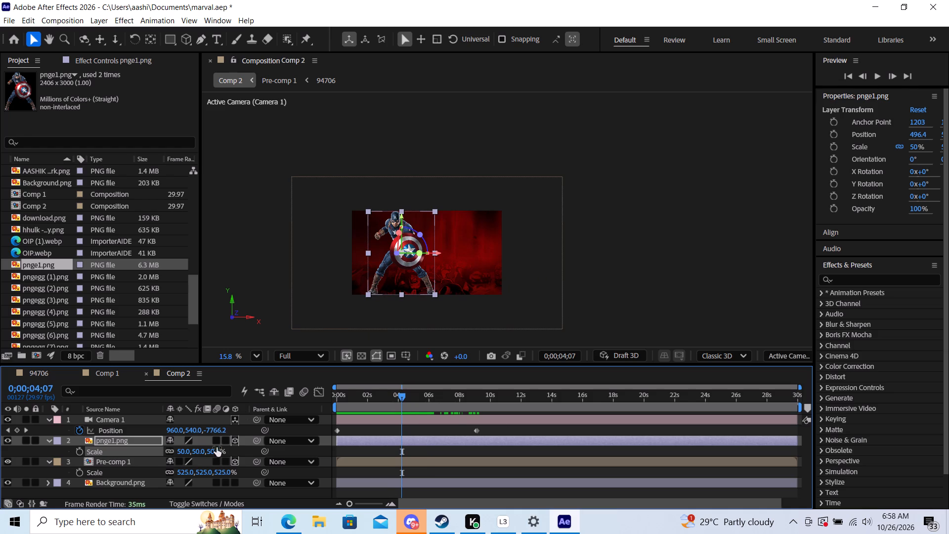
drag(213, 453, 235, 452)
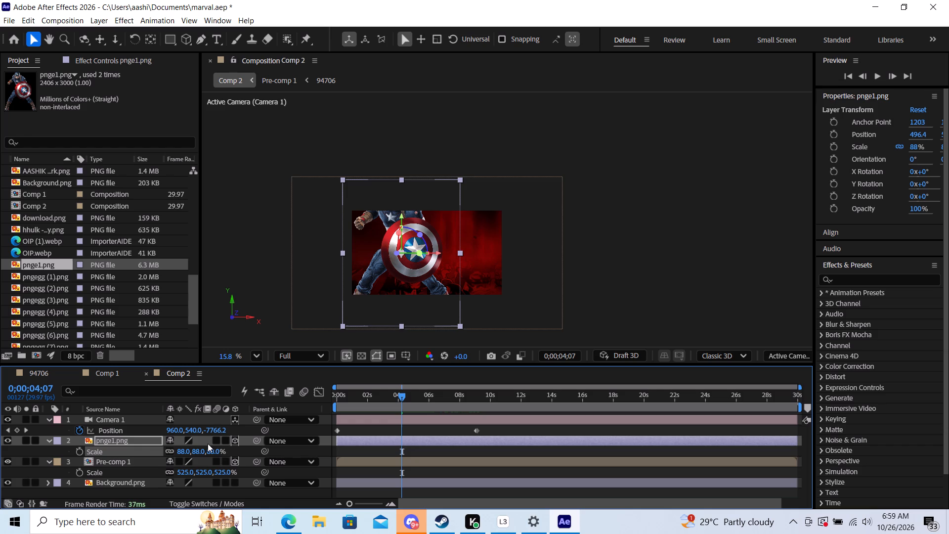
Move the Captain America layer pnge1.png toward the camera, setting its Z position to about -8243.
key(p)
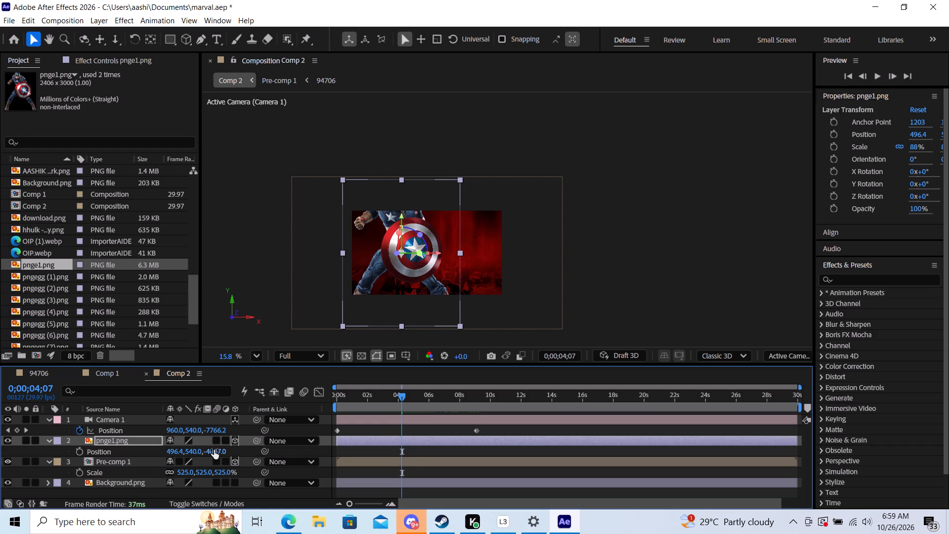
drag(214, 450, 2, 475)
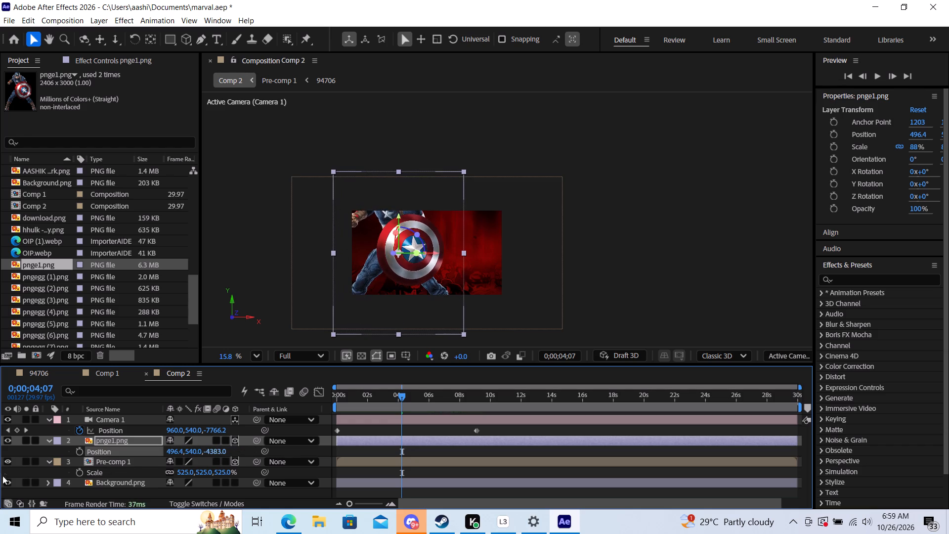
shift+drag(222, 453, 105, 464)
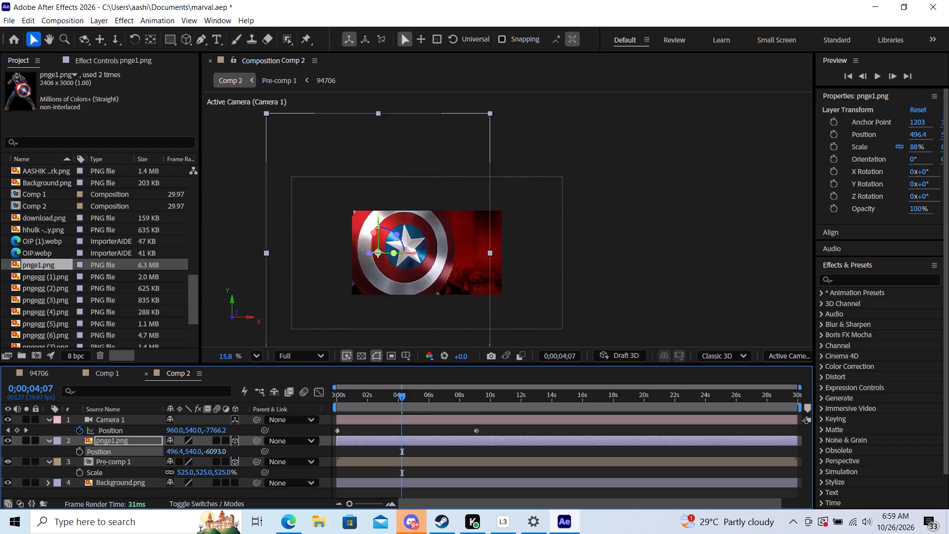
shift+drag(105, 464, 0, 470)
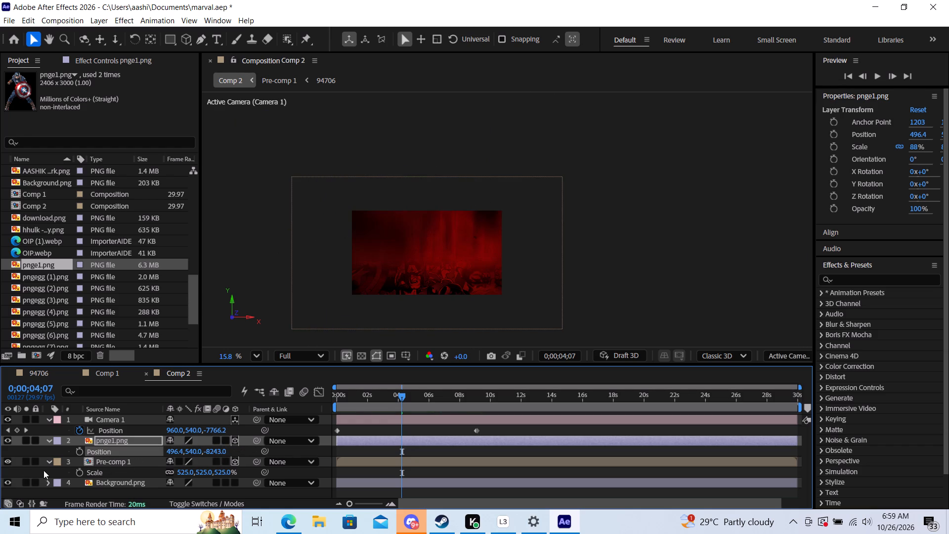
Preview Comp 2 from 0;00;04;07 to check Captain America's new size and depth.
key(space)
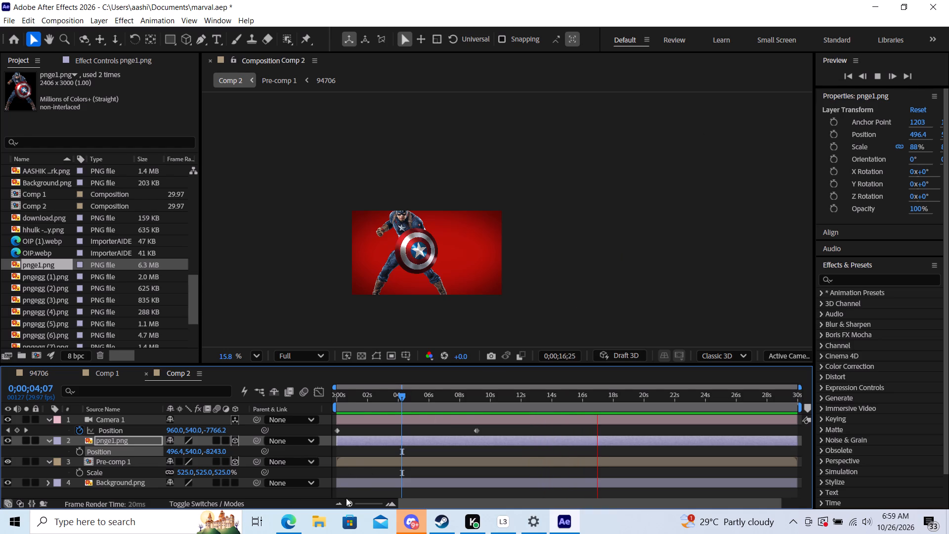
Switch to the Edge browser window with the YouTube song mashup.
click(287, 518)
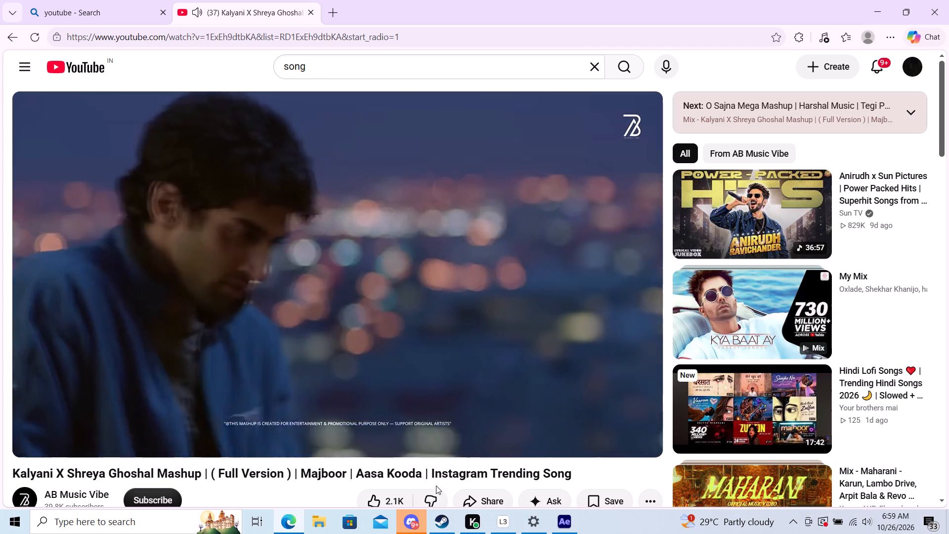
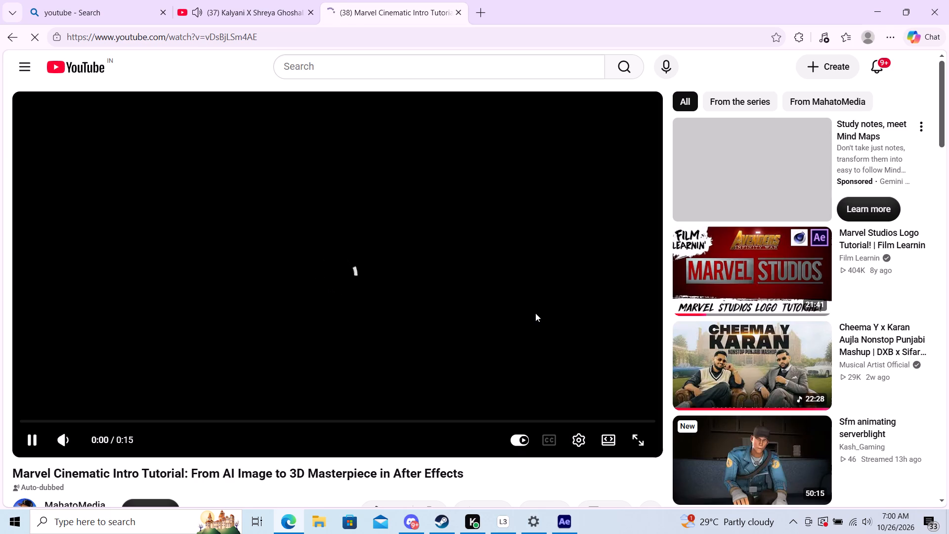
Check the Grand Theft Auto V download in Steam and return to the Edge browser.
click(440, 513)
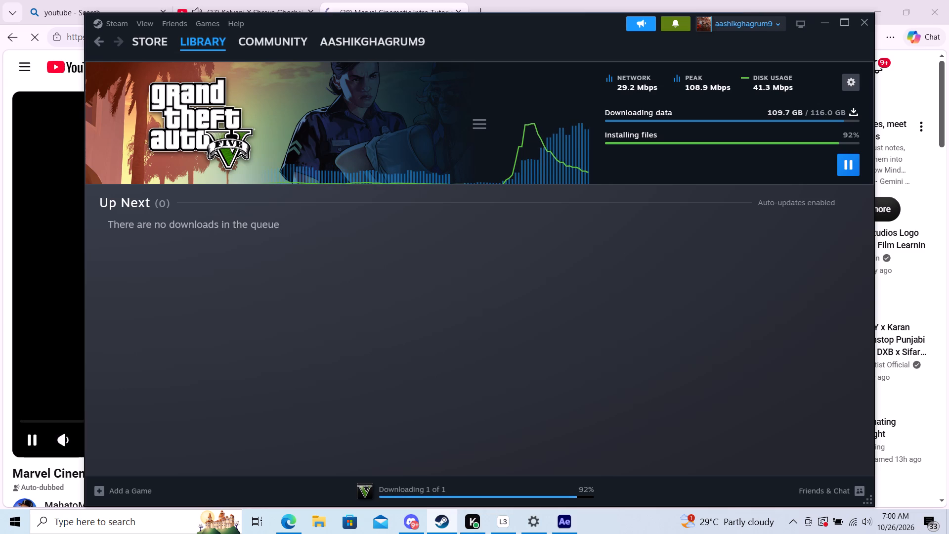
click(827, 22)
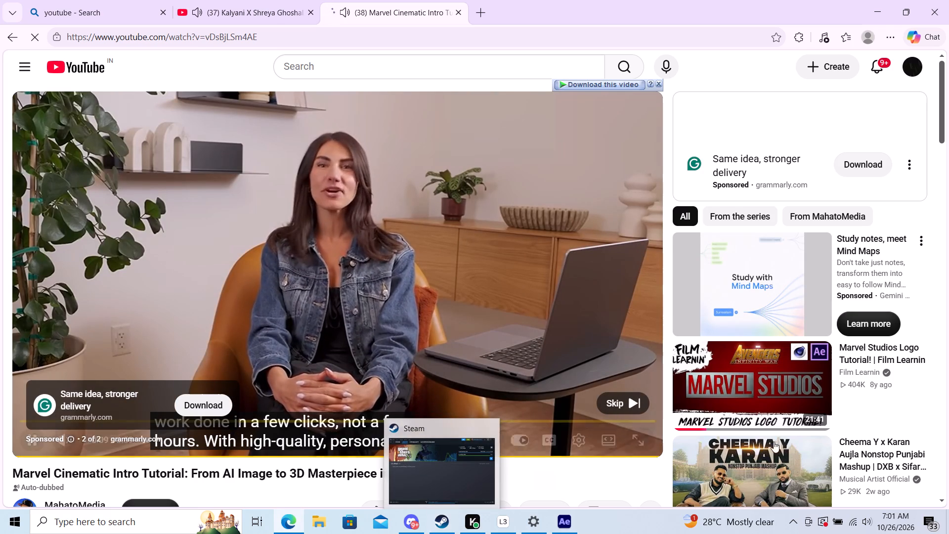
Skip the ad and rewind the Marvel Cinematic Intro tutorial video to about 6:30.
click(622, 398)
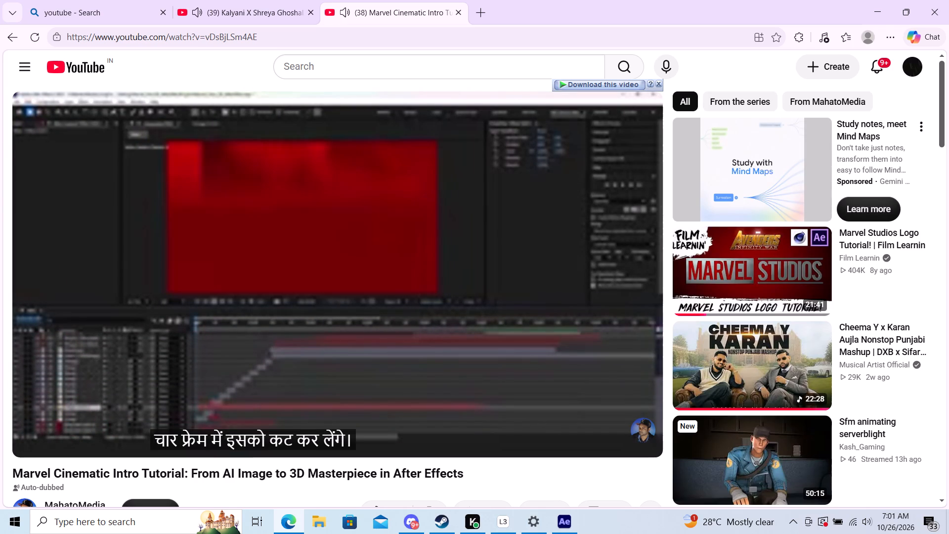
click(323, 413)
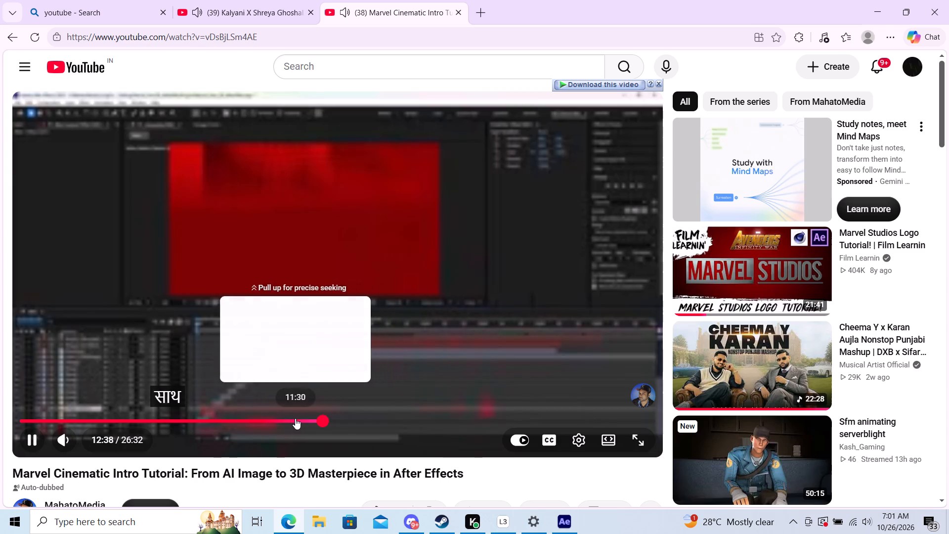
click(293, 418)
click(264, 421)
click(234, 420)
click(176, 418)
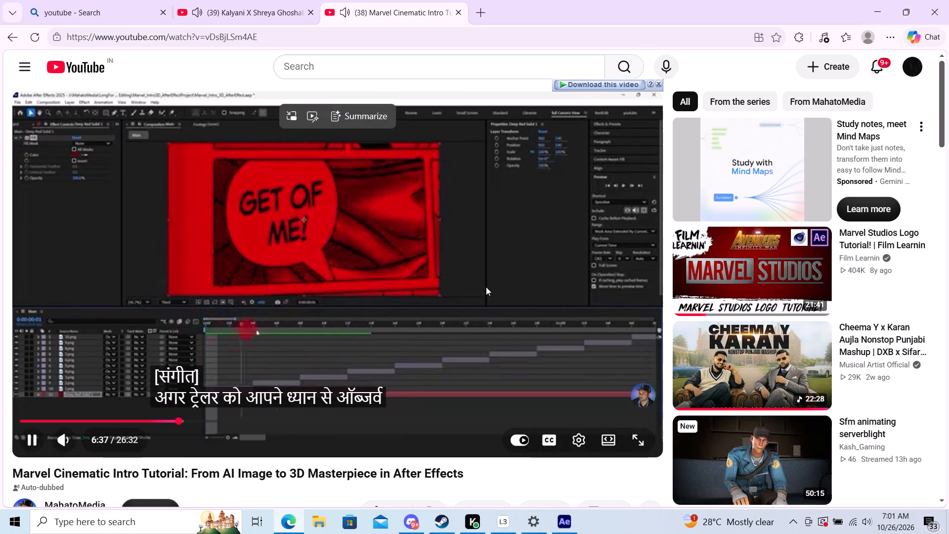
Set the playback quality of the Kalyani X Shreya Ghoshal Mashup video to 240p.
click(237, 5)
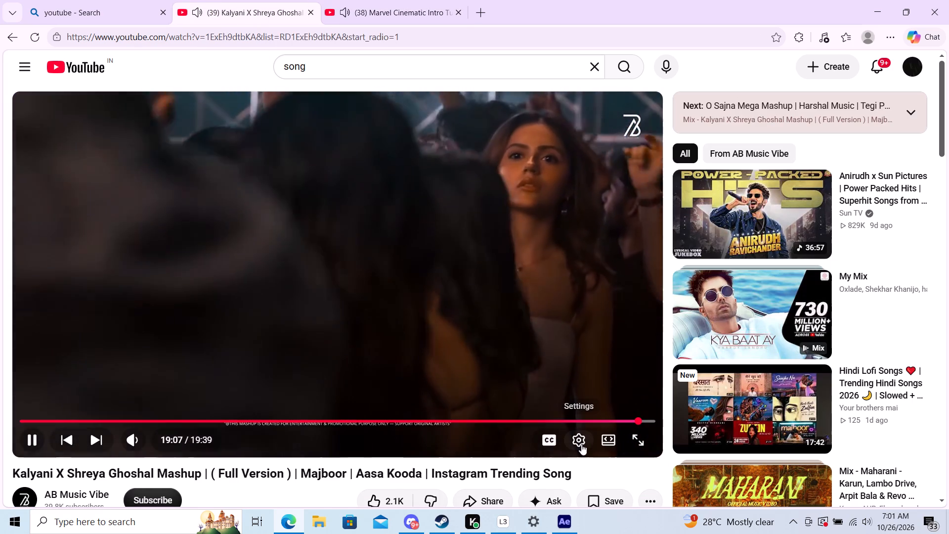
click(586, 439)
click(623, 398)
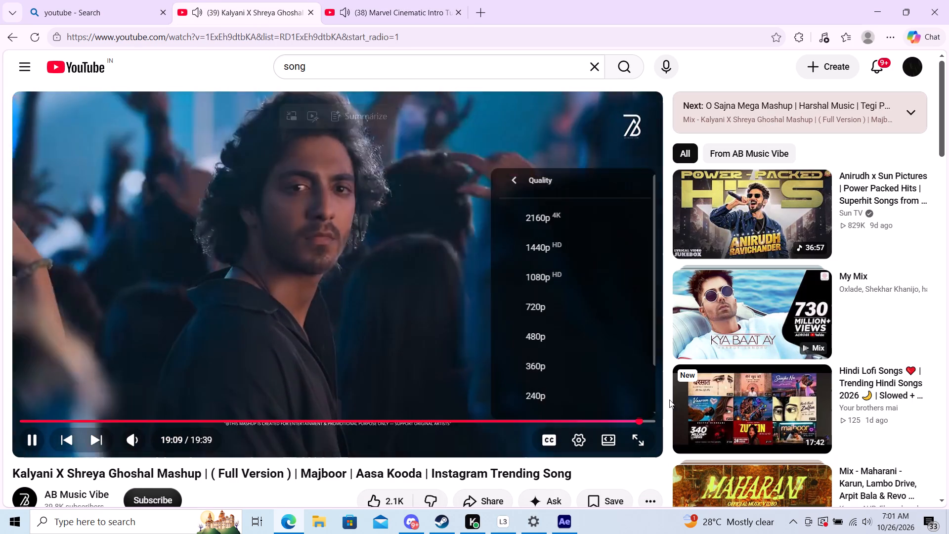
click(575, 399)
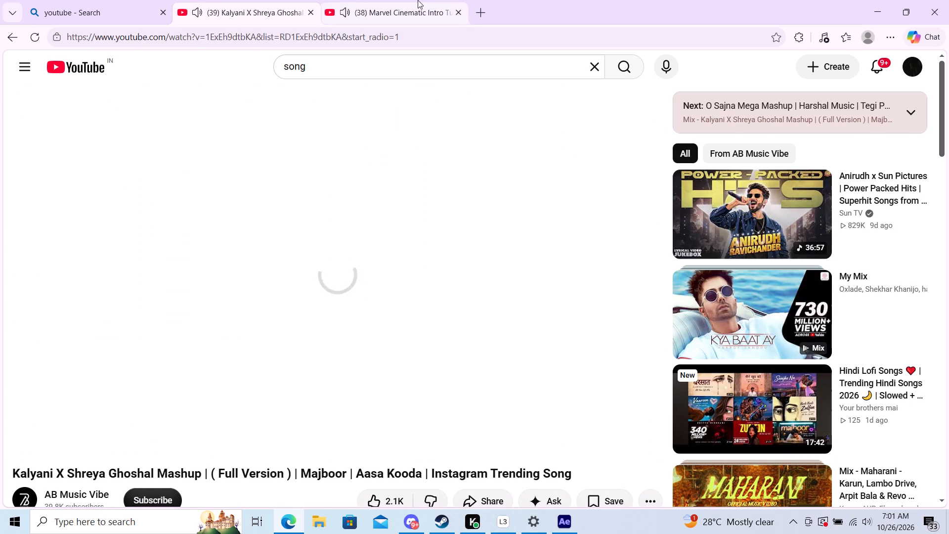
Set the Marvel Cinematic Intro tutorial's playback quality to 1080p and show the video full screen.
click(416, 0)
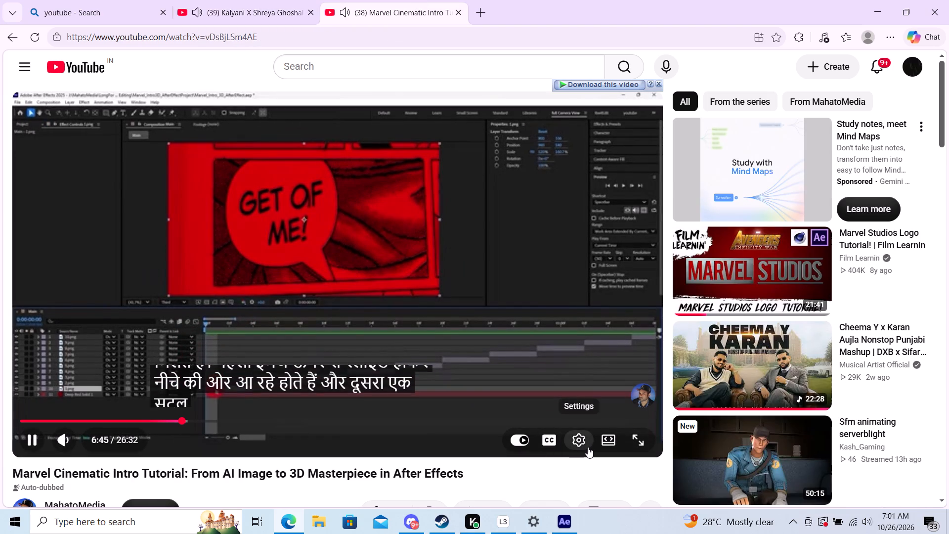
click(587, 447)
click(616, 398)
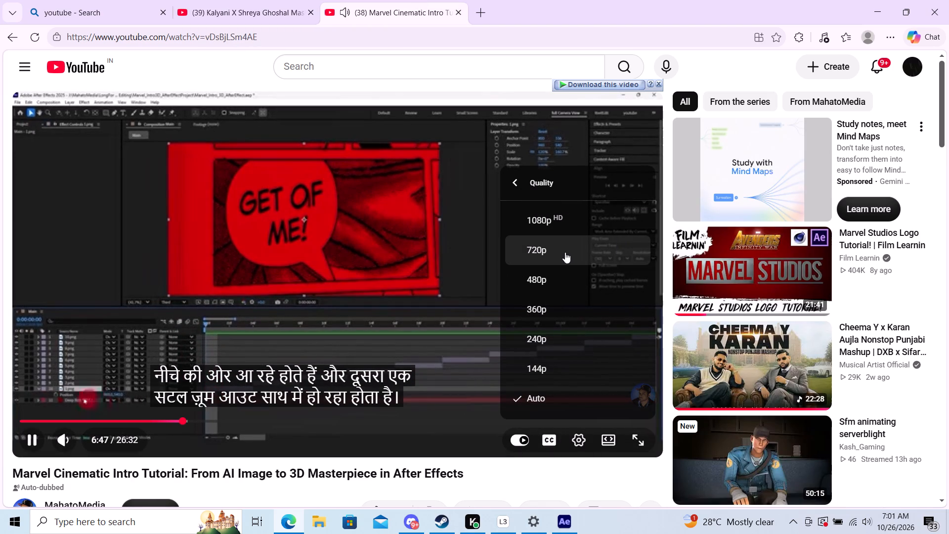
click(563, 222)
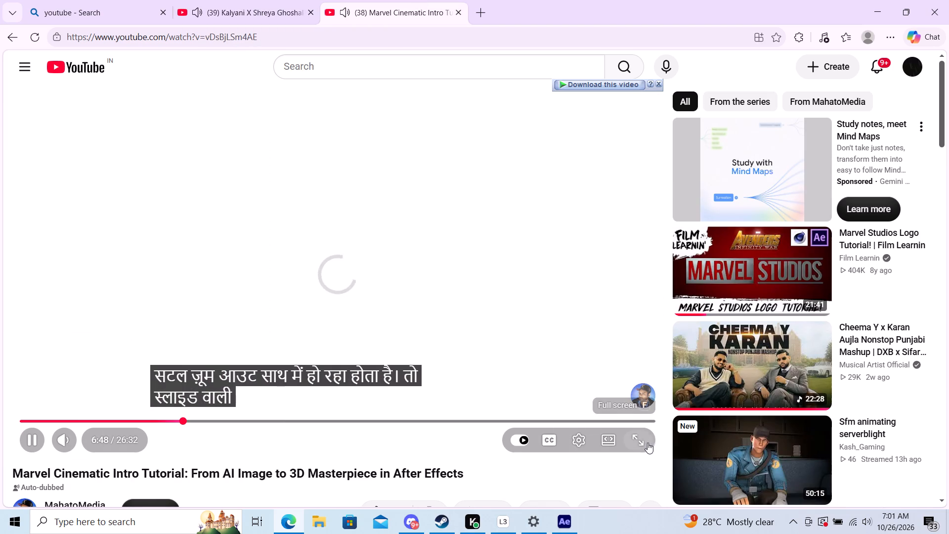
click(647, 443)
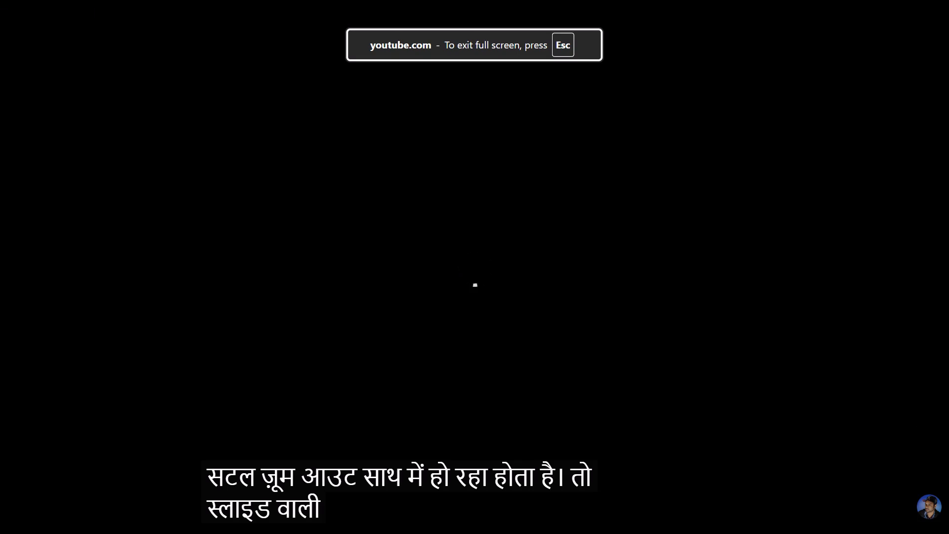
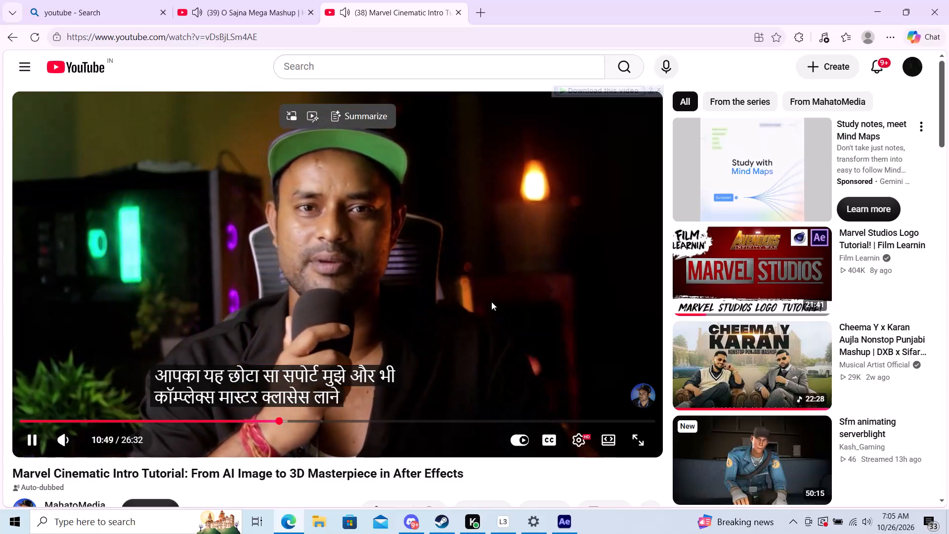
Skip forward in the Marvel Cinematic Intro tutorial from about 10:49 and skip the ad that interrupts it.
key(Right)
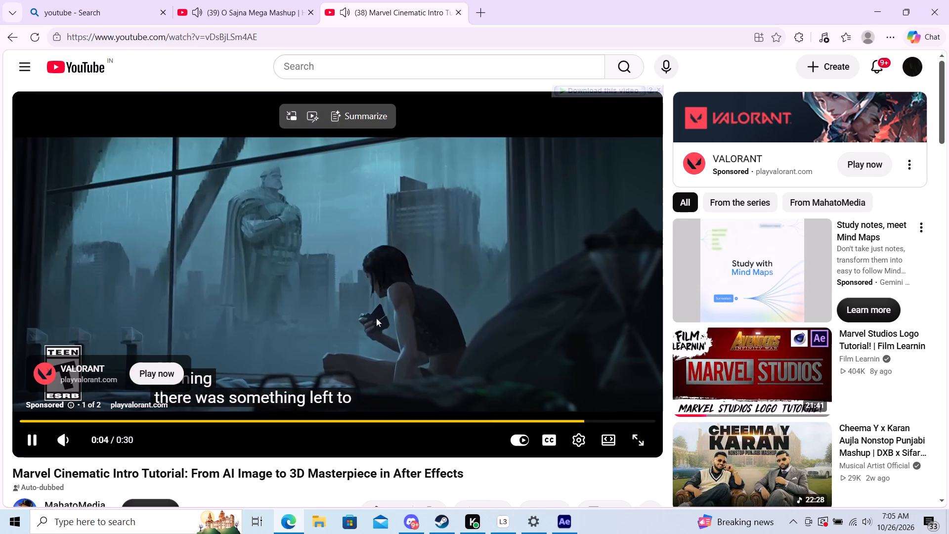
click(611, 397)
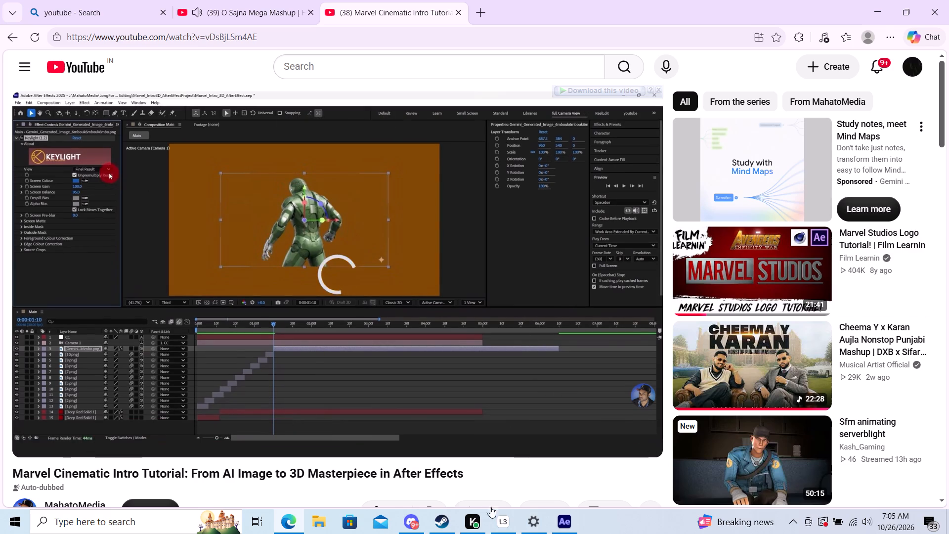
Switch to After Effects, preview Comp 2, and set the pnge1.png layer's scale to 43% with the playhead at 0;00;00;00.
click(569, 517)
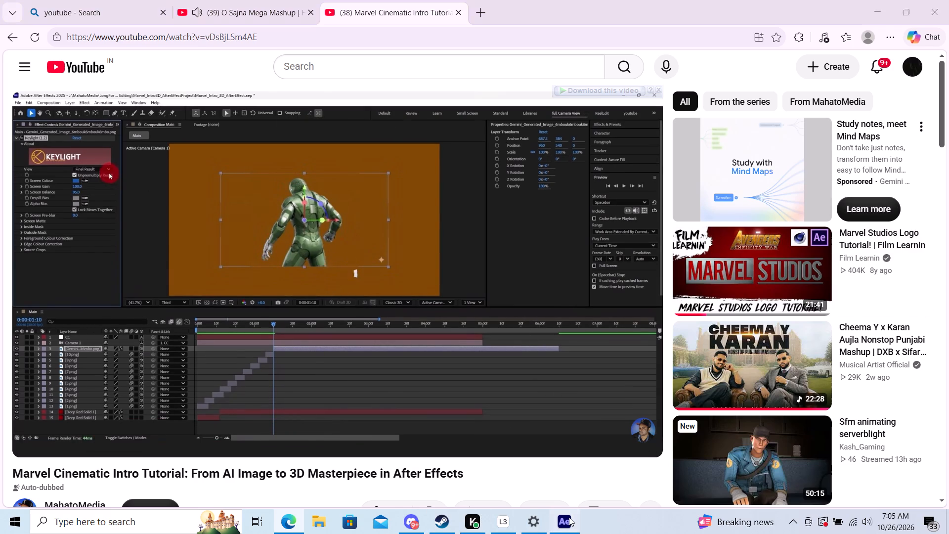
drag(405, 393, 326, 407)
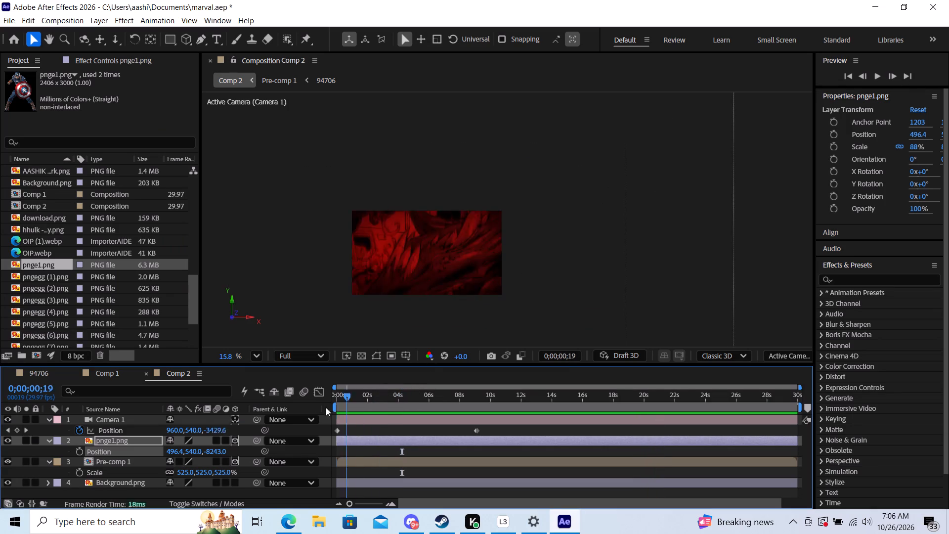
drag(326, 407, 216, 412)
key(space)
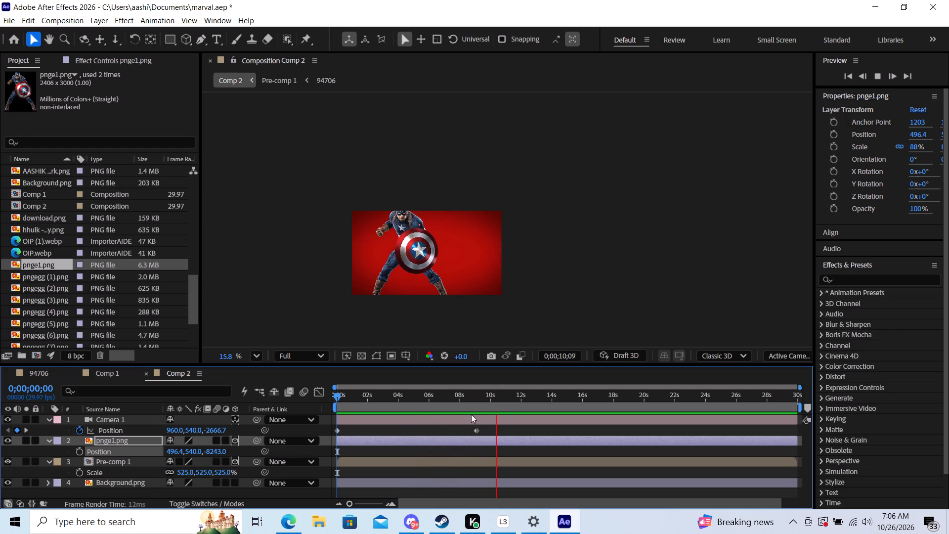
drag(337, 397, 284, 393)
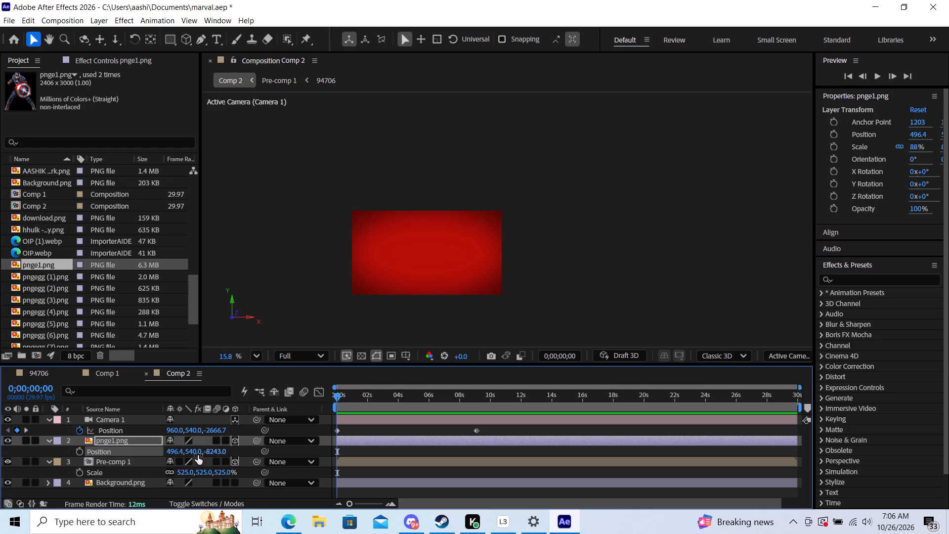
key(s)
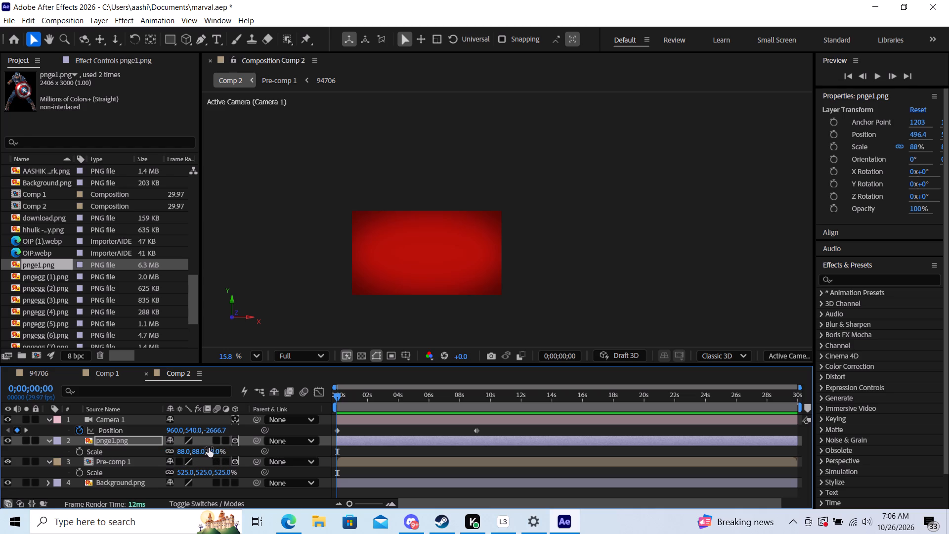
drag(213, 452, 188, 456)
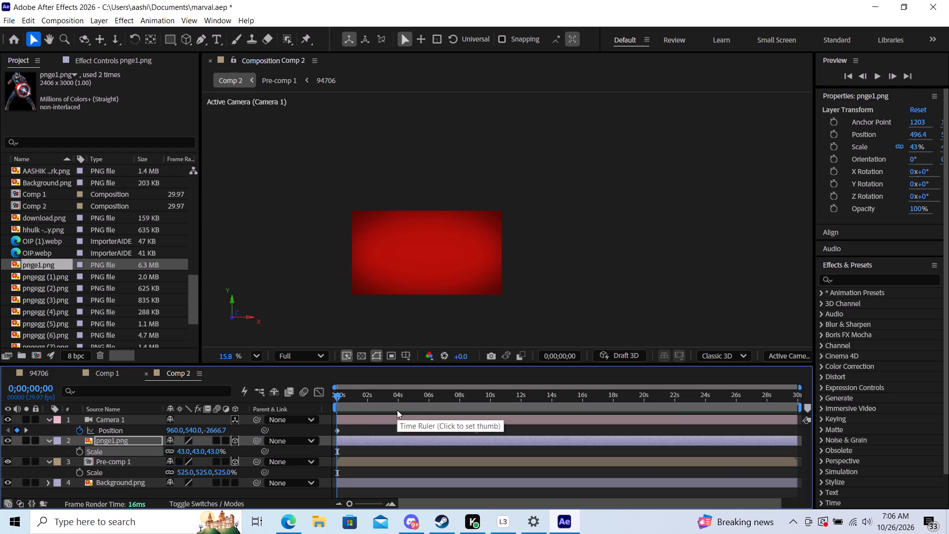
Preview and scrub Comp 2 between about 5 and 9 seconds to examine how Captain America enters the frame during the camera zoom-out.
key(space)
drag(340, 395, 431, 398)
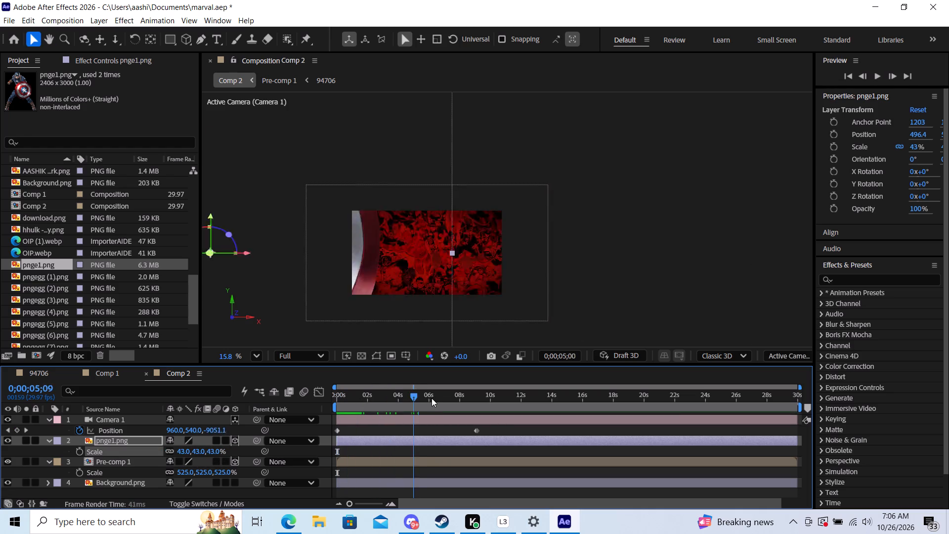
drag(431, 398, 419, 399)
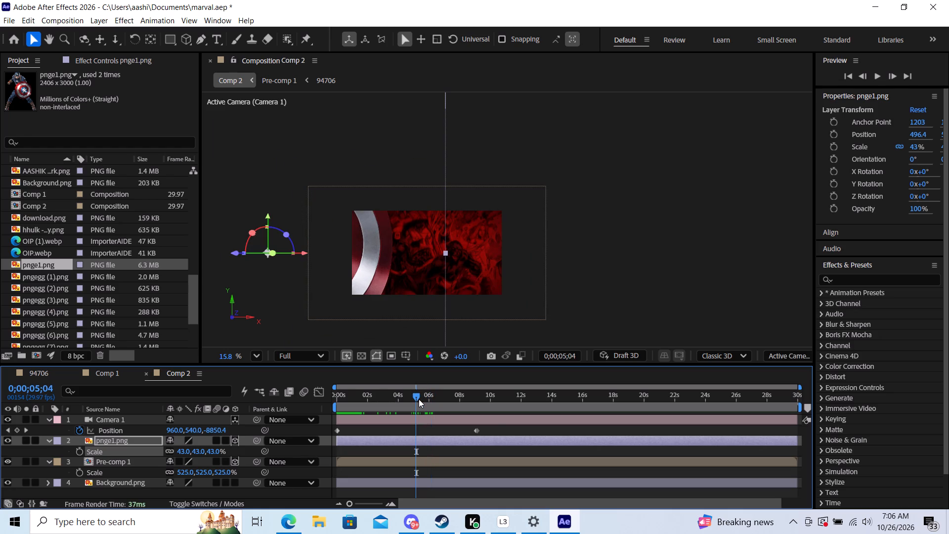
key(space)
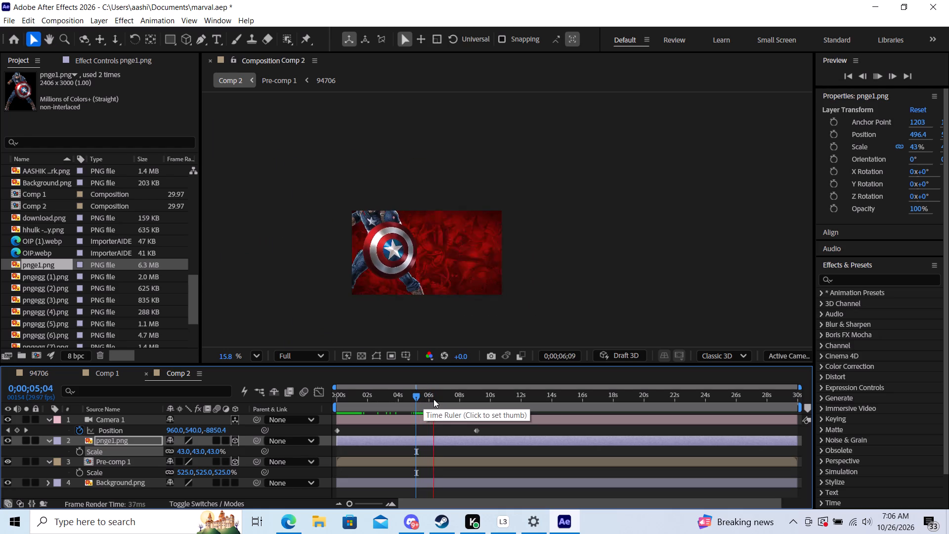
key(space)
key(space)
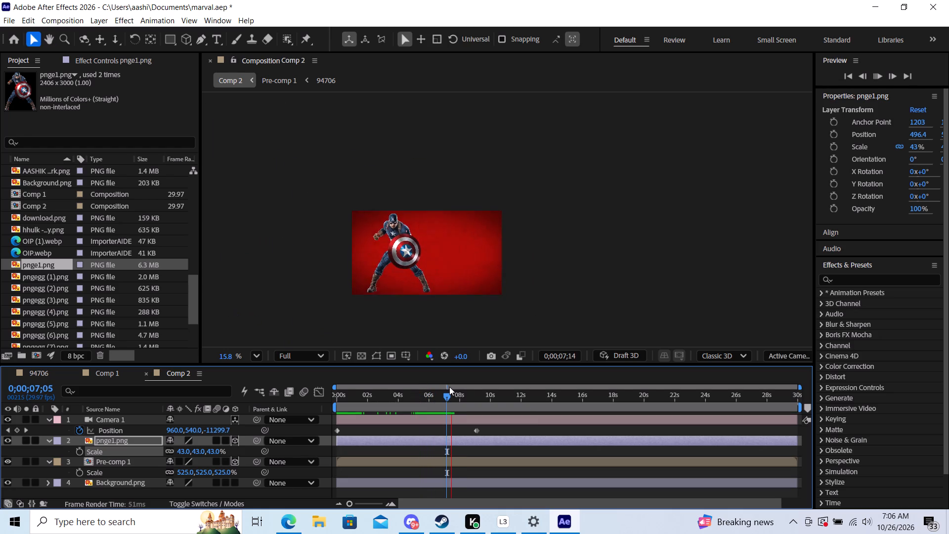
key(space)
key(space)
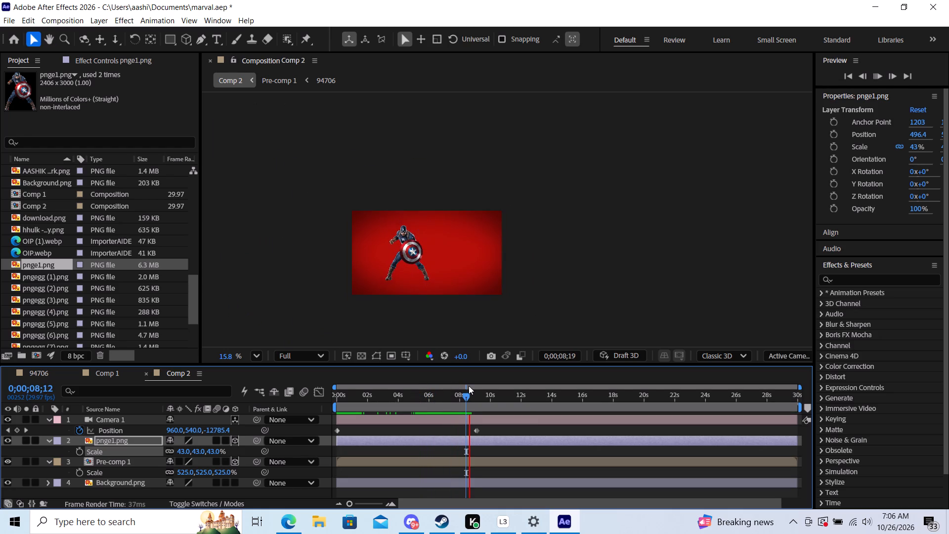
key(space)
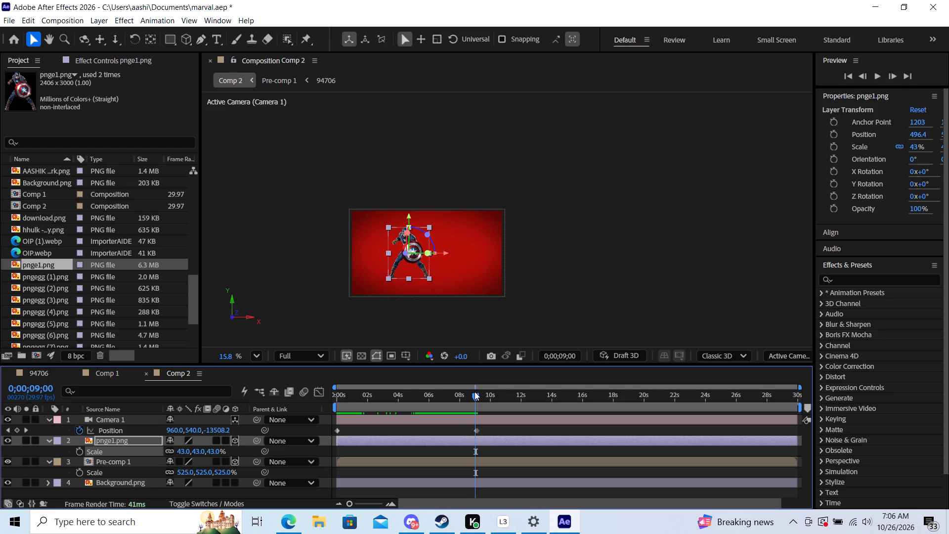
drag(474, 392, 441, 403)
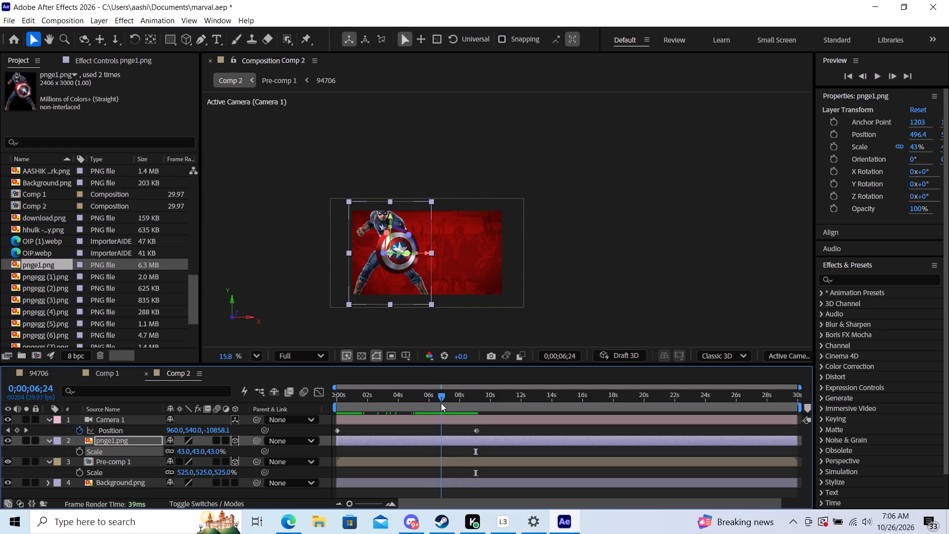
drag(441, 403, 432, 403)
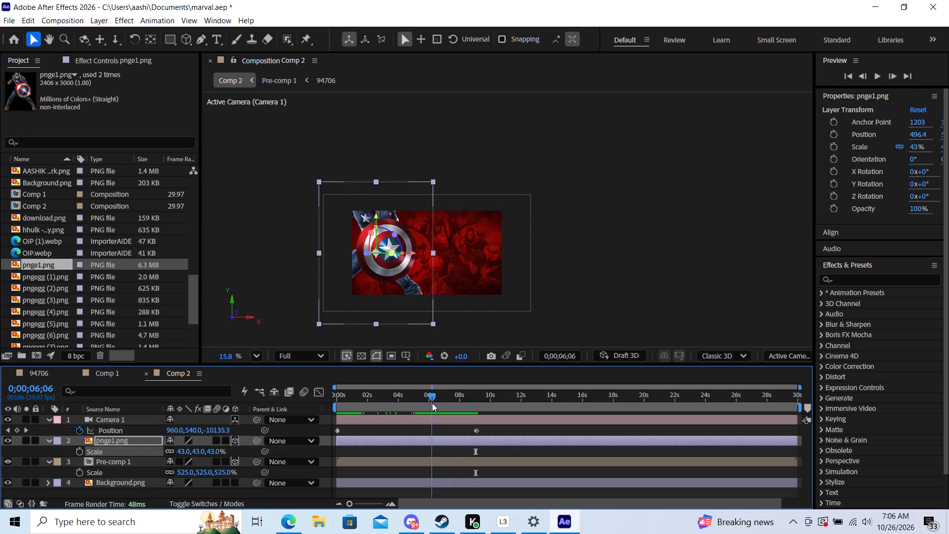
drag(432, 403, 428, 403)
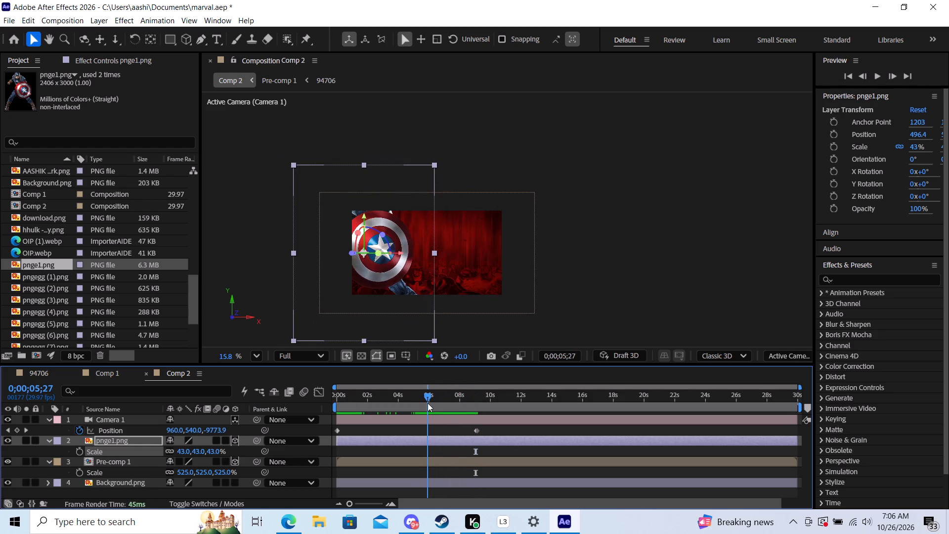
drag(428, 403, 420, 403)
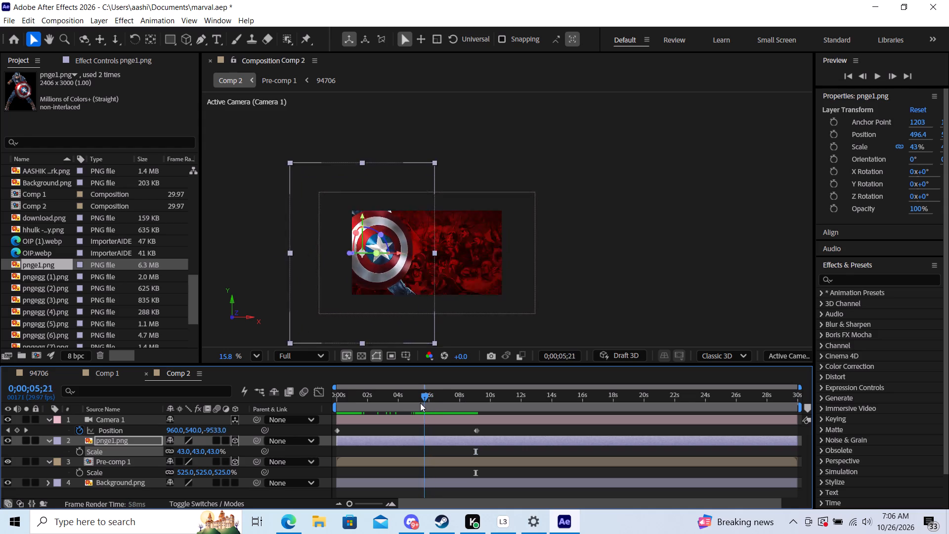
drag(420, 403, 415, 404)
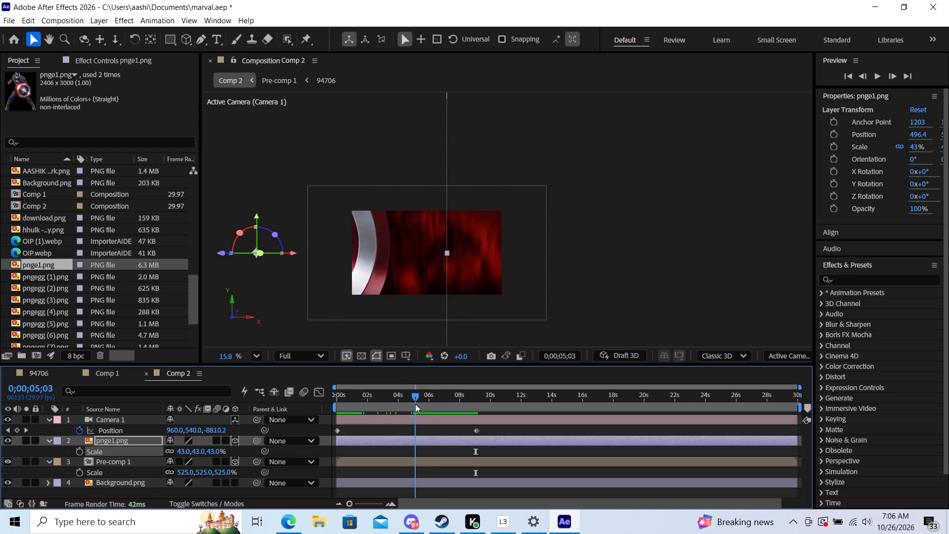
drag(415, 404, 418, 404)
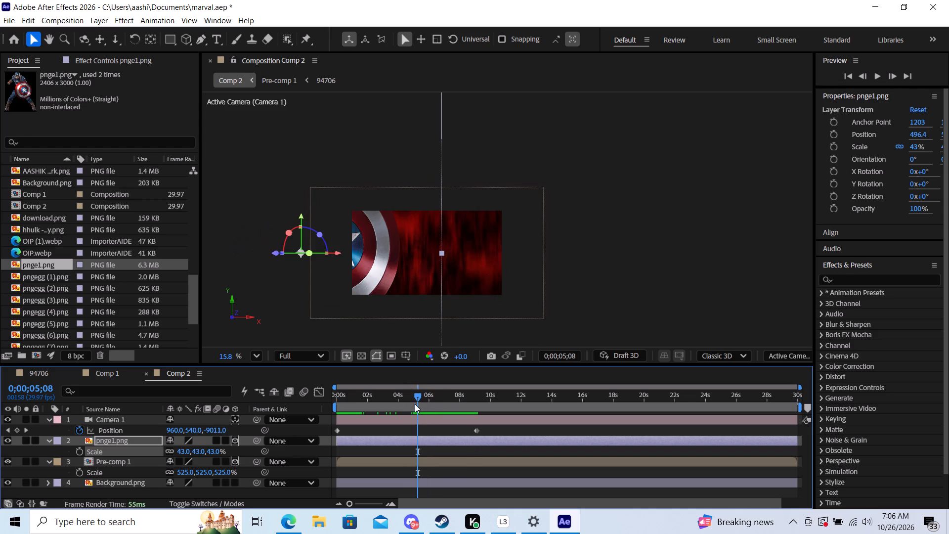
Add a new empty text layer directly above the pnge1.png layer in Comp 2.
click(118, 420)
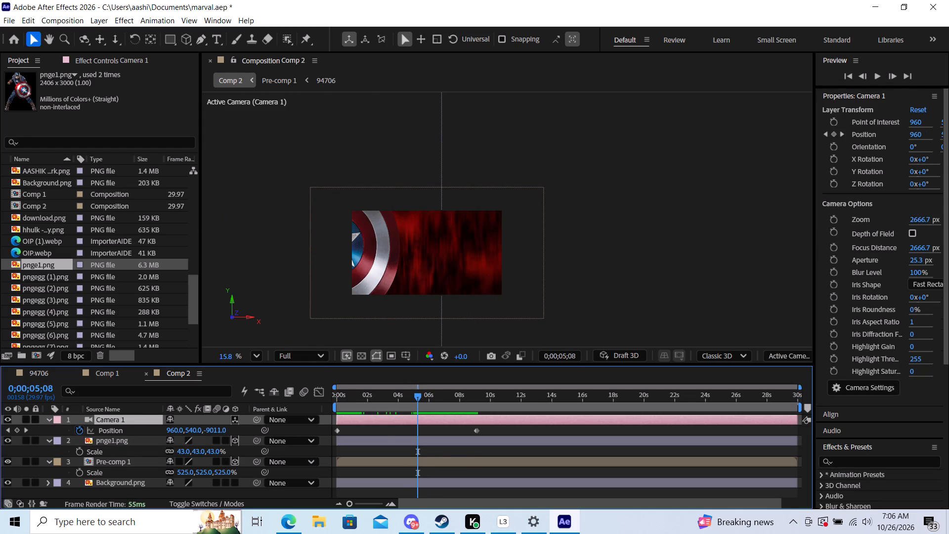
click(124, 442)
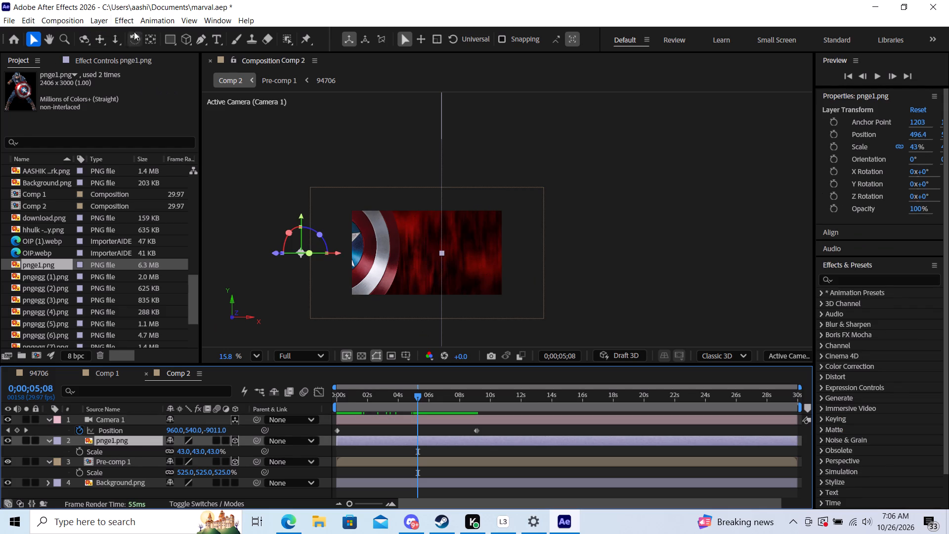
click(98, 23)
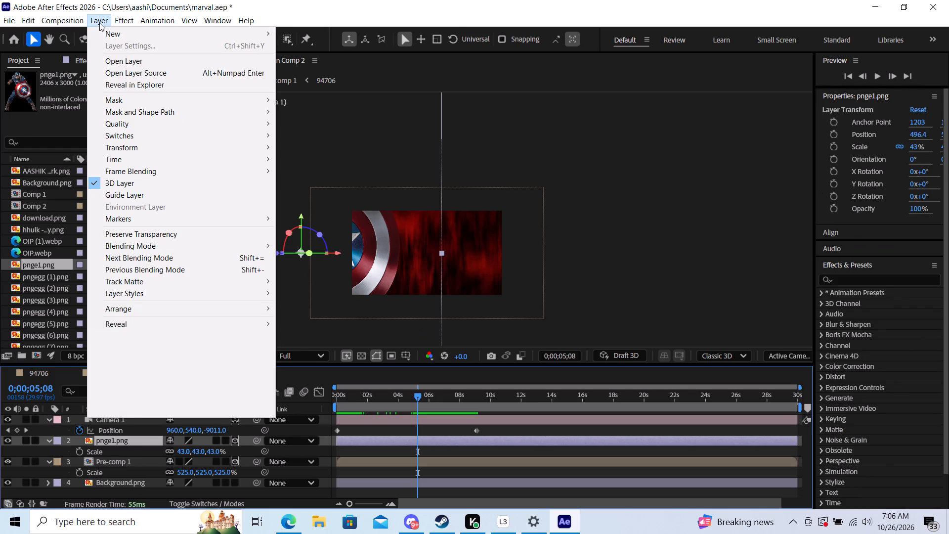
click(116, 34)
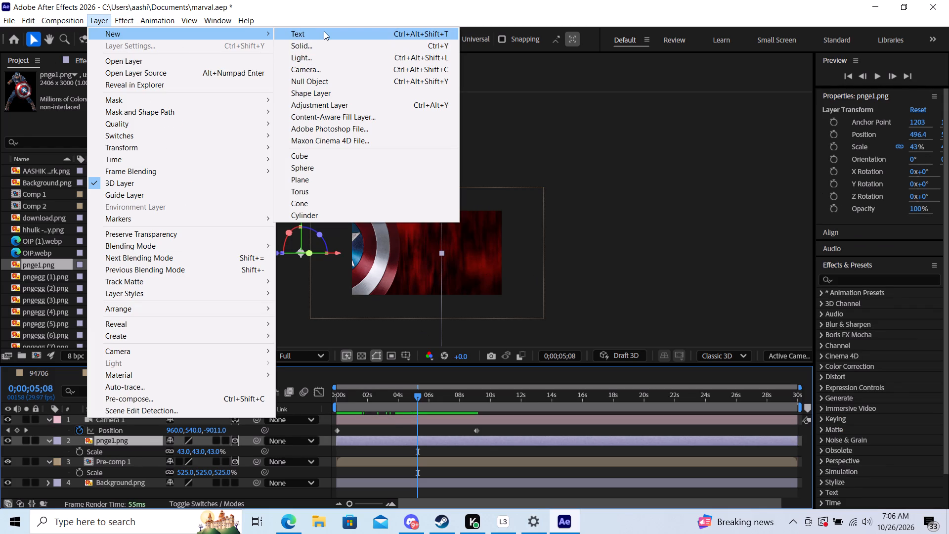
click(324, 31)
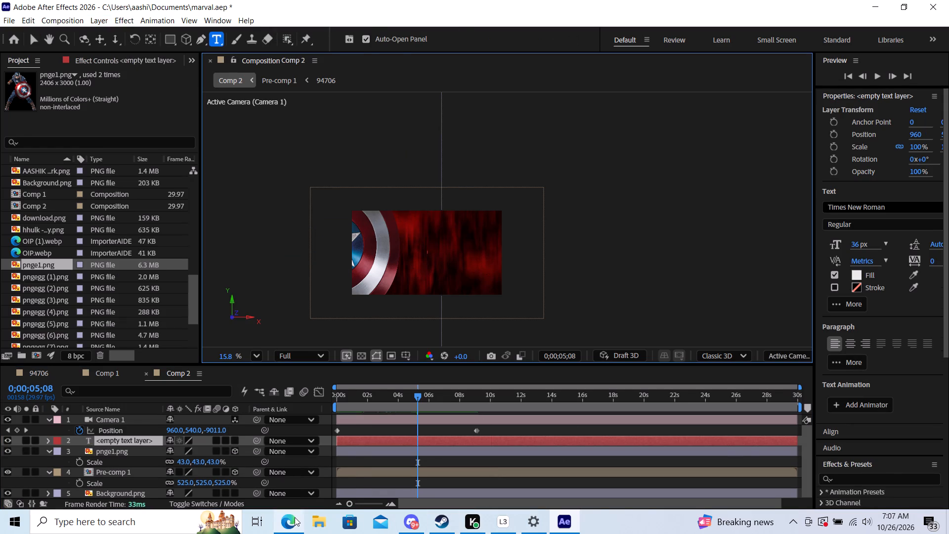
Switch to the Edge browser, rewind the tutorial slightly from about 12:02 to watch the camera's final-position adjustment, and return to After Effects.
click(295, 517)
click(360, 240)
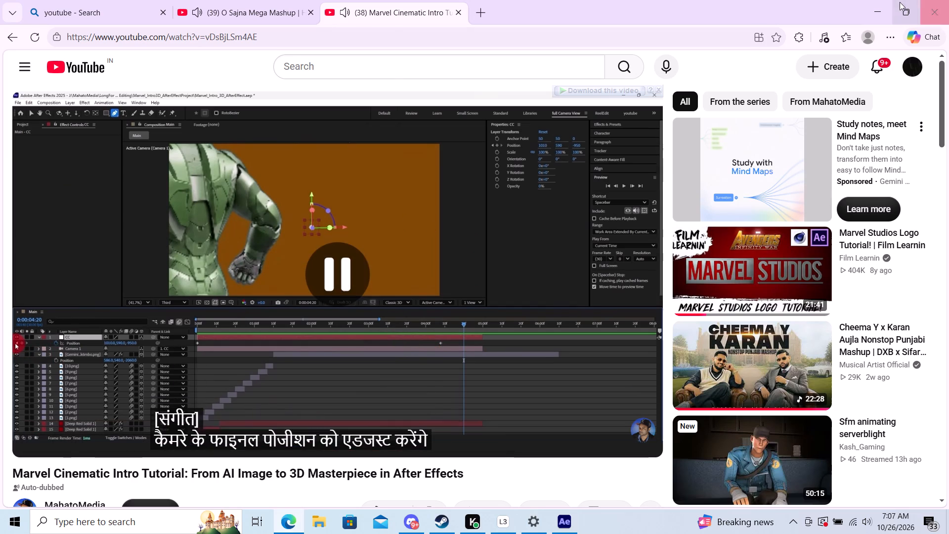
click(521, 292)
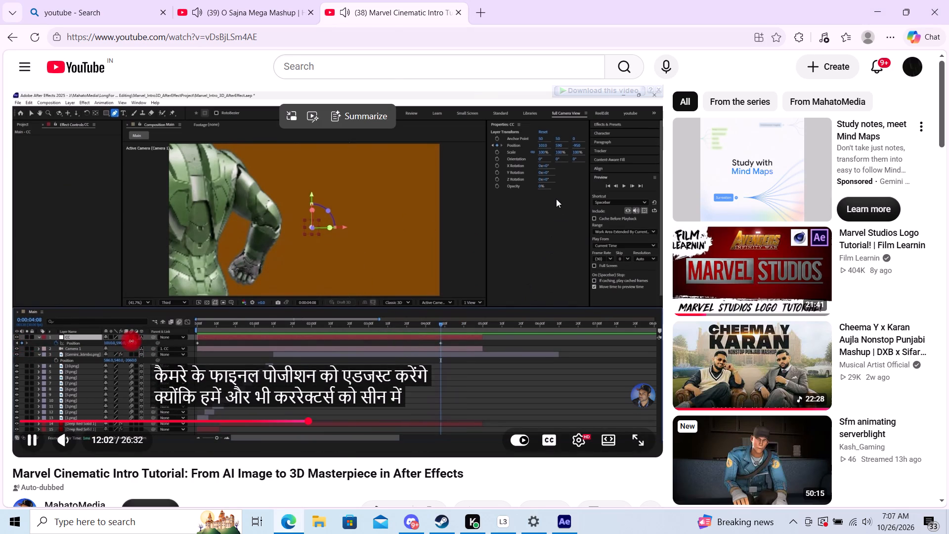
key(Left)
key(Left)
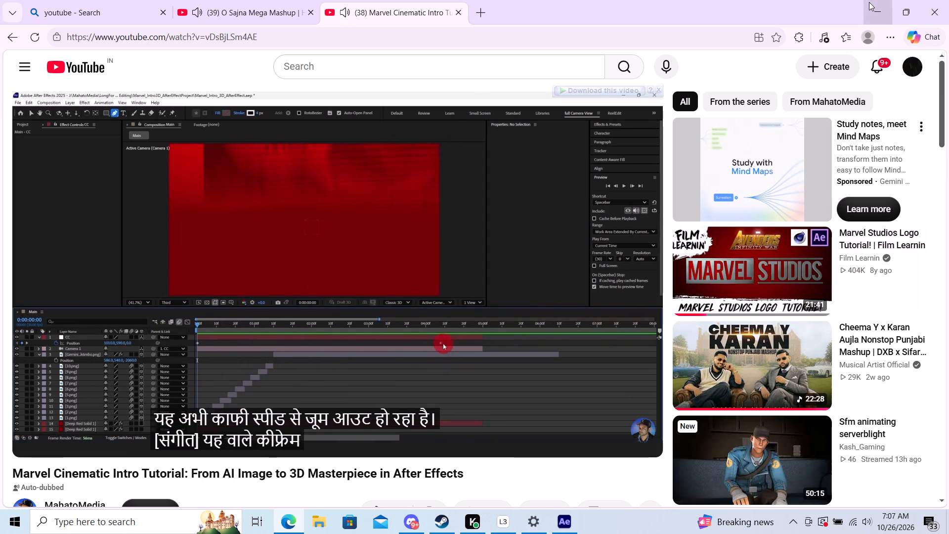
click(869, 1)
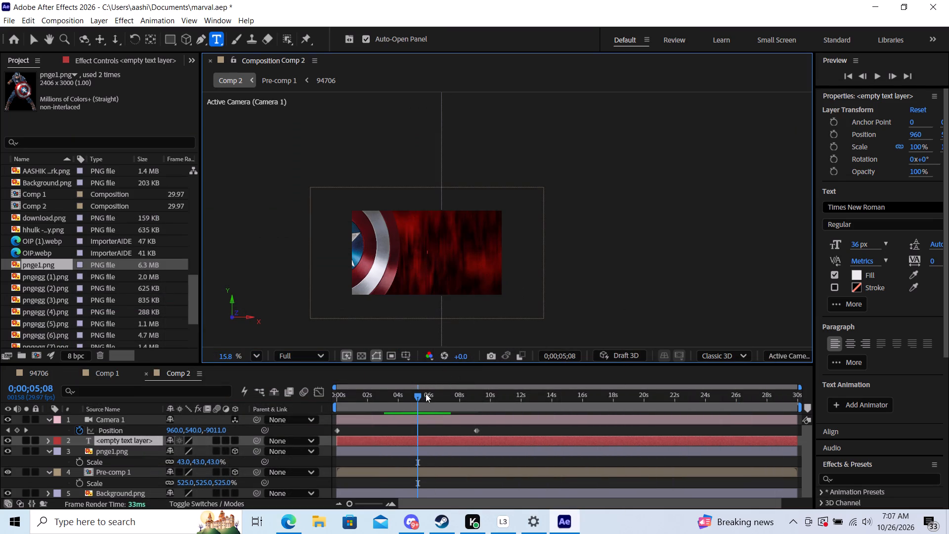
Play Comp 2 from the start and scrub between about 5 and 8 seconds to examine the speed of the camera zoom-out.
drag(418, 395, 467, 402)
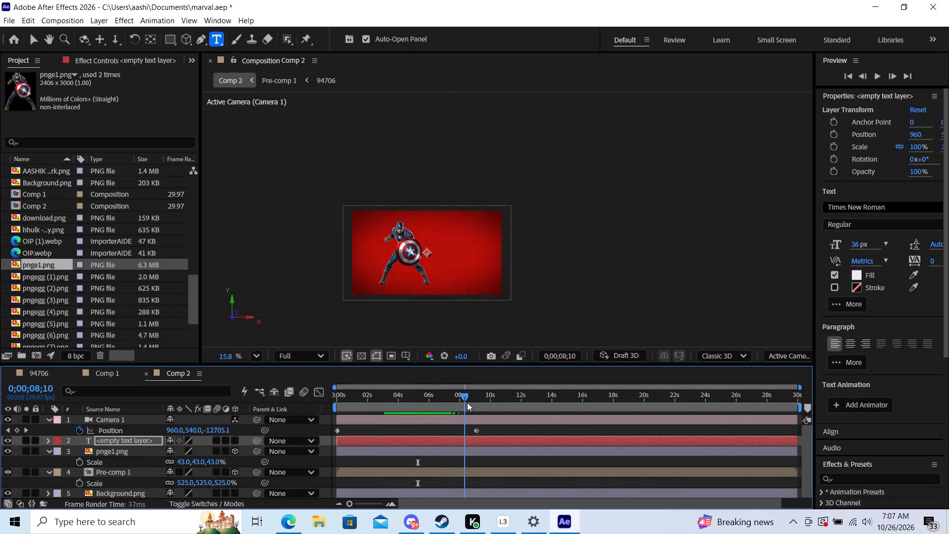
drag(467, 402, 297, 405)
key(space)
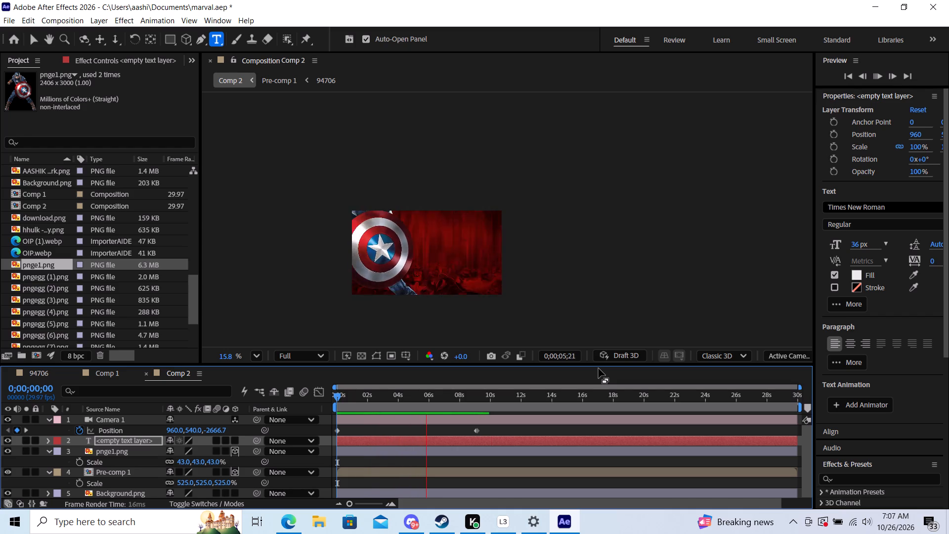
key(space)
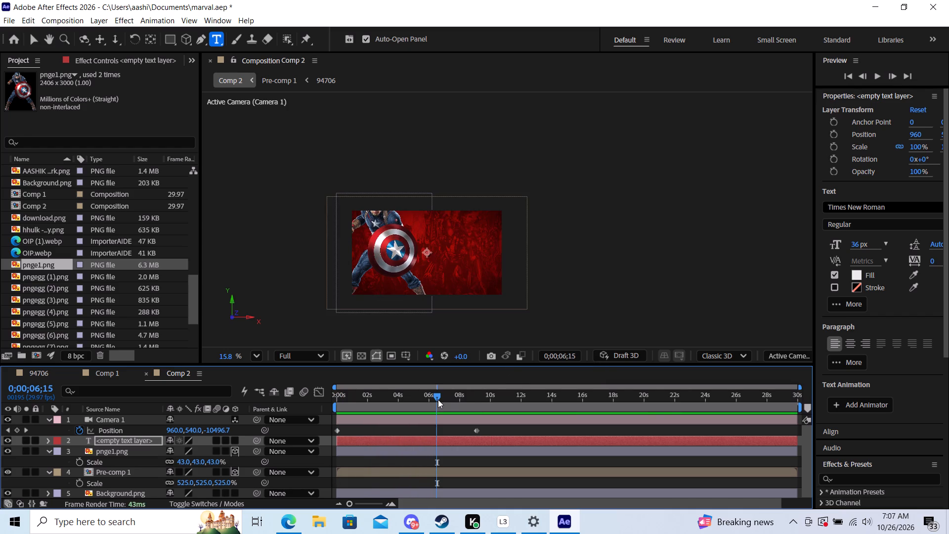
drag(438, 400, 423, 401)
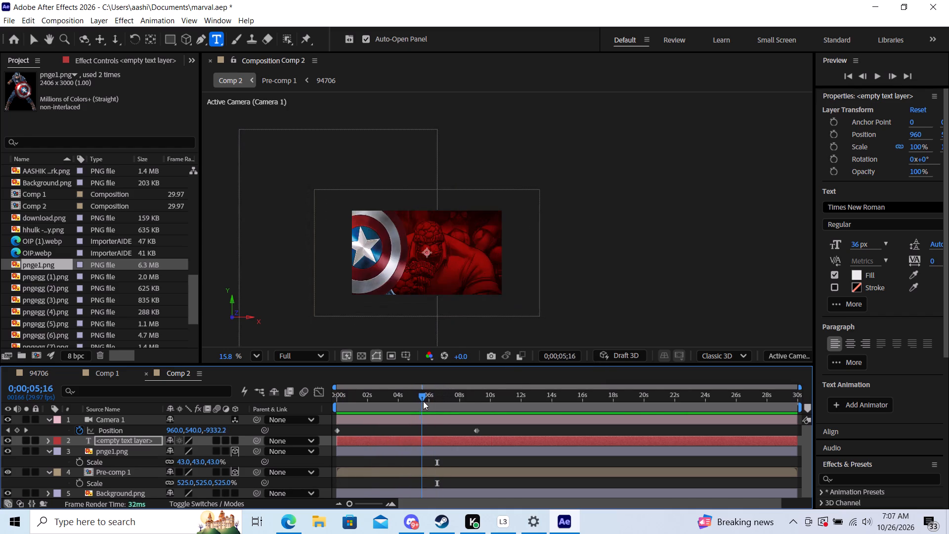
drag(423, 401, 449, 401)
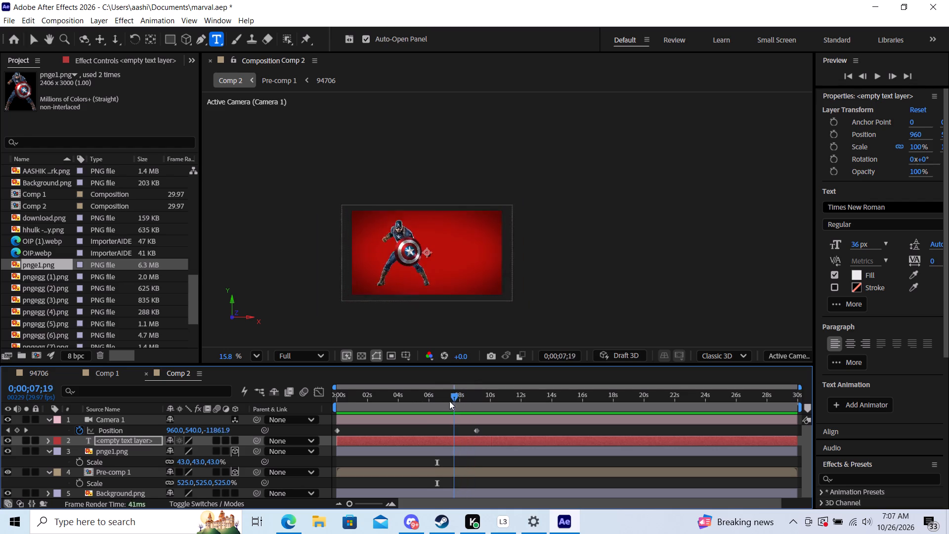
drag(449, 401, 430, 406)
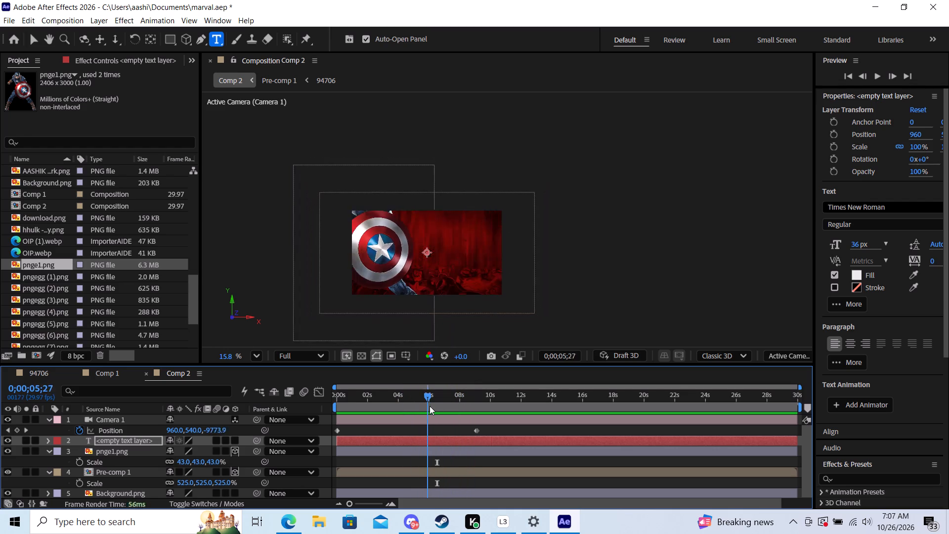
Scrub Comp 2 between about 4.5 and 7.5 seconds to examine Captain America's entrance during the zoom-out.
drag(430, 406, 445, 406)
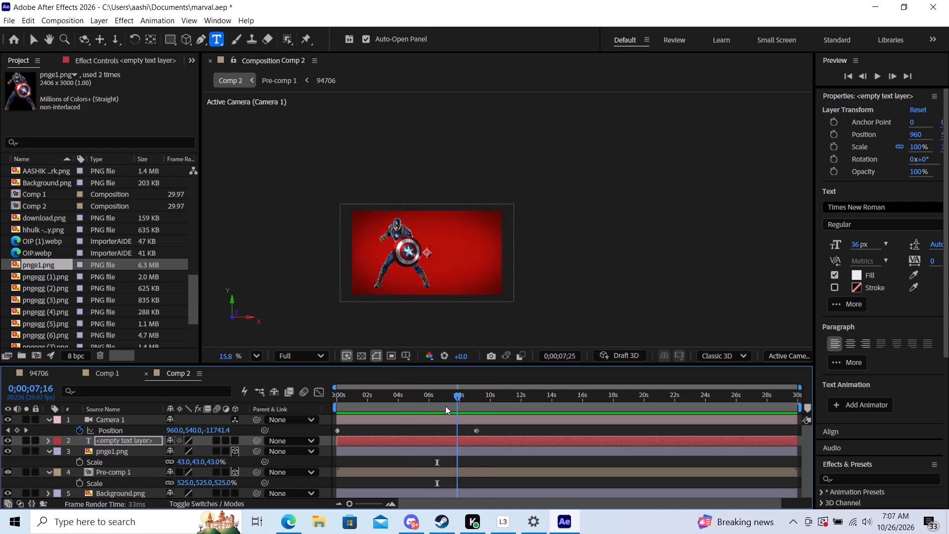
drag(445, 406, 435, 406)
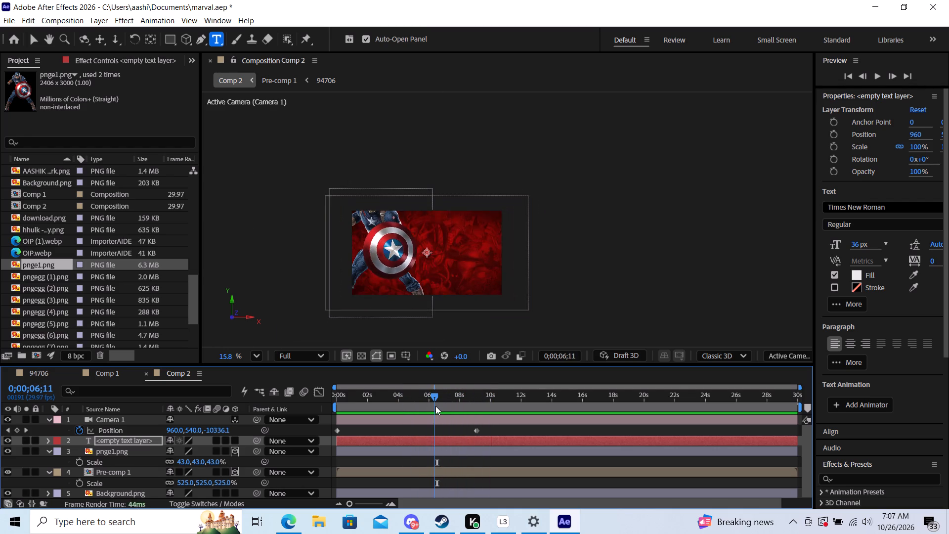
drag(435, 406, 440, 405)
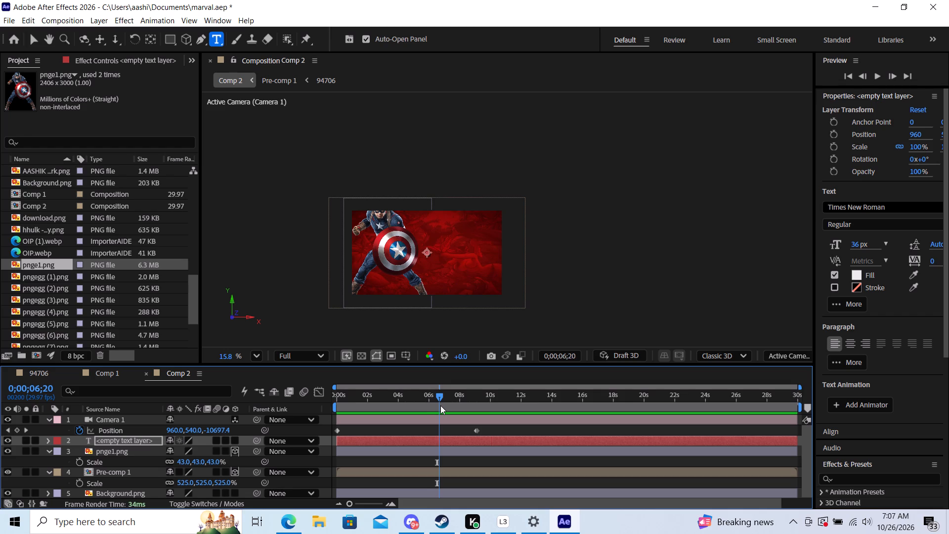
drag(440, 405, 409, 408)
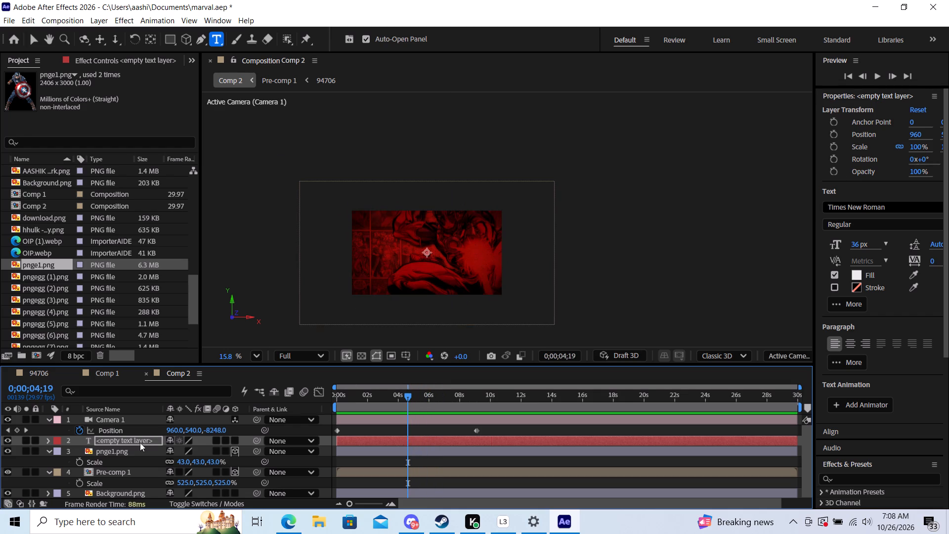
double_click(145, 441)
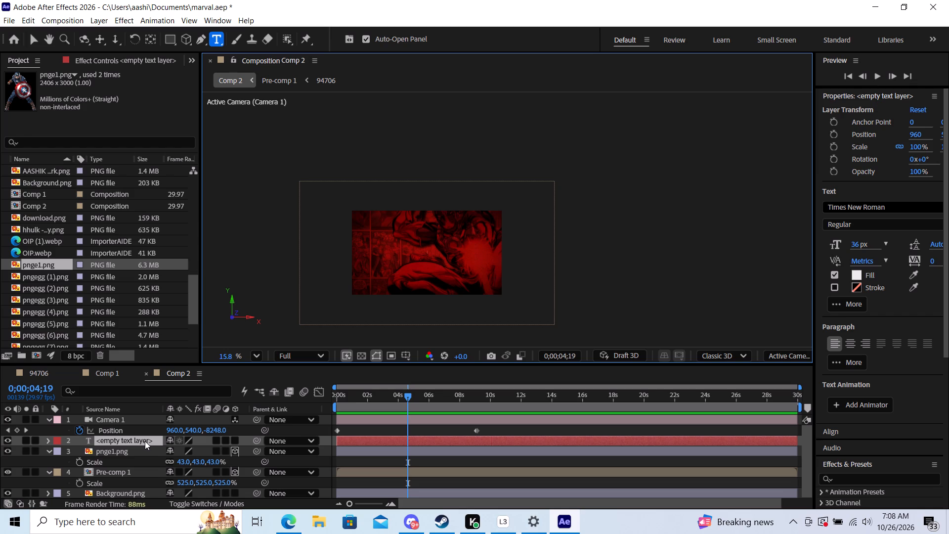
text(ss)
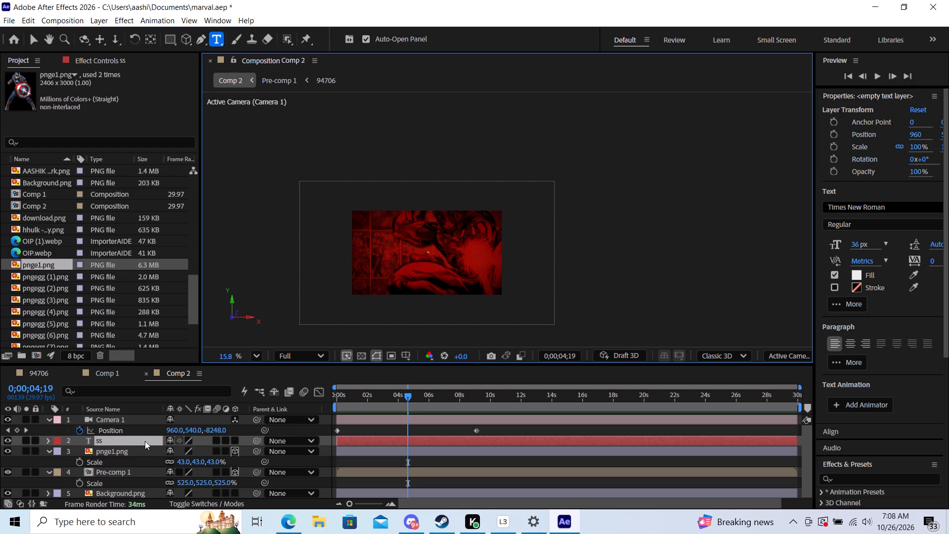
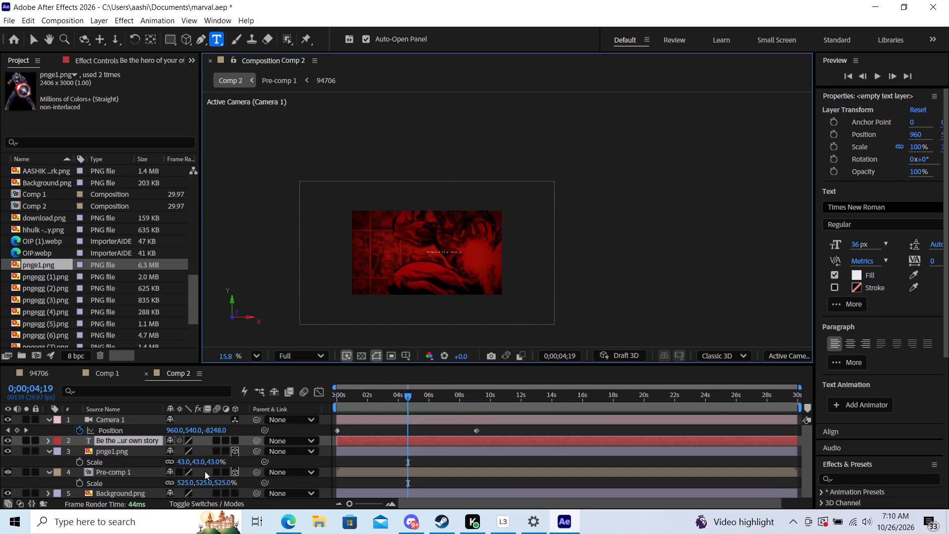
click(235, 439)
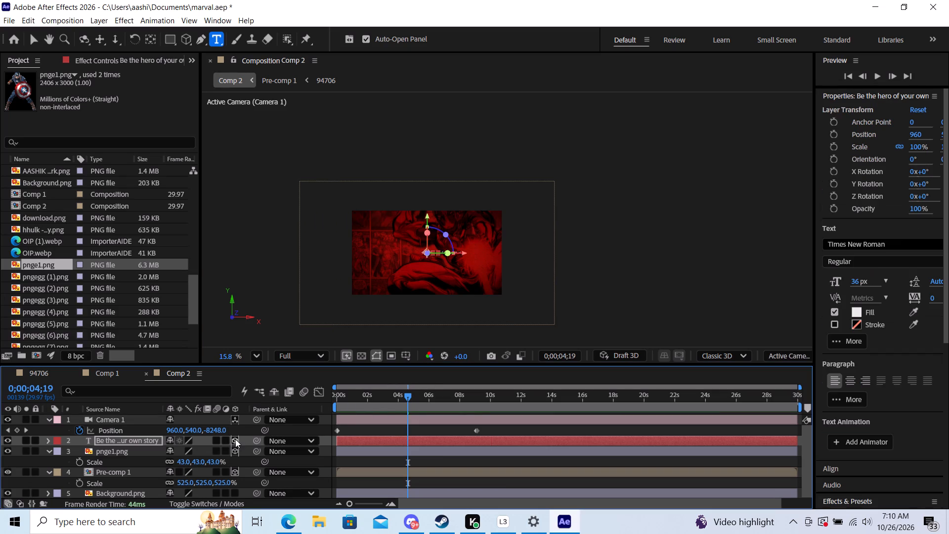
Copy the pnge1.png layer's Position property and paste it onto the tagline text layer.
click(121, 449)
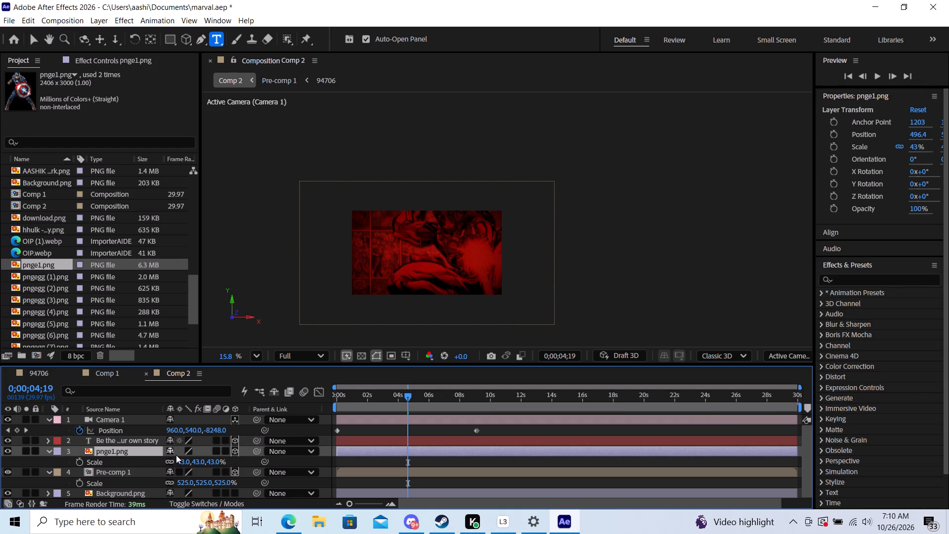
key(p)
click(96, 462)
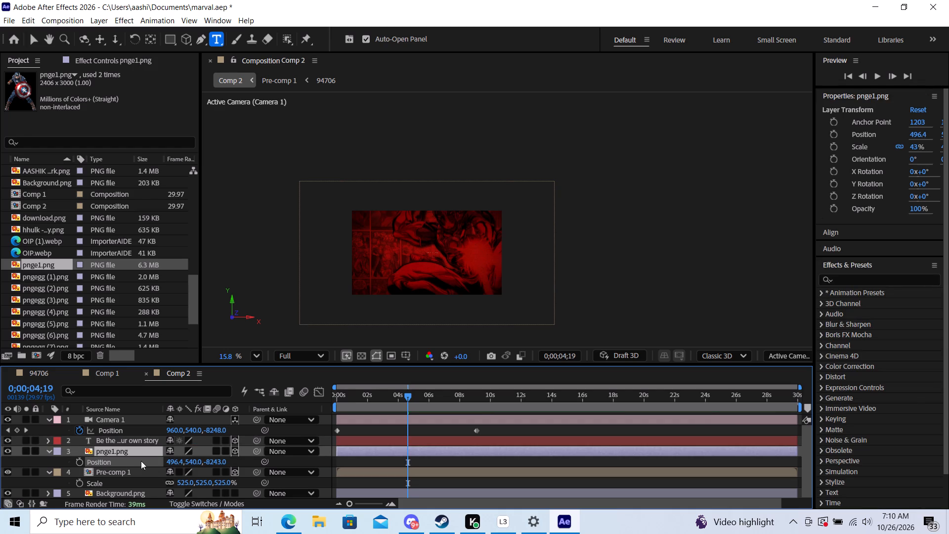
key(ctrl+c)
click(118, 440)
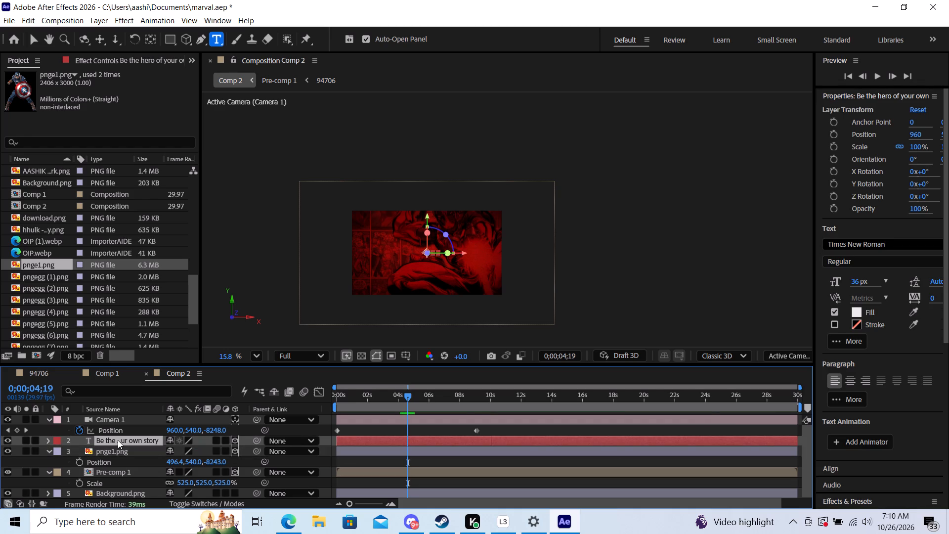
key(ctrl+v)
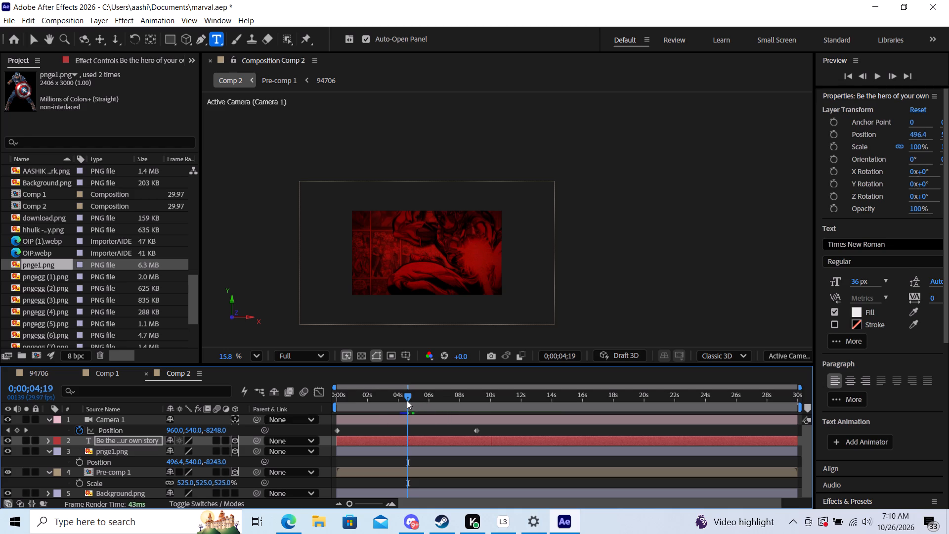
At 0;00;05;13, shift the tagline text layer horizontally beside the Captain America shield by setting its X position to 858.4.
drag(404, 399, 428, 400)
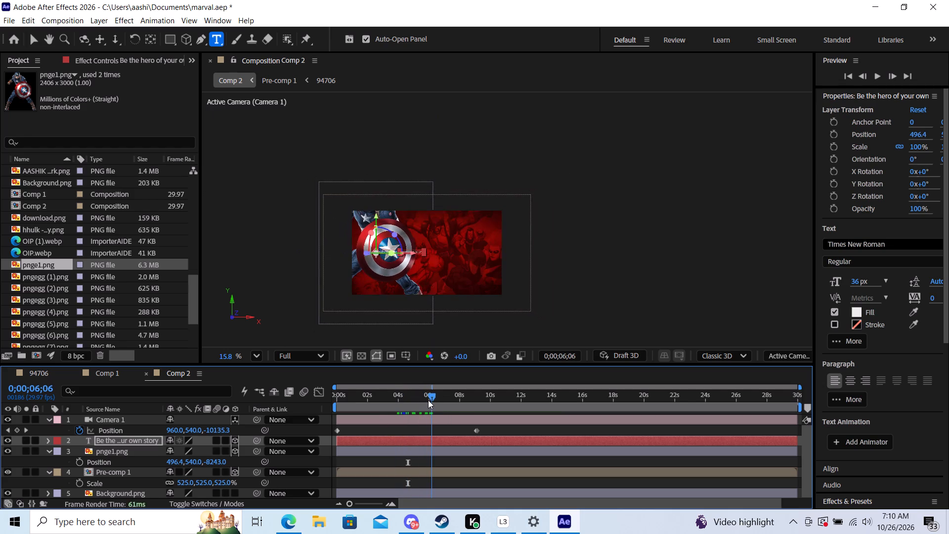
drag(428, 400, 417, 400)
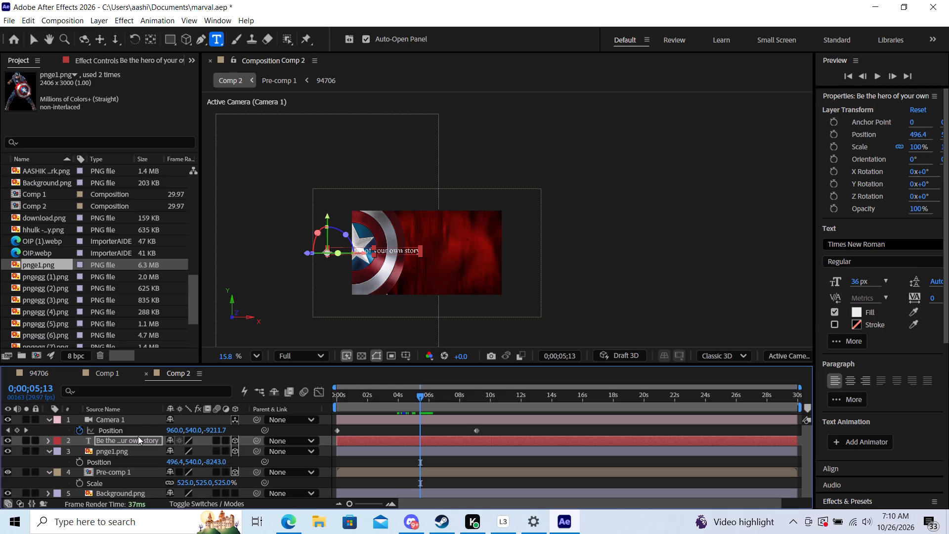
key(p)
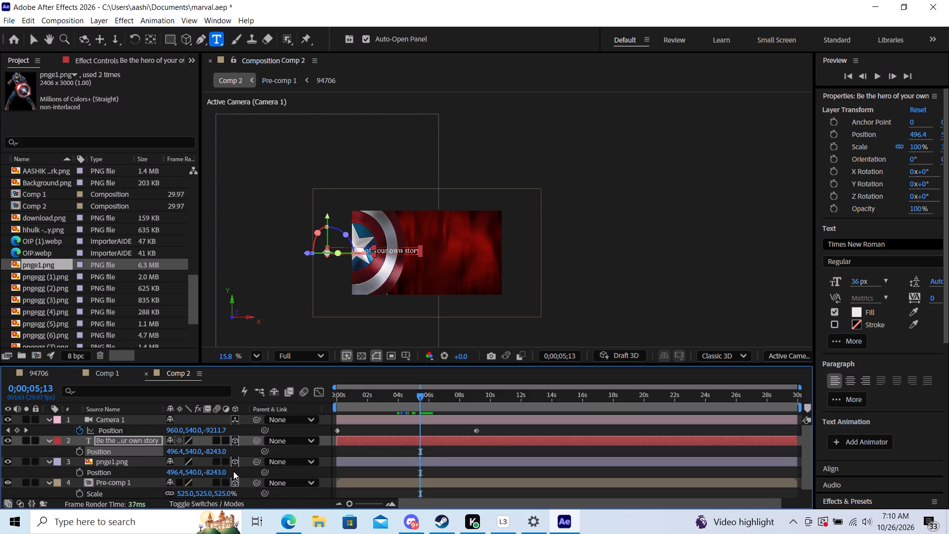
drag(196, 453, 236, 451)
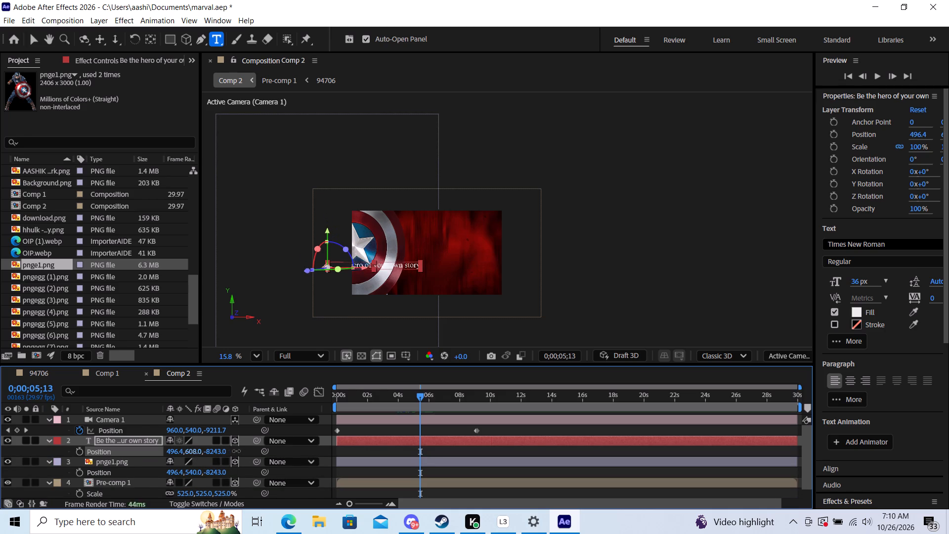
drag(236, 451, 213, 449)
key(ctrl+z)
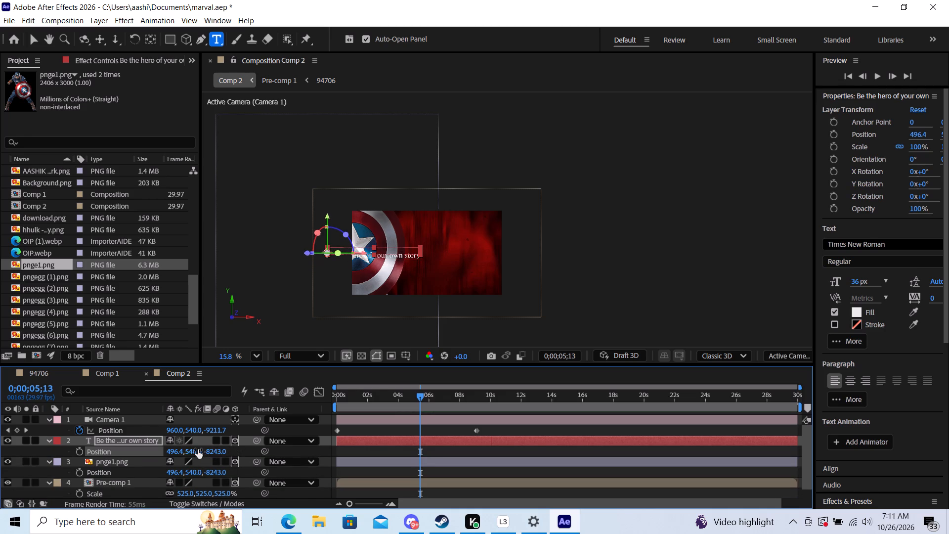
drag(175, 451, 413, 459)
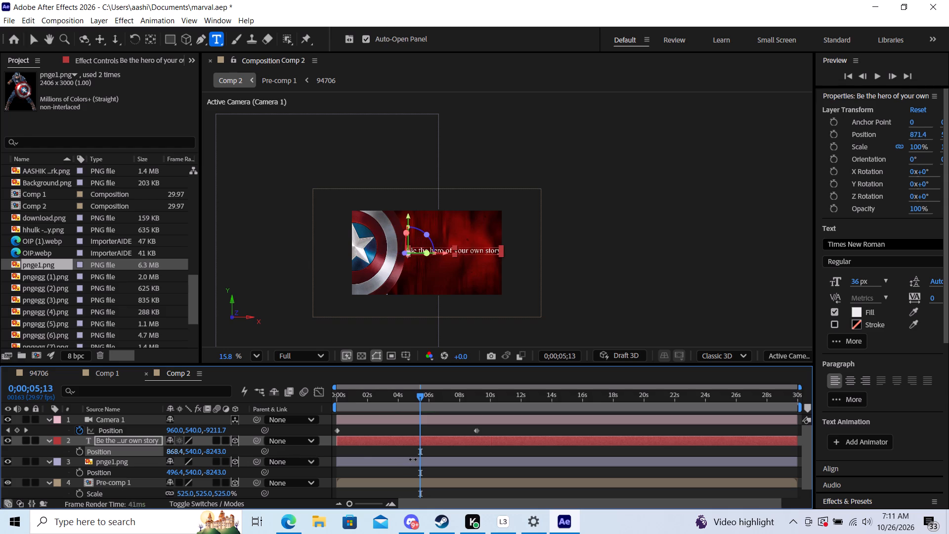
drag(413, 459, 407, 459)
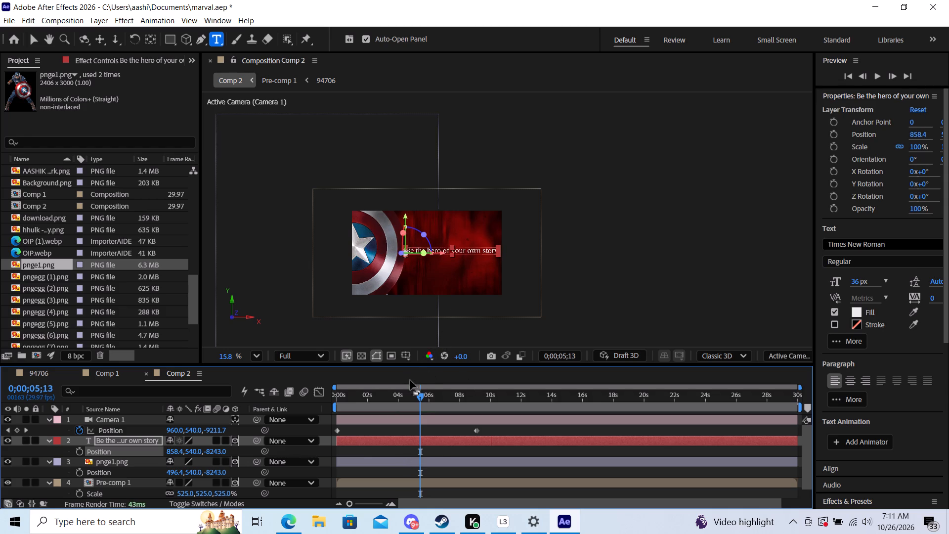
Check the tagline across the zoom-out up to 0;00;06;13, and delete its text layer from Comp 2.
drag(420, 391, 415, 399)
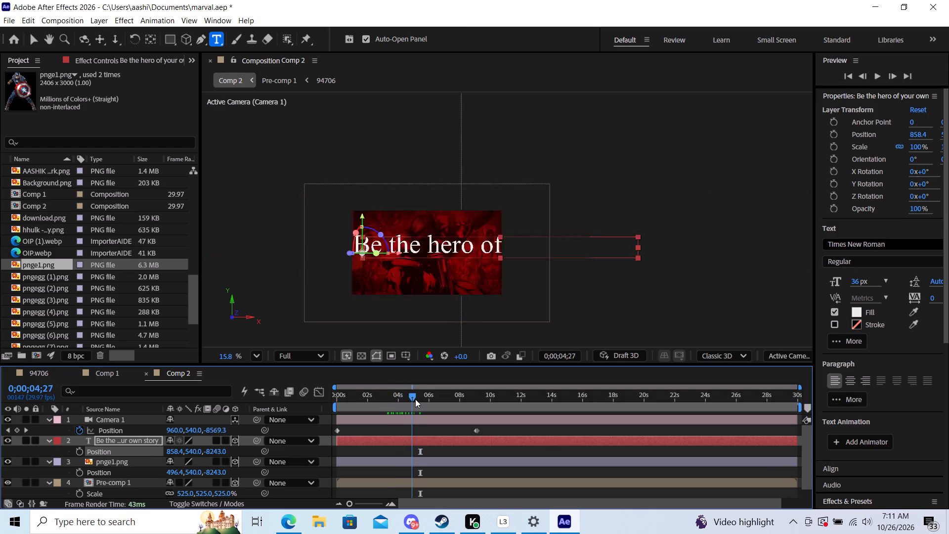
drag(415, 399, 413, 400)
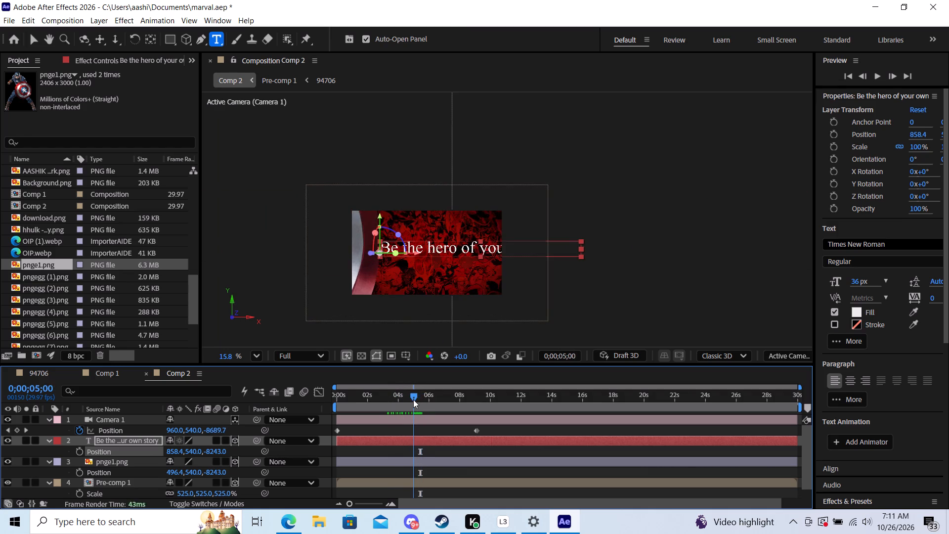
drag(413, 400, 419, 400)
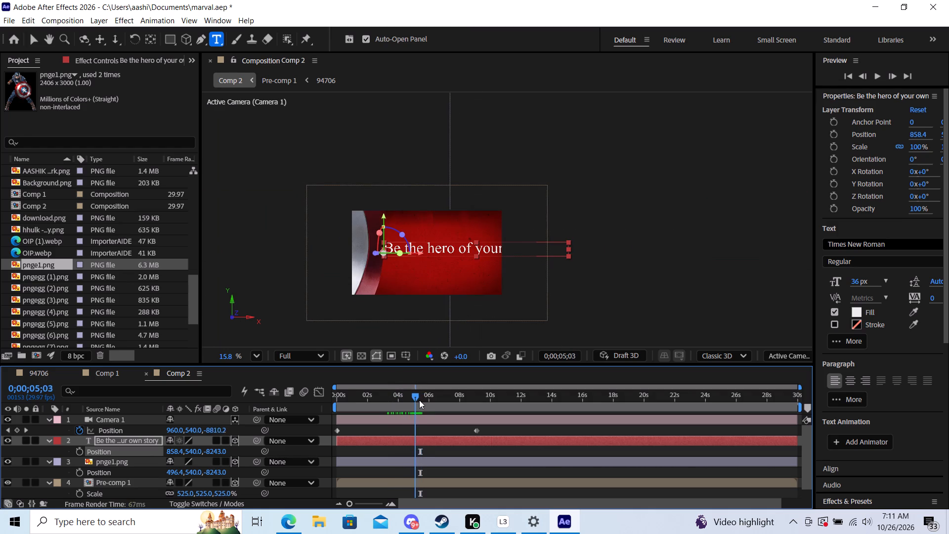
drag(419, 400, 431, 400)
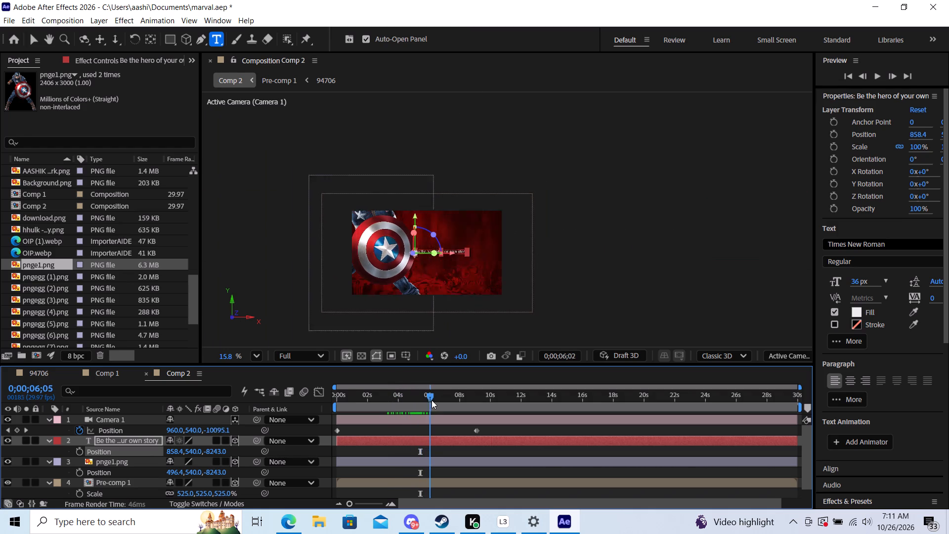
drag(431, 400, 434, 400)
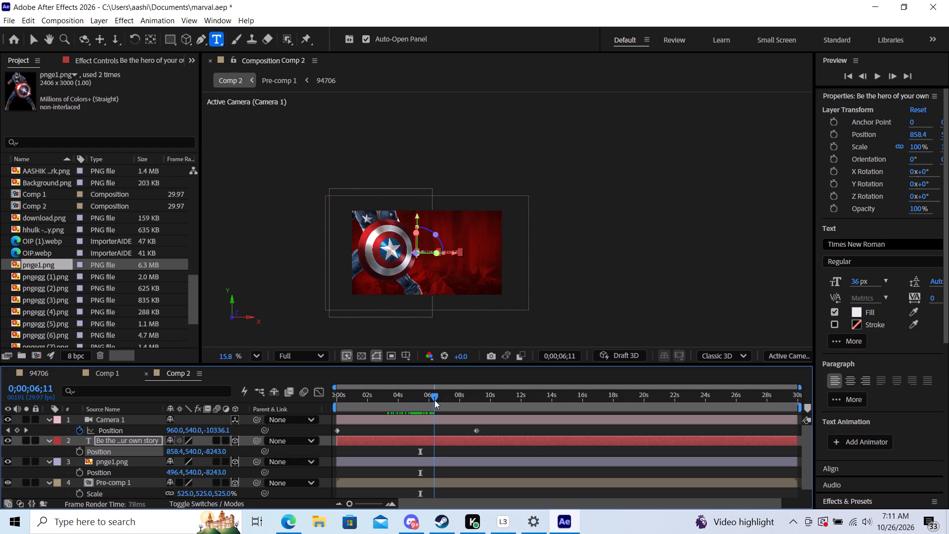
drag(434, 400, 435, 400)
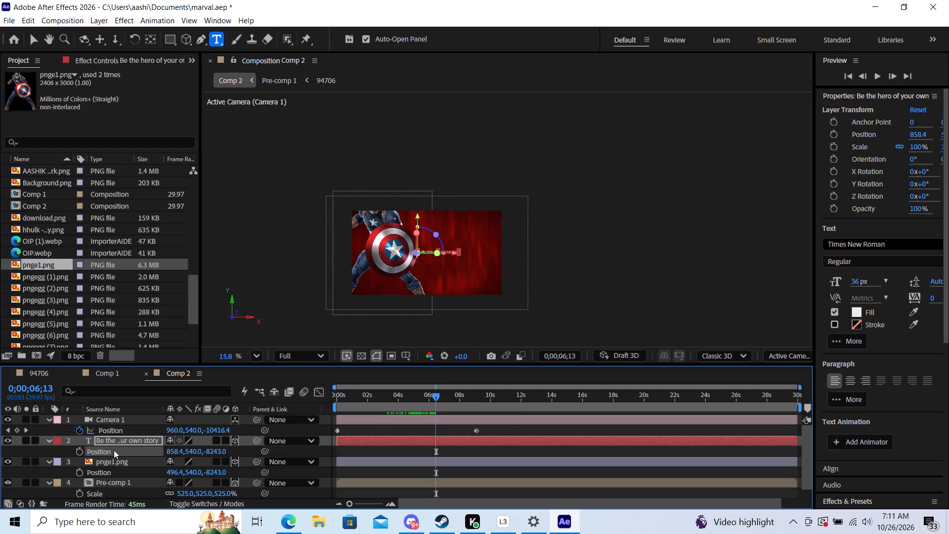
key(Delete)
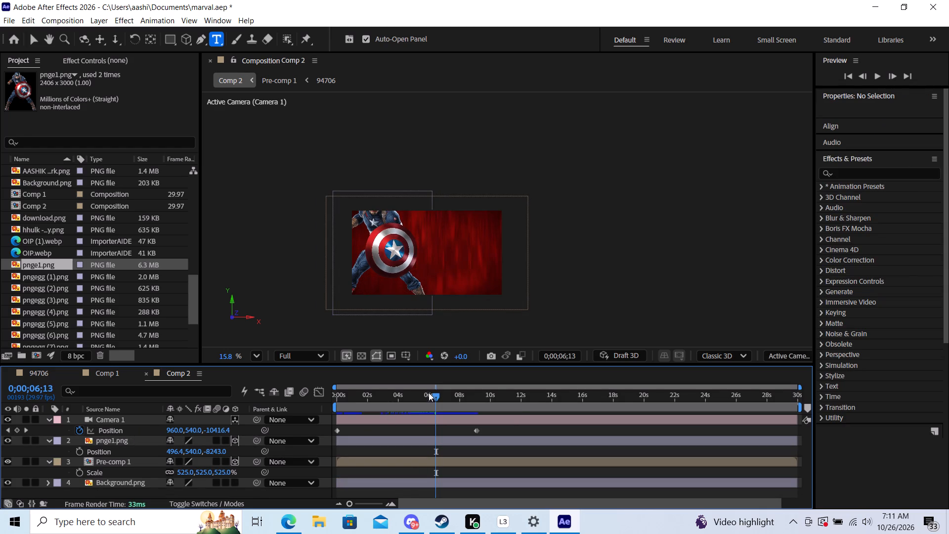
Preview the Comp 2 zoom-out from 0;00;05;00 and scrub to about 8 seconds to examine Captain America against the background.
drag(433, 392, 426, 393)
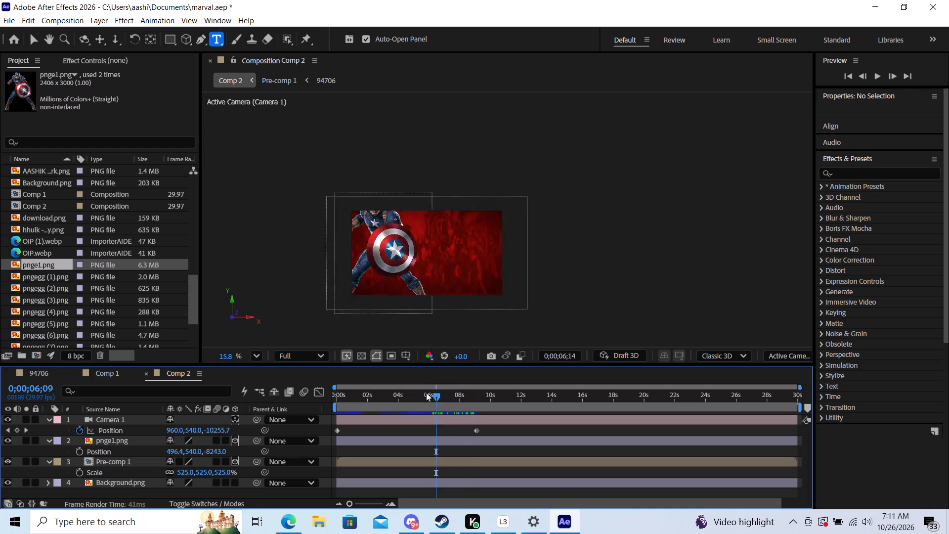
drag(426, 393, 413, 393)
key(space)
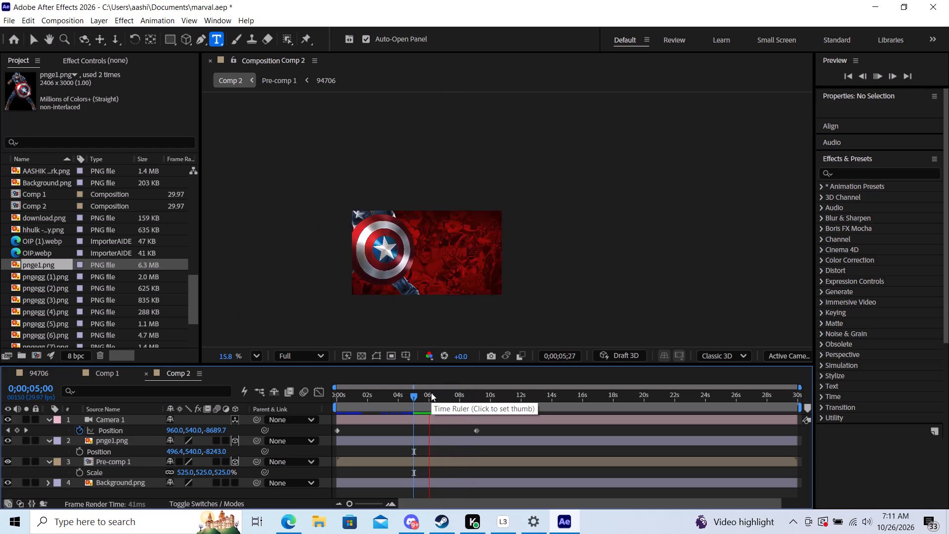
key(space)
key(space)
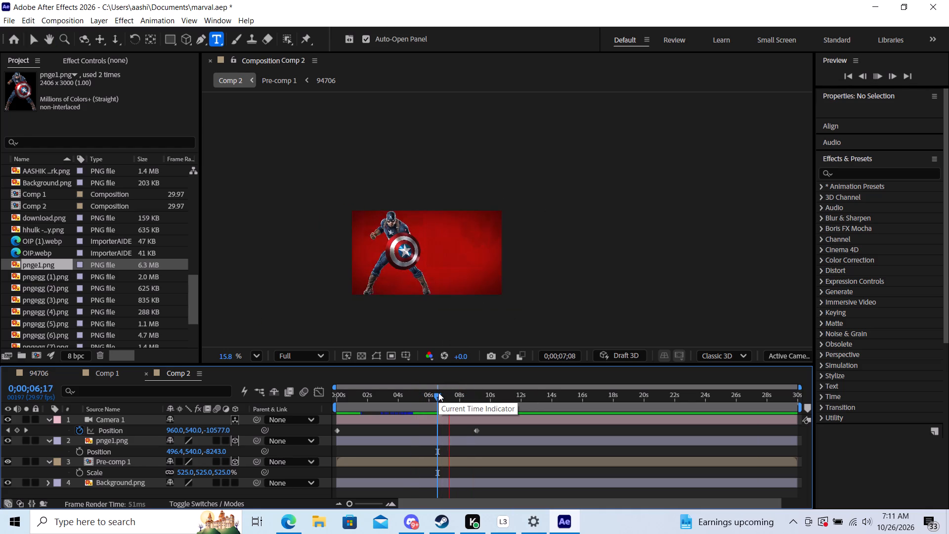
key(space)
drag(460, 393, 457, 393)
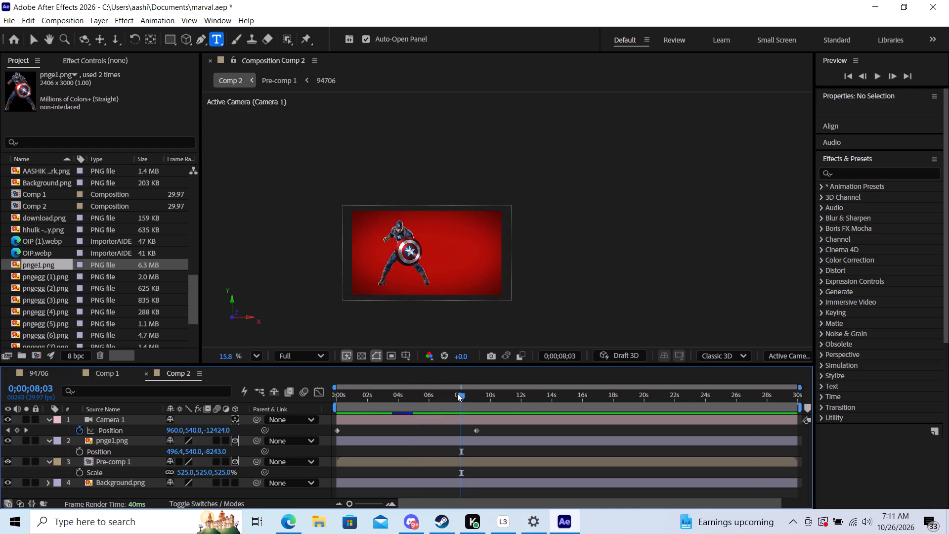
drag(457, 393, 442, 400)
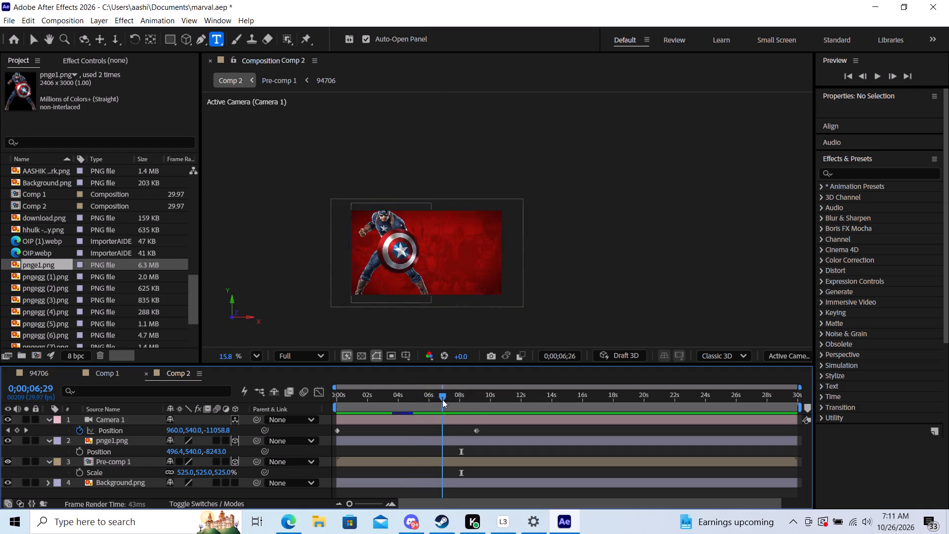
drag(442, 400, 466, 400)
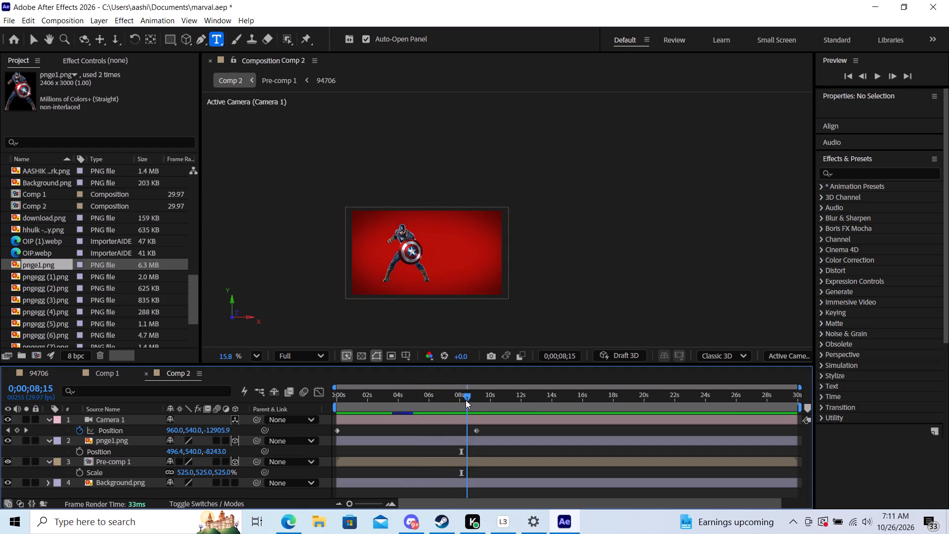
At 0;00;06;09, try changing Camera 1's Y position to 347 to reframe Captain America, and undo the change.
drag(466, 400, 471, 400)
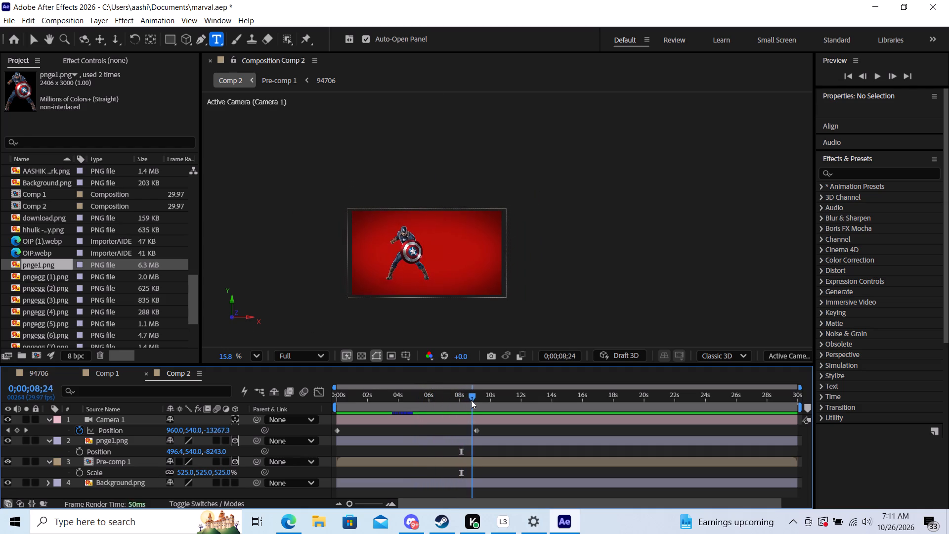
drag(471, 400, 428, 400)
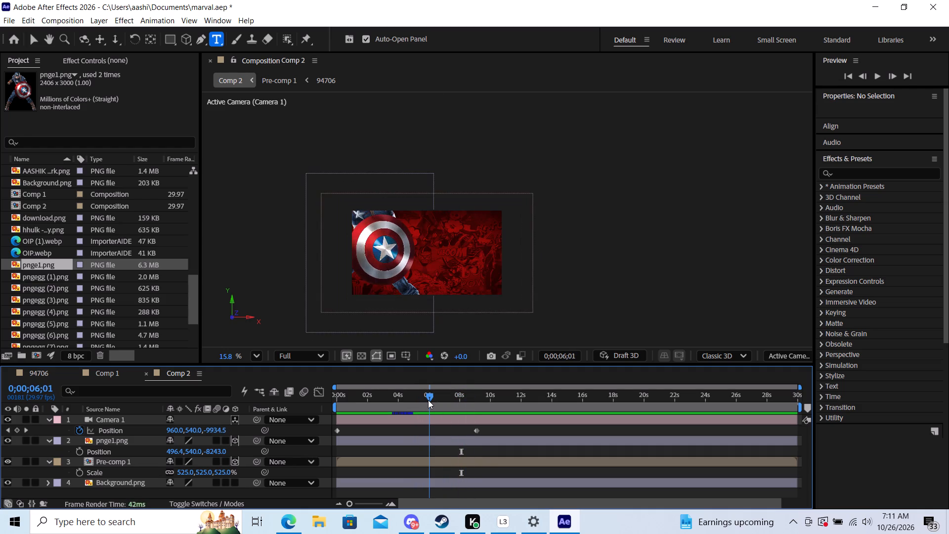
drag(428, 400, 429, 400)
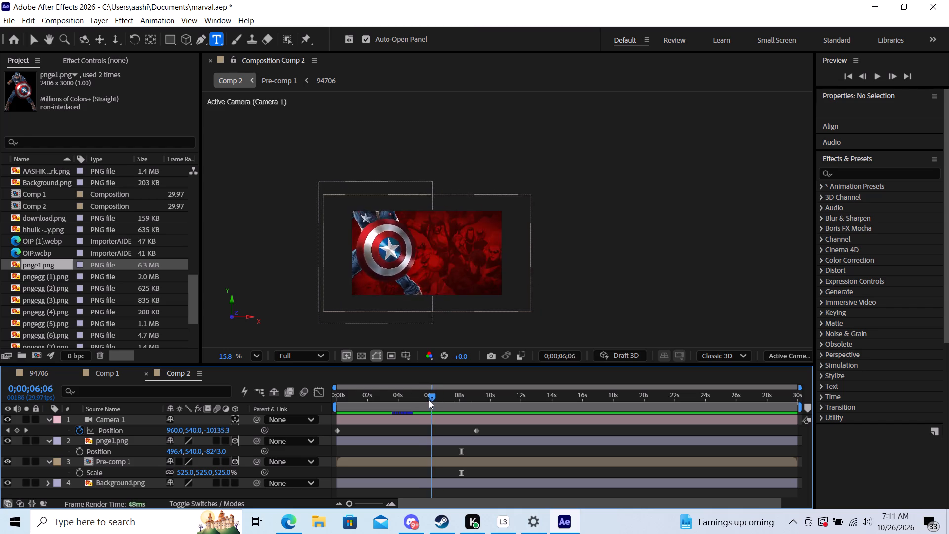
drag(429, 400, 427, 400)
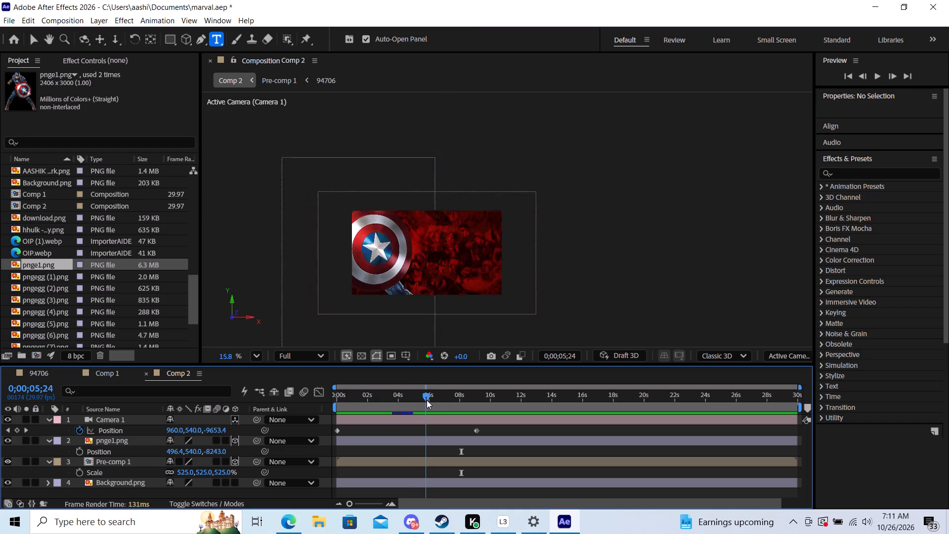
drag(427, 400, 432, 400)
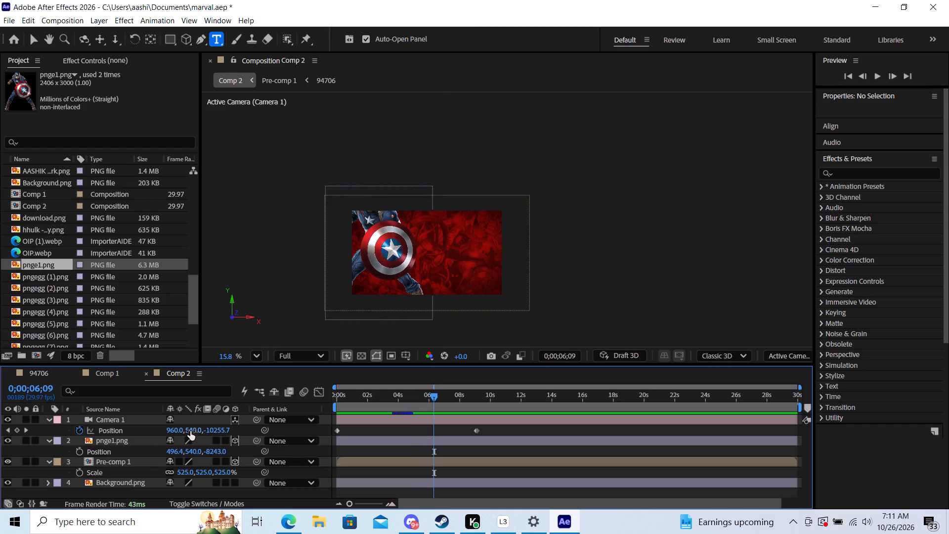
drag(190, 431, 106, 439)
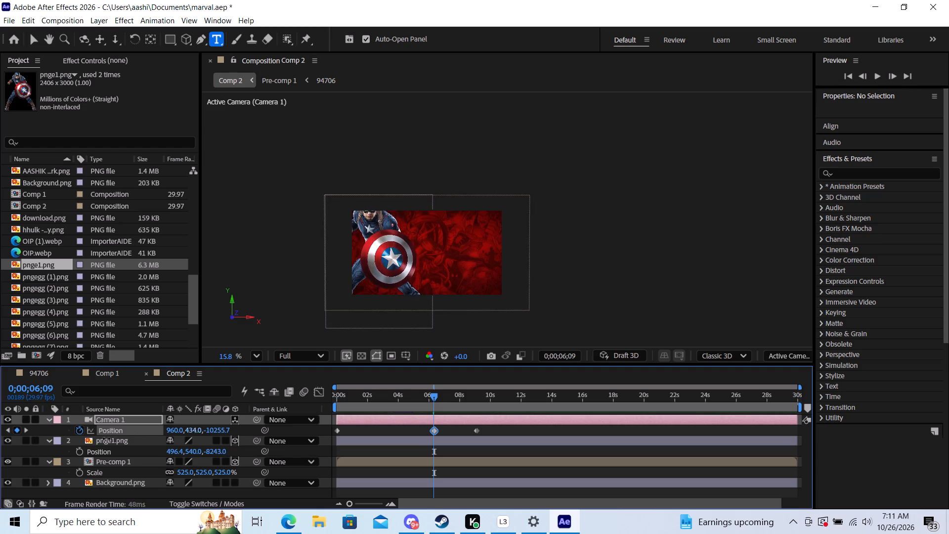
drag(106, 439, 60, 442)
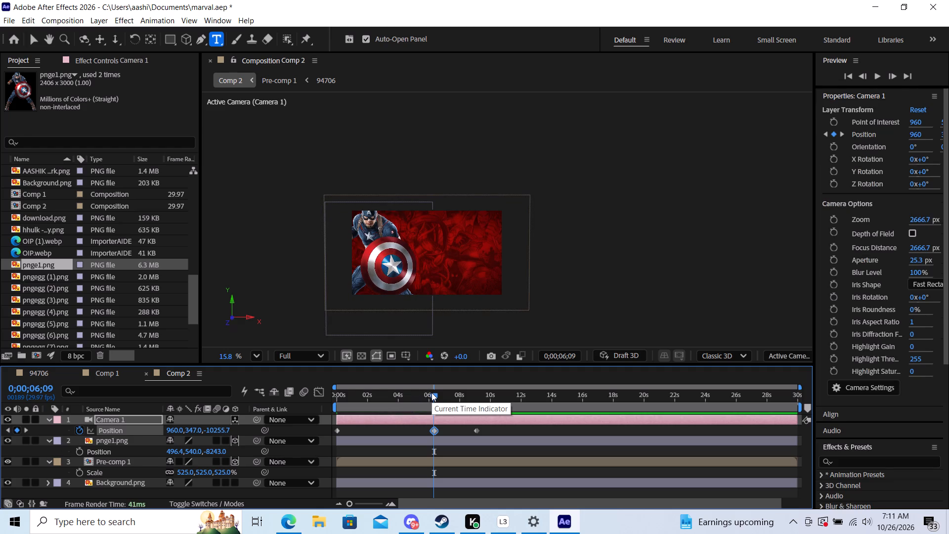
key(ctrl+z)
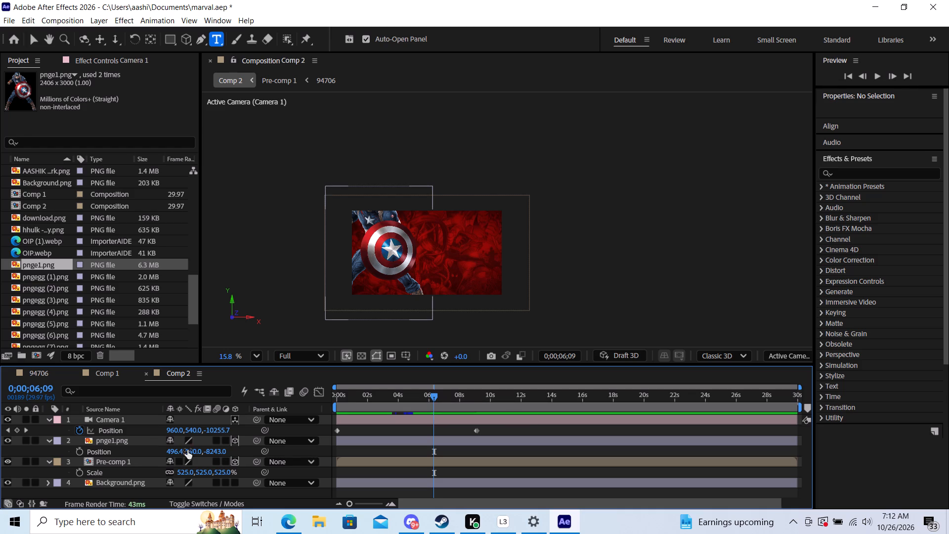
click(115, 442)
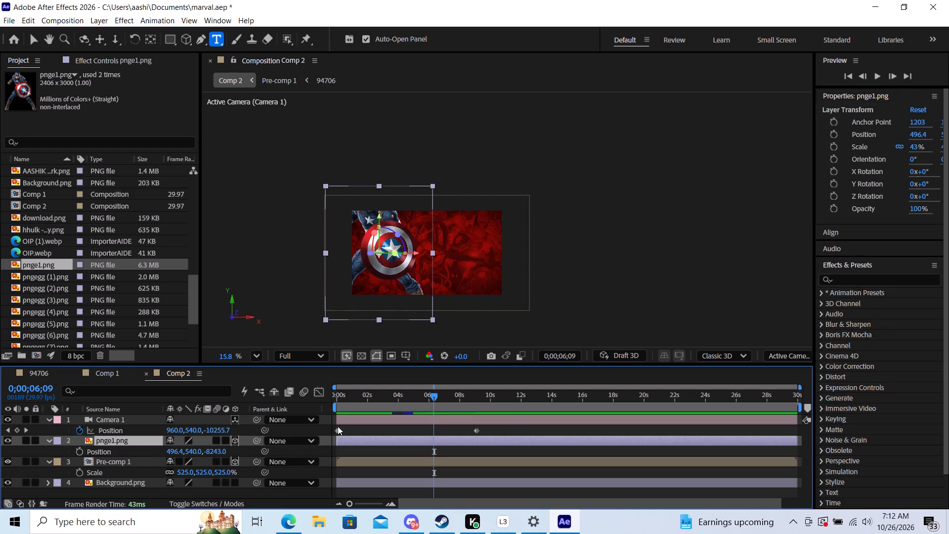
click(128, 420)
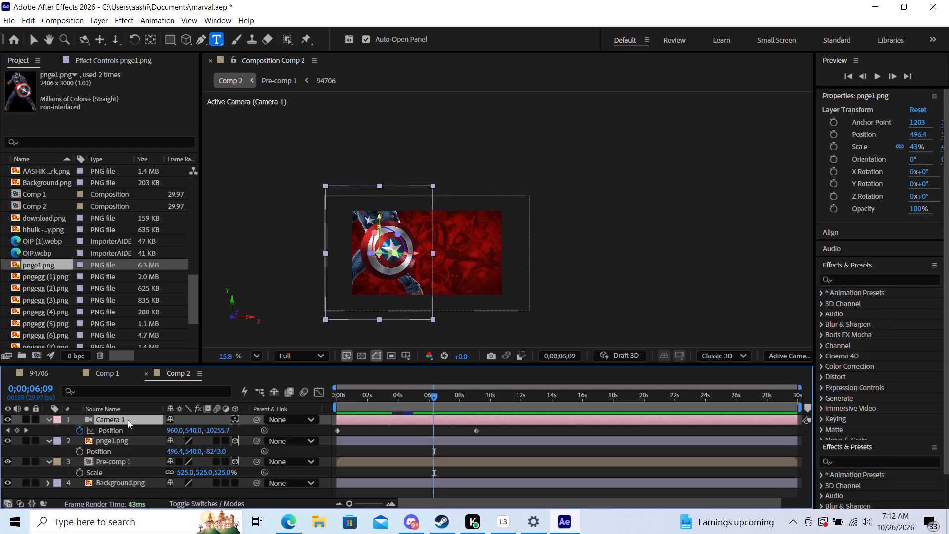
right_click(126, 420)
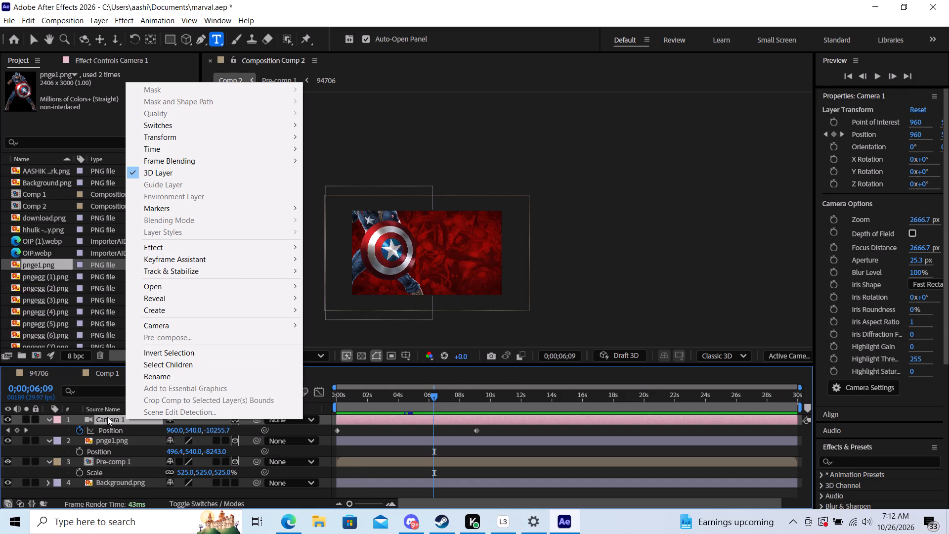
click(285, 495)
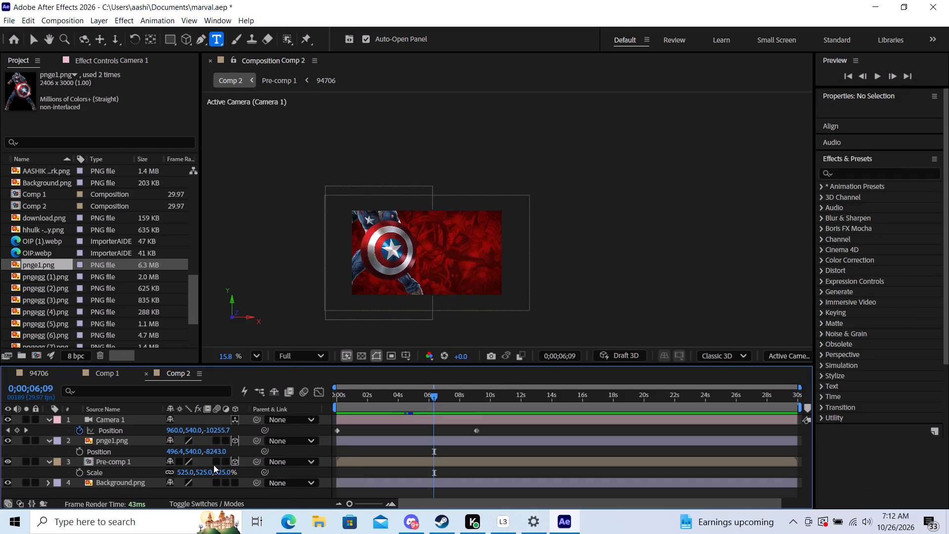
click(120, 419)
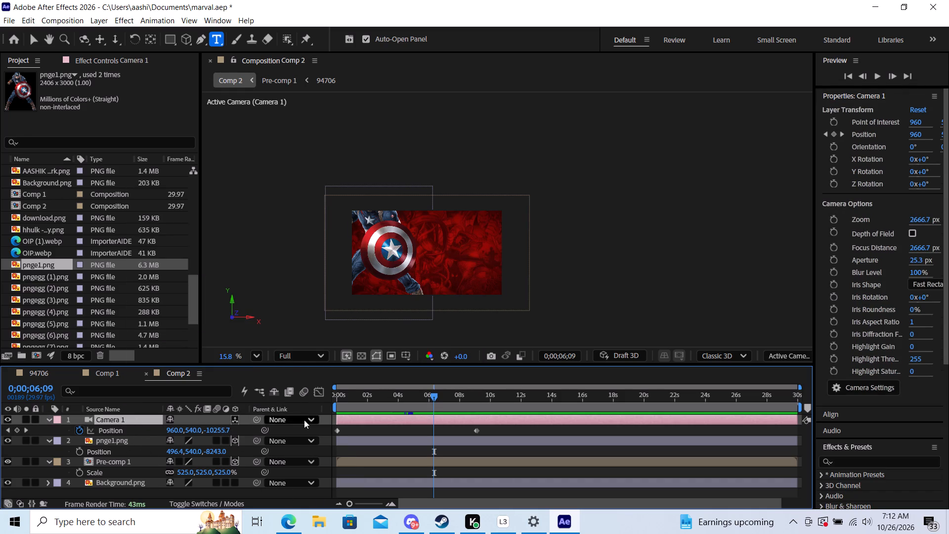
Lower Captain America in the frame by setting the pnge1.png layer's Y position to 726.
click(119, 438)
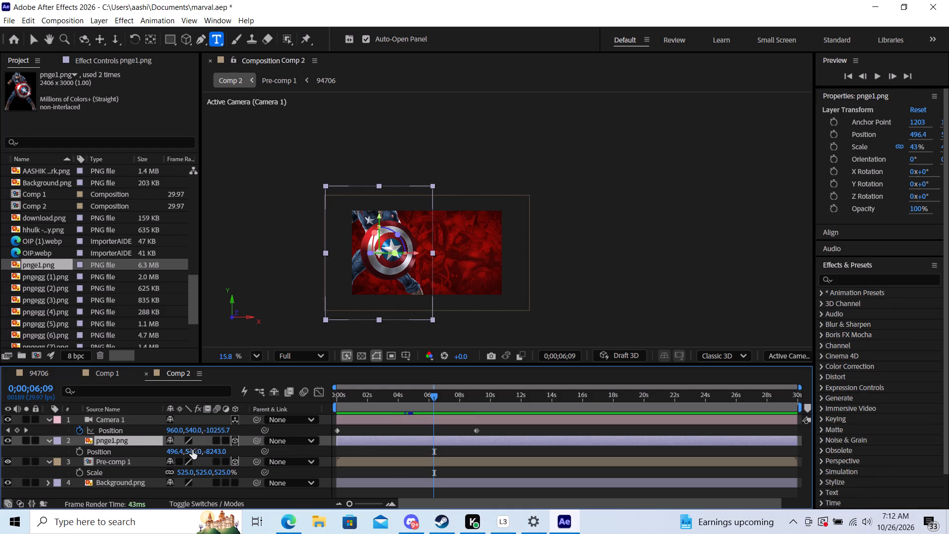
drag(192, 450, 312, 445)
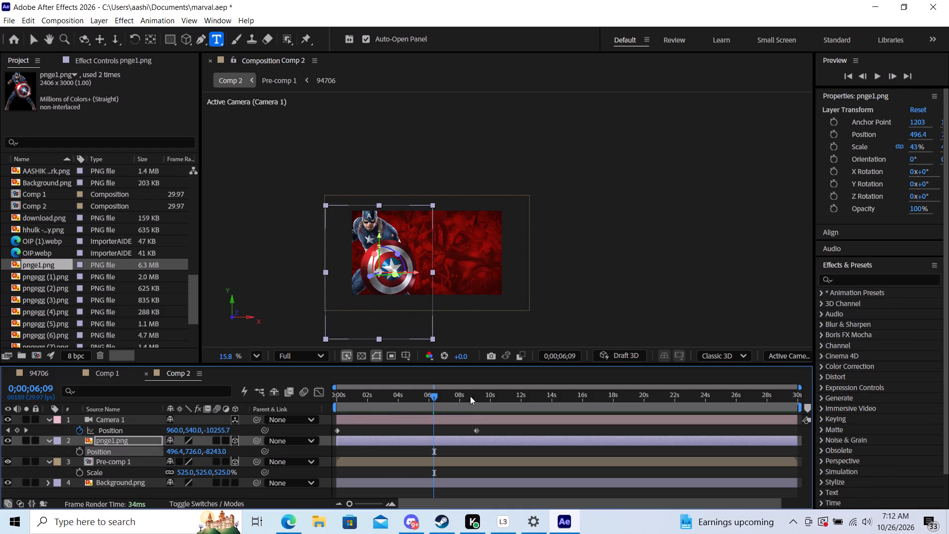
click(433, 396)
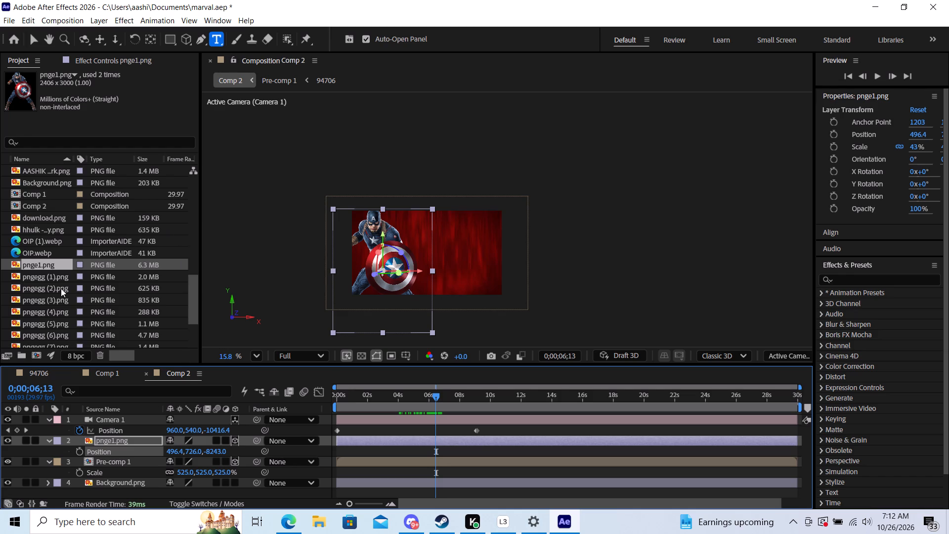
Add pngegg (1).png, the Iron Man image, to Comp 2 directly above the pnge1.png layer and make it a 3D layer.
click(50, 272)
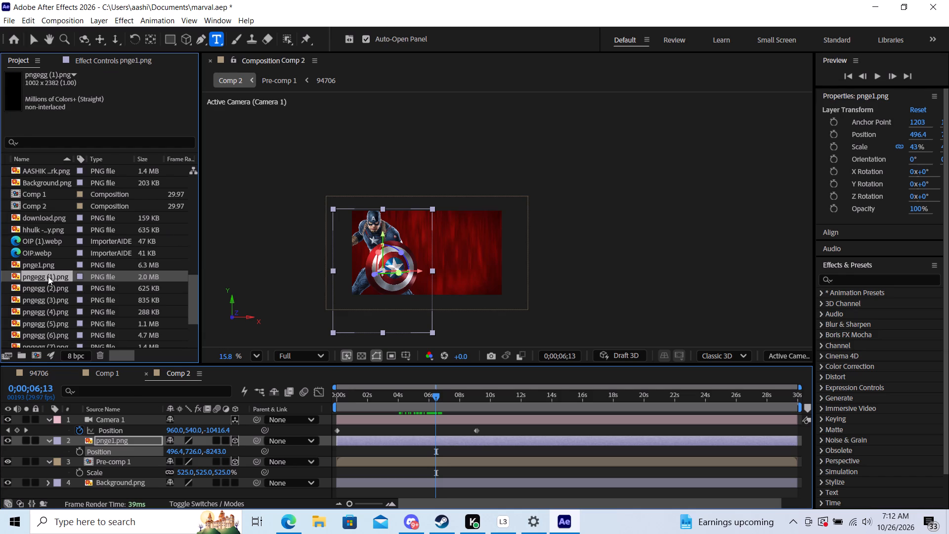
drag(48, 276, 117, 438)
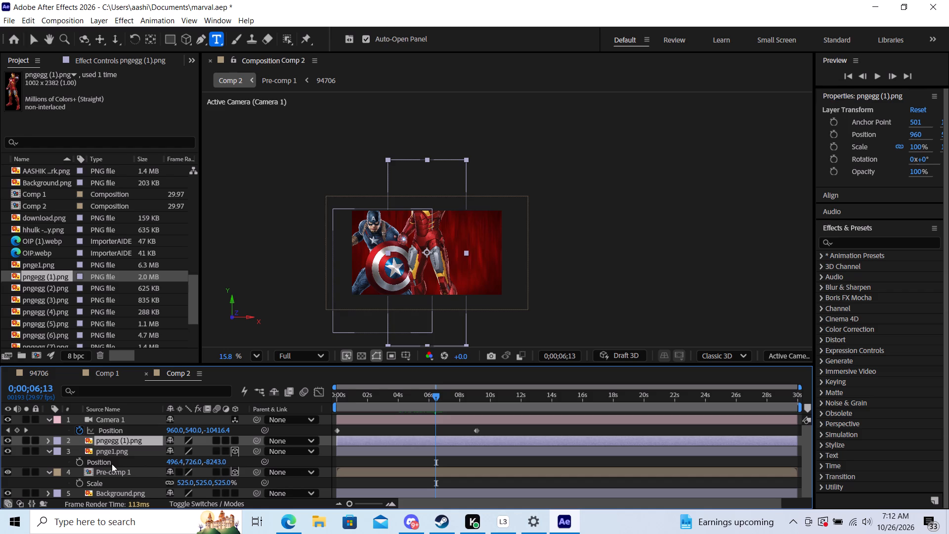
click(235, 439)
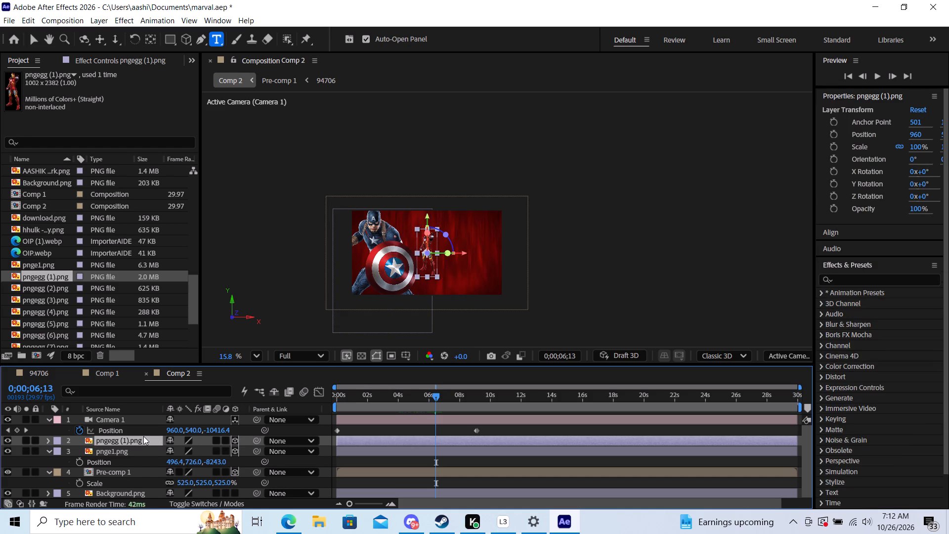
Bring the Iron Man layer closer to the camera by setting its Z position to -9025.
key(p)
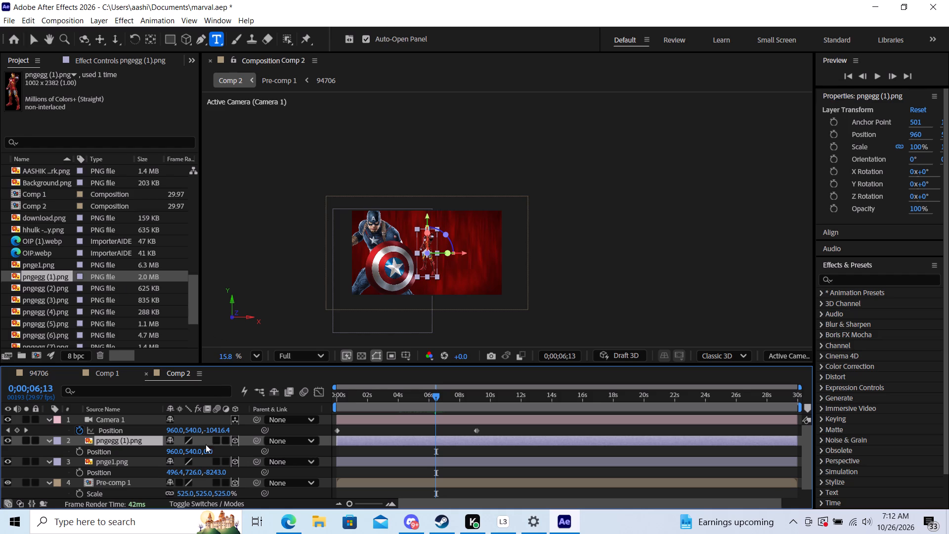
drag(207, 451, 124, 448)
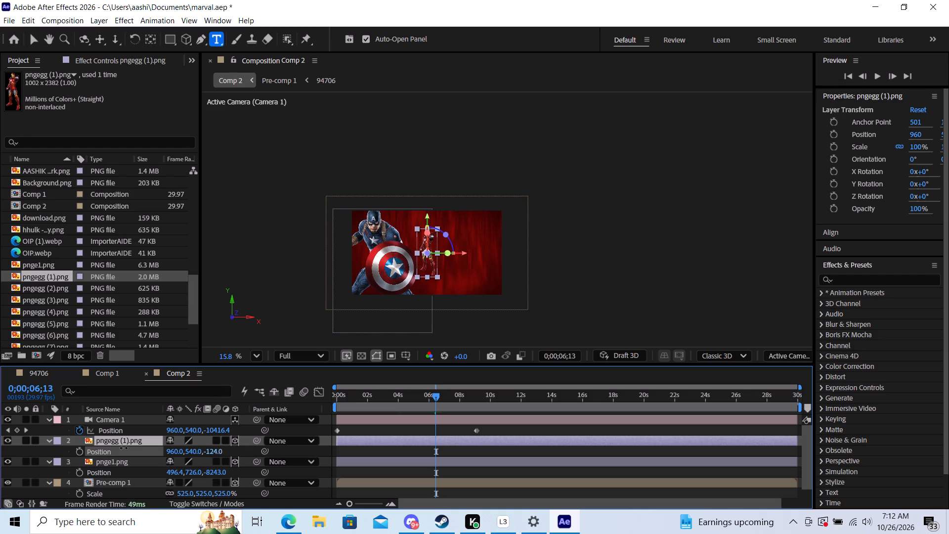
drag(124, 448, 43, 455)
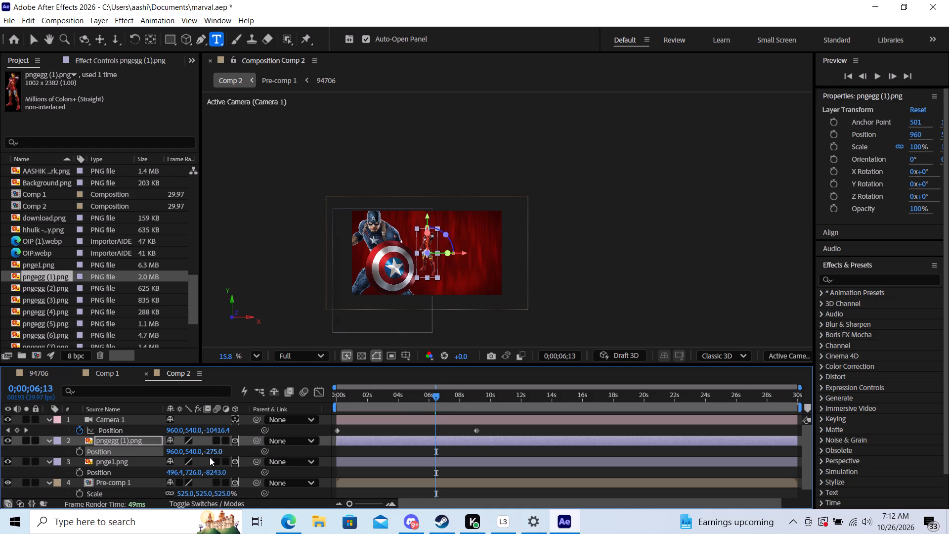
shift+drag(216, 451, 0, 458)
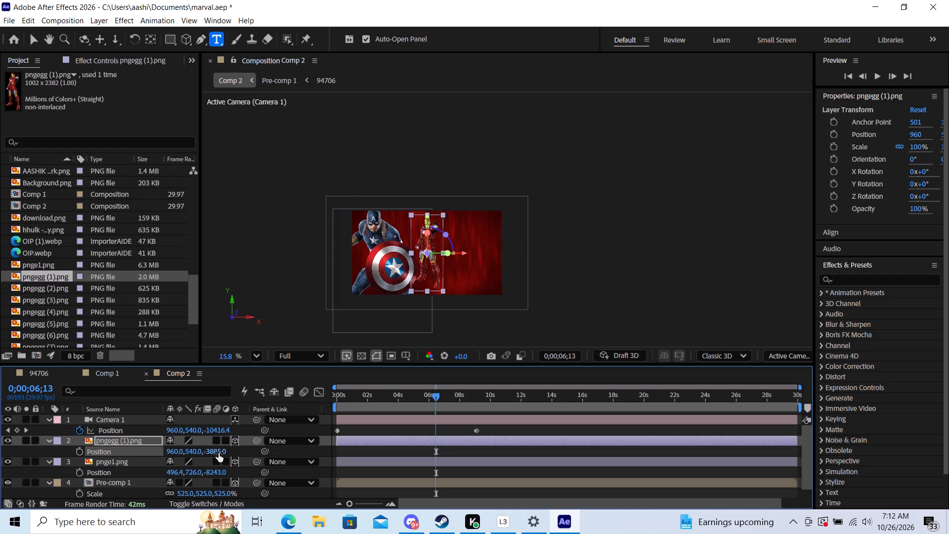
shift+drag(218, 453, 0, 479)
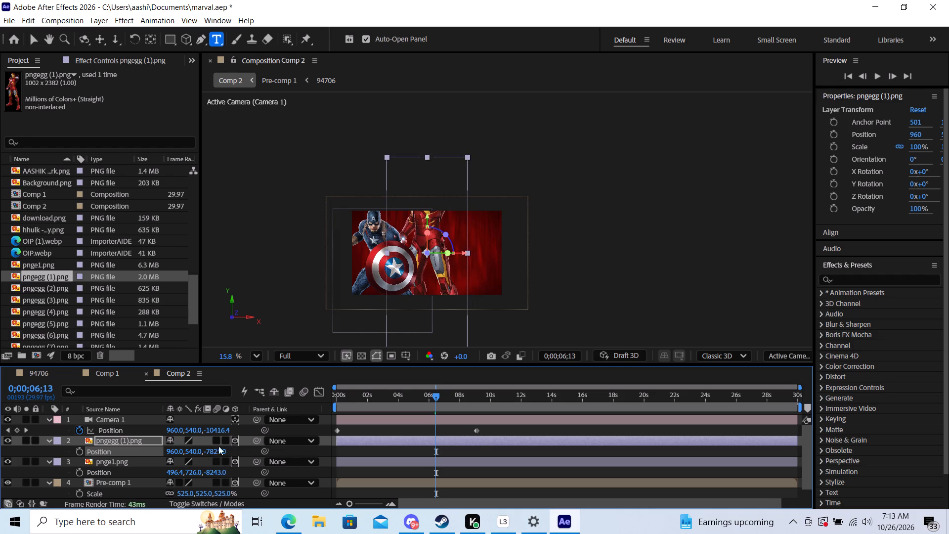
shift+drag(220, 453, 151, 463)
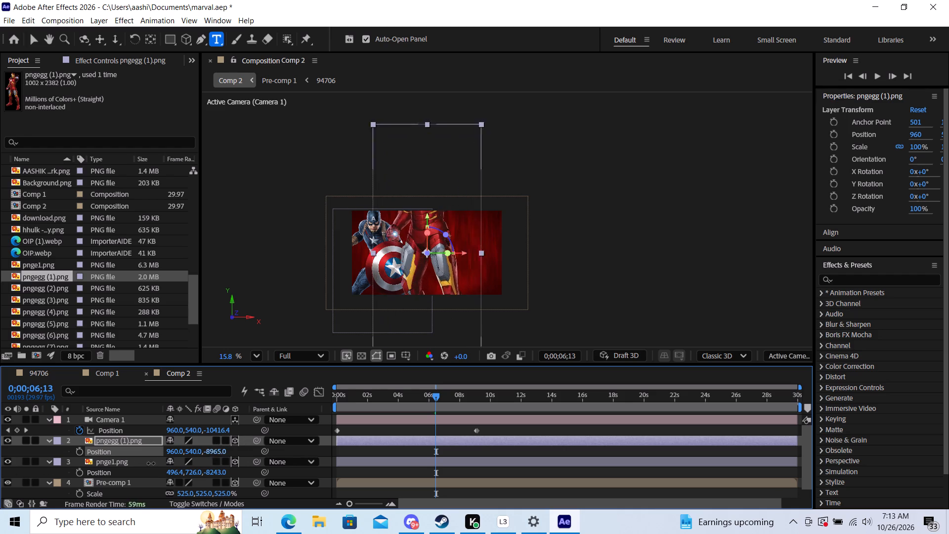
shift+drag(151, 463, 156, 463)
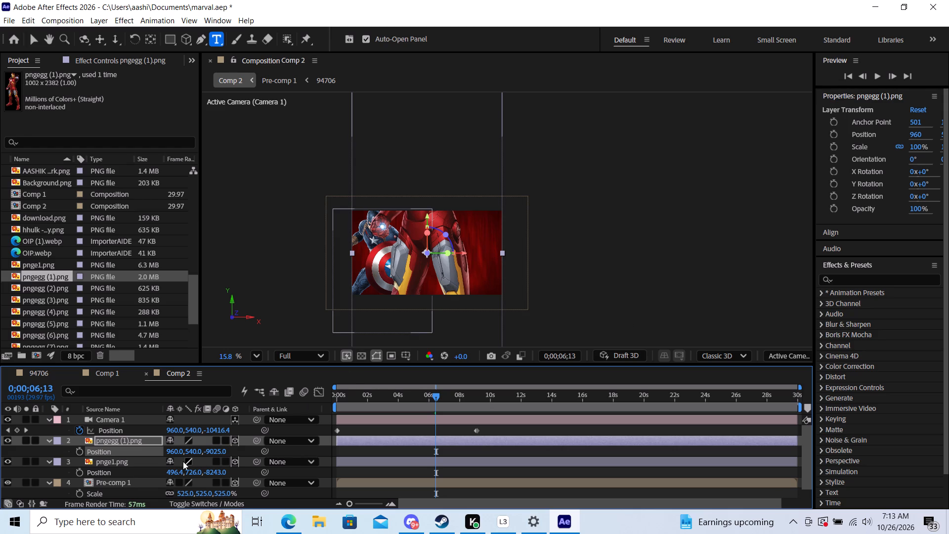
Place Iron Man beside Captain America by setting the pngegg (1).png layer's Y position to 1277 and X position to 1114.
drag(191, 451, 237, 450)
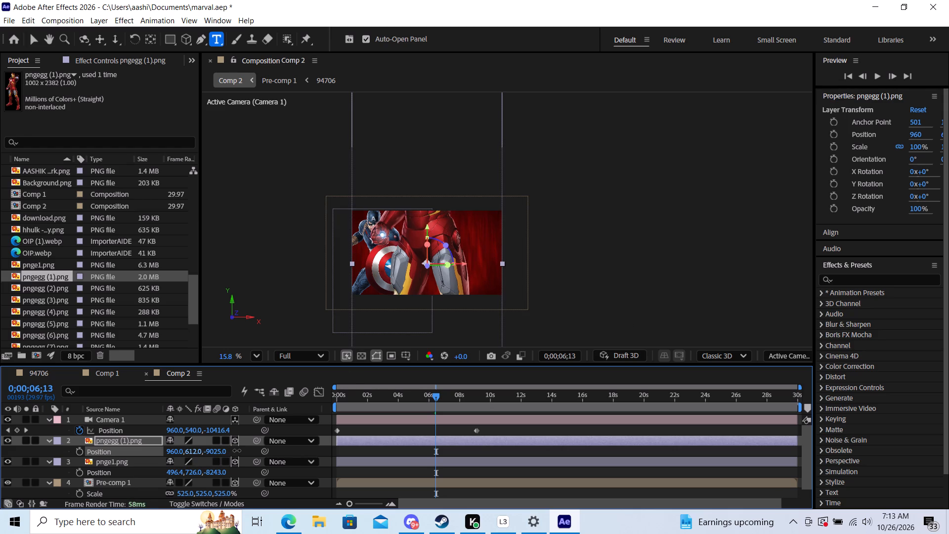
drag(237, 450, 476, 417)
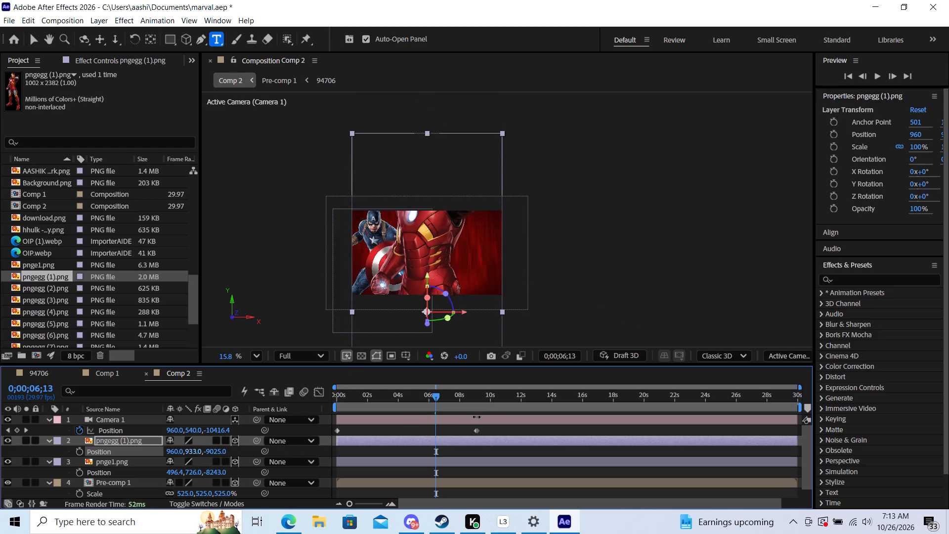
drag(476, 417, 717, 337)
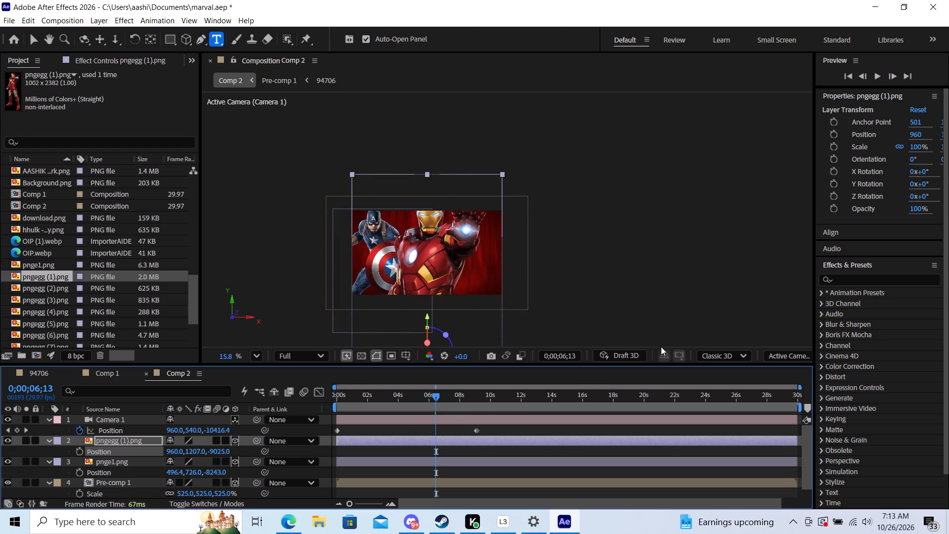
drag(192, 450, 209, 450)
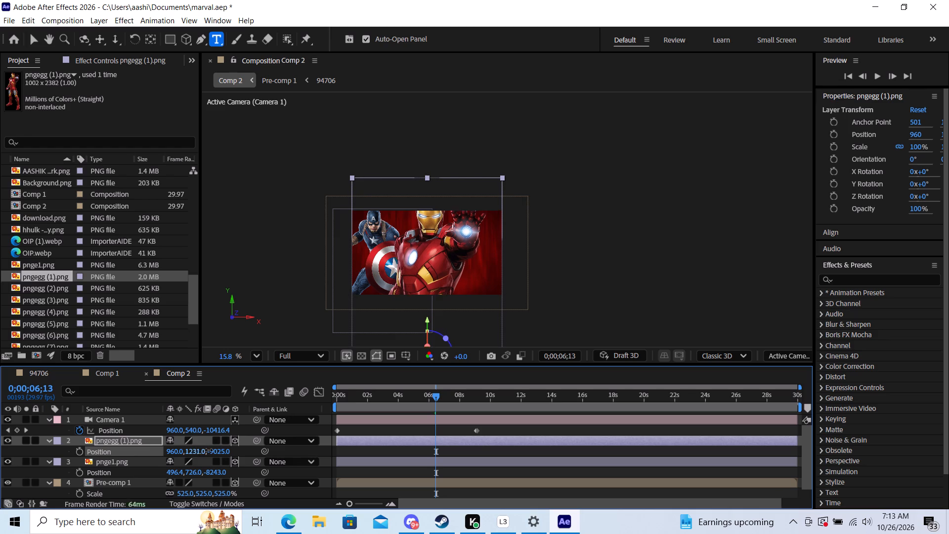
drag(209, 450, 239, 447)
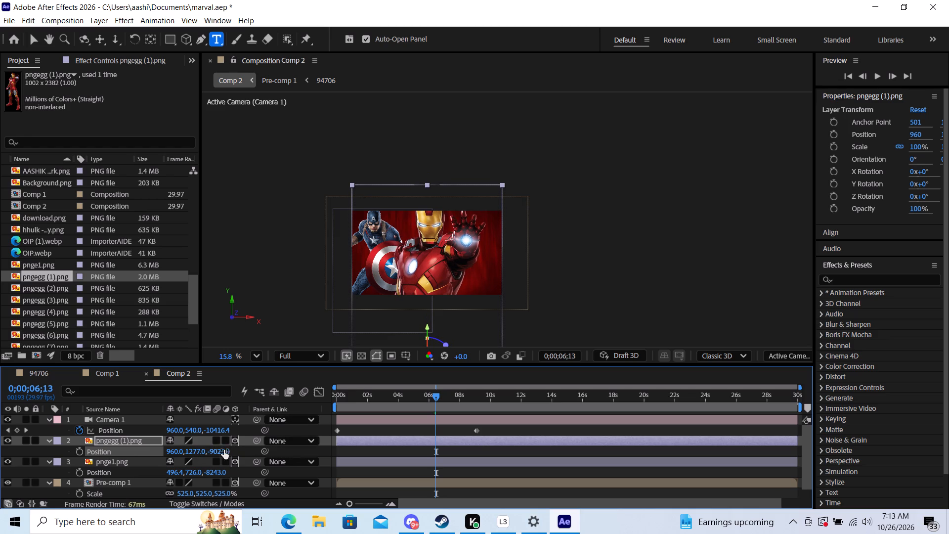
drag(172, 450, 274, 445)
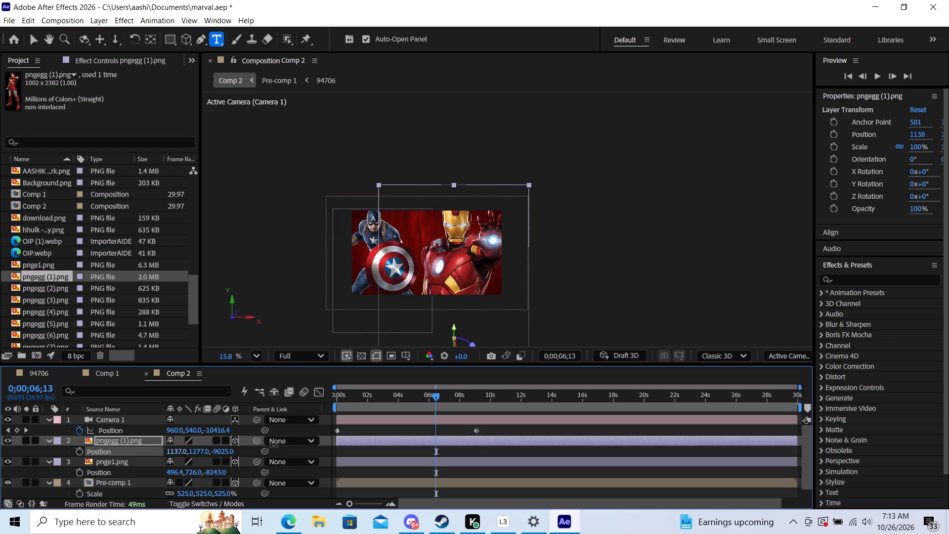
drag(274, 445, 262, 445)
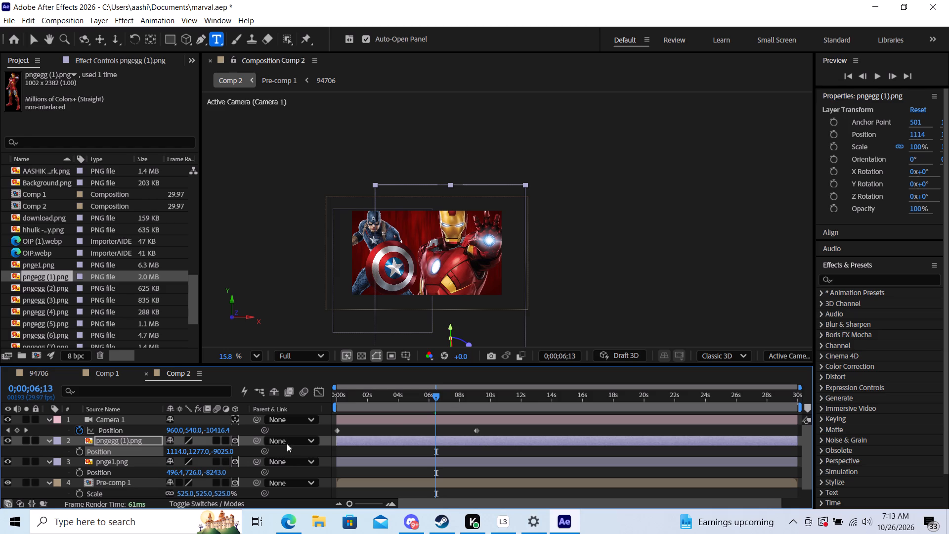
Bring Iron Man closer to the camera by setting the pngegg (1).png layer's Z position to -9905.
drag(432, 393, 410, 399)
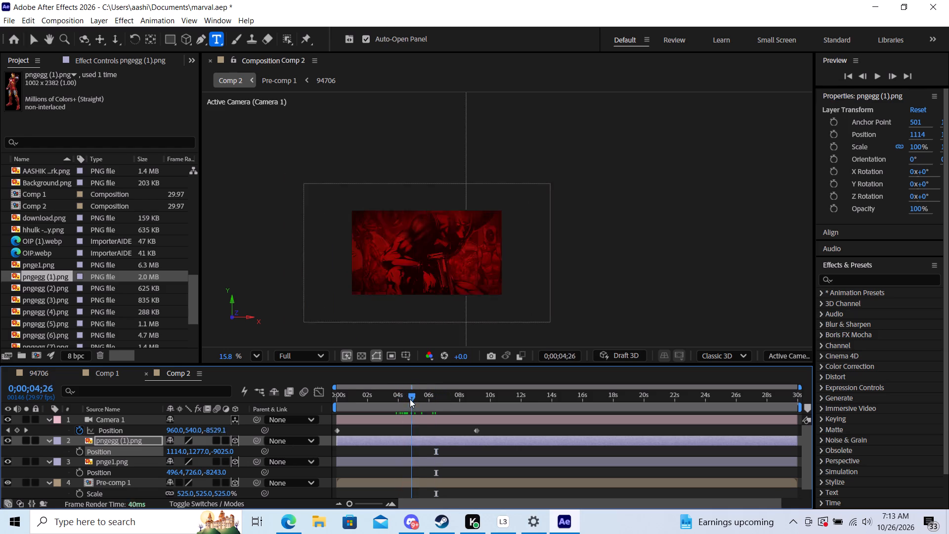
drag(410, 399, 425, 401)
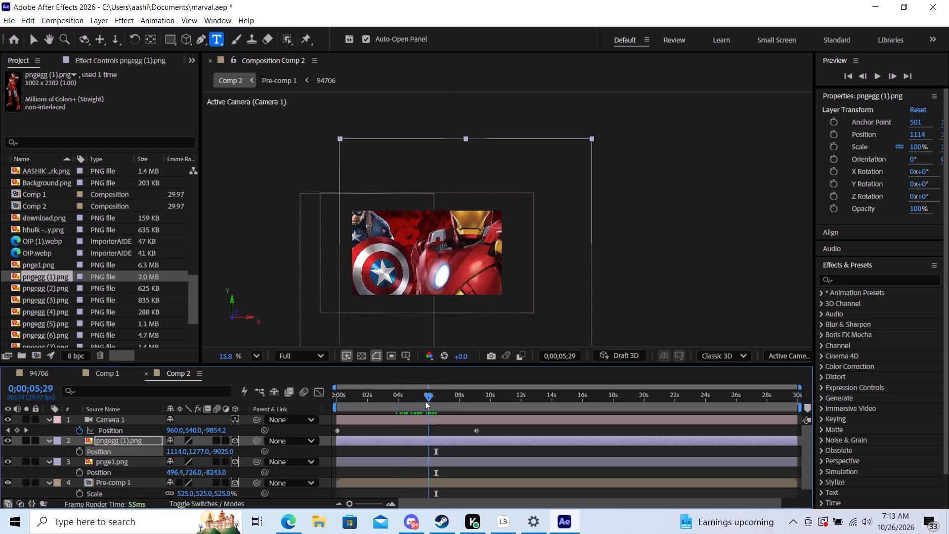
drag(425, 401, 409, 402)
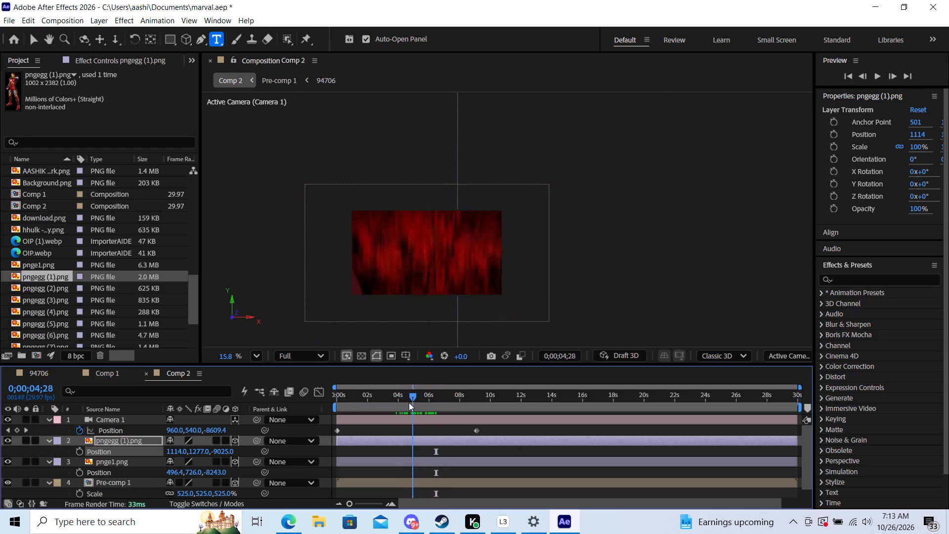
drag(409, 402, 420, 402)
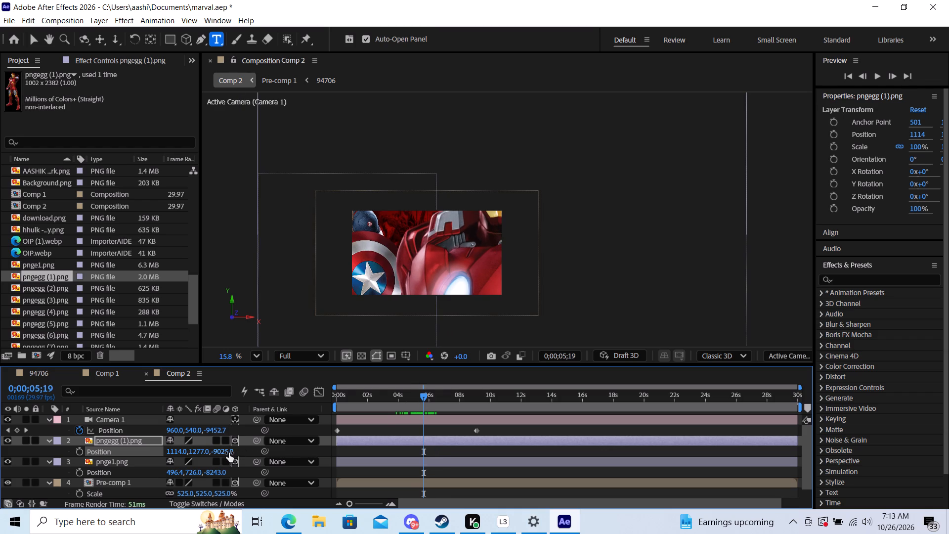
shift+drag(229, 453, 196, 455)
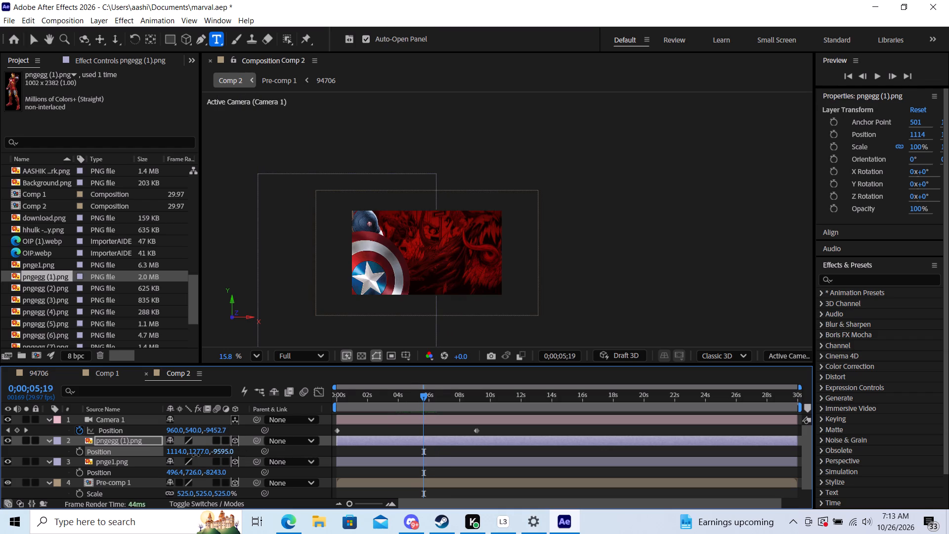
shift+drag(196, 455, 178, 457)
Play back and scrub Comp 2's camera zoom-out to check how Captain America and Iron Man enter the frame.
drag(422, 394, 408, 399)
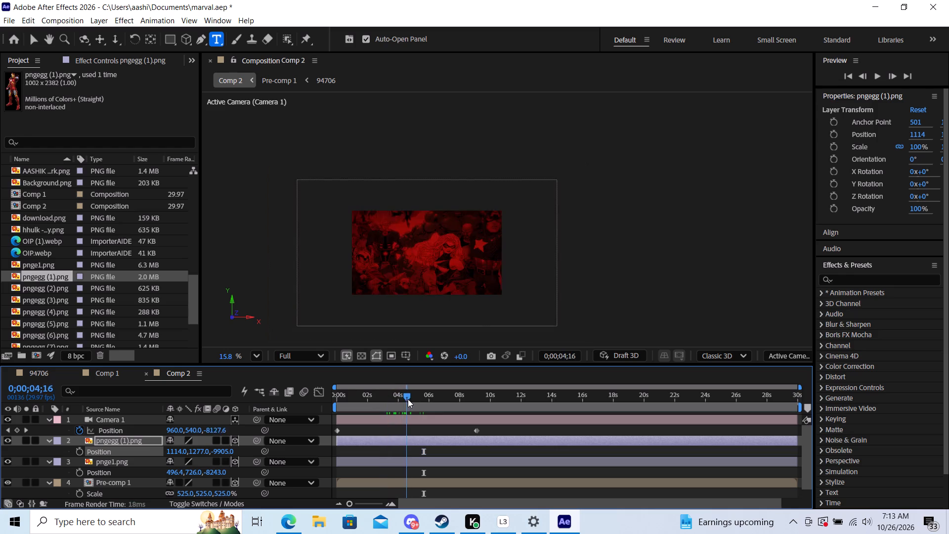
drag(408, 399, 439, 399)
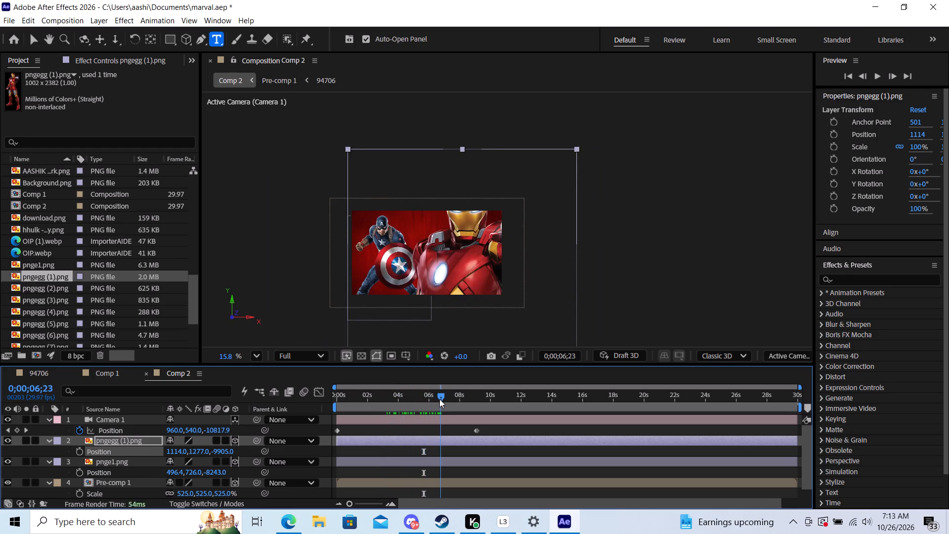
drag(439, 399, 376, 401)
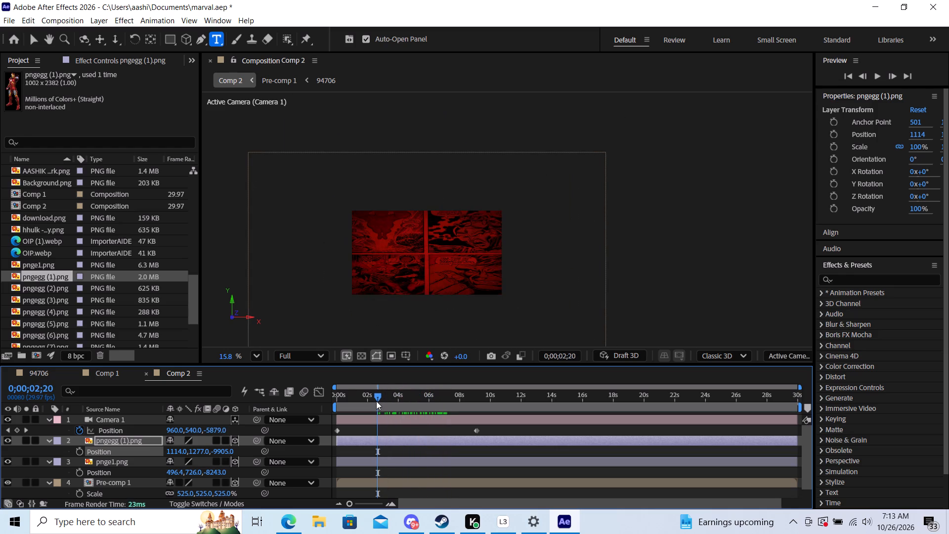
key(space)
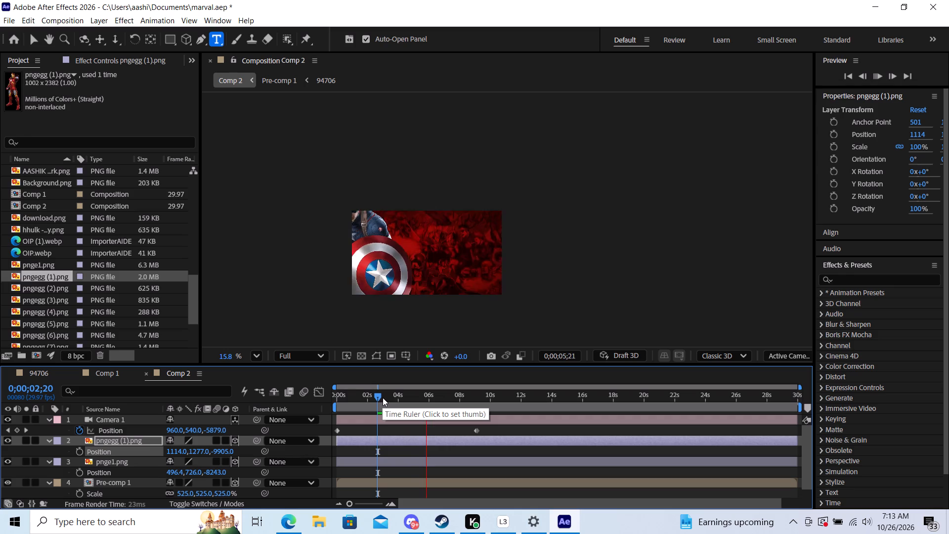
key(space)
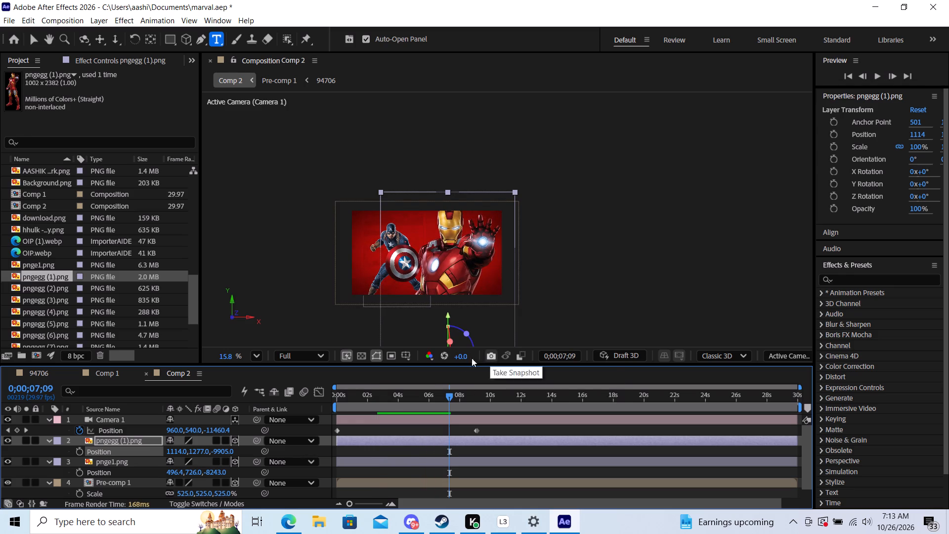
drag(452, 396, 321, 414)
key(space)
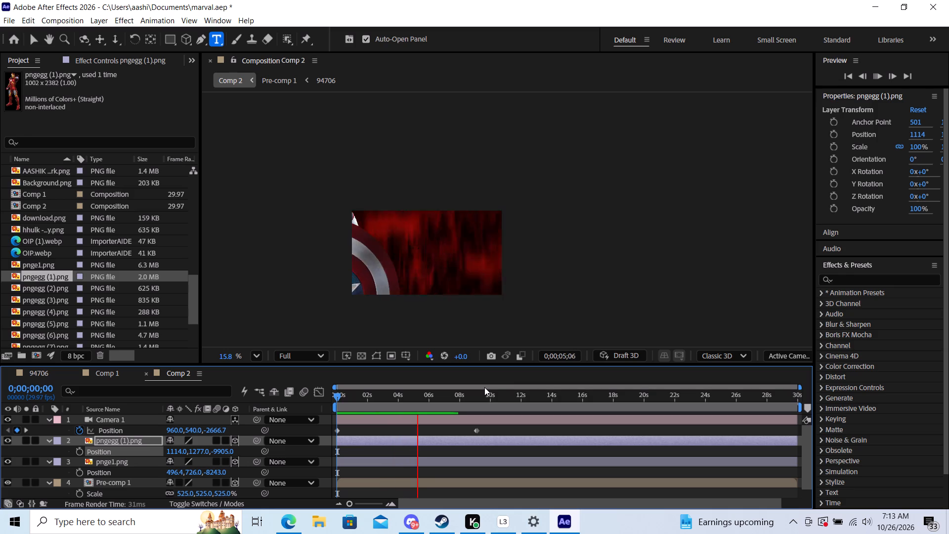
key(space)
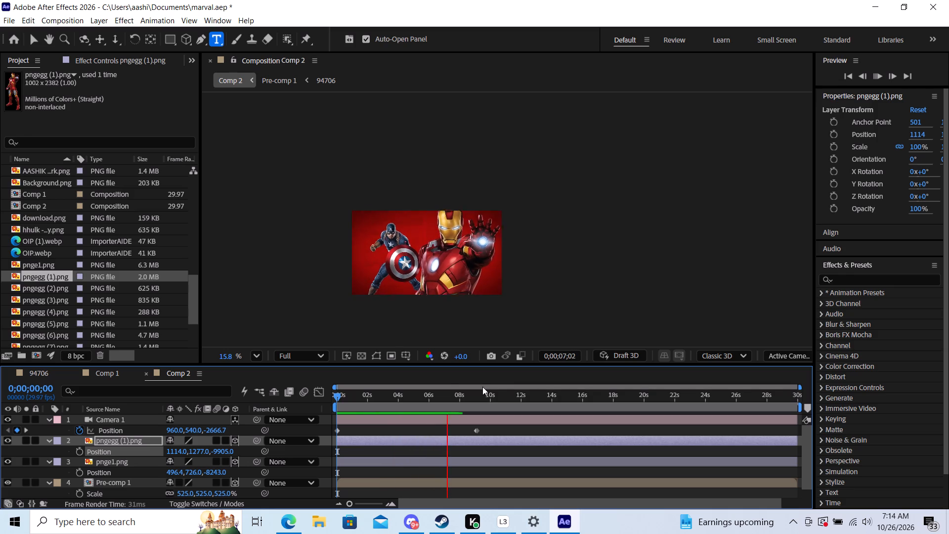
drag(450, 393, 431, 396)
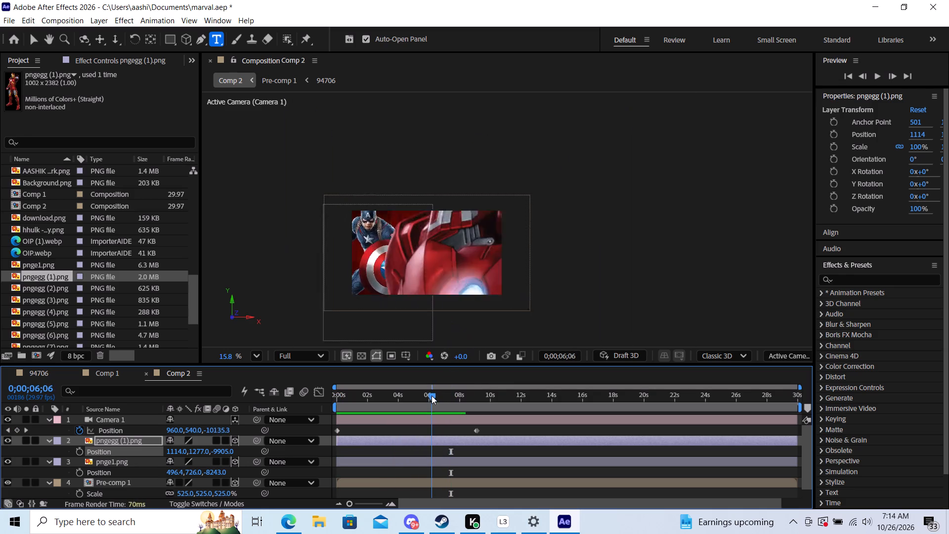
drag(431, 396, 435, 397)
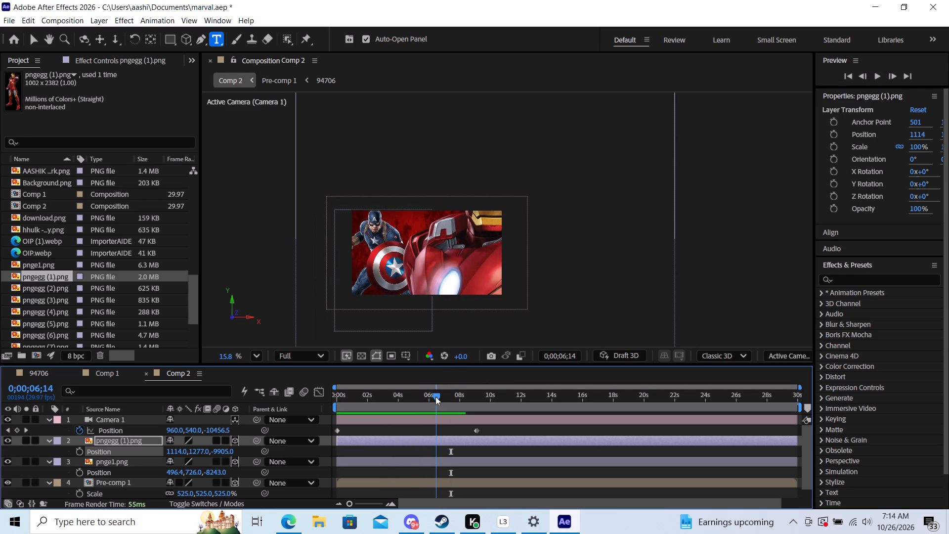
drag(435, 397, 443, 396)
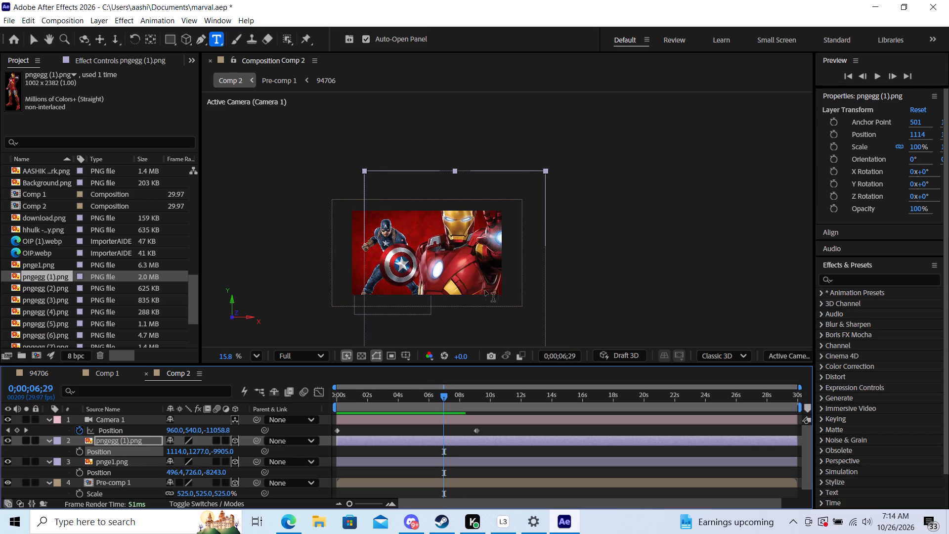
drag(445, 392, 425, 397)
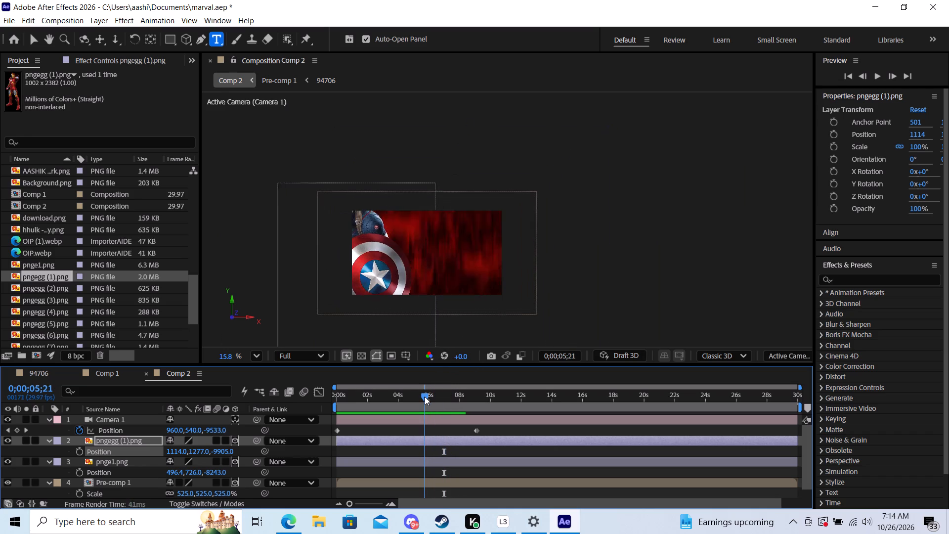
drag(425, 397, 446, 396)
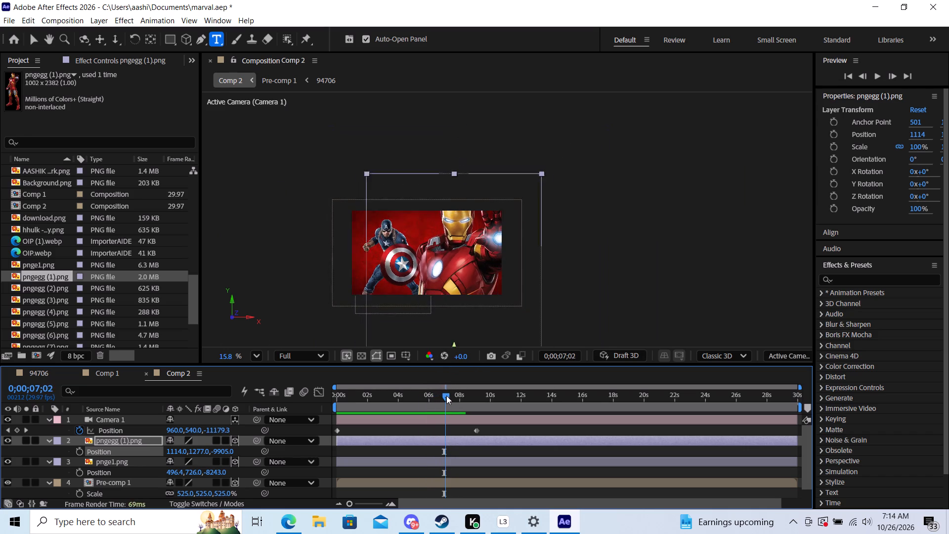
drag(446, 396, 452, 394)
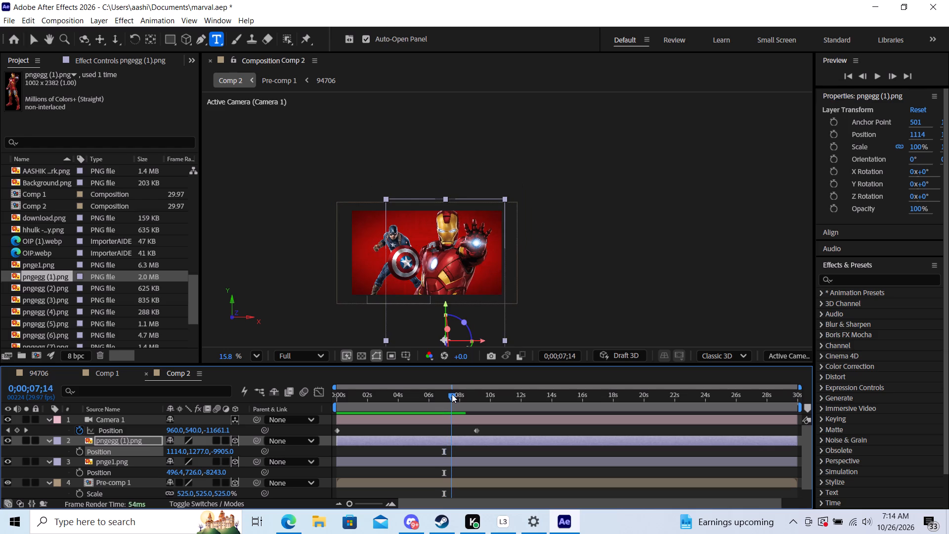
drag(452, 394, 471, 394)
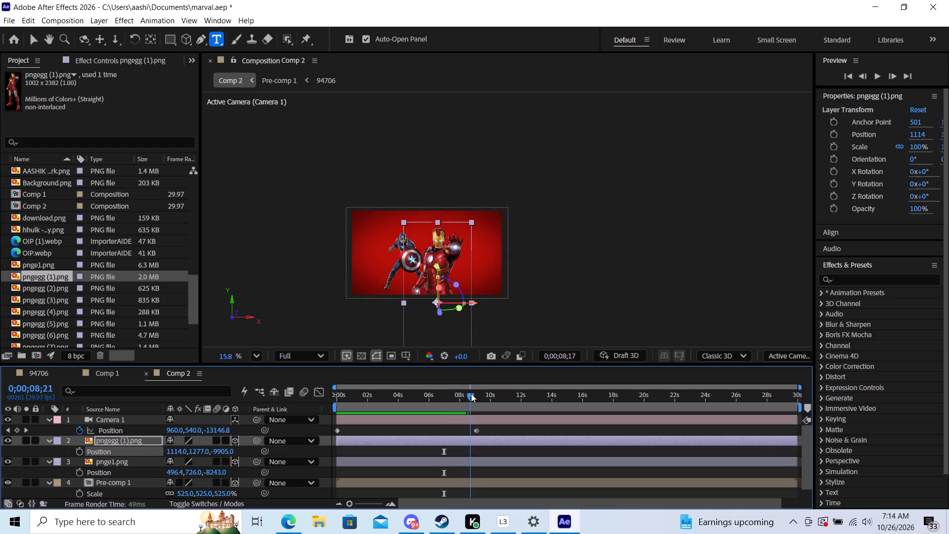
drag(471, 394, 438, 392)
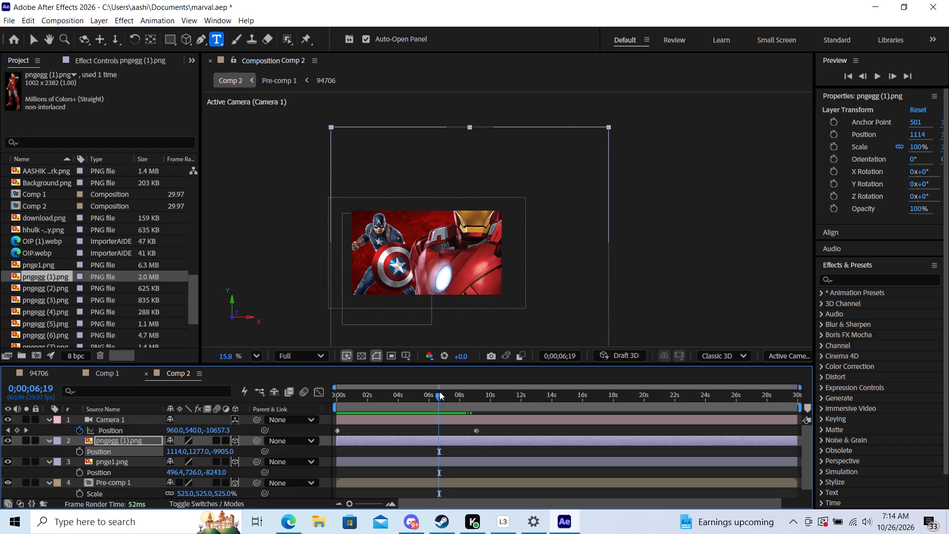
With the current time at 0;00;07;06, add pngegg (4).png, the Wolverine image, directly above the pngegg (1).png layer and make it a 3D layer.
drag(440, 395, 445, 395)
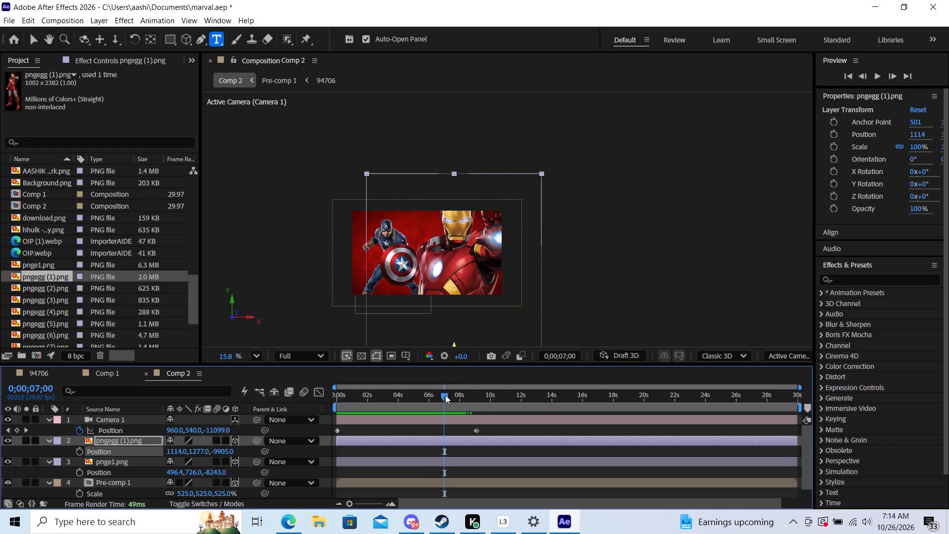
click(445, 395)
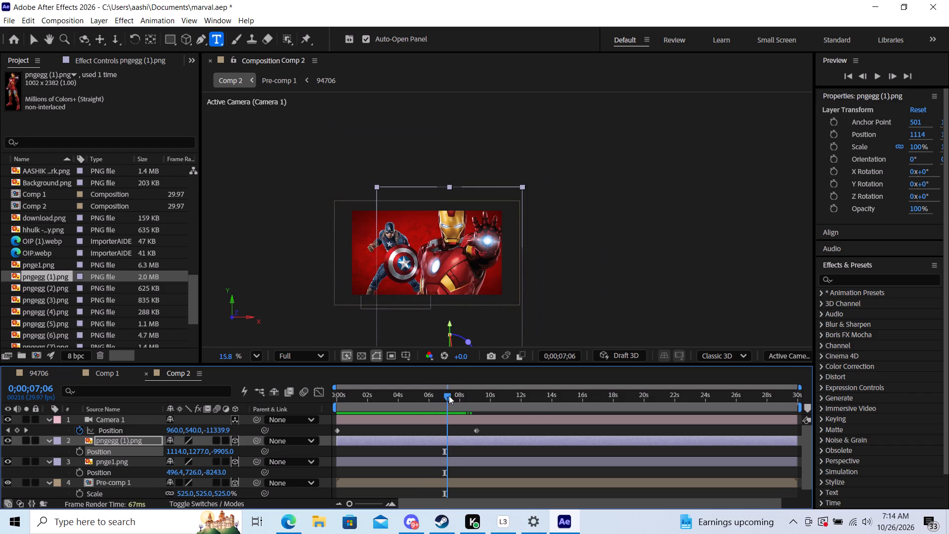
click(53, 291)
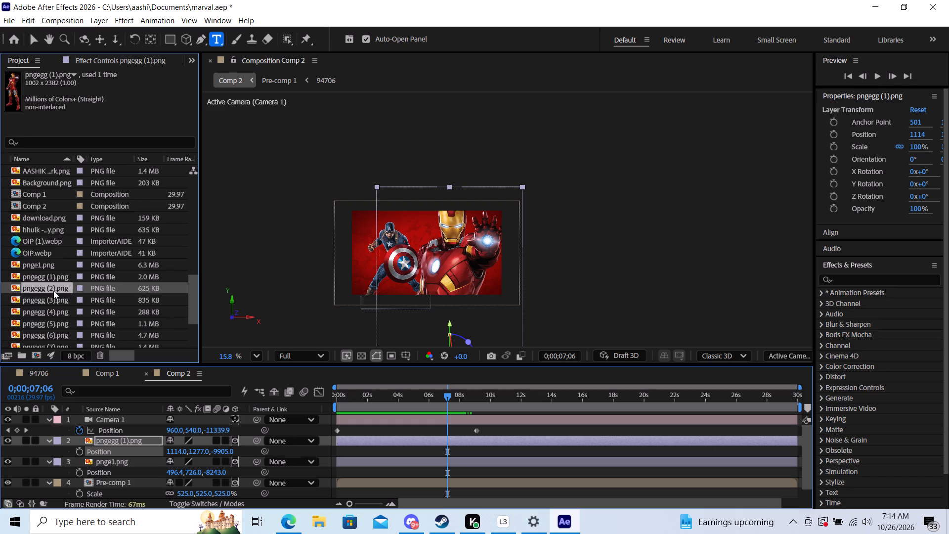
click(50, 300)
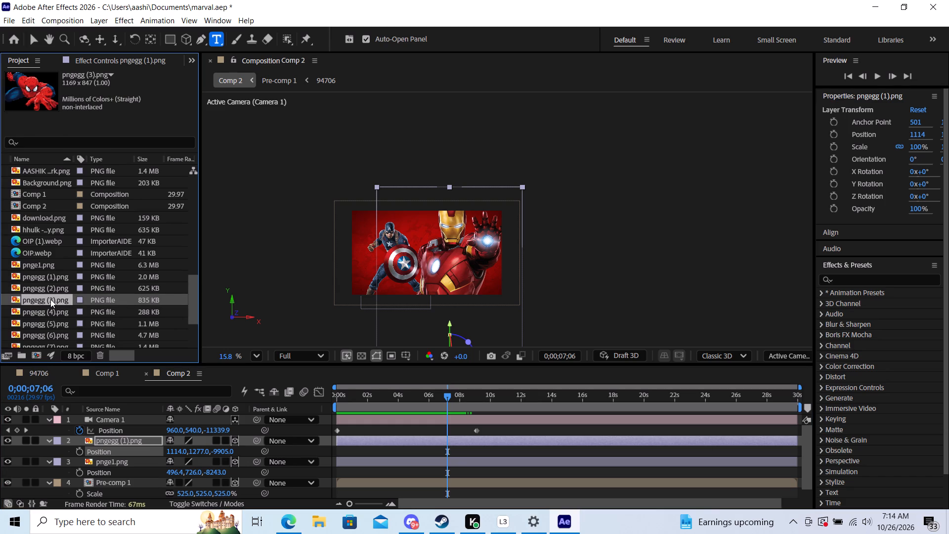
click(47, 310)
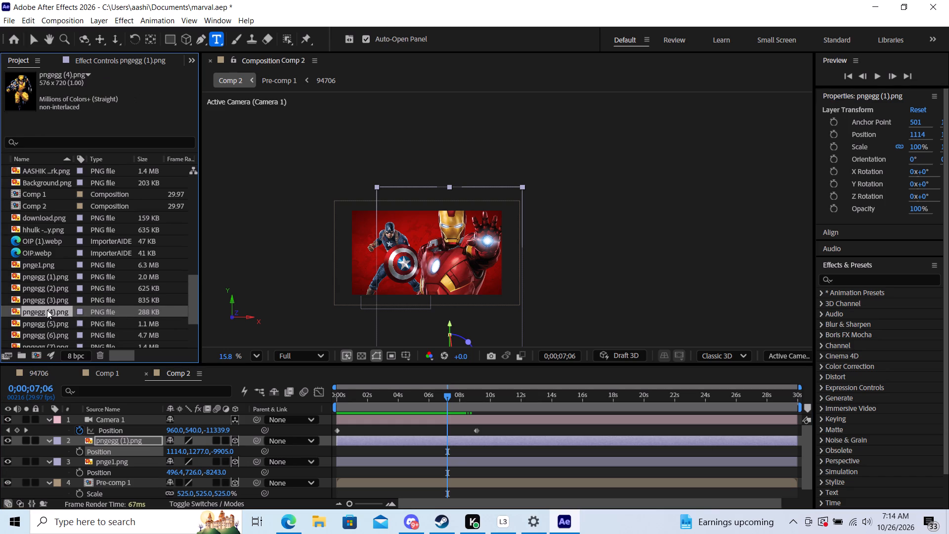
drag(47, 310, 112, 436)
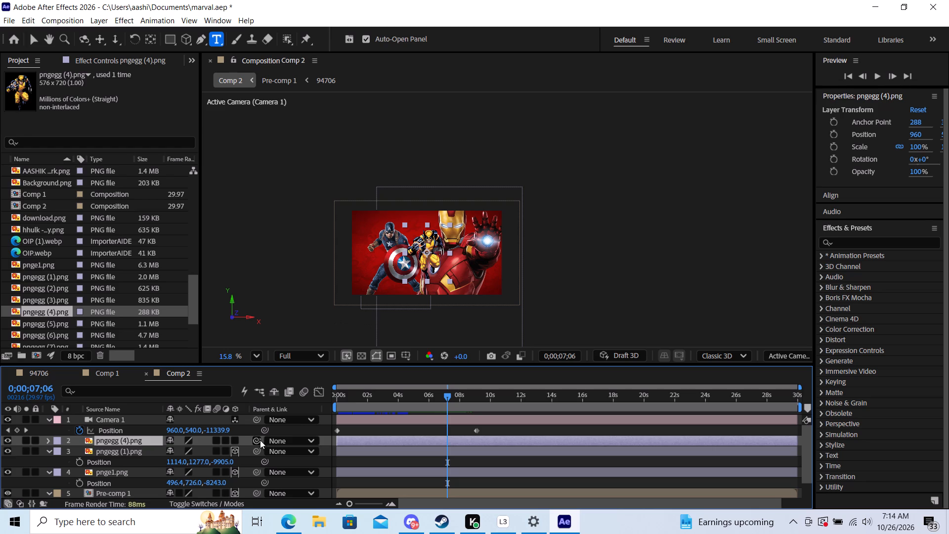
click(236, 440)
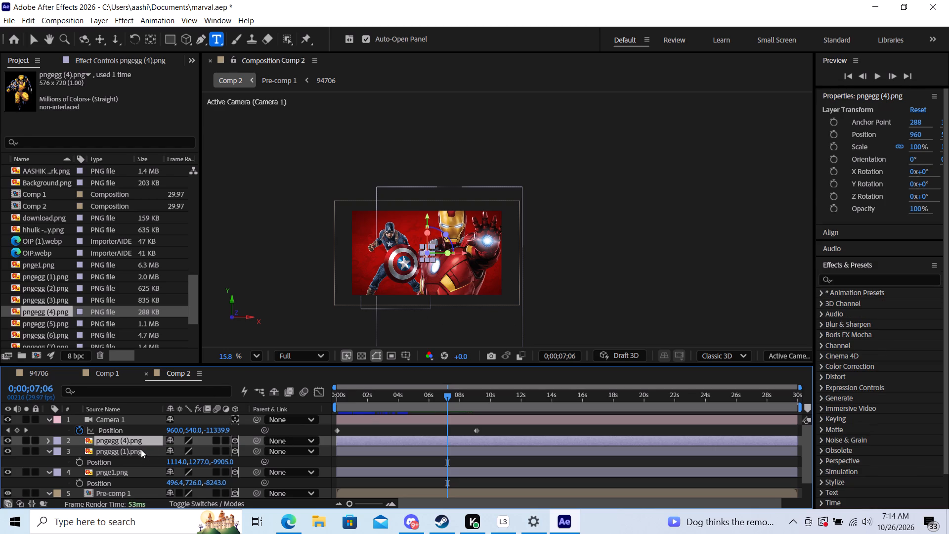
Bring Wolverine in front of Iron Man by setting the pngegg (4).png layer's Z position to -10369.
key(p)
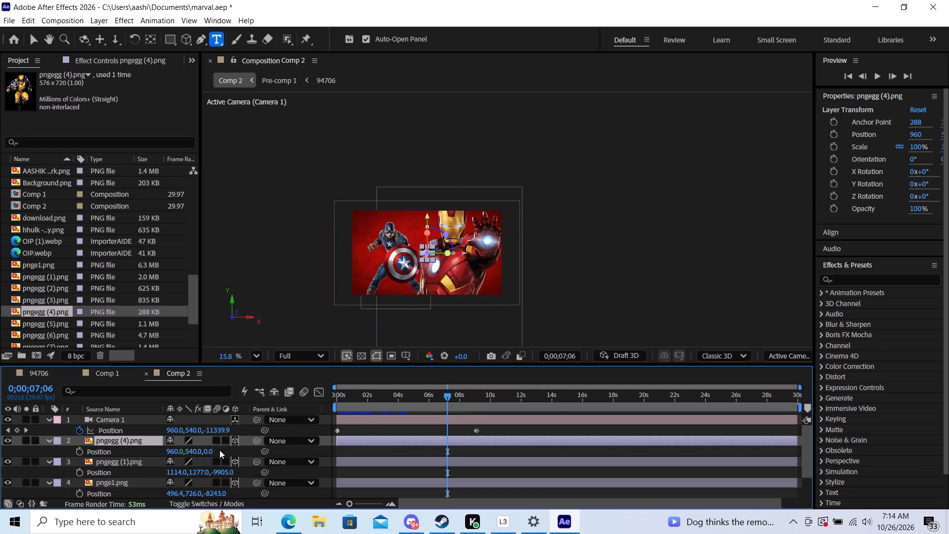
drag(205, 450, 98, 455)
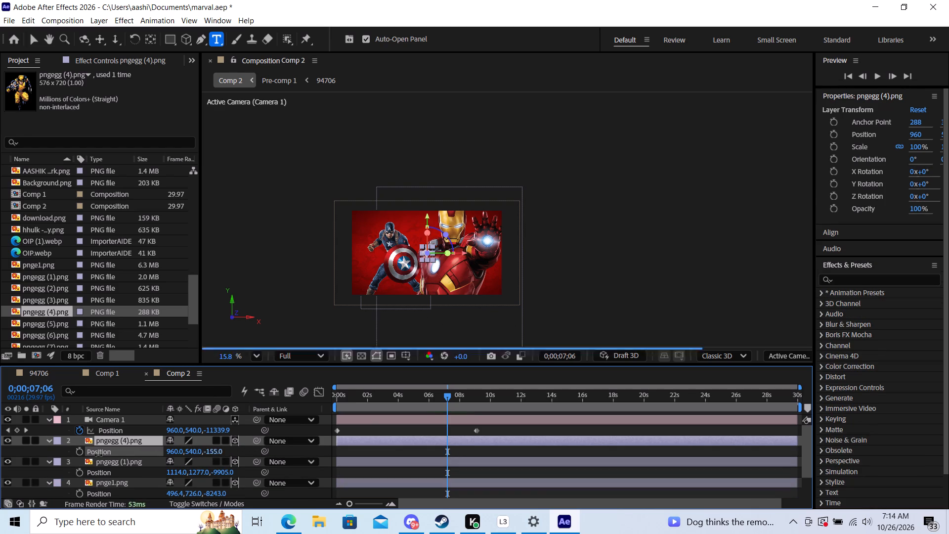
drag(98, 455, 62, 456)
drag(215, 454, 215, 454)
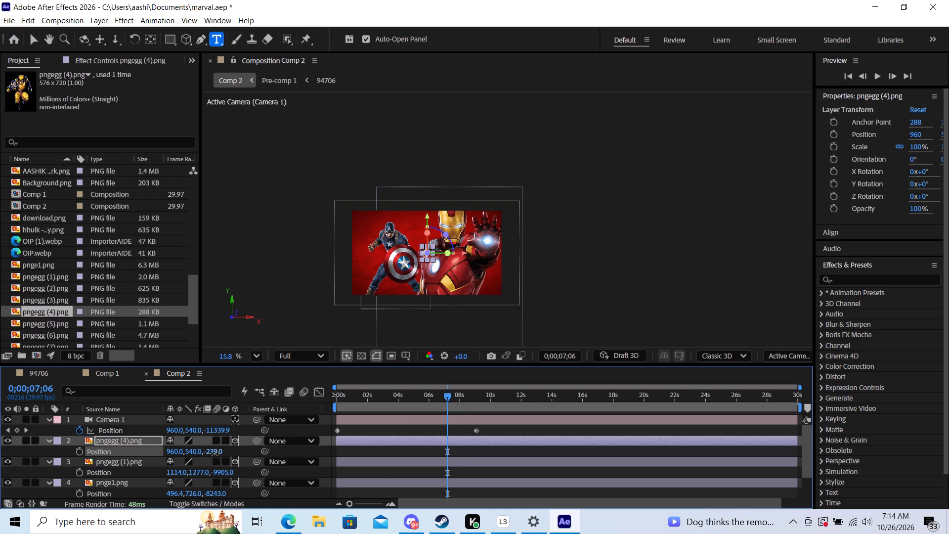
drag(215, 454, 0, 462)
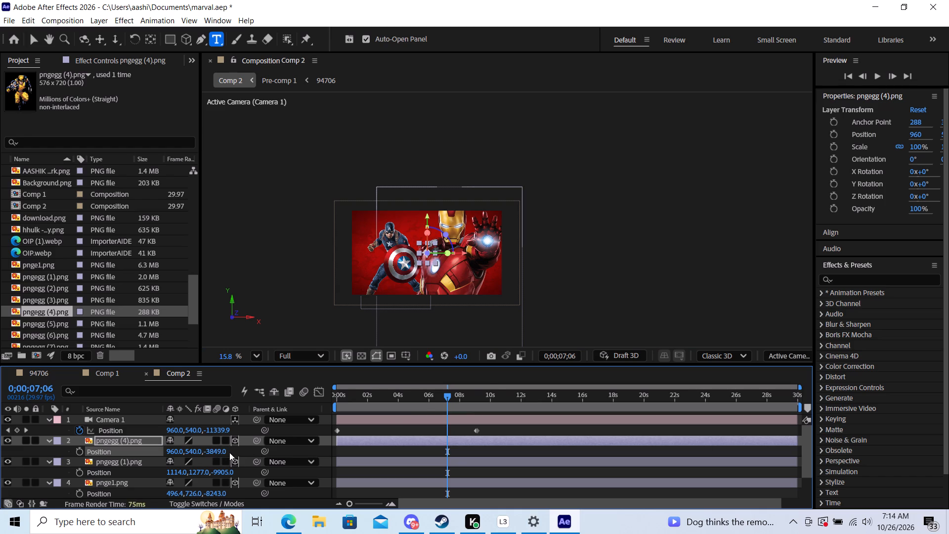
shift+drag(214, 451, 24, 447)
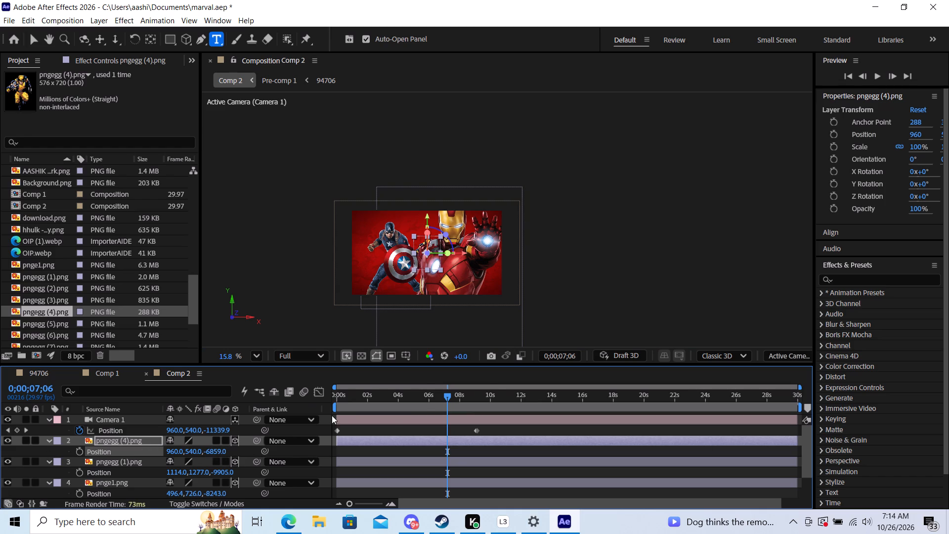
shift+drag(220, 448, 103, 457)
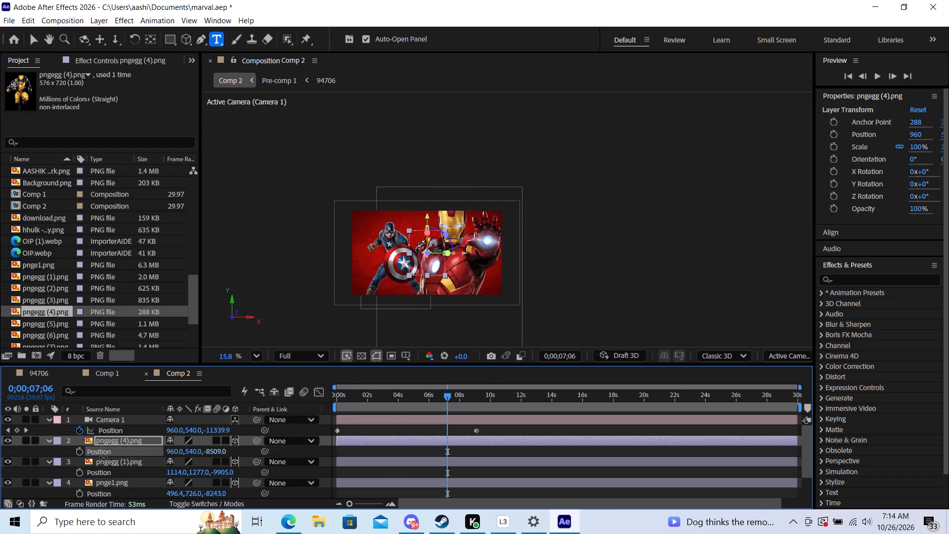
shift+drag(103, 457, 18, 462)
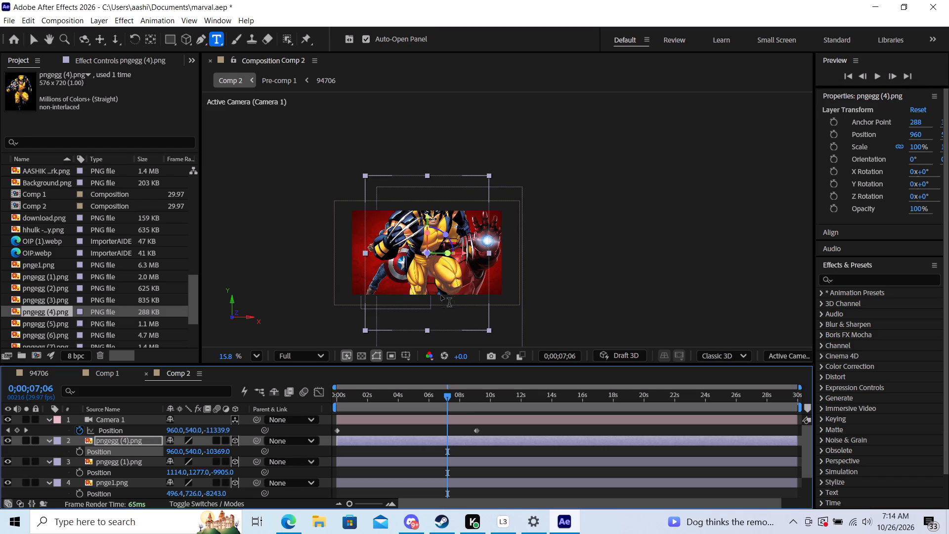
Lower Wolverine in the frame by increasing the pngegg (4).png layer's Y position.
click(193, 453)
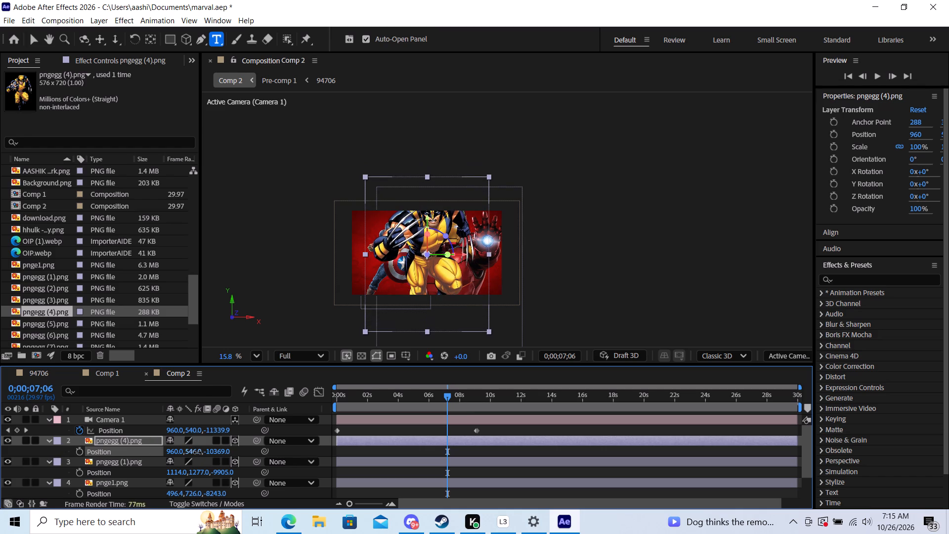
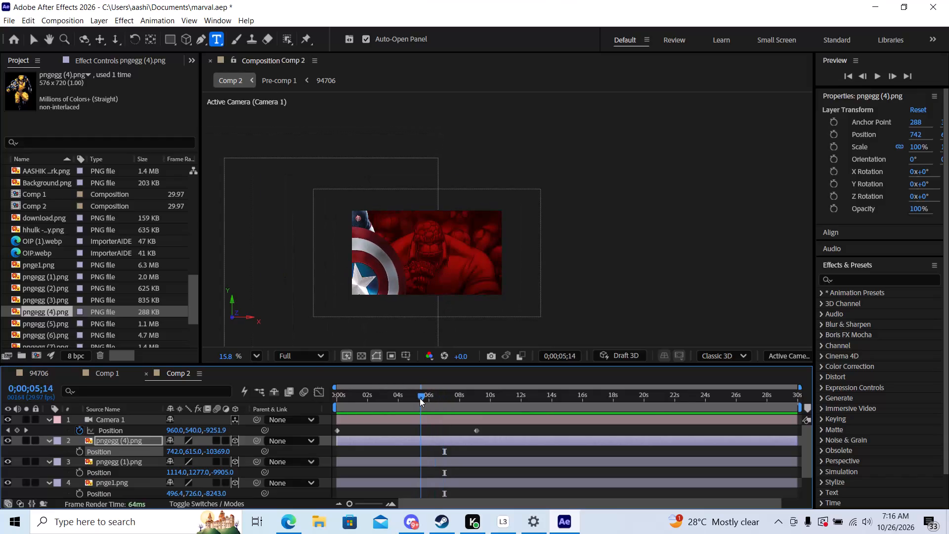
Play back and scrub Comp 2's camera zoom-out between about 4 and 7 seconds to check how Wolverine enters the frame.
key(space)
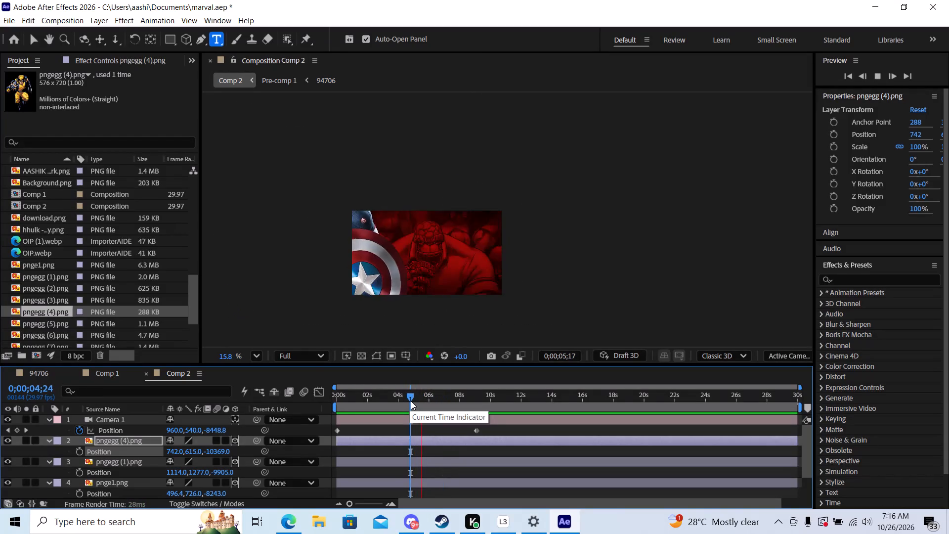
key(space)
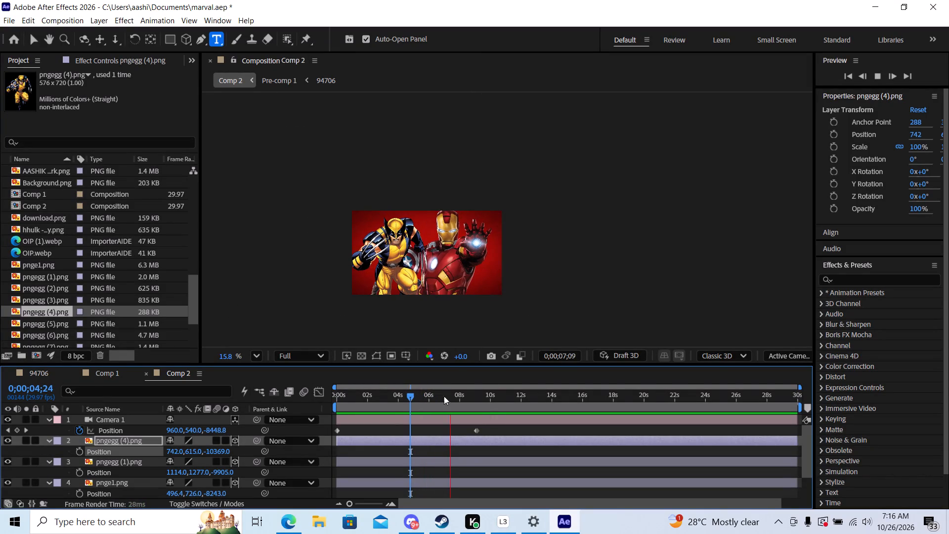
drag(452, 397, 443, 397)
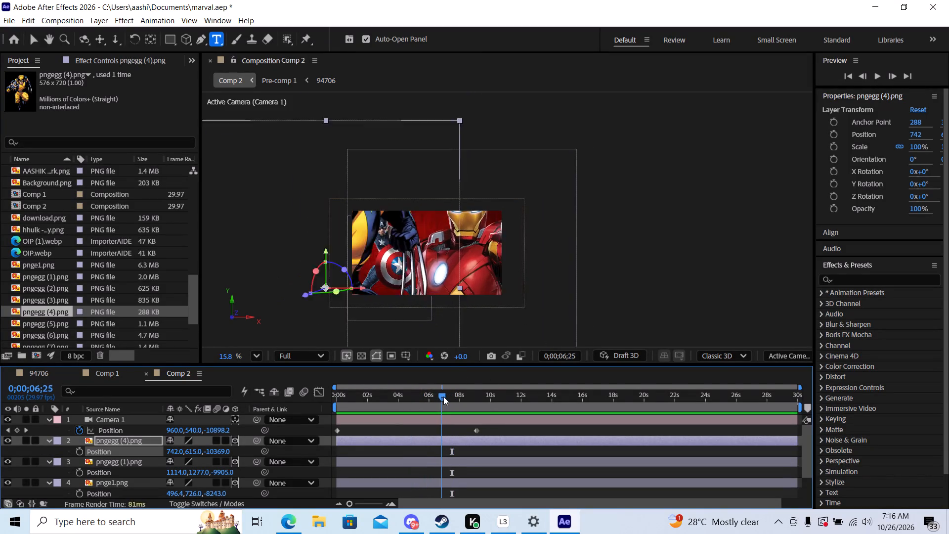
drag(443, 397, 440, 397)
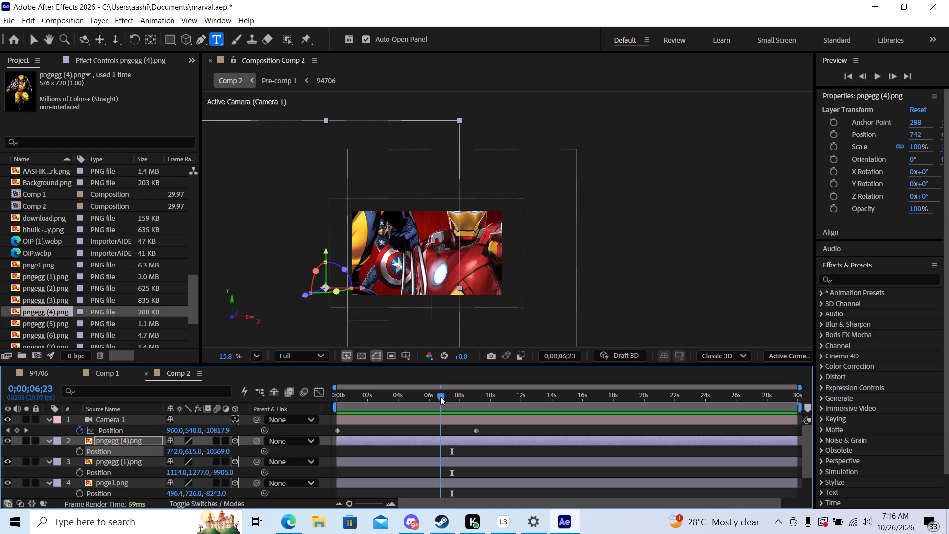
drag(440, 397, 450, 397)
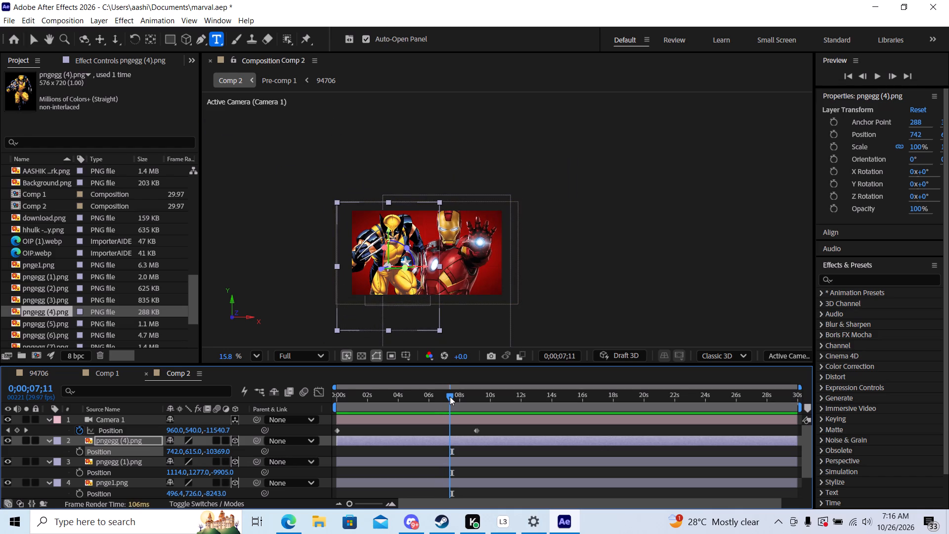
drag(450, 397, 442, 397)
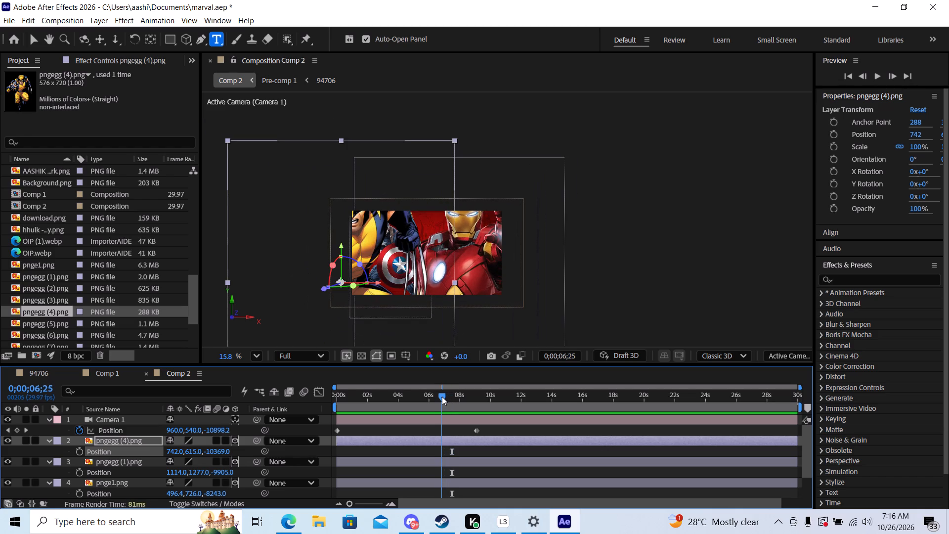
drag(442, 397, 426, 399)
key(space)
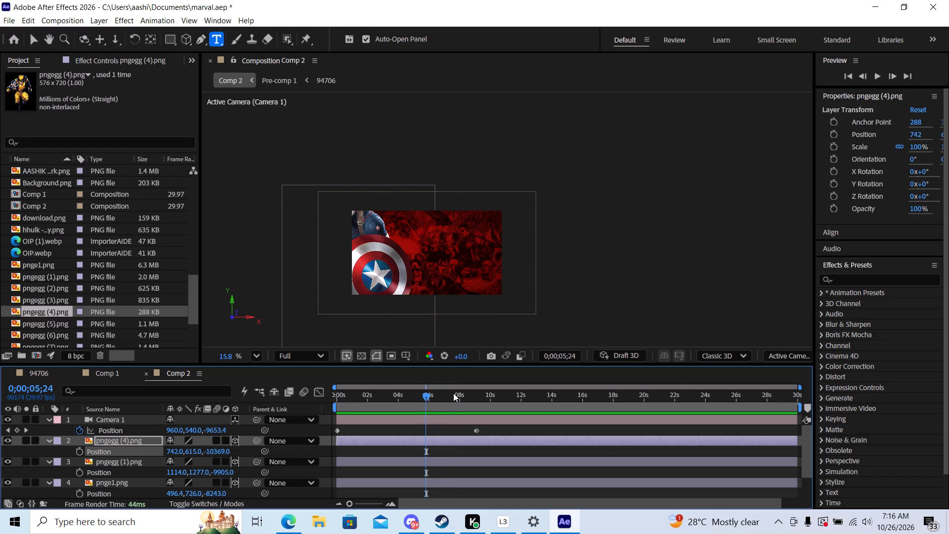
drag(424, 395, 400, 398)
key(space)
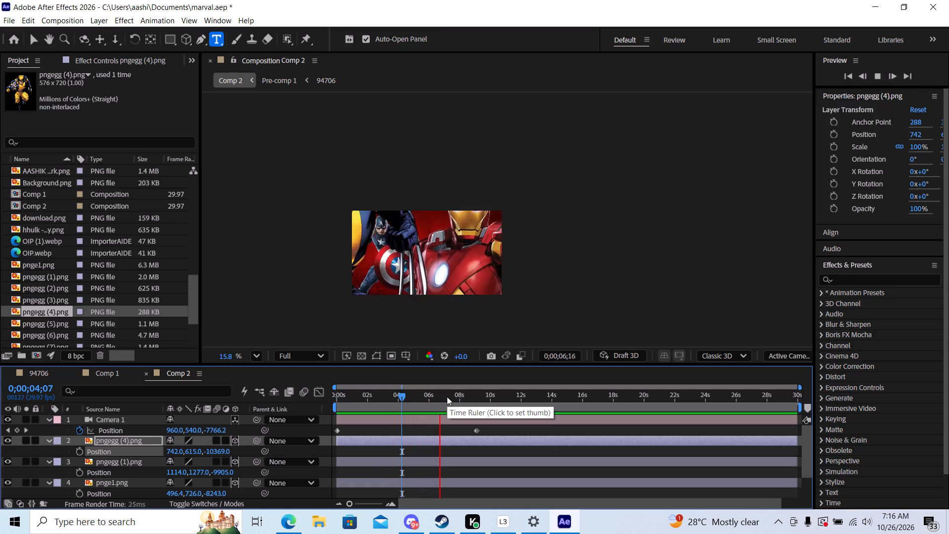
key(space)
drag(451, 393, 441, 395)
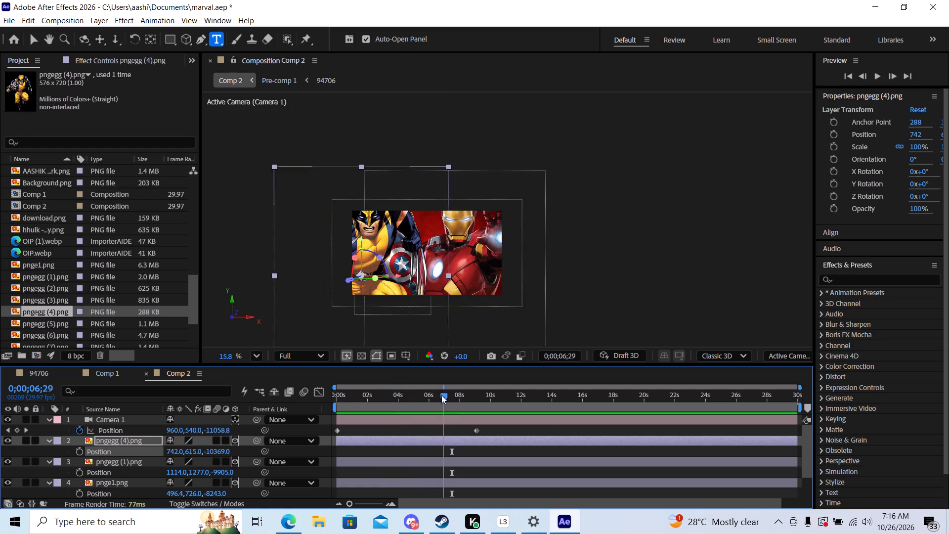
drag(441, 395, 439, 398)
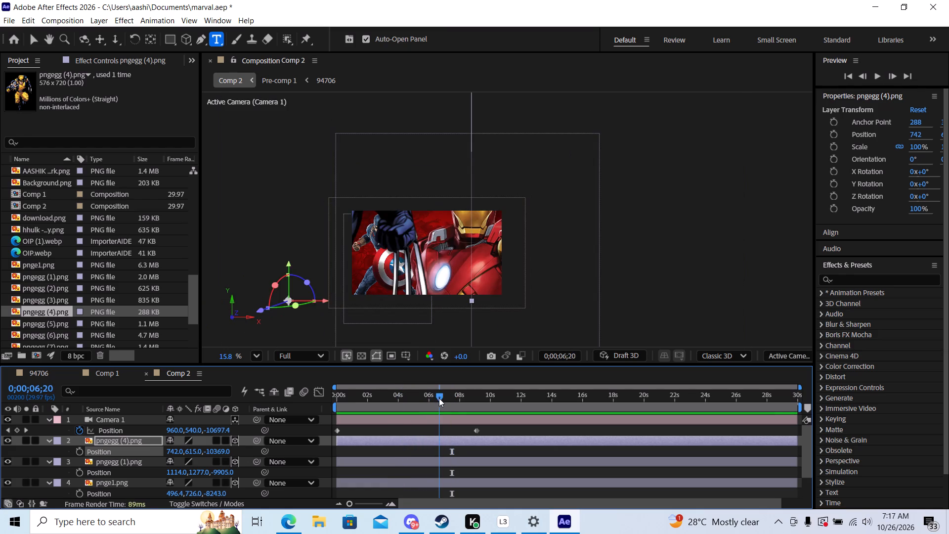
drag(439, 398, 448, 398)
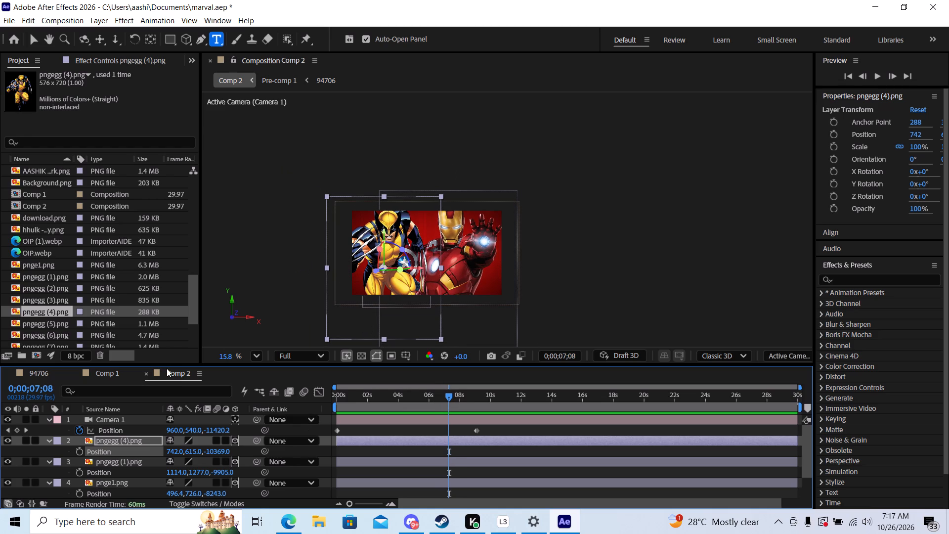
With the current time at 0;00;07;08, add pngegg (6).png, the Thor image, directly above the pngegg (4).png layer and make it a 3D layer.
click(57, 322)
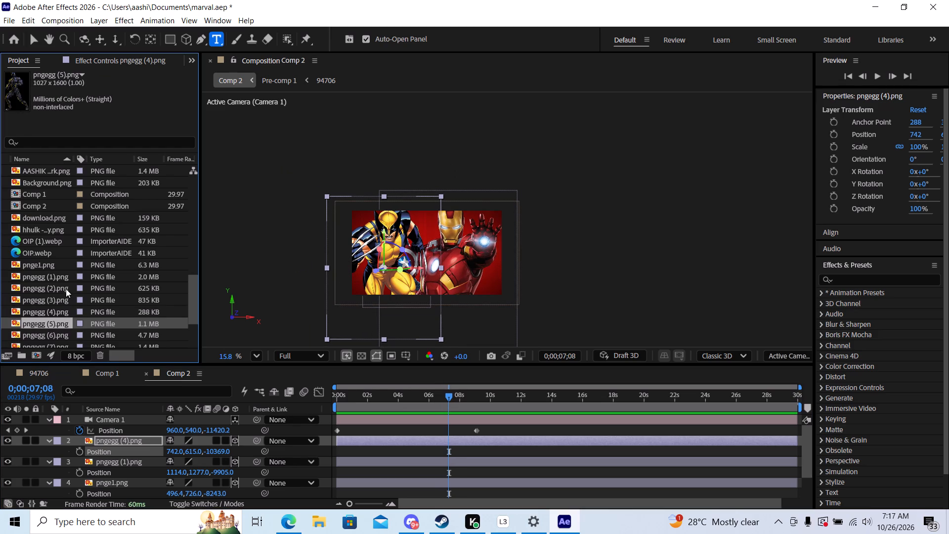
scroll(66, 289, down, 1)
click(37, 297)
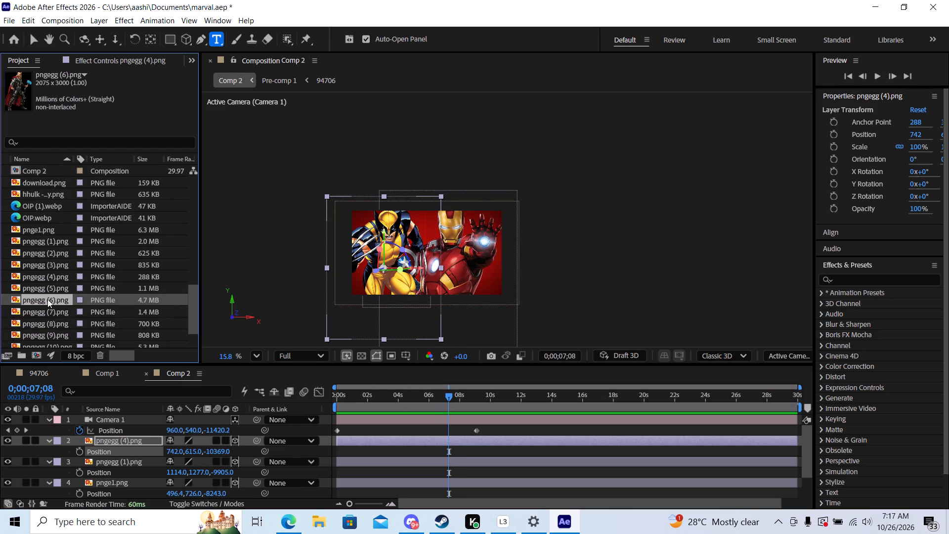
drag(48, 299, 109, 438)
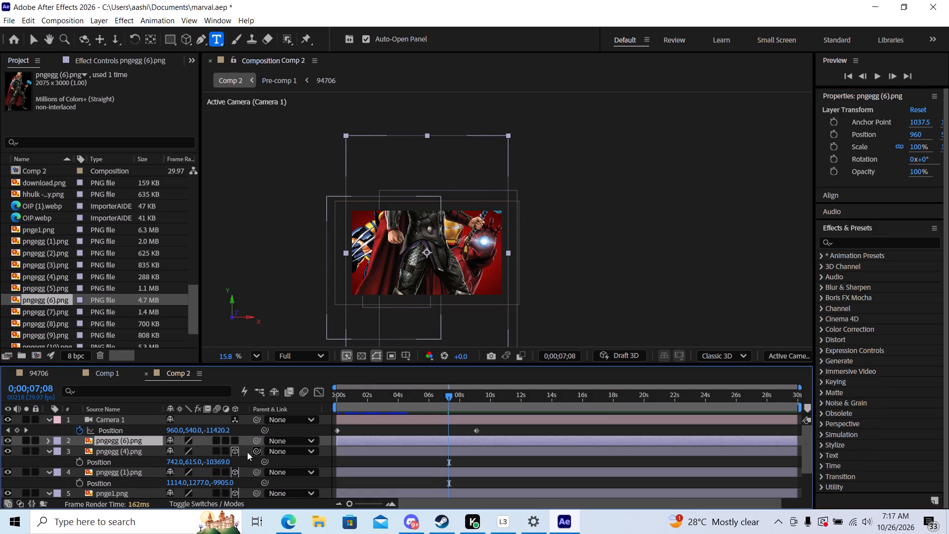
click(236, 441)
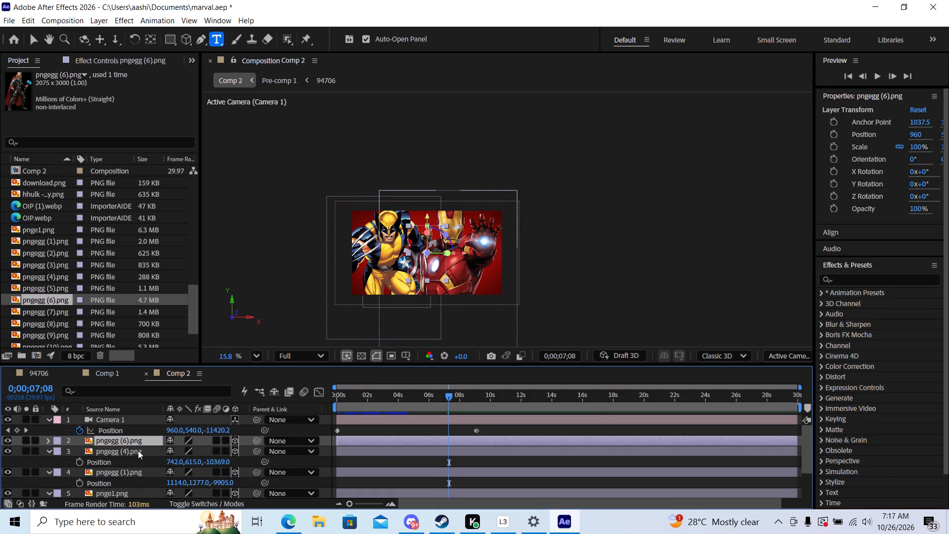
Bring Thor forward towards the camera by setting the pngegg (6).png layer's Z position to -4390.
key(p)
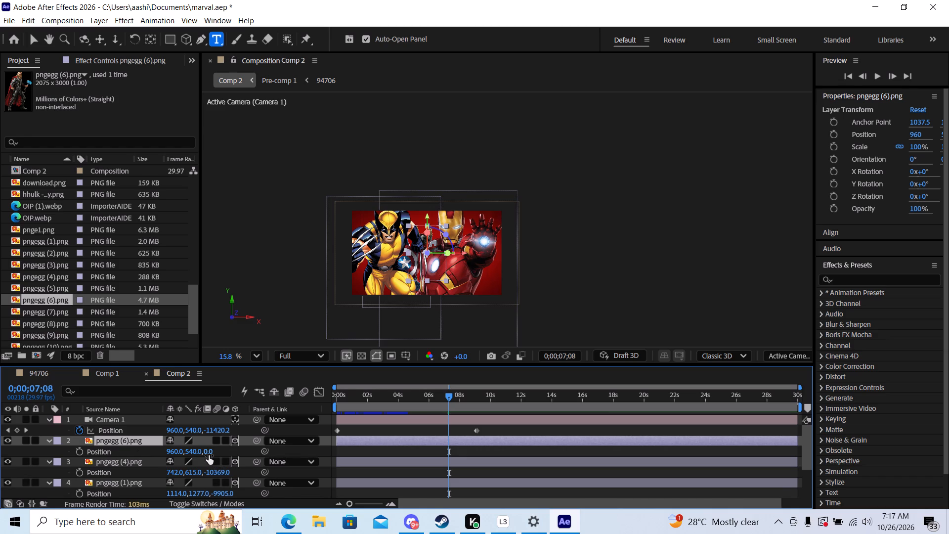
shift+drag(212, 454, 0, 476)
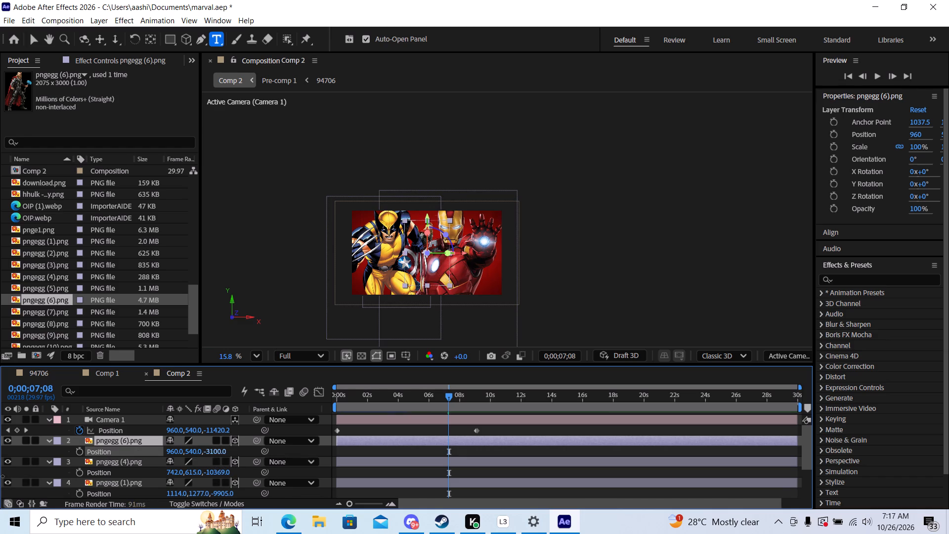
shift+drag(0, 476, 0, 488)
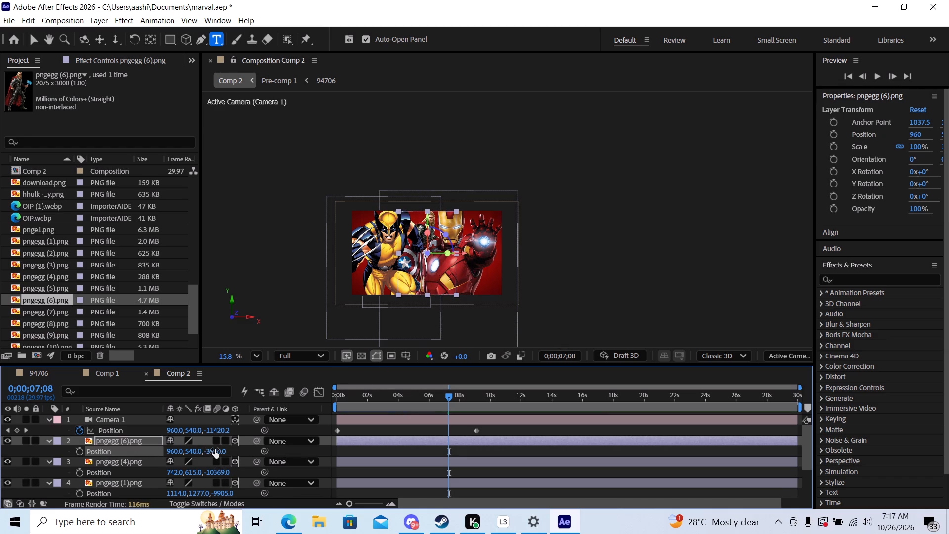
shift+drag(215, 449, 190, 453)
Scrub back and forth through Comp 2's camera zoom-out to check Thor's framing against the other characters.
drag(446, 396, 429, 399)
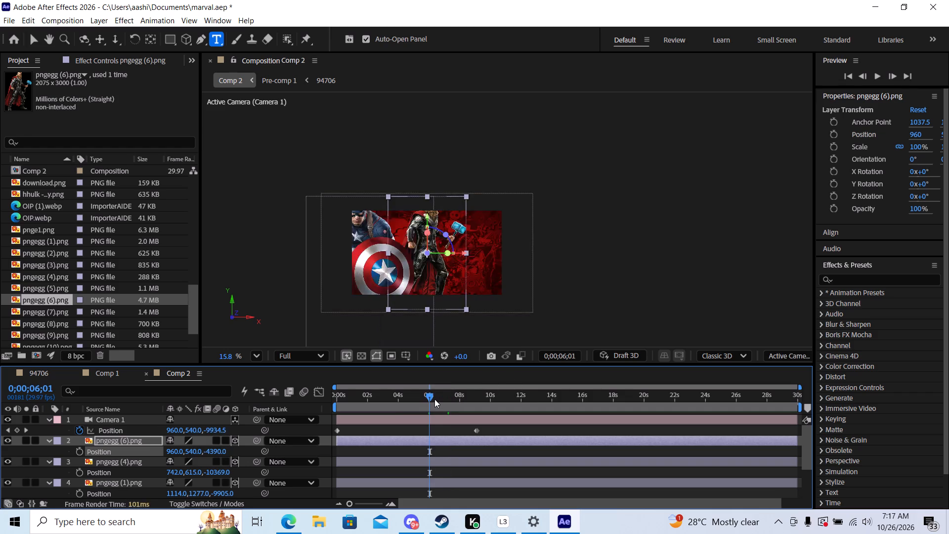
drag(434, 399, 363, 412)
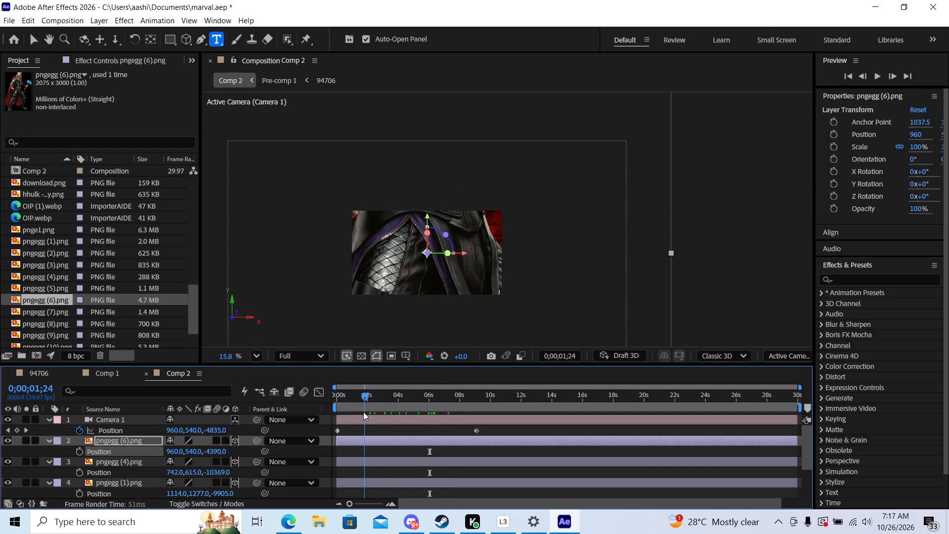
drag(363, 412, 367, 414)
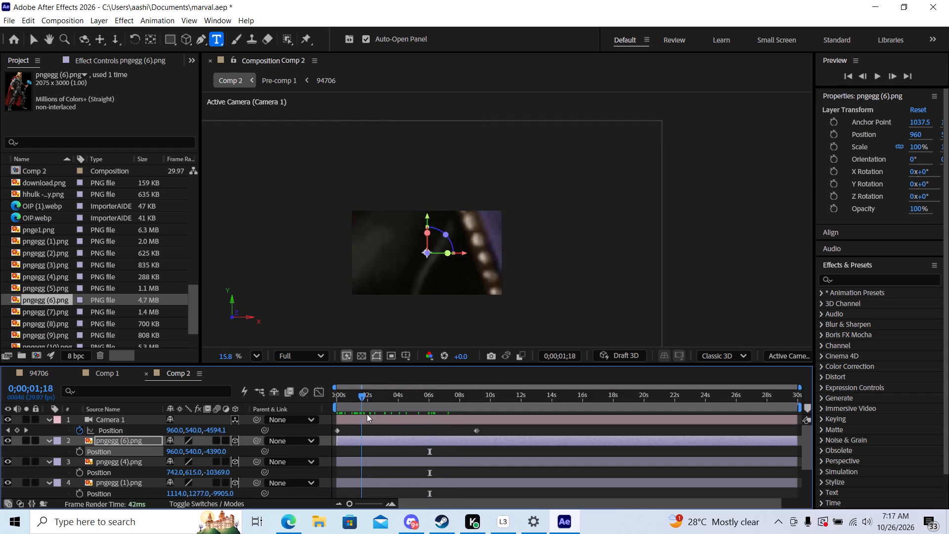
drag(367, 414, 420, 414)
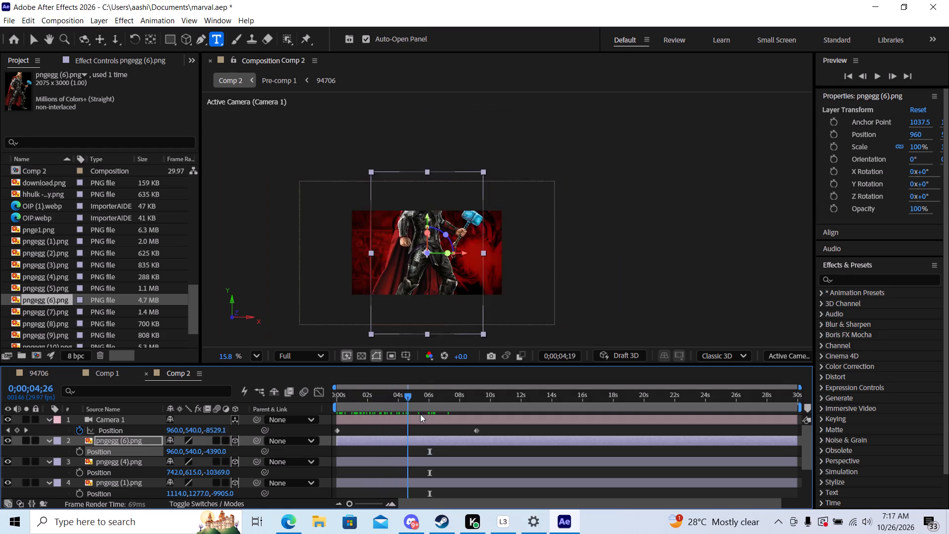
drag(420, 414, 442, 414)
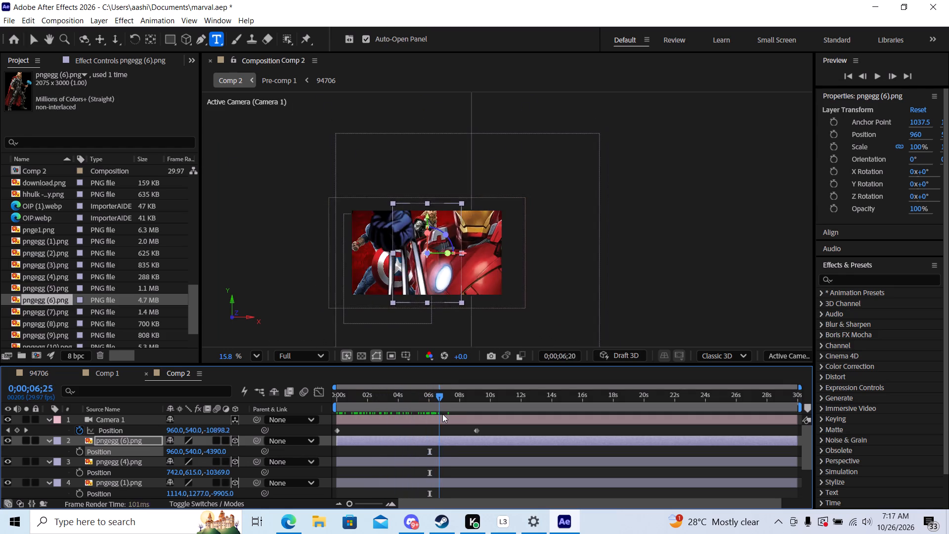
drag(442, 414, 471, 415)
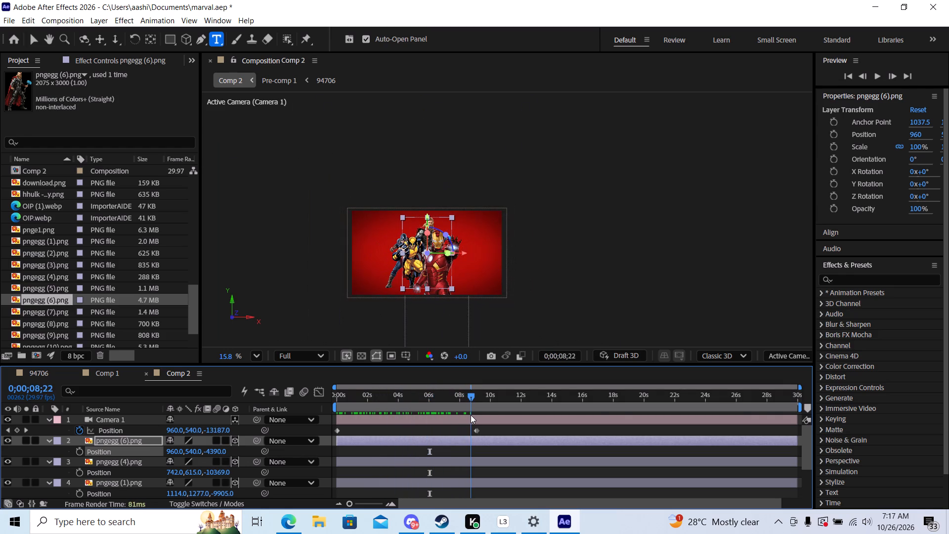
drag(471, 415, 449, 416)
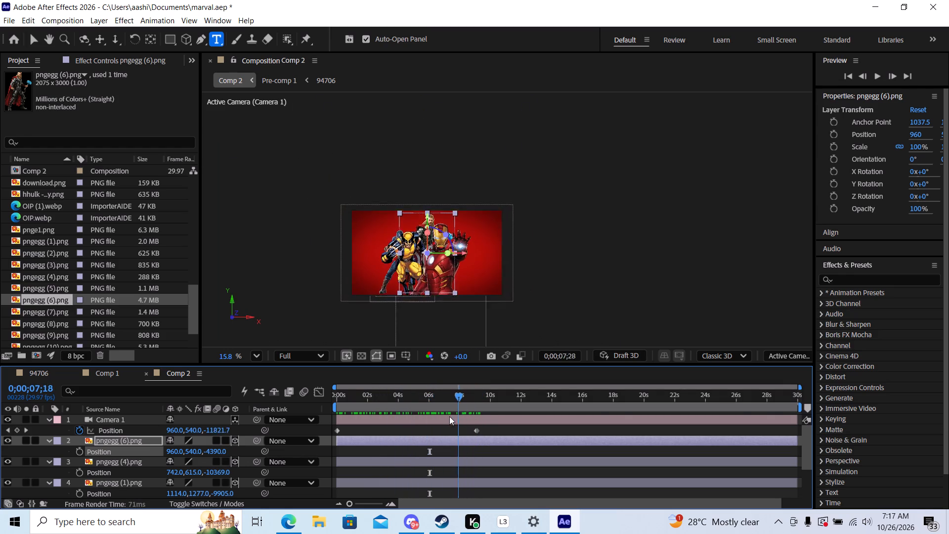
drag(449, 416, 394, 420)
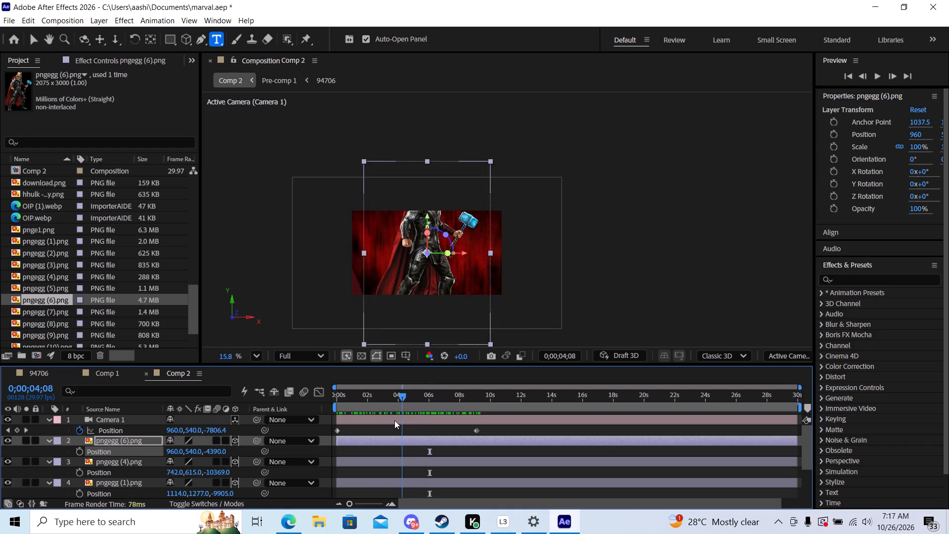
drag(394, 420, 392, 419)
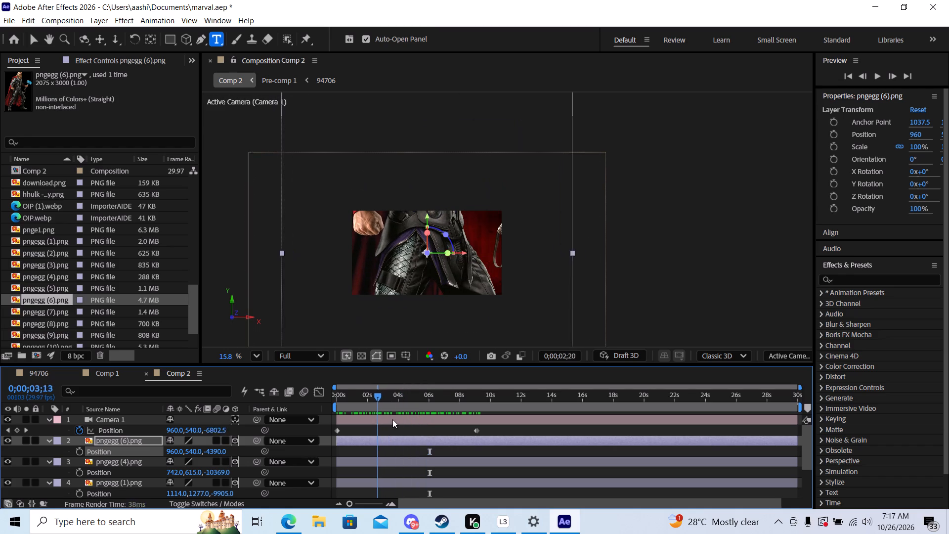
drag(392, 419, 428, 418)
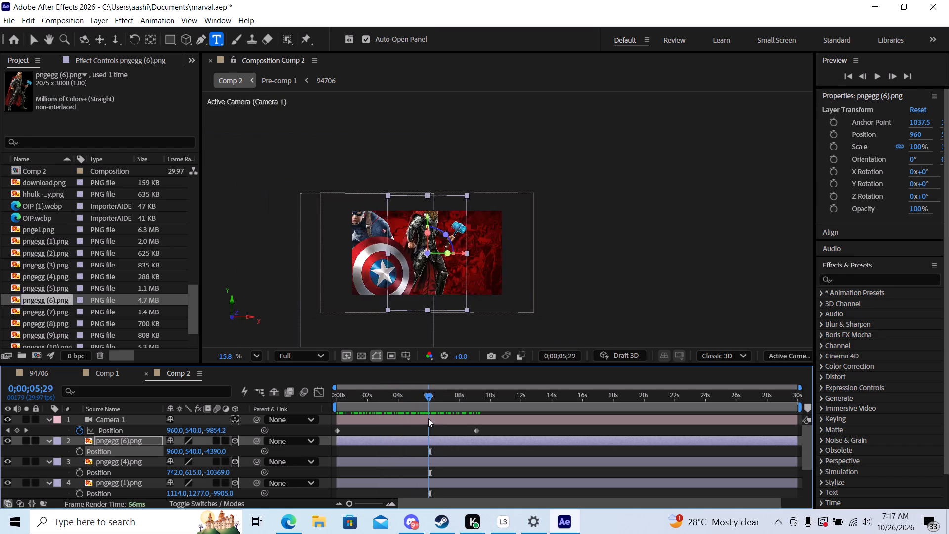
drag(428, 418, 459, 417)
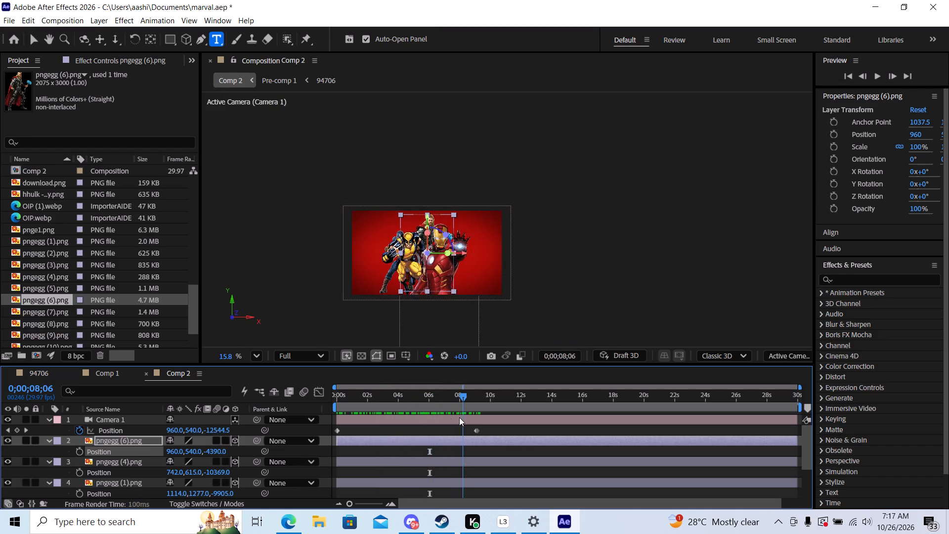
drag(459, 417, 413, 420)
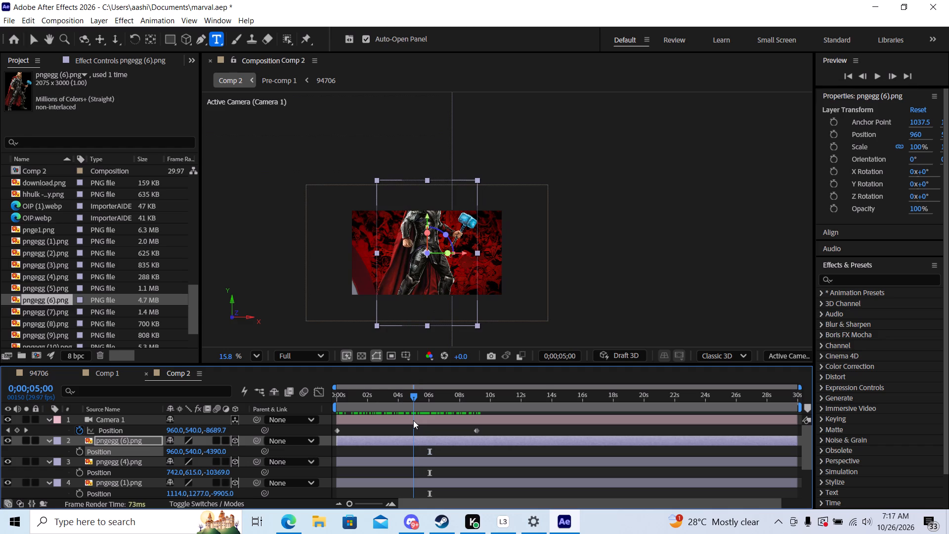
drag(413, 420, 400, 421)
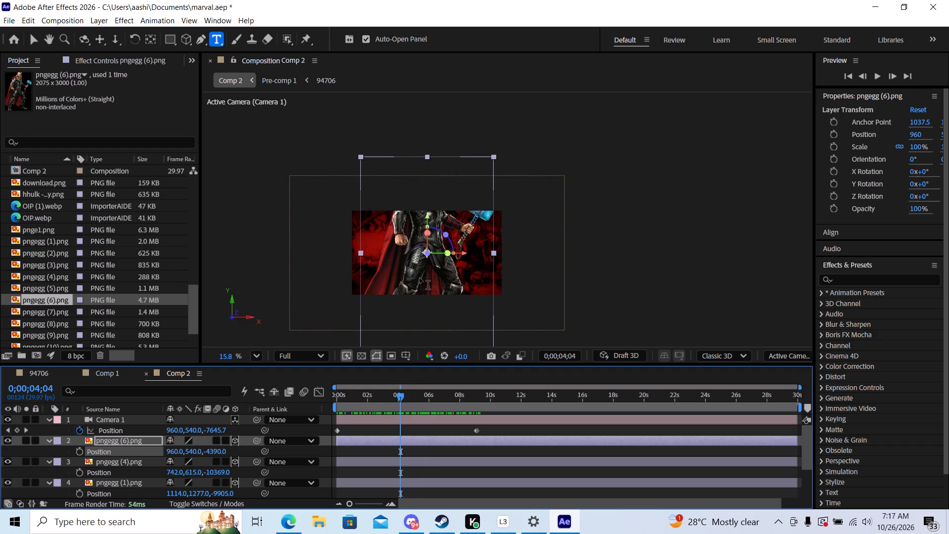
Lower Thor in the frame with the Selection tool, moving the pngegg (6).png layer to a Y position of about 1110.
click(36, 41)
drag(428, 219, 427, 239)
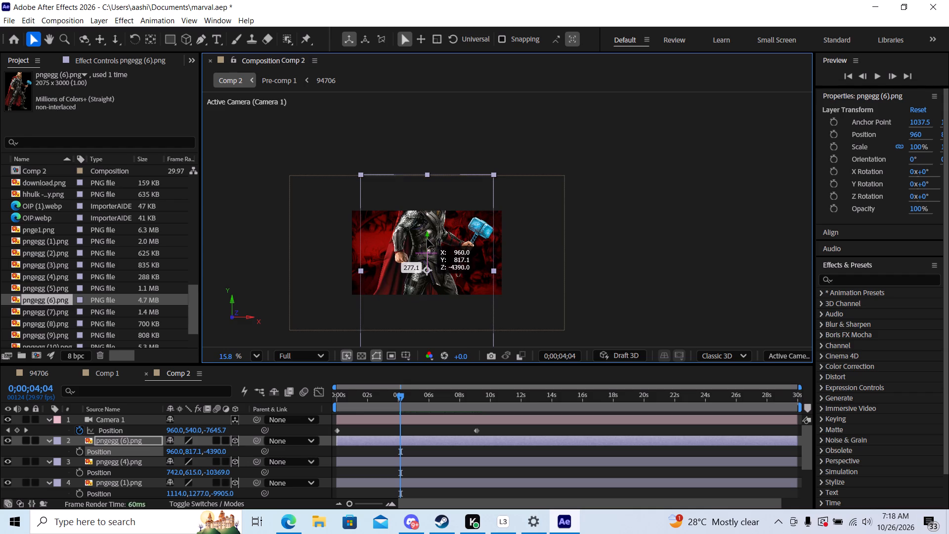
drag(427, 239, 426, 257)
Scrub Comp 2 back to 0;00;01;17 to check how the zoom-out starts on Thor's close-up.
drag(403, 401, 388, 402)
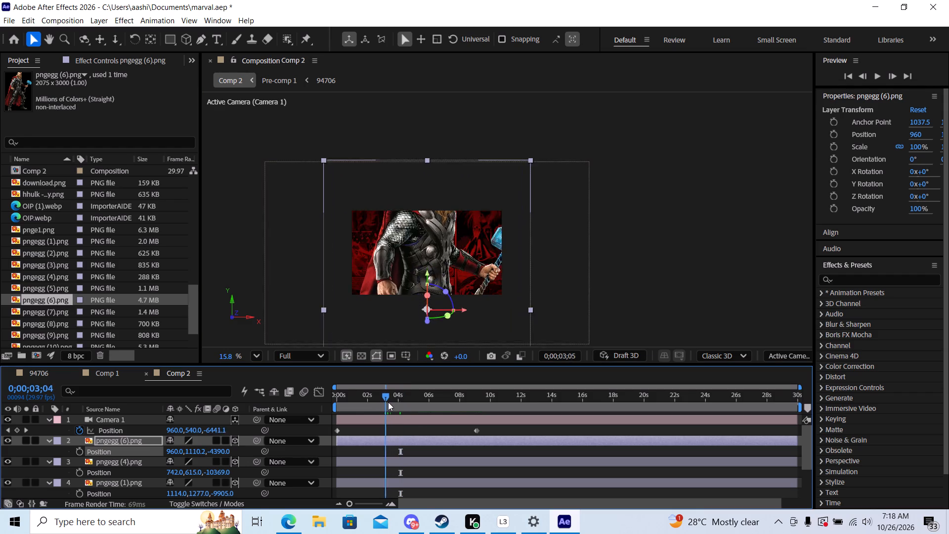
drag(388, 402, 363, 408)
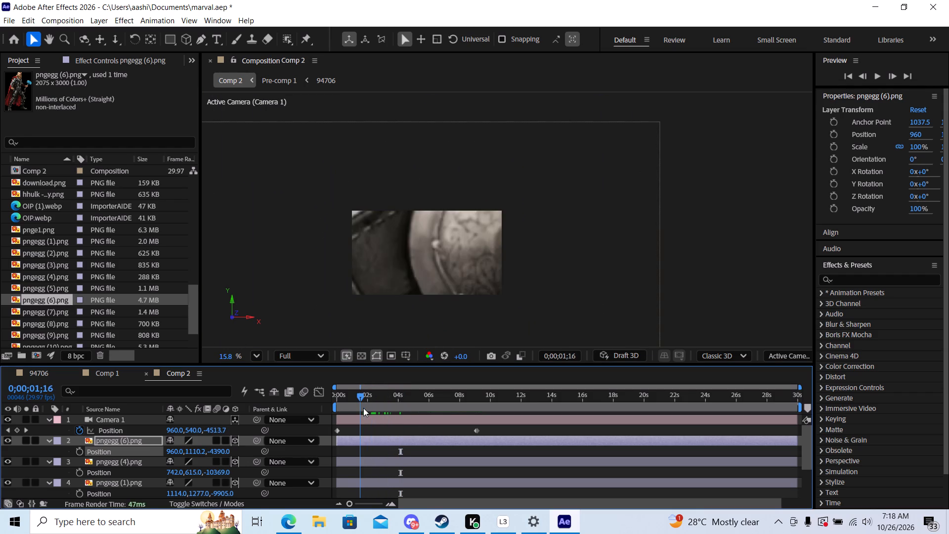
drag(363, 408, 364, 409)
Search the effects for "image" and apply CC Image Wipe to the pngegg (6).png layer.
click(850, 281)
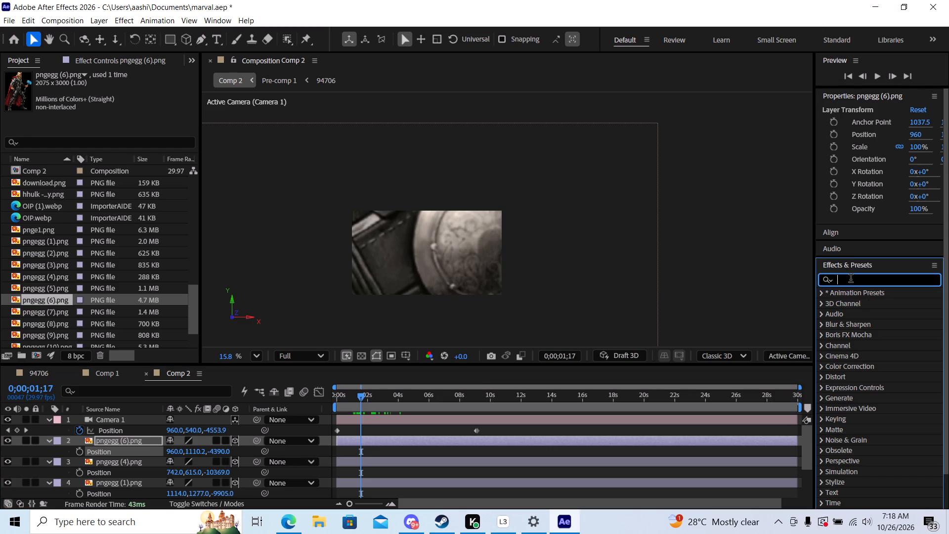
text(image)
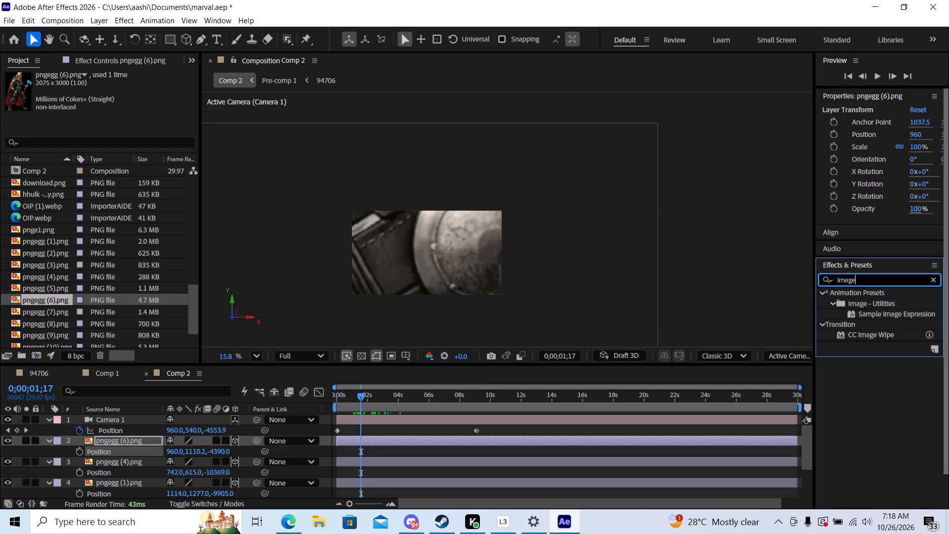
click(873, 333)
drag(874, 333, 126, 442)
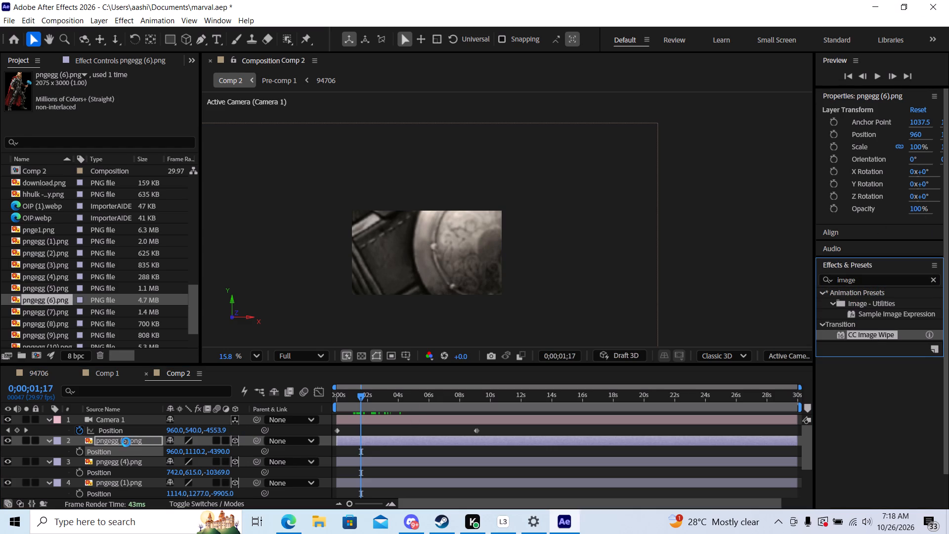
drag(126, 442, 127, 439)
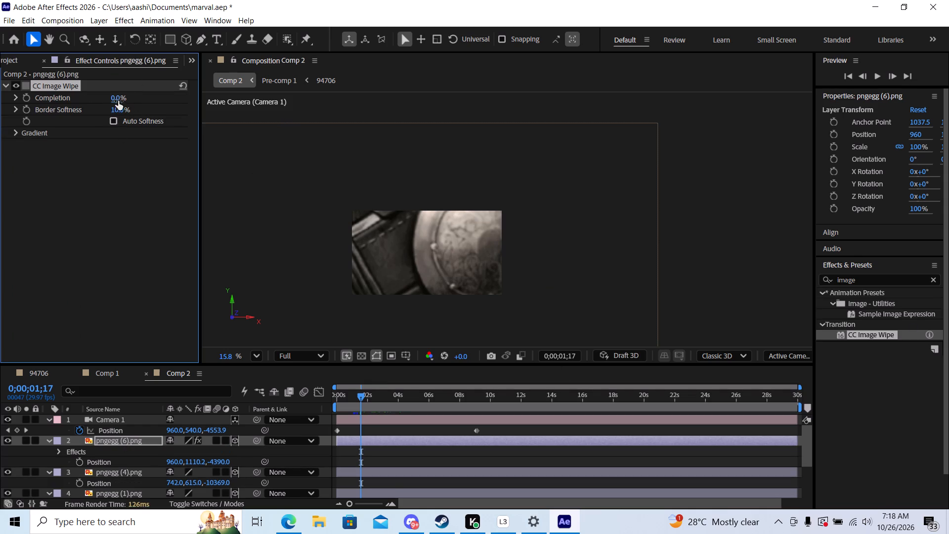
Set CC Image Wipe's Completion to 100% and start keyframing it at 0;00;01;07.
drag(119, 98, 153, 98)
drag(153, 98, 185, 100)
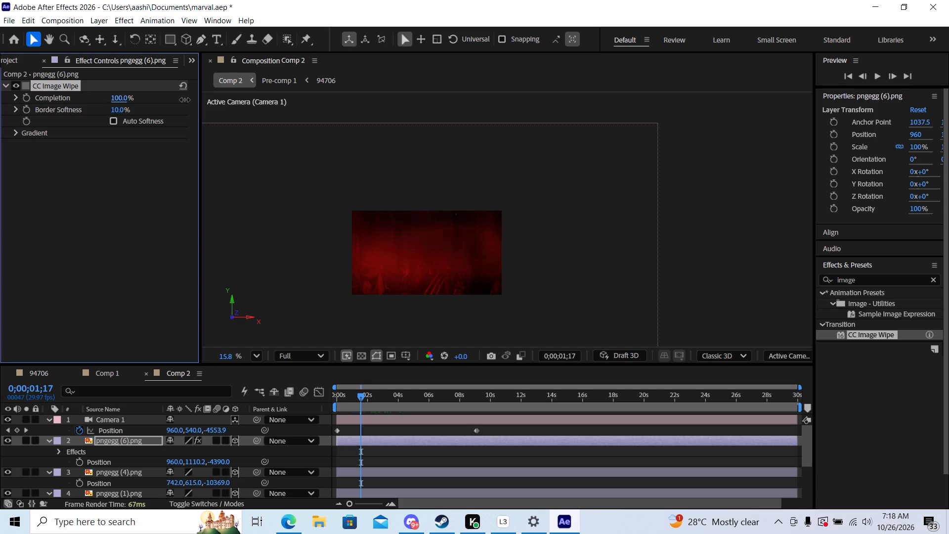
drag(185, 100, 185, 100)
drag(362, 398, 357, 399)
click(28, 97)
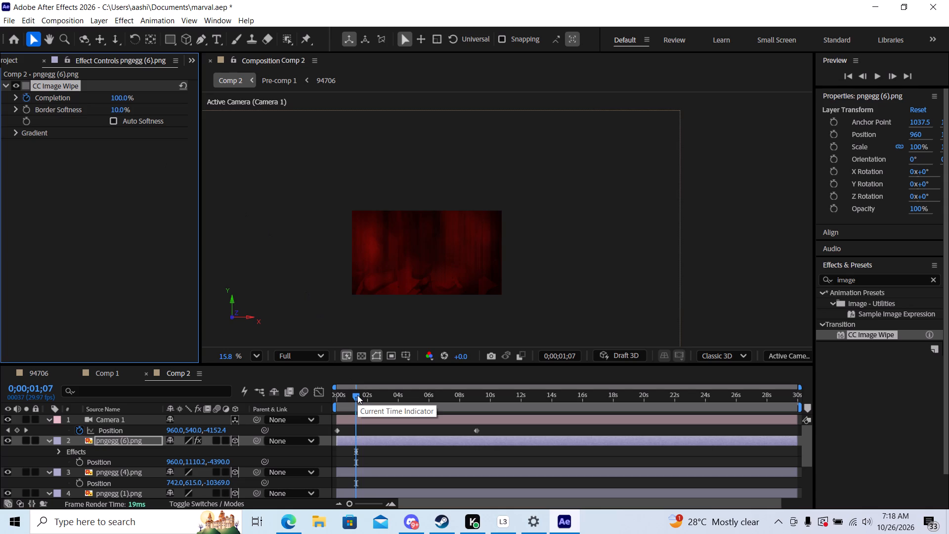
Keyframe CC Image Wipe's Completion at 0% at 0;00;01;25 so Thor wipes in.
drag(357, 395, 363, 395)
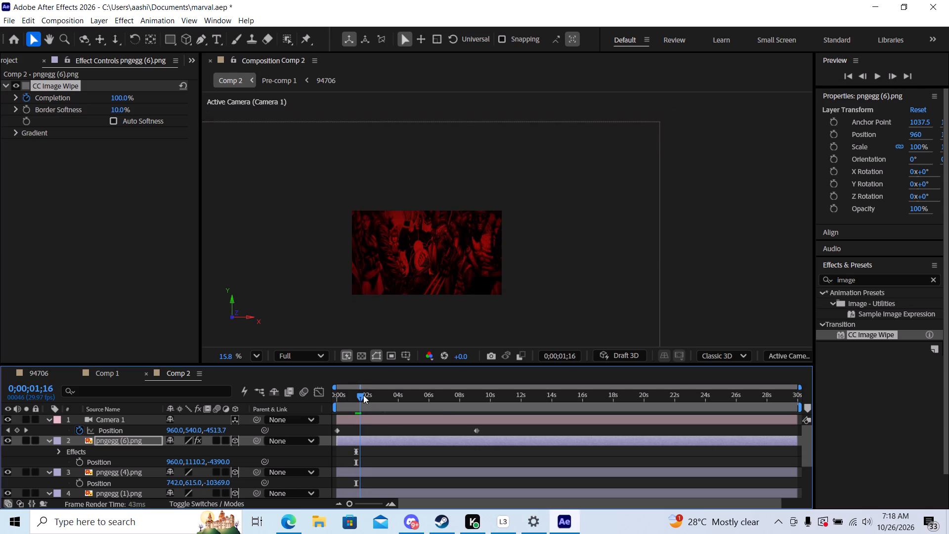
drag(363, 395, 366, 395)
drag(121, 96, 104, 100)
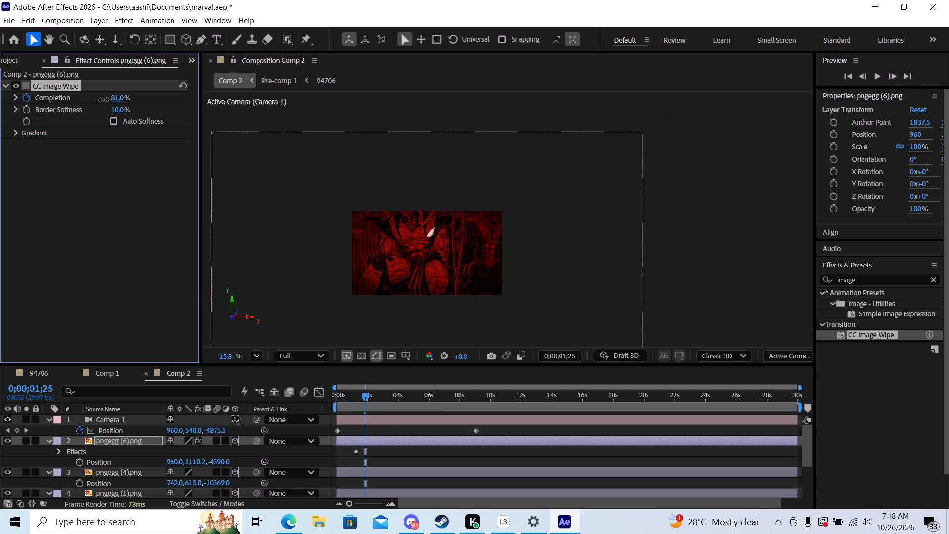
drag(104, 100, 36, 108)
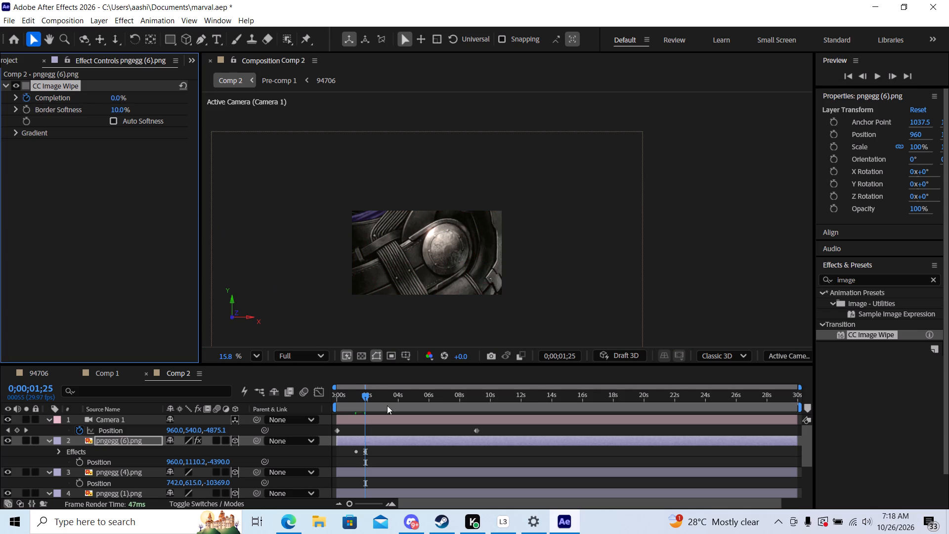
Lengthen Thor's wipe by moving the 0% Completion keyframe of CC Image Wipe to about 2.5 seconds.
drag(366, 395, 370, 395)
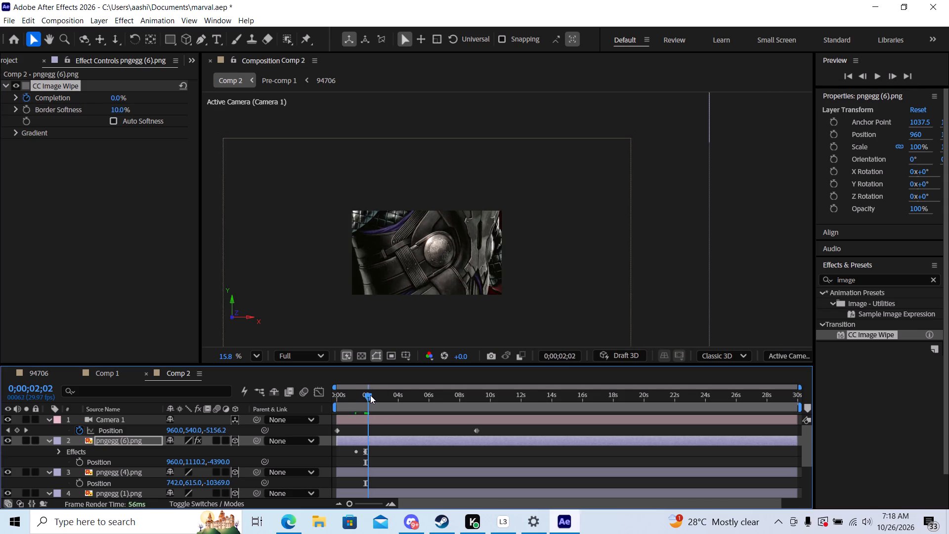
drag(370, 395, 380, 395)
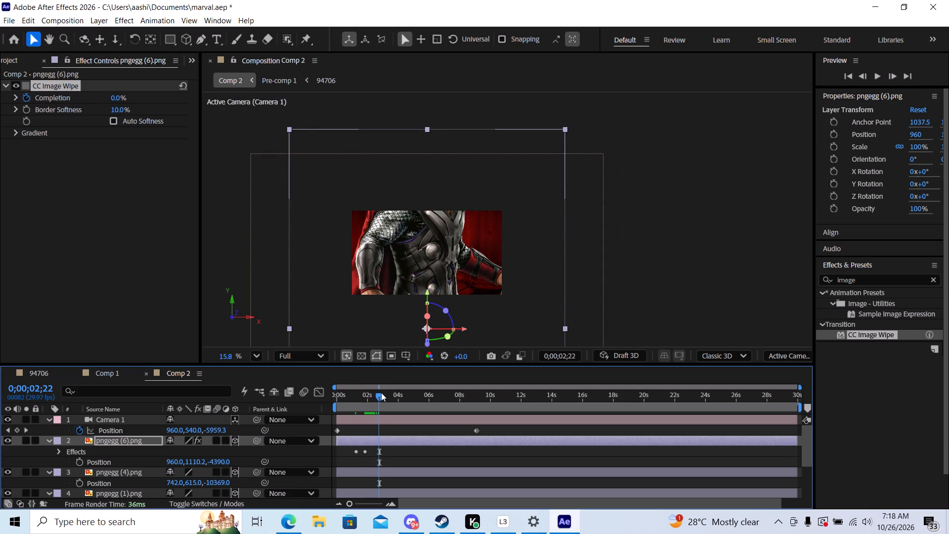
click(364, 451)
click(58, 452)
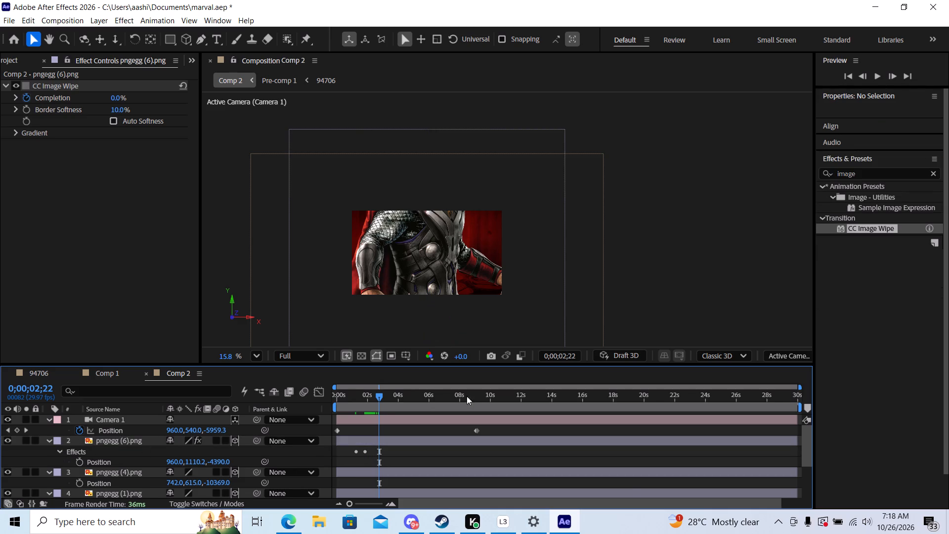
click(70, 463)
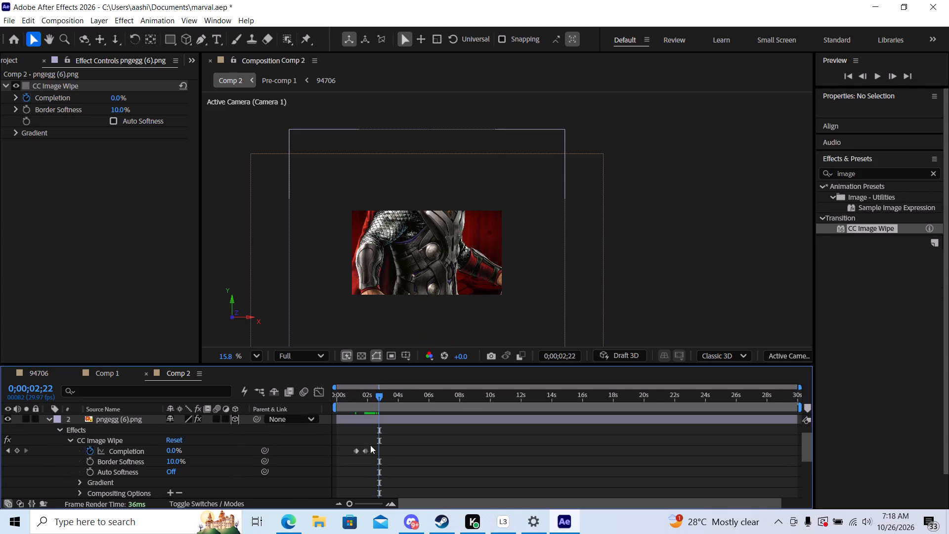
drag(365, 450, 375, 450)
Play and scrub Comp 2 from the start to check Thor's wipe-in during the camera zoom-out.
drag(377, 394, 334, 410)
key(space)
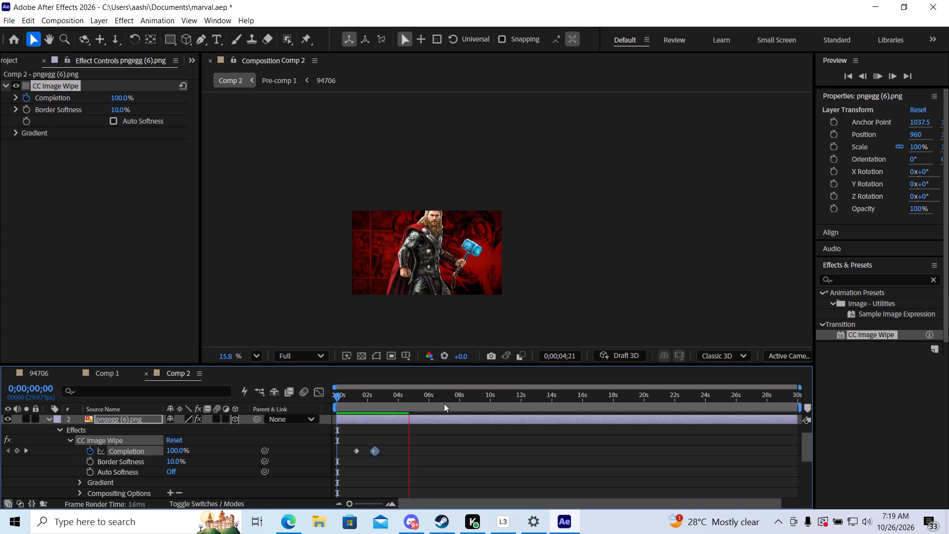
drag(339, 394, 428, 399)
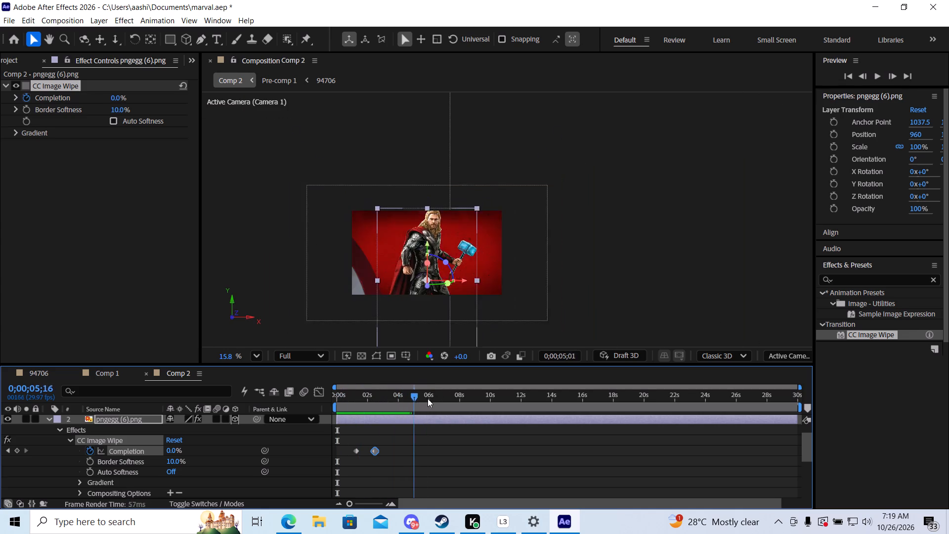
drag(428, 399, 178, 403)
key(space)
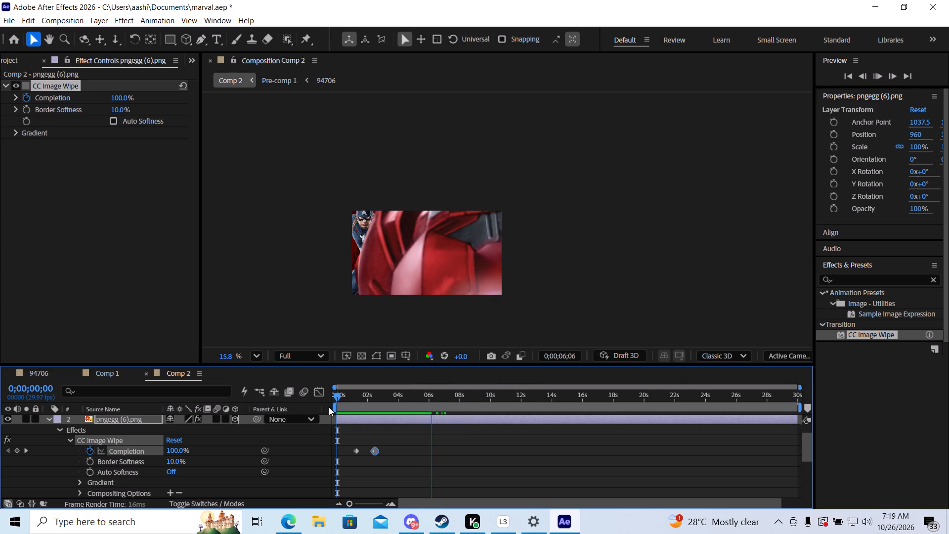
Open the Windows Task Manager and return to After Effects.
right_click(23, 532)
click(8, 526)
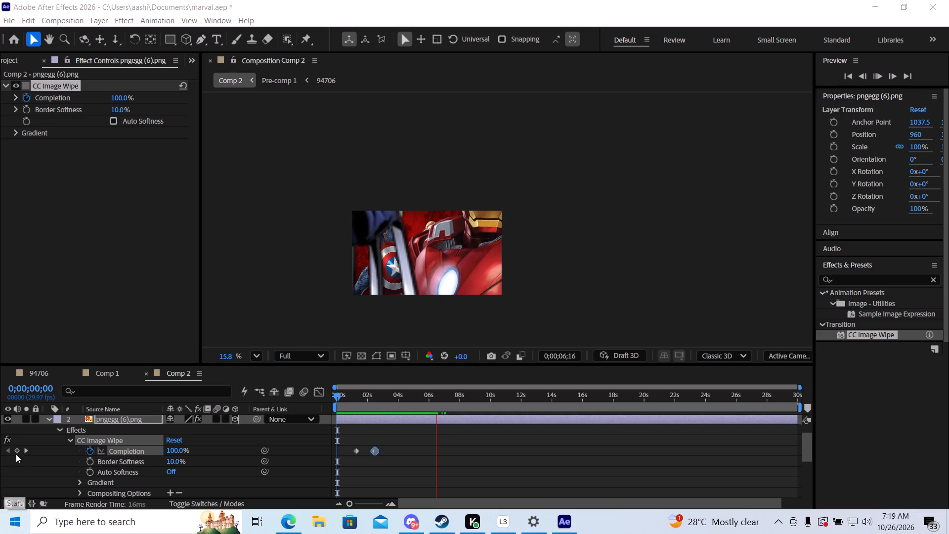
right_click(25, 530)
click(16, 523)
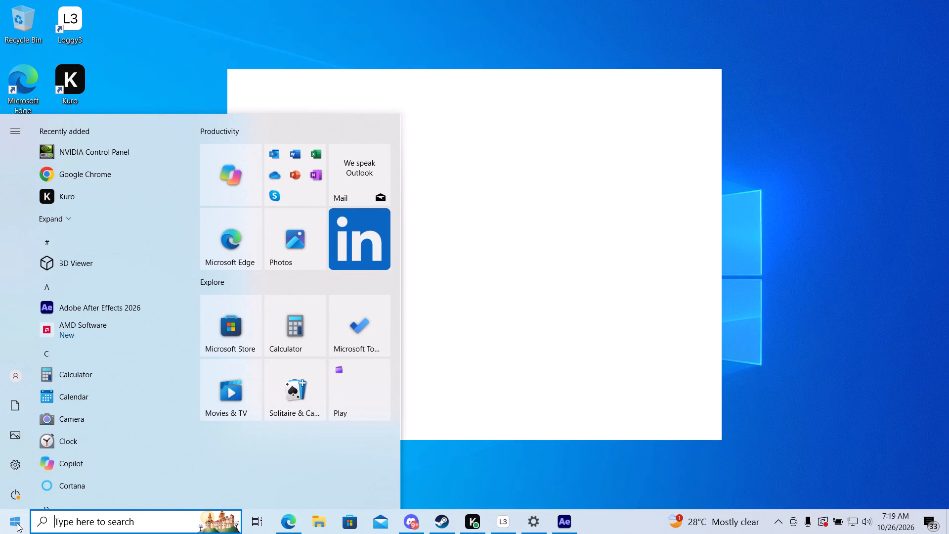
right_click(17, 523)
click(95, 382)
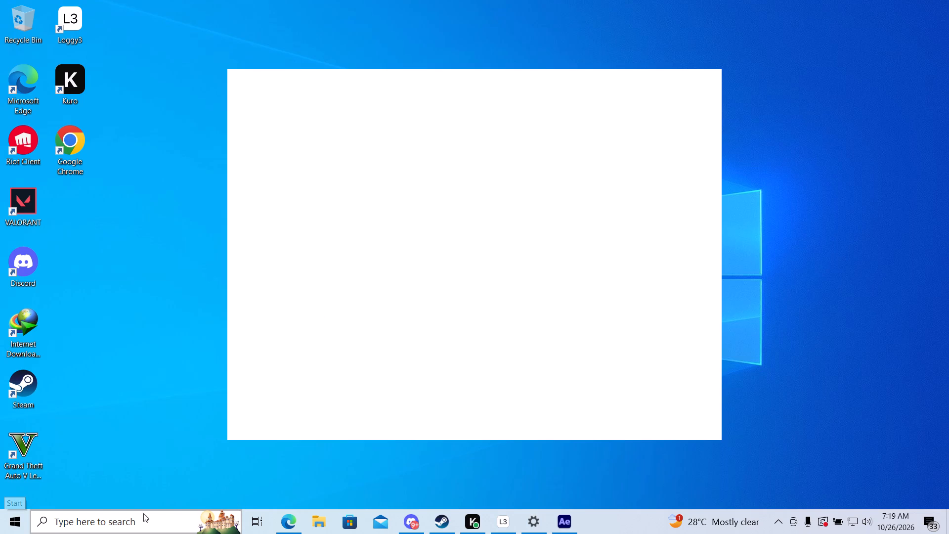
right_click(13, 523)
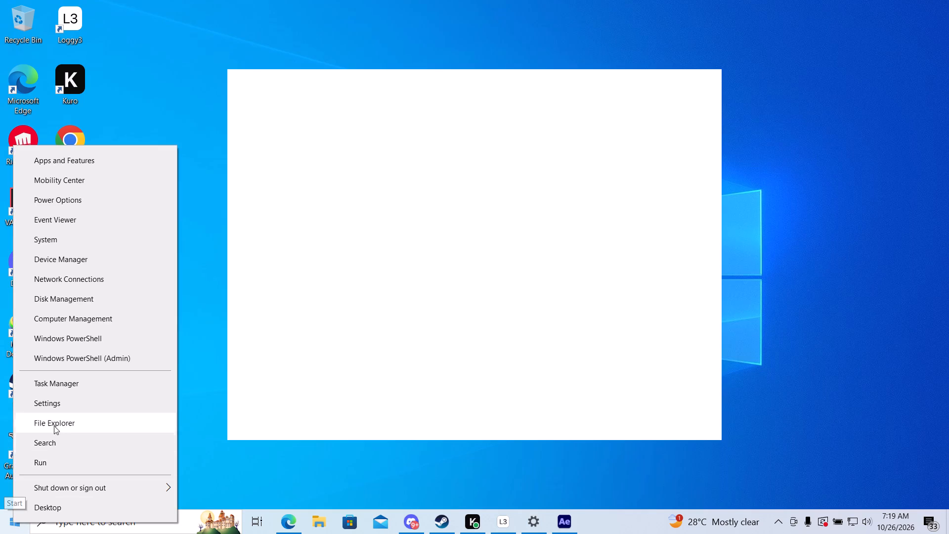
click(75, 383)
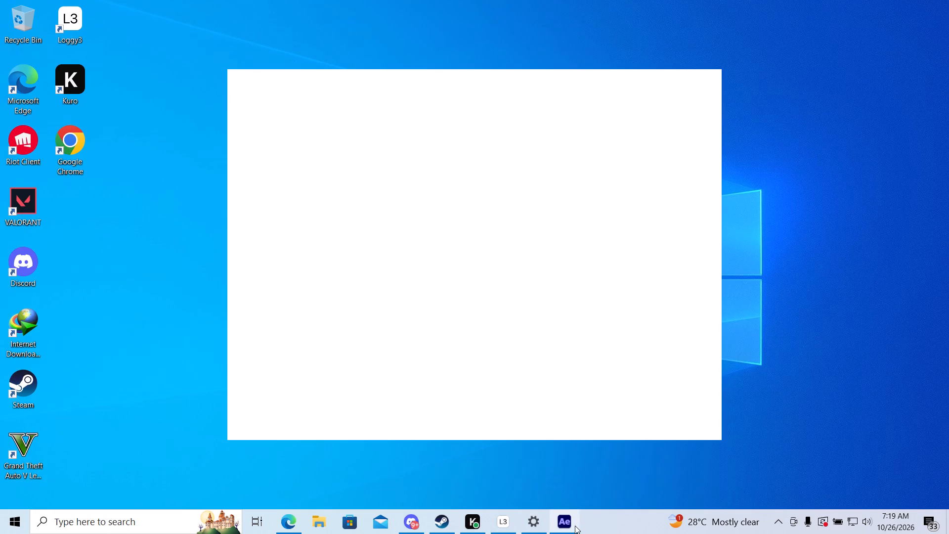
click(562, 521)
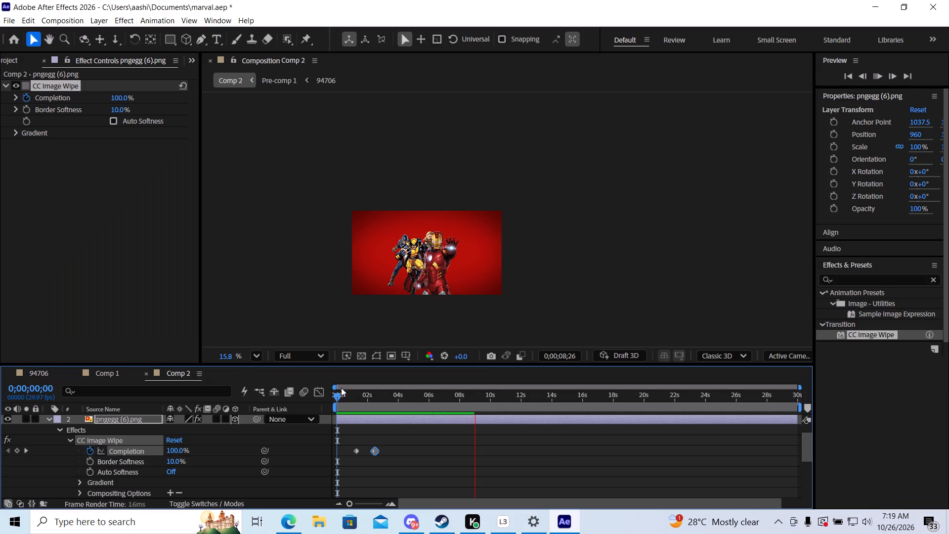
Replay Comp 2 from 0;00;00;00 to review Thor's wipe-in and the handover to the other characters.
drag(337, 393, 203, 407)
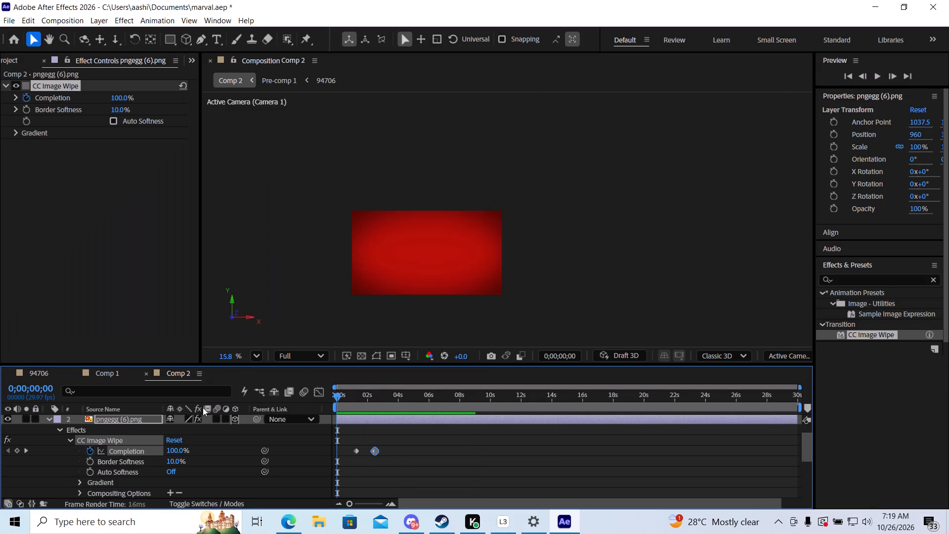
drag(203, 407, 188, 409)
key(space)
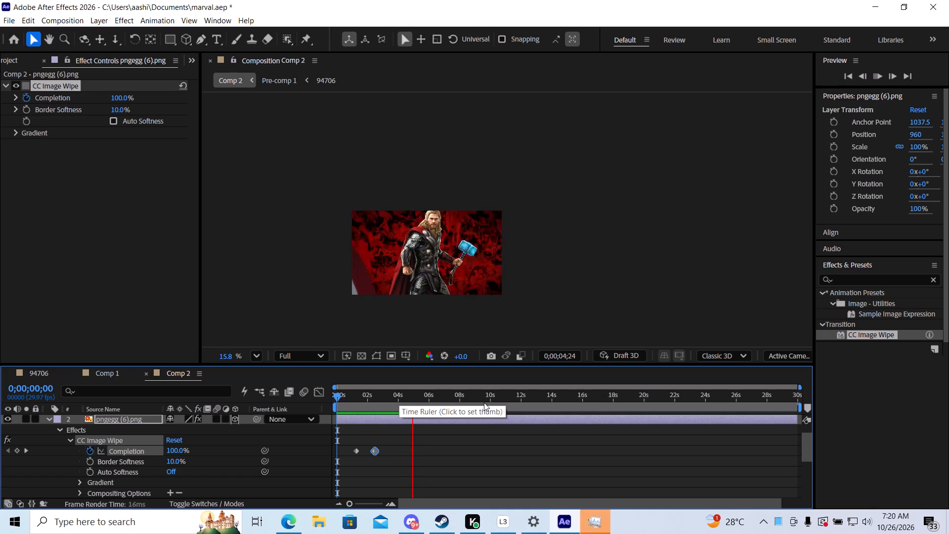
key(space)
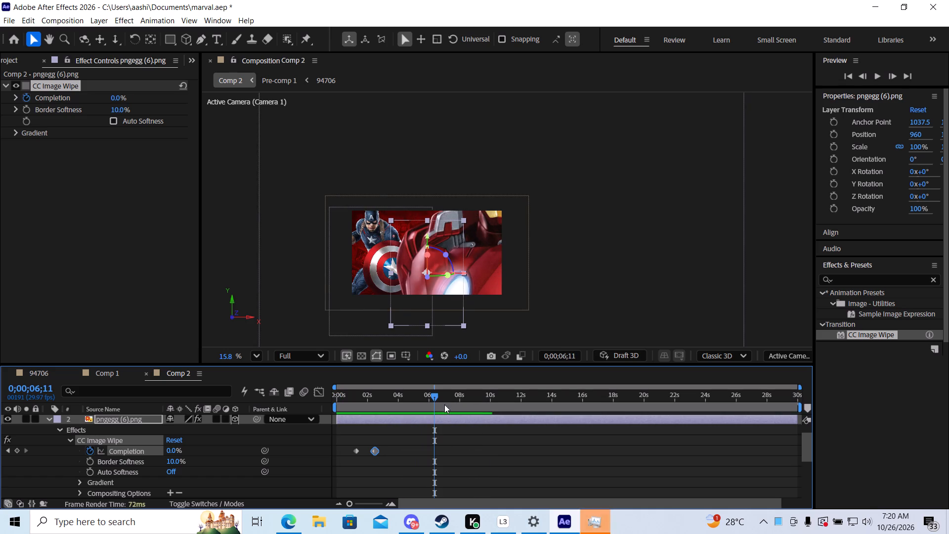
At 0;00;02;09, change Thor's depth by setting the pngegg (6).png layer's Z position to -5500.
drag(439, 397, 372, 408)
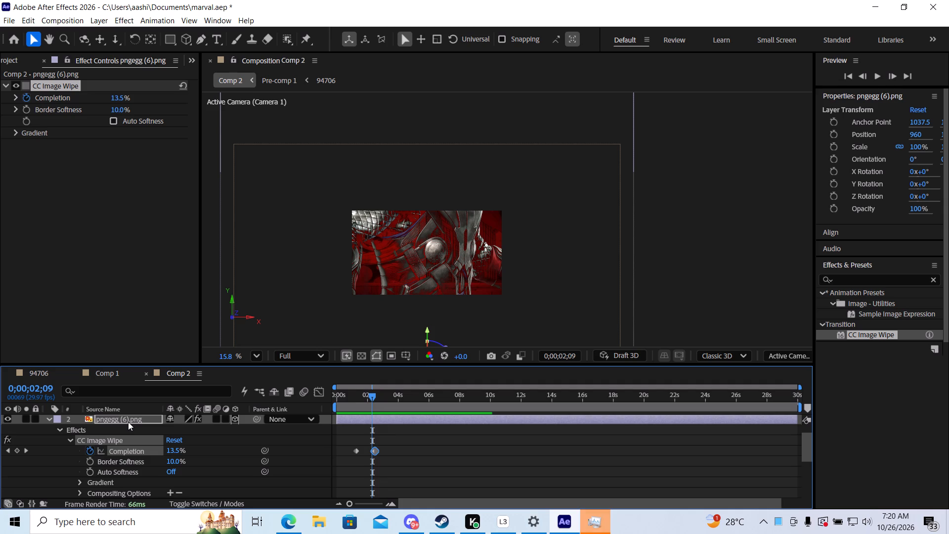
key(p)
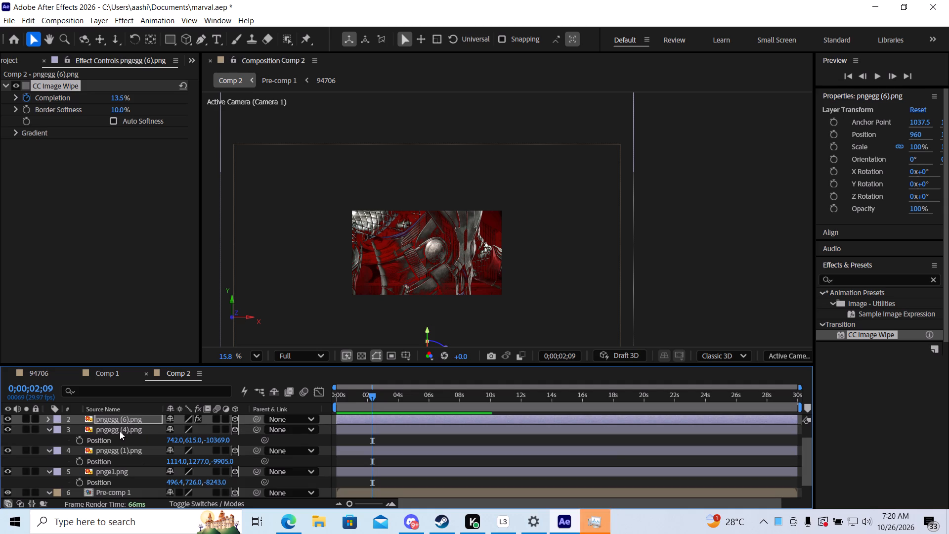
click(8, 418)
click(8, 418)
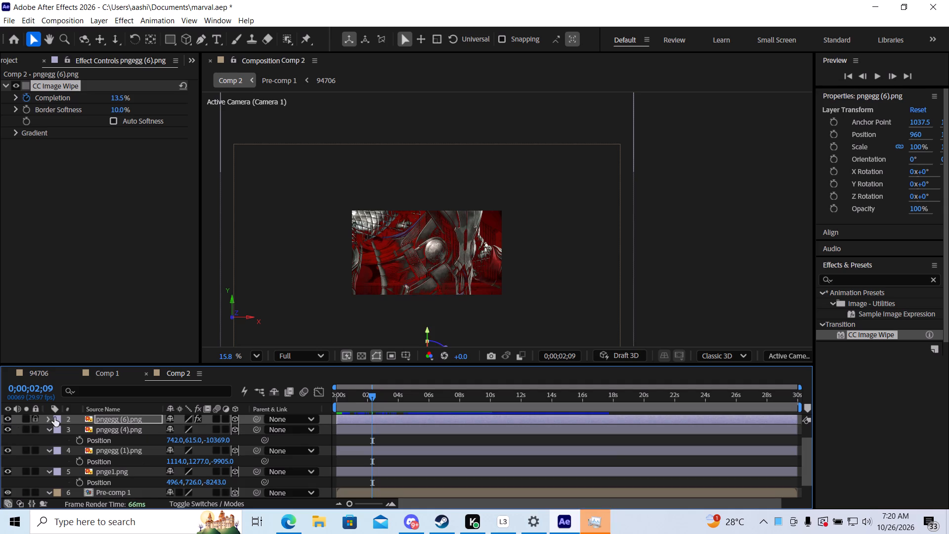
click(109, 416)
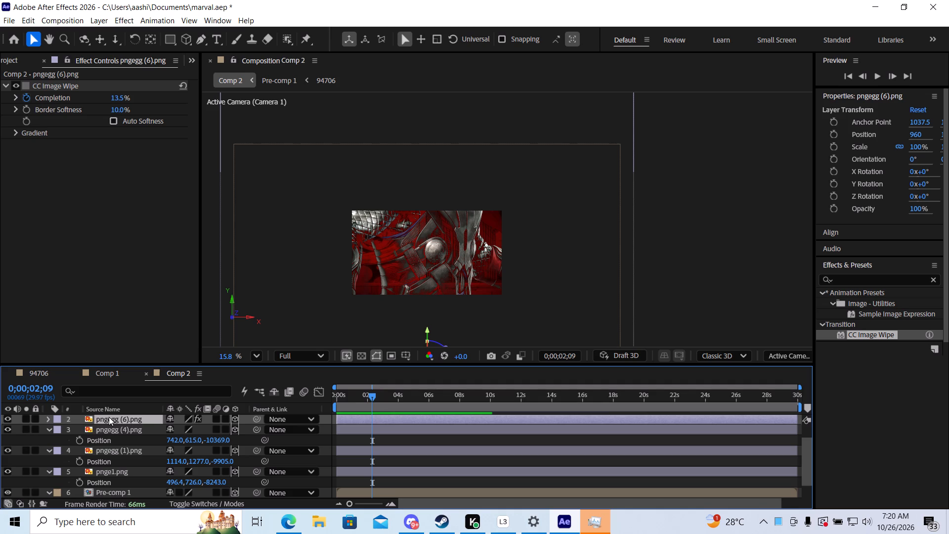
key(p)
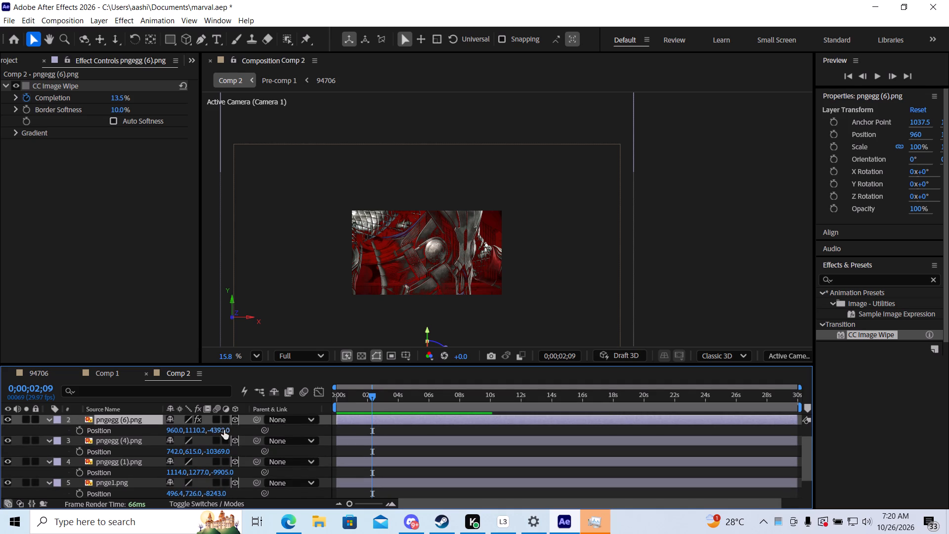
drag(218, 430, 161, 441)
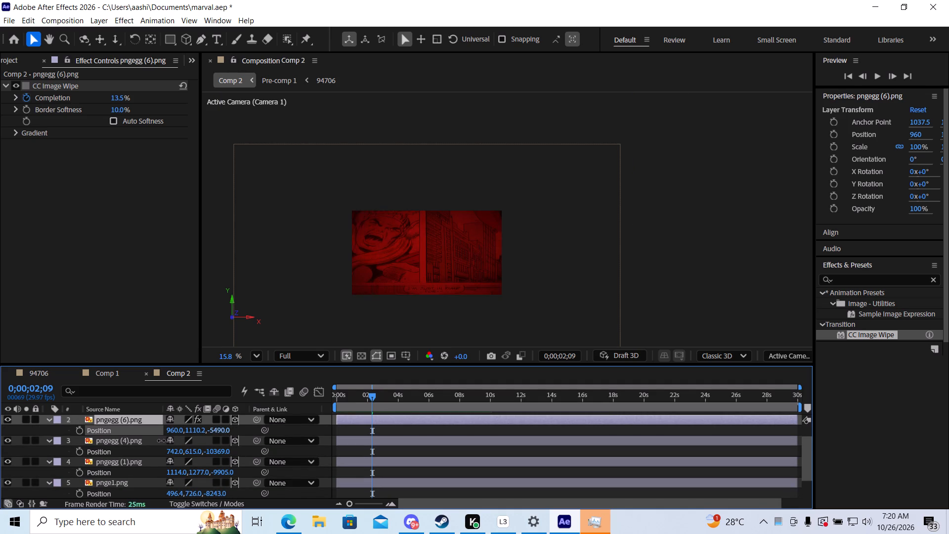
drag(161, 441, 161, 441)
Play Comp 2 from 0;00;02;09 to check Thor's new depth against the other characters.
key(space)
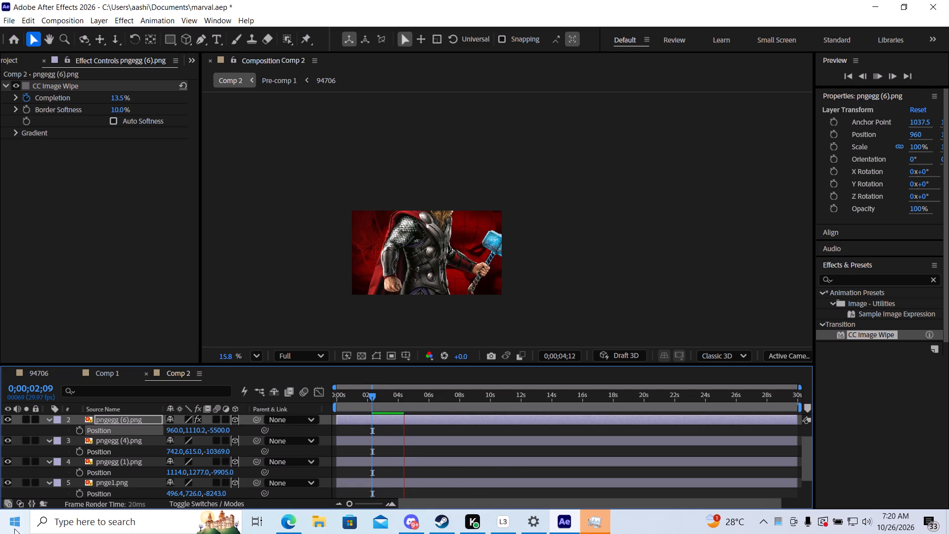
click(594, 522)
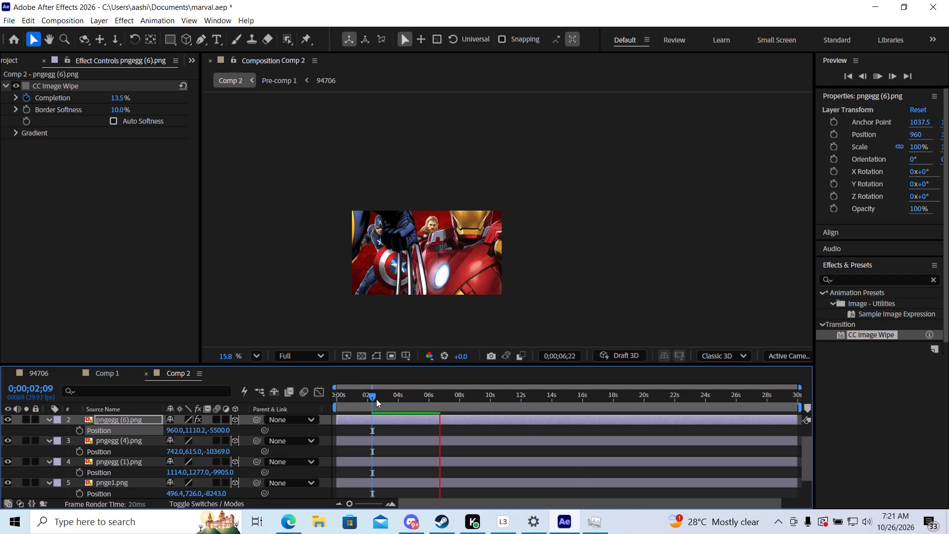
Replay Comp 2 from 0;00;00;00 to review Thor's depth against the other characters during the zoom-out.
drag(375, 399, 315, 406)
click(319, 405)
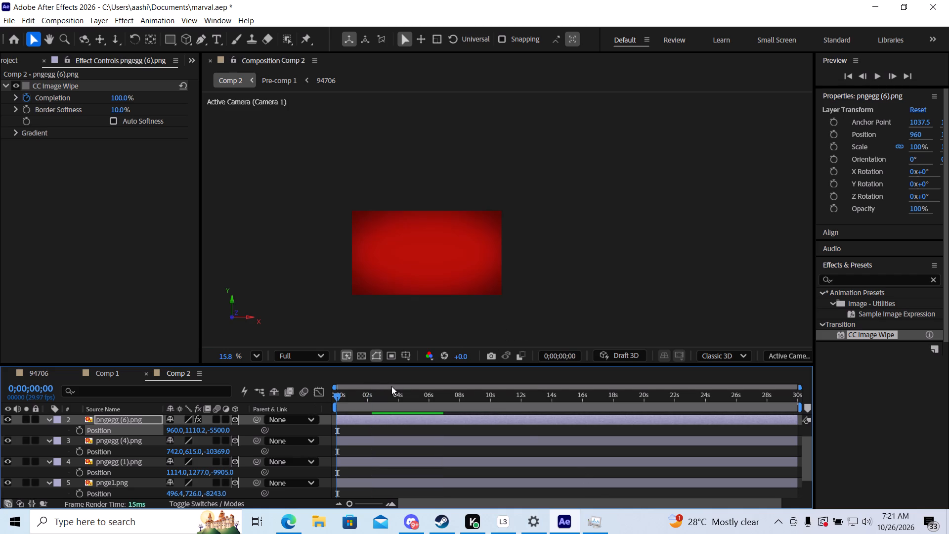
key(space)
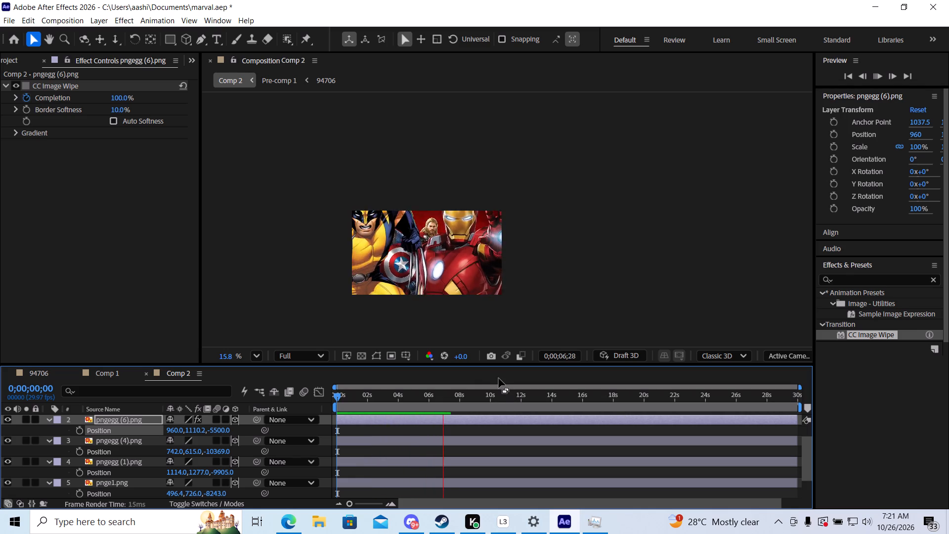
key(space)
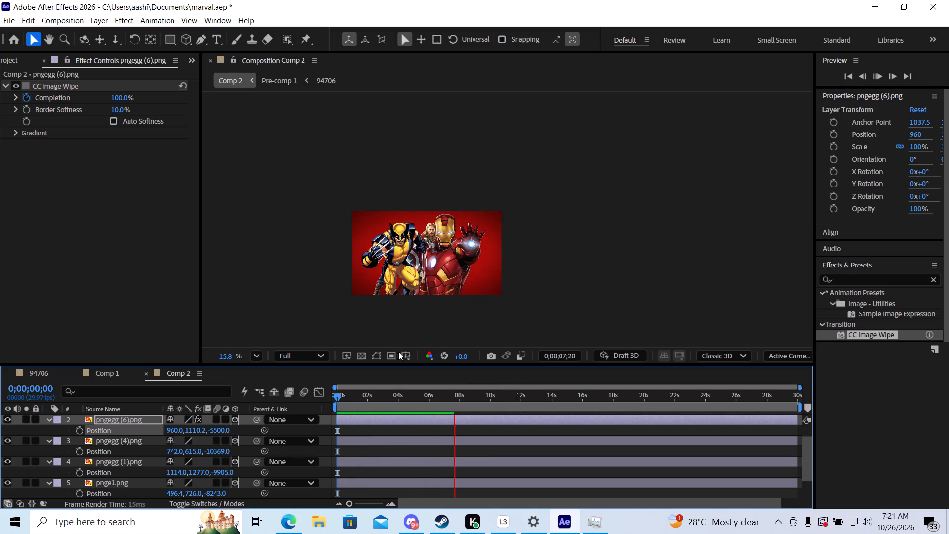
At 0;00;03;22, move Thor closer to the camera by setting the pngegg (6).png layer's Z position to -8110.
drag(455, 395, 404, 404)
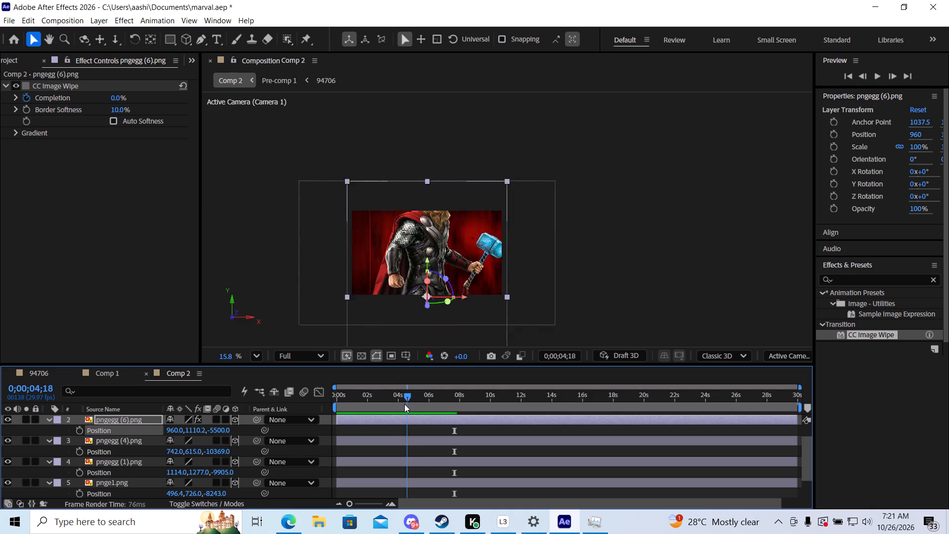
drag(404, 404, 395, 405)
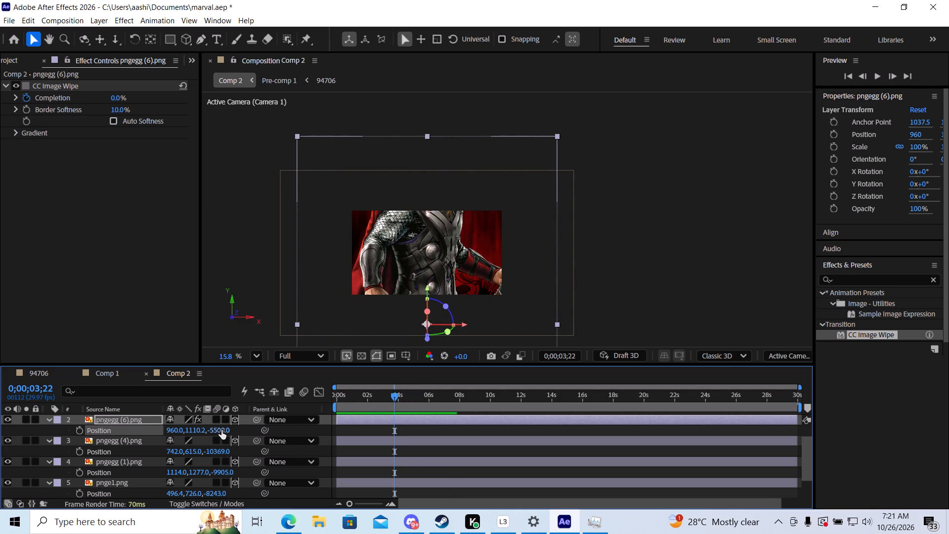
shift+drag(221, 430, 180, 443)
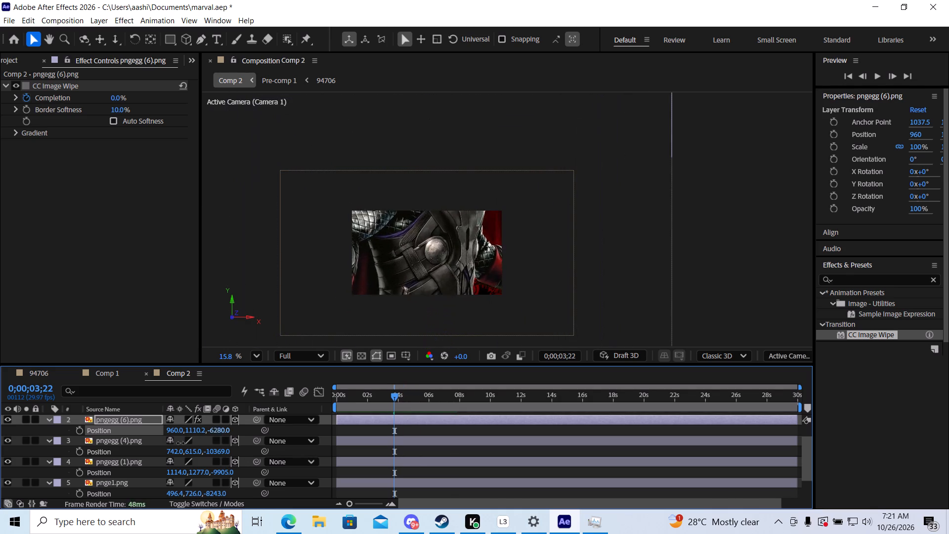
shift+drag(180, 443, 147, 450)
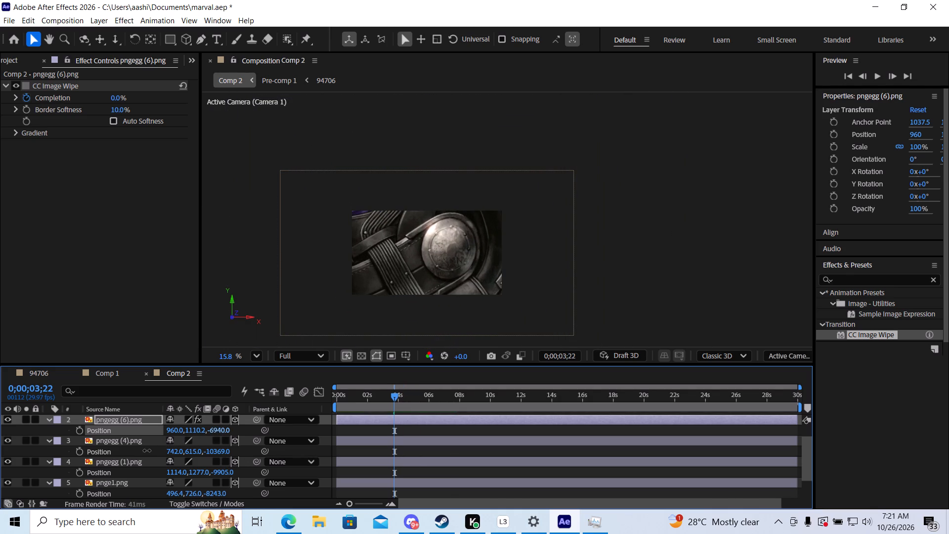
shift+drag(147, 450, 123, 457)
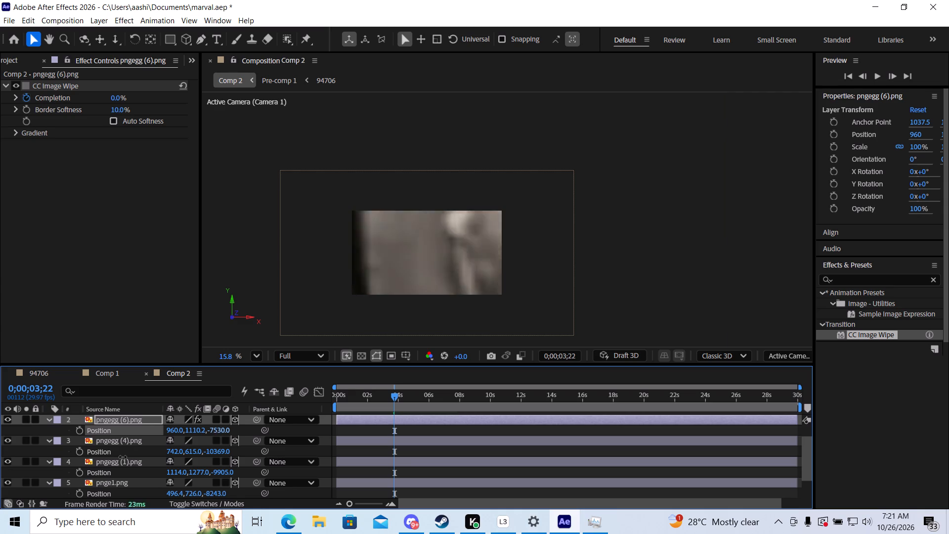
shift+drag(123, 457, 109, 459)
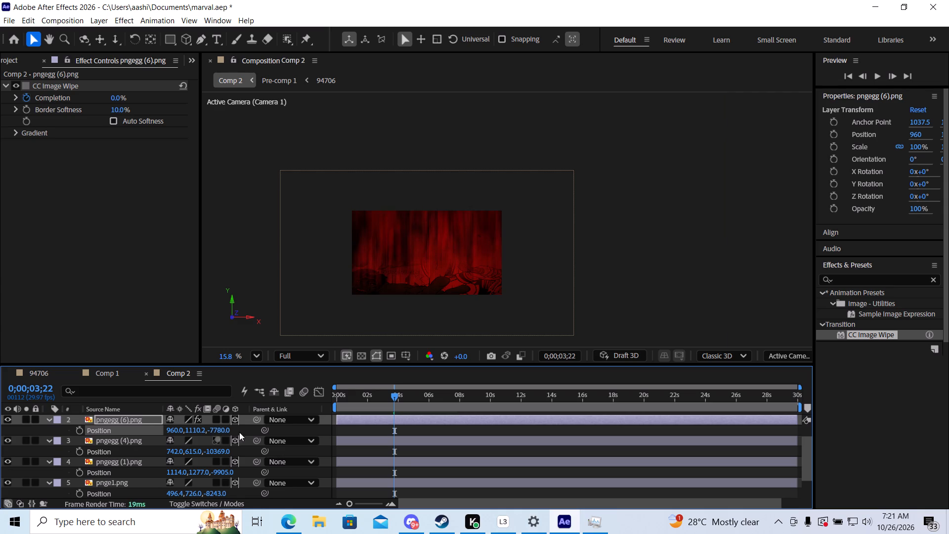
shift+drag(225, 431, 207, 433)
Play Comp 2 from 0;00;00;00 to 0;00;05;11 to check when Thor appears at the new depth.
drag(389, 399, 329, 410)
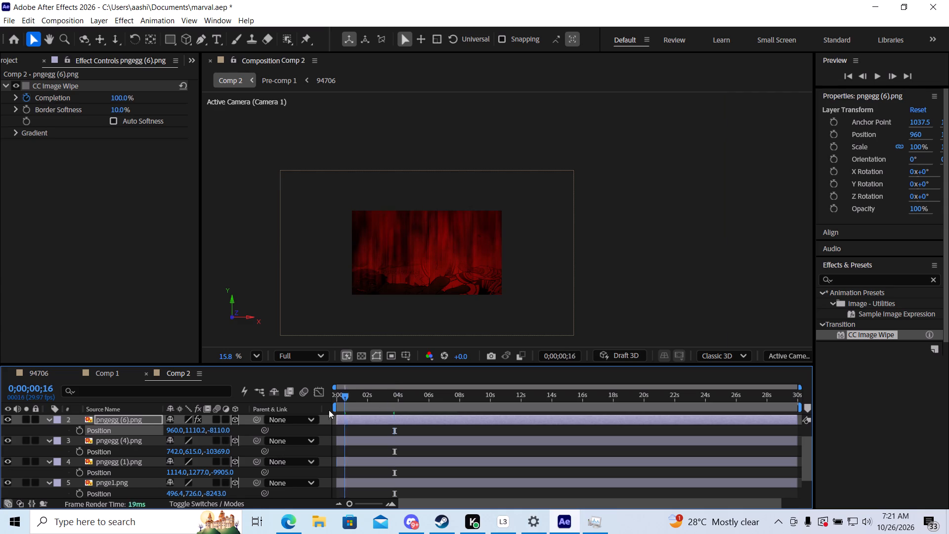
drag(329, 410, 303, 412)
key(space)
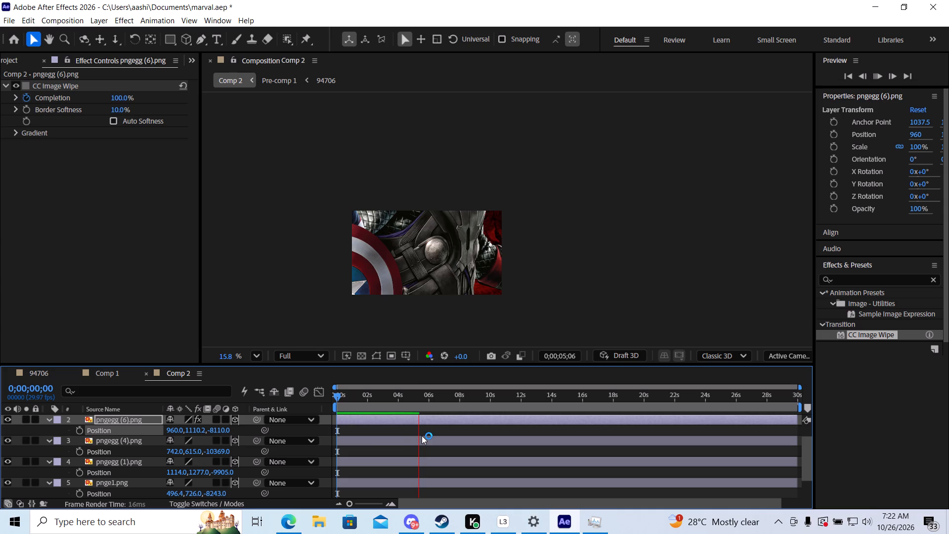
key(space)
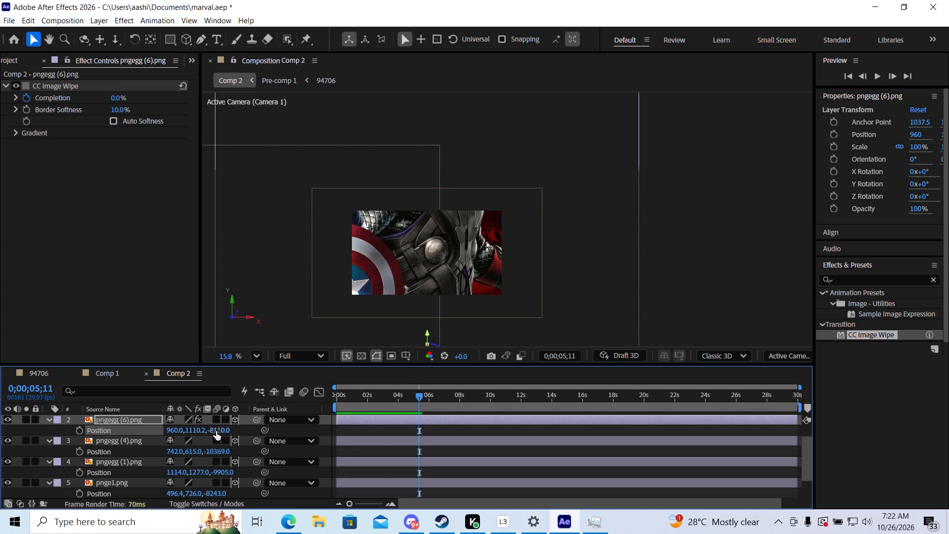
At 0;00;05;11, push Thor back in depth by setting the pngegg (6).png layer's Z position to -7372.
drag(216, 431, 325, 433)
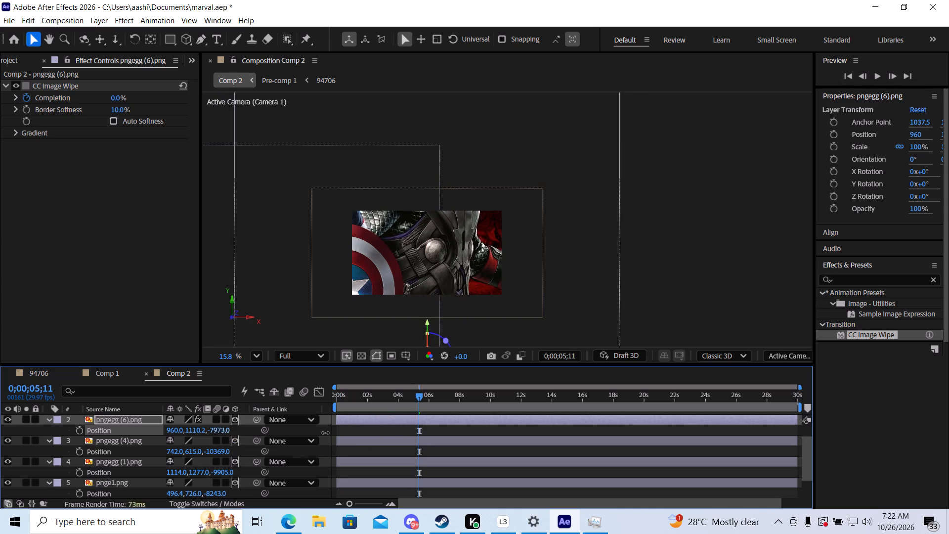
drag(325, 433, 590, 421)
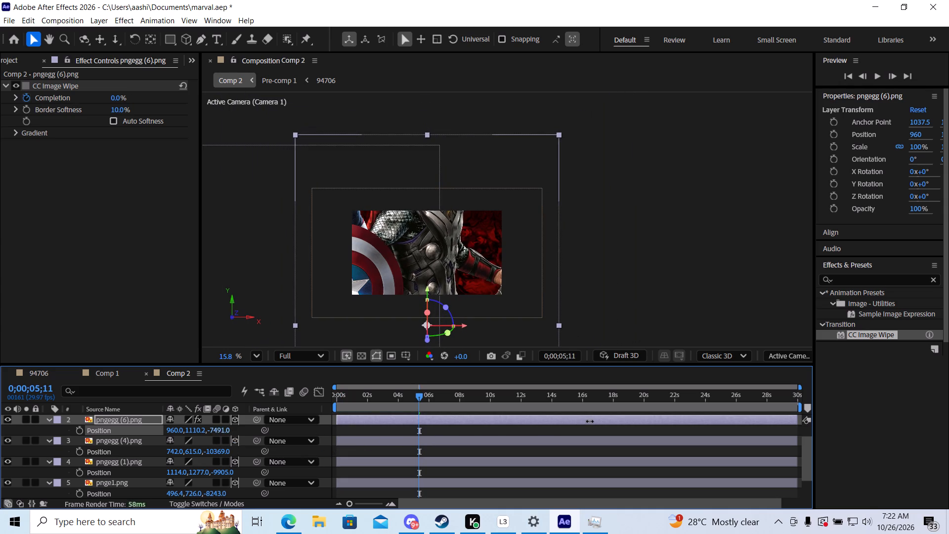
drag(590, 421, 653, 411)
Play Comp 2 from 0;00;02;17 to check Thor's adjusted depth against the other characters.
drag(417, 395, 375, 400)
key(space)
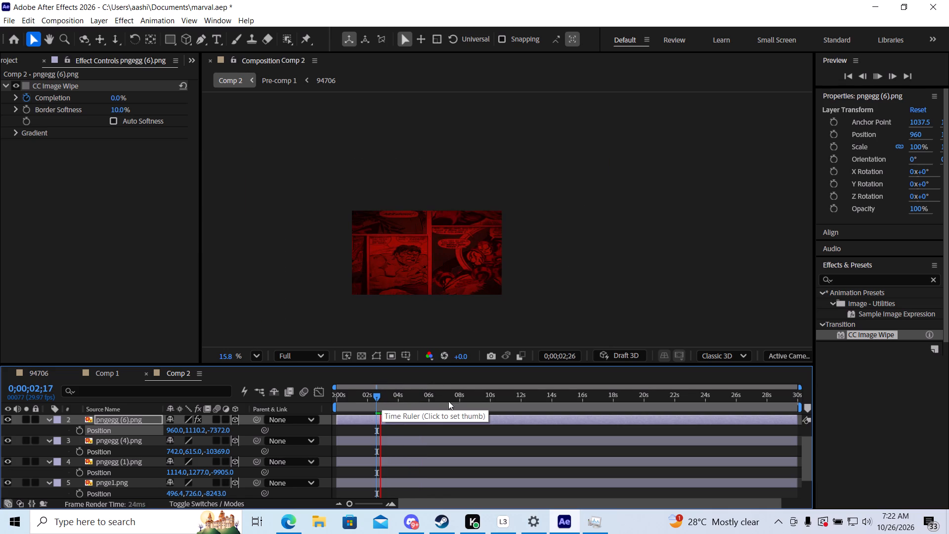
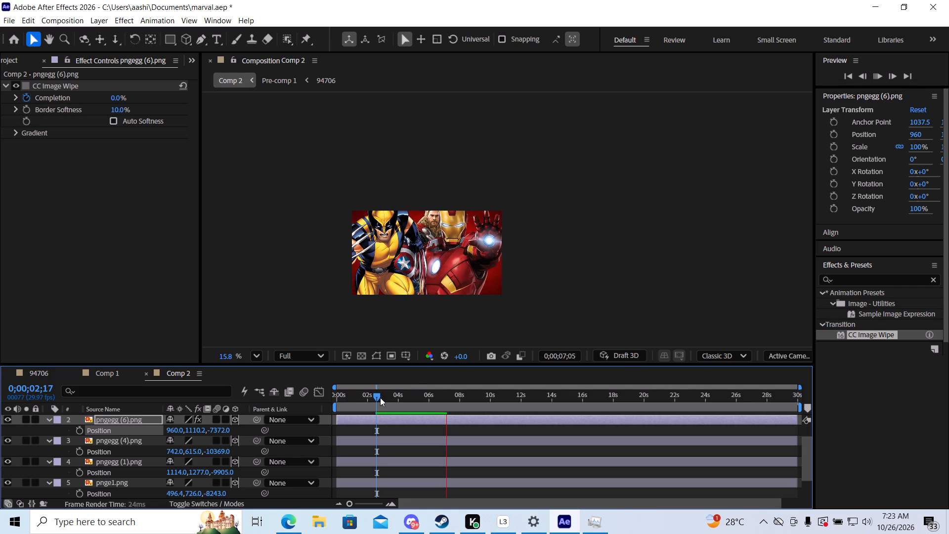
Play Comp 2 from 0;00;00;00 to 0;00;07;24 to check the full character reveal with Thor's adjusted depth.
drag(377, 398, 298, 403)
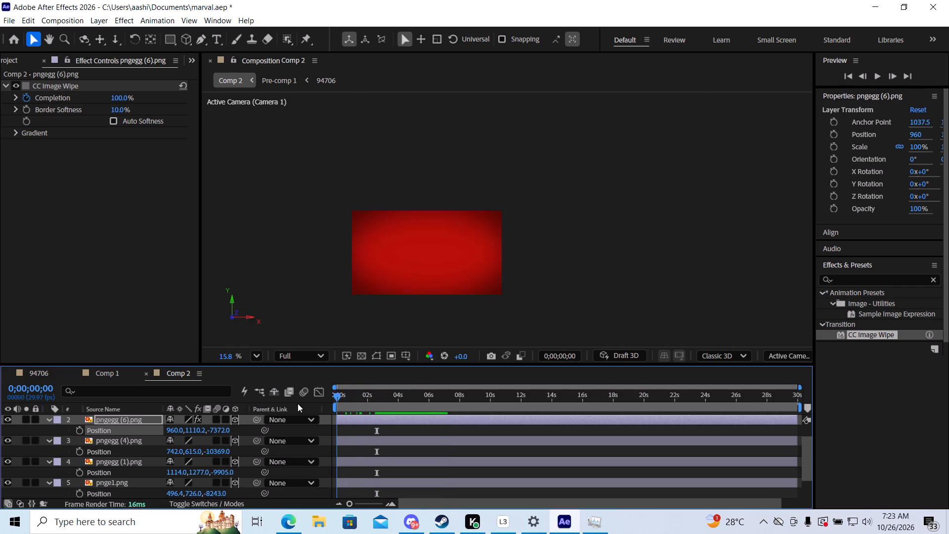
drag(298, 403, 293, 404)
key(space)
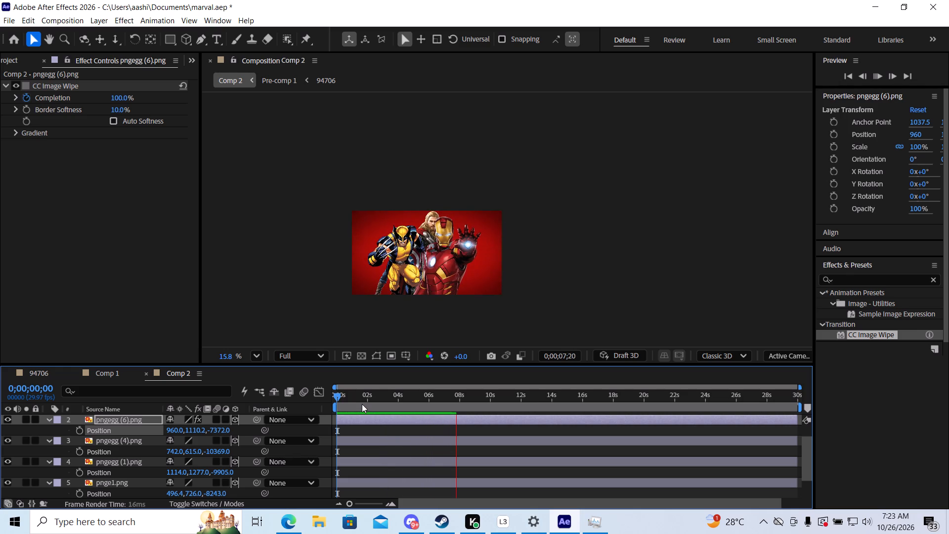
key(space)
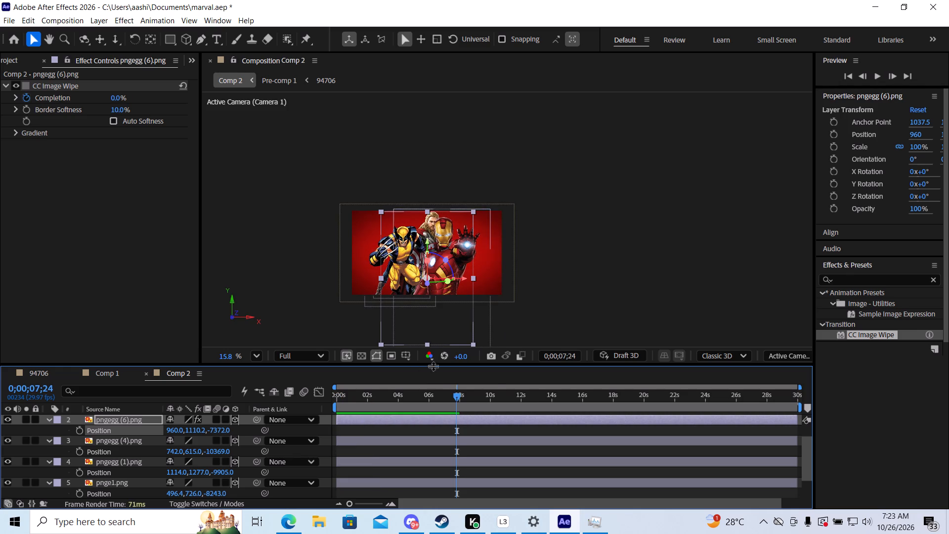
Scrub Comp 2 between about 0;00;05;27 and 0;00;10;05 to examine how Wolverine, Iron Man and Thor overlap, ending at 0;00;07;05.
drag(459, 393, 430, 402)
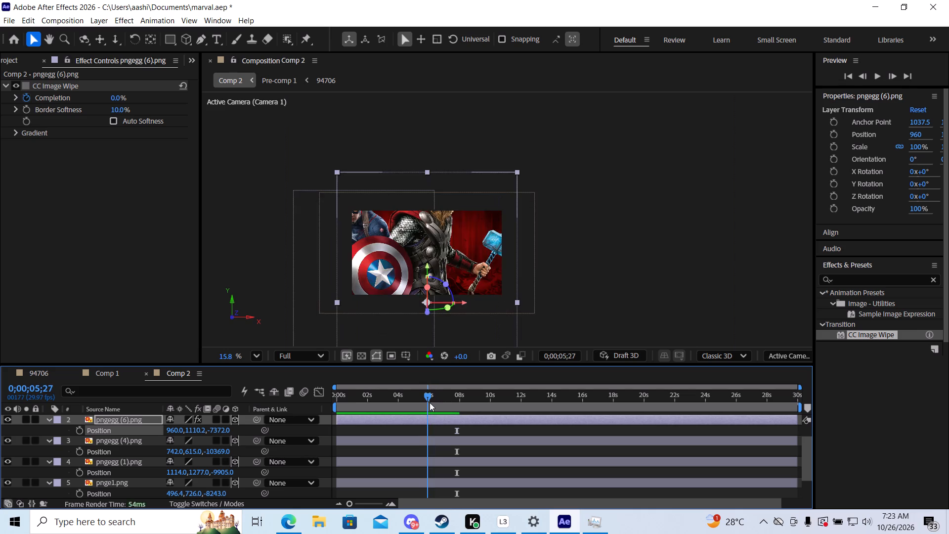
drag(430, 402, 456, 403)
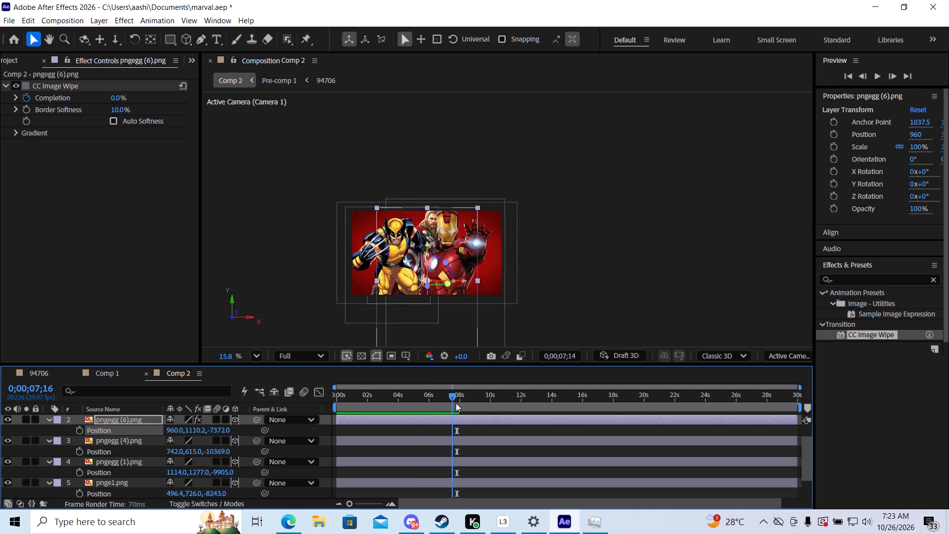
drag(456, 403, 488, 401)
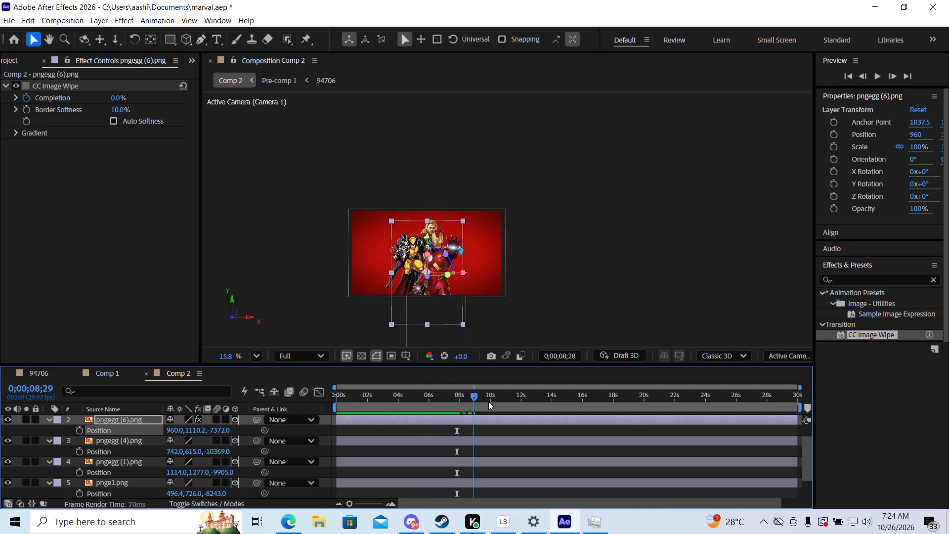
drag(488, 401, 440, 396)
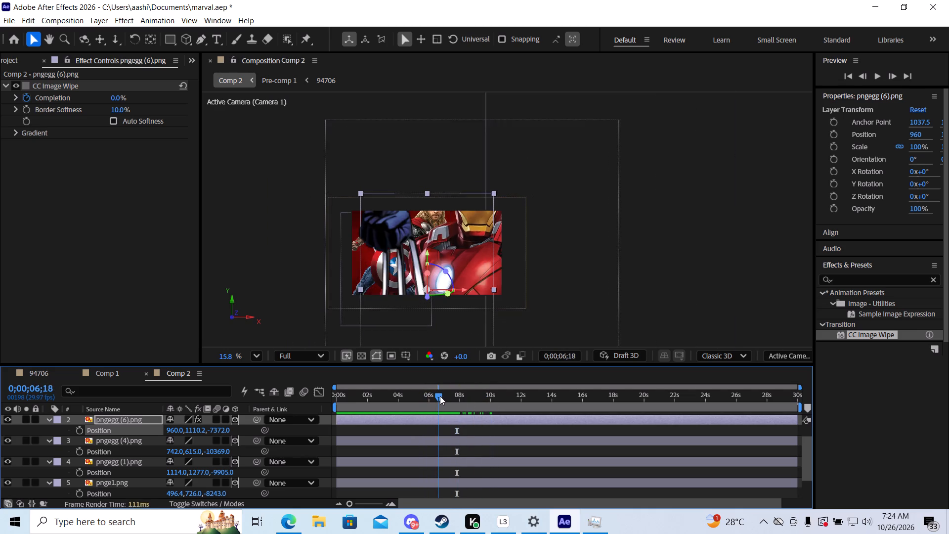
drag(440, 396, 456, 395)
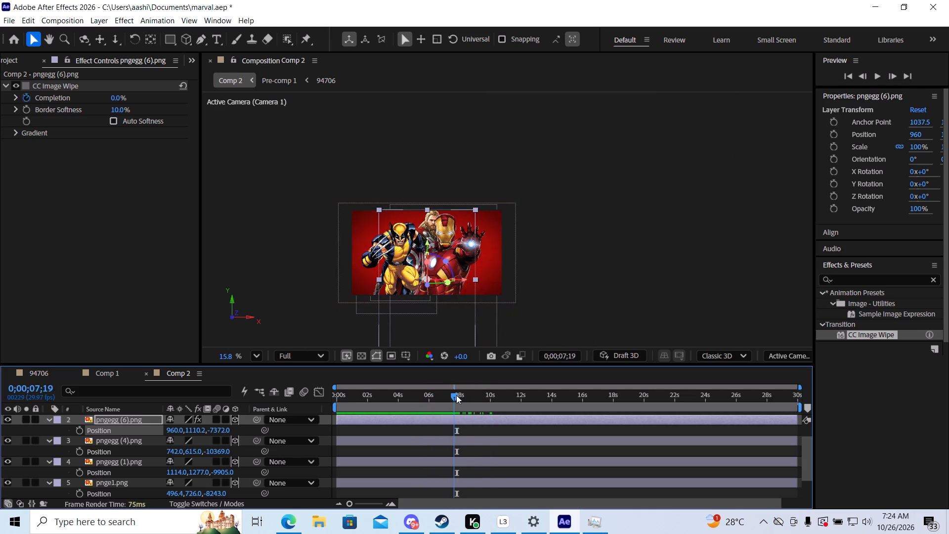
drag(456, 395, 494, 395)
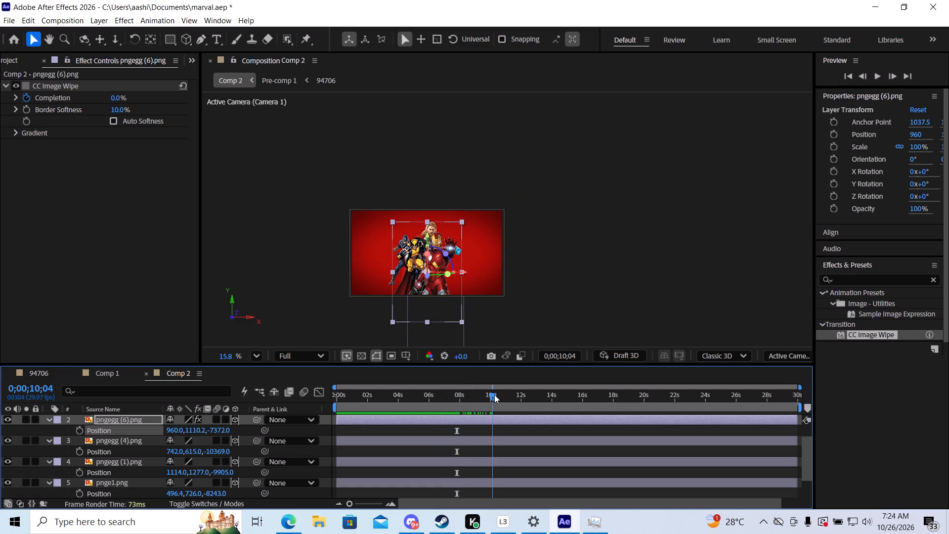
drag(494, 395, 455, 393)
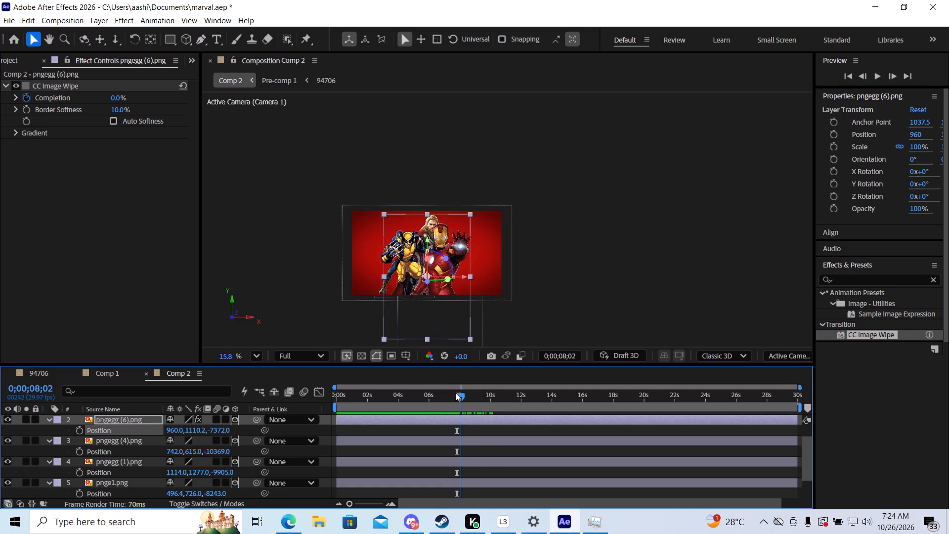
drag(455, 393, 448, 393)
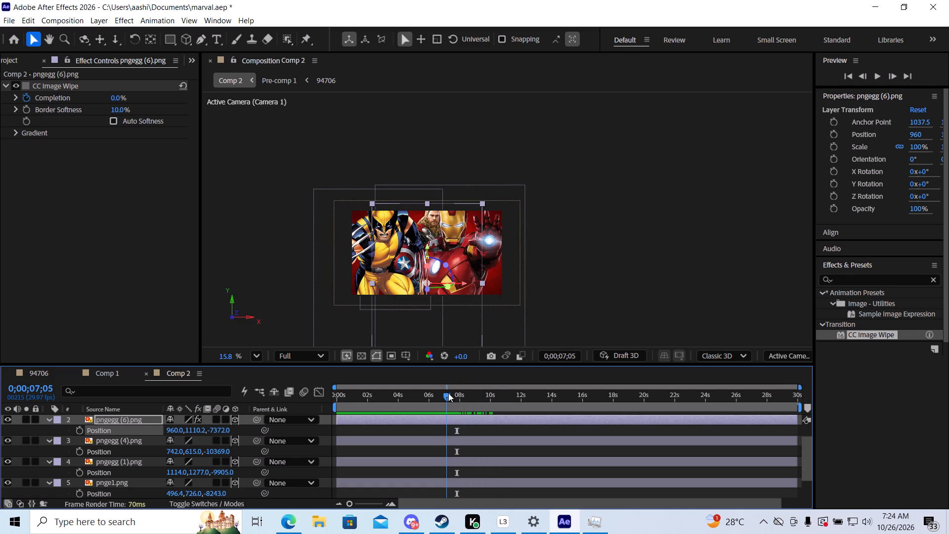
drag(448, 393, 464, 393)
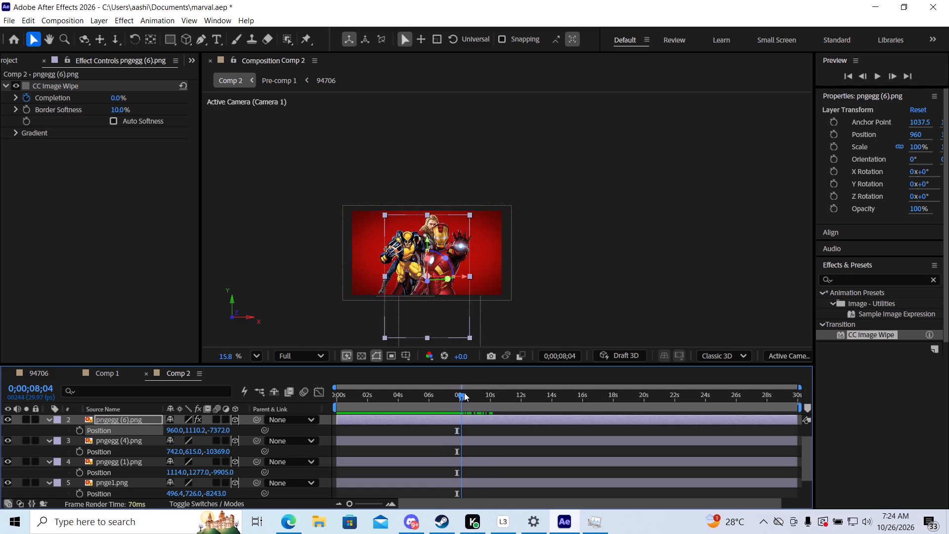
drag(464, 393, 448, 390)
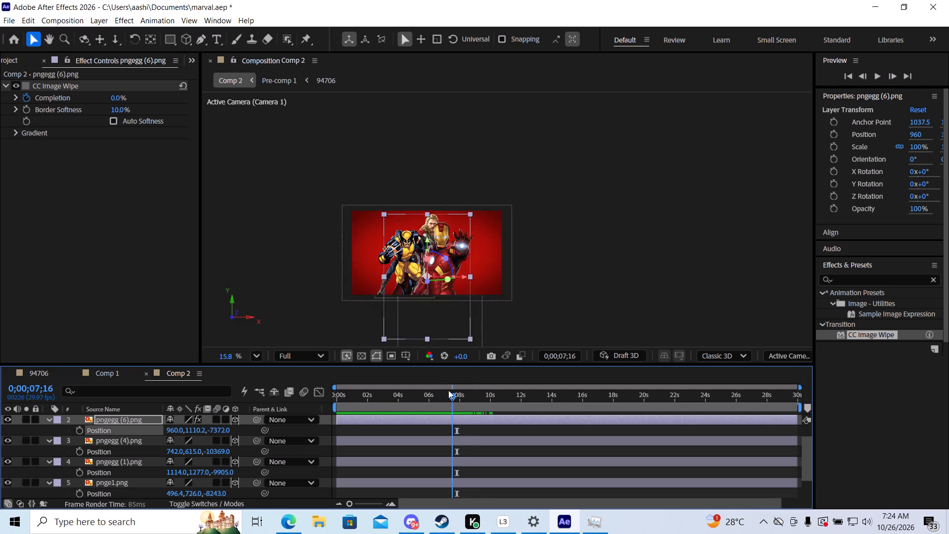
drag(448, 390, 451, 391)
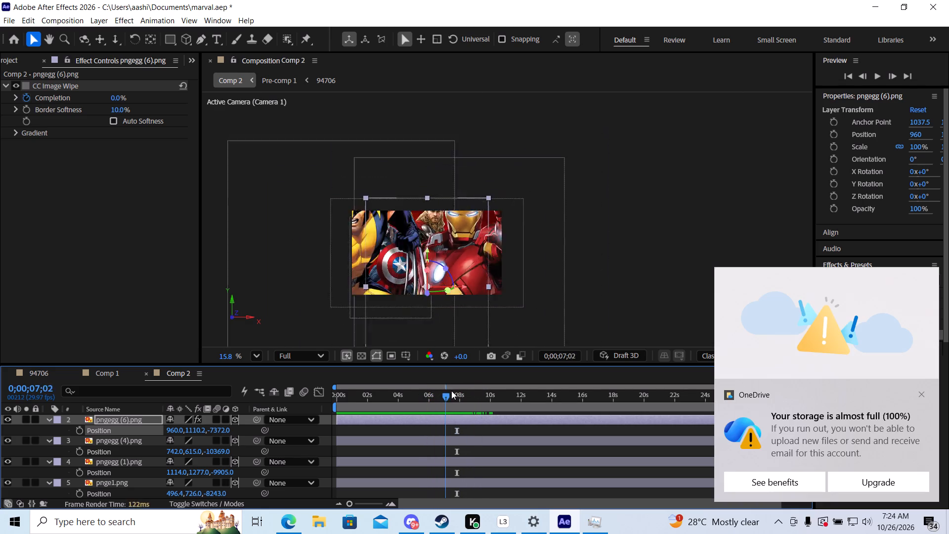
drag(451, 391, 495, 388)
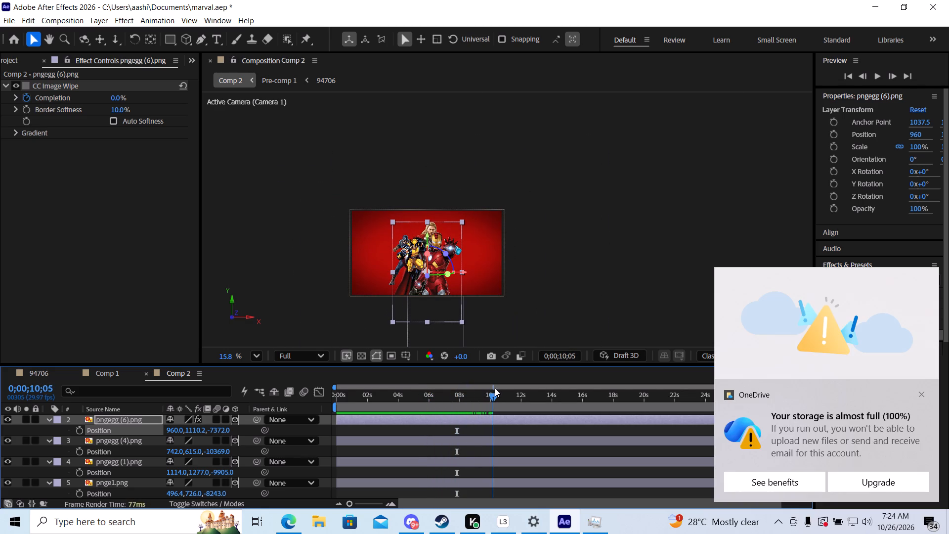
drag(495, 388, 450, 390)
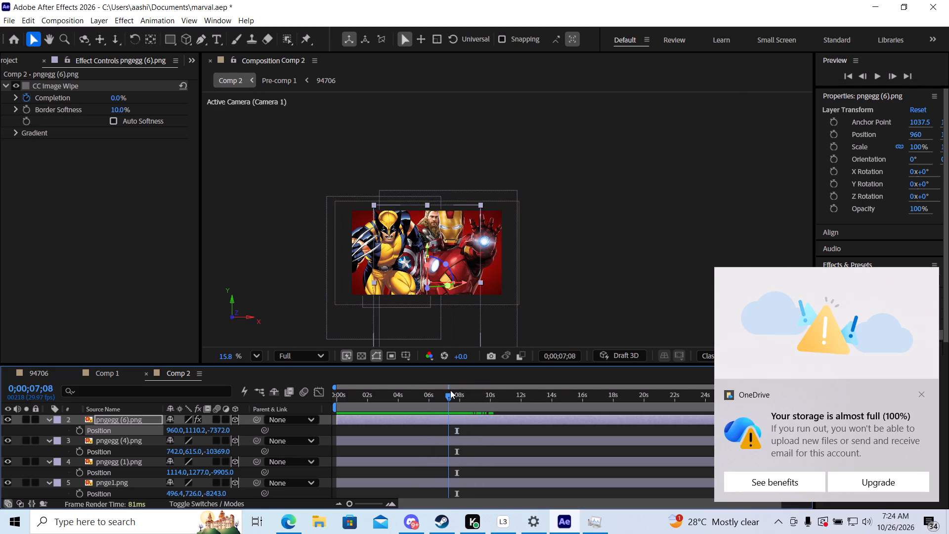
drag(450, 390, 456, 390)
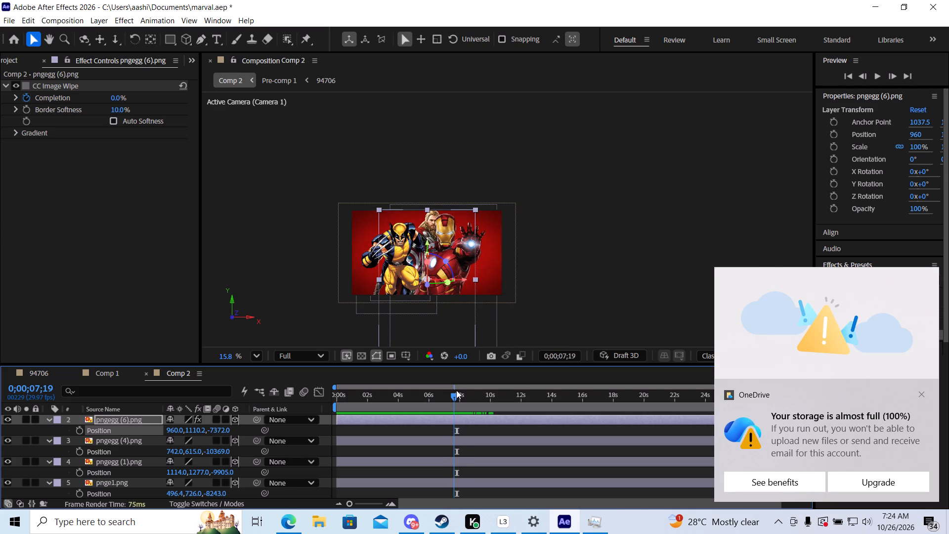
drag(456, 390, 472, 387)
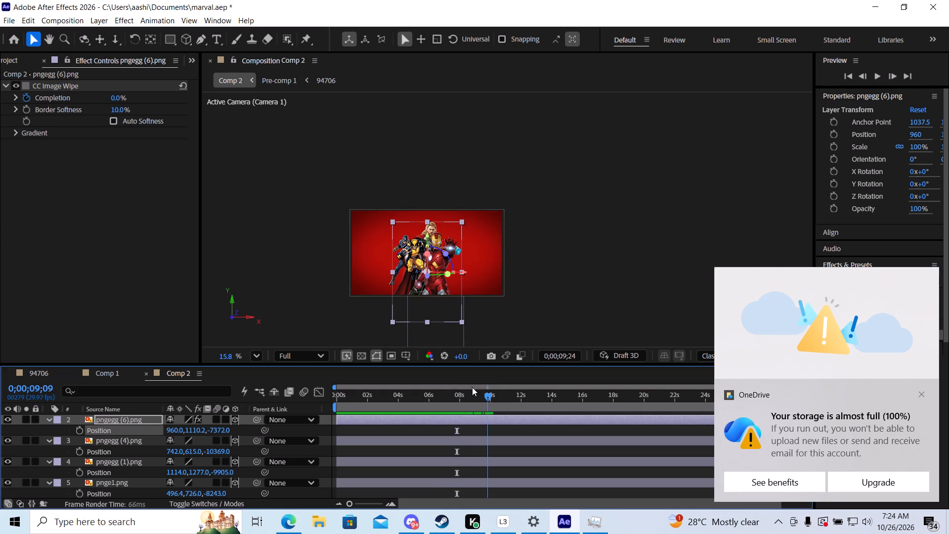
drag(472, 387, 448, 396)
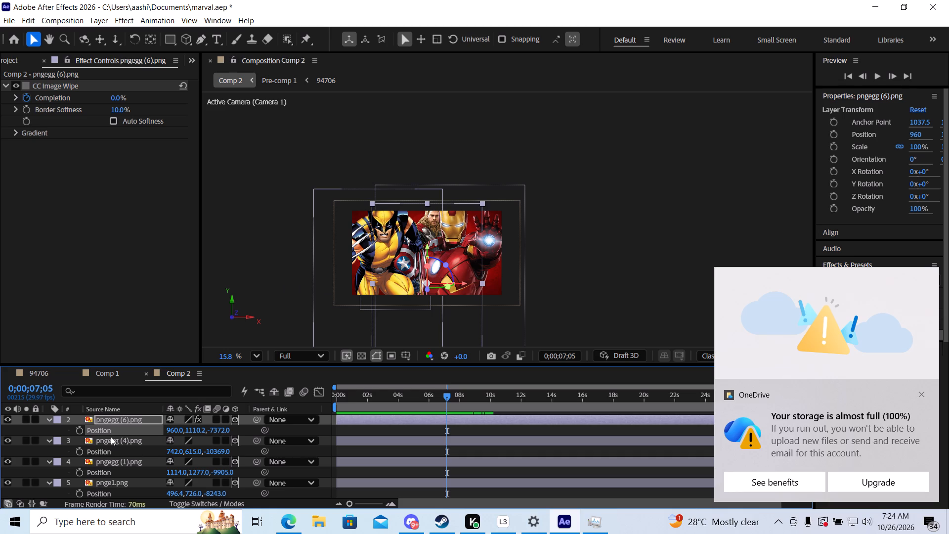
Examine the character layers and preview the pngegg (4), (3), (2) and (1) footage in the project to identify each character, dismissing the OneDrive notification.
click(111, 437)
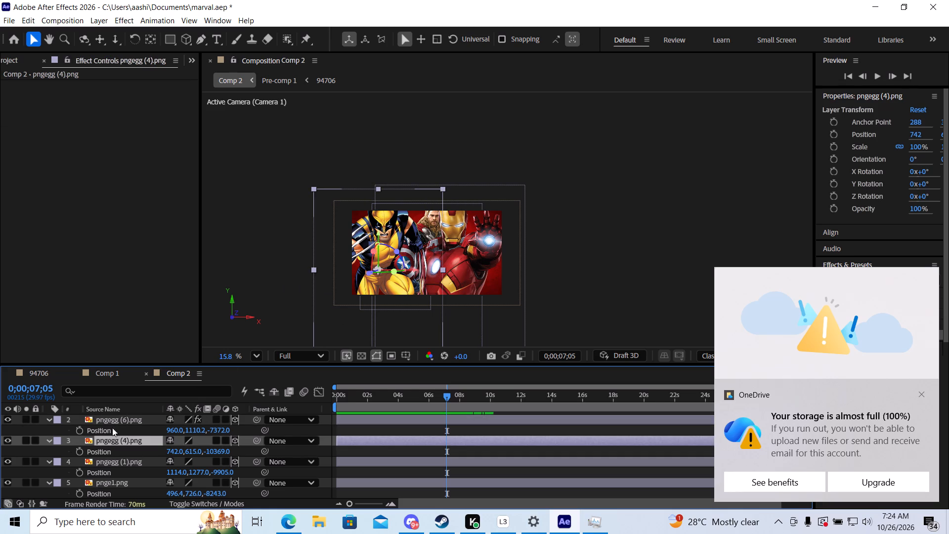
click(124, 417)
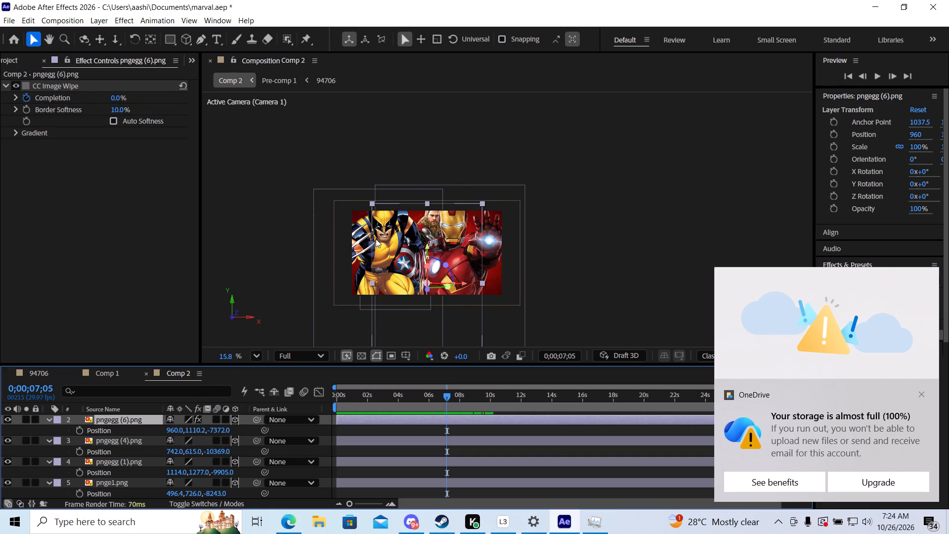
click(376, 239)
click(115, 440)
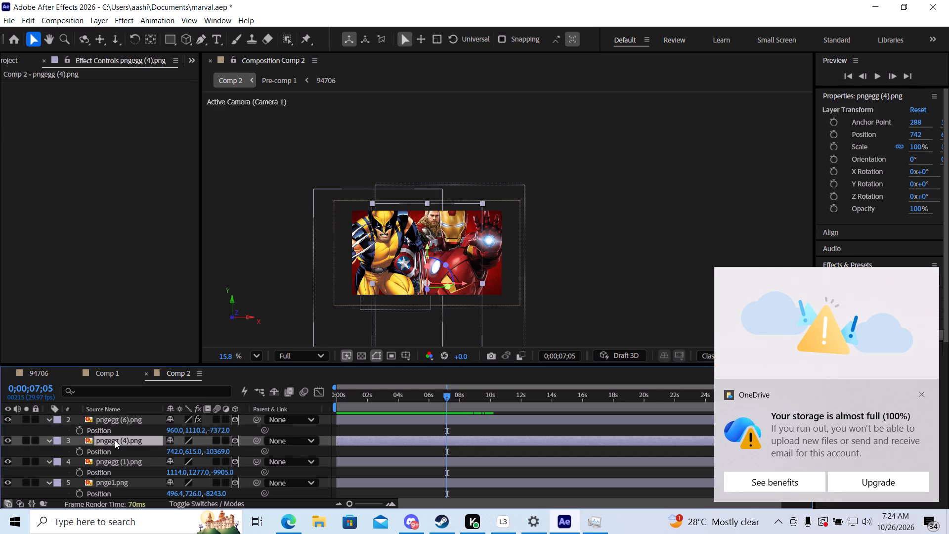
click(6, 62)
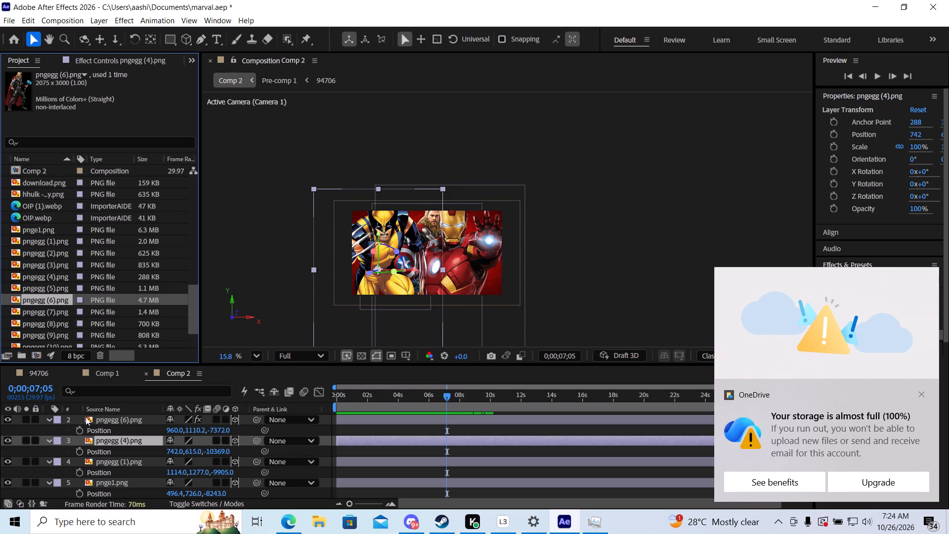
click(113, 421)
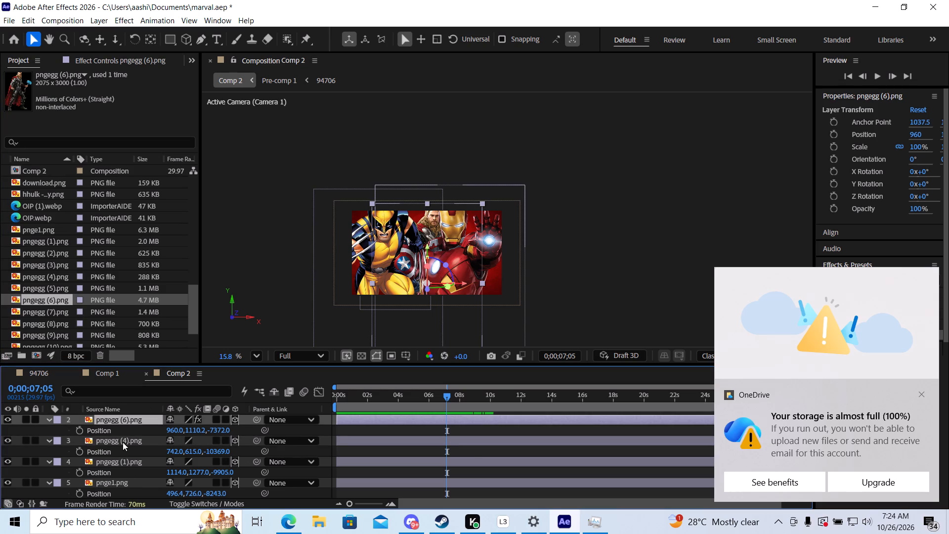
click(123, 440)
click(125, 461)
scroll(137, 437, up, 7)
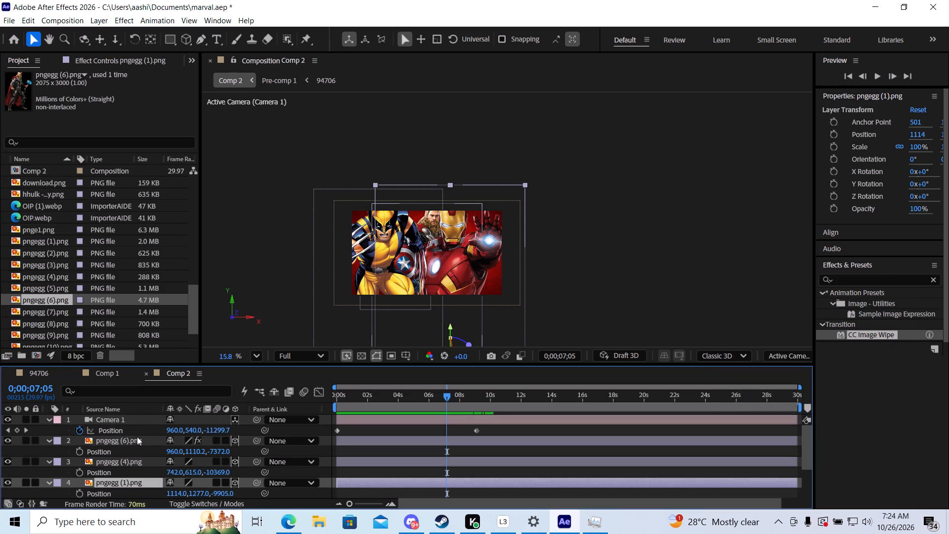
click(115, 440)
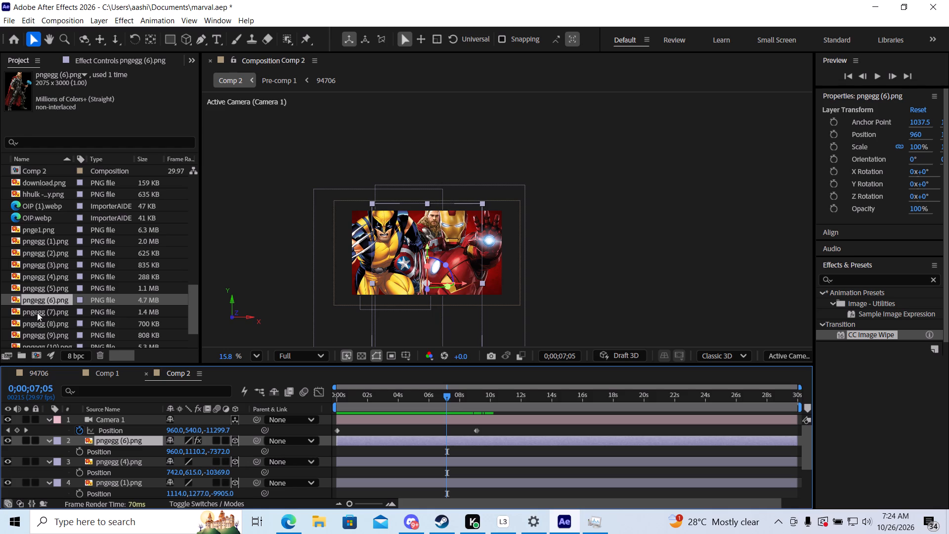
click(45, 278)
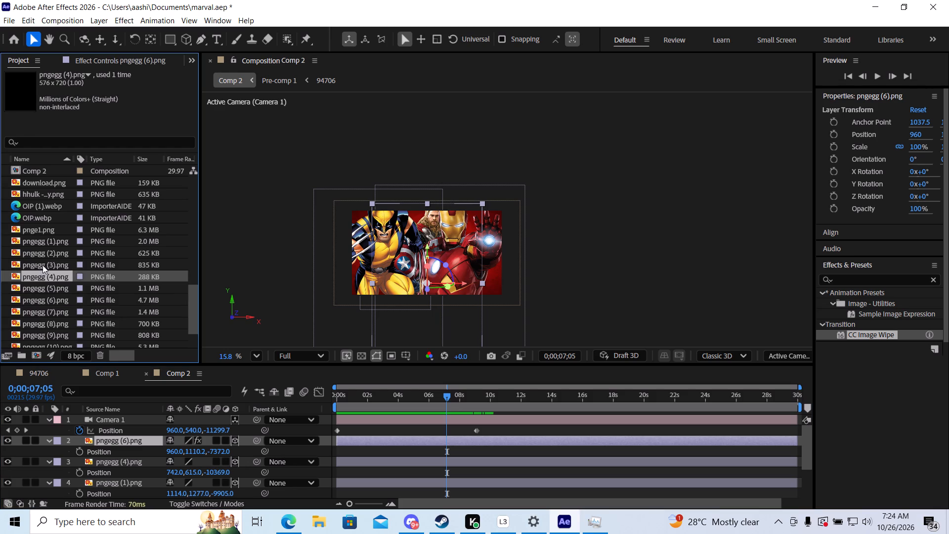
click(44, 262)
click(44, 250)
click(44, 237)
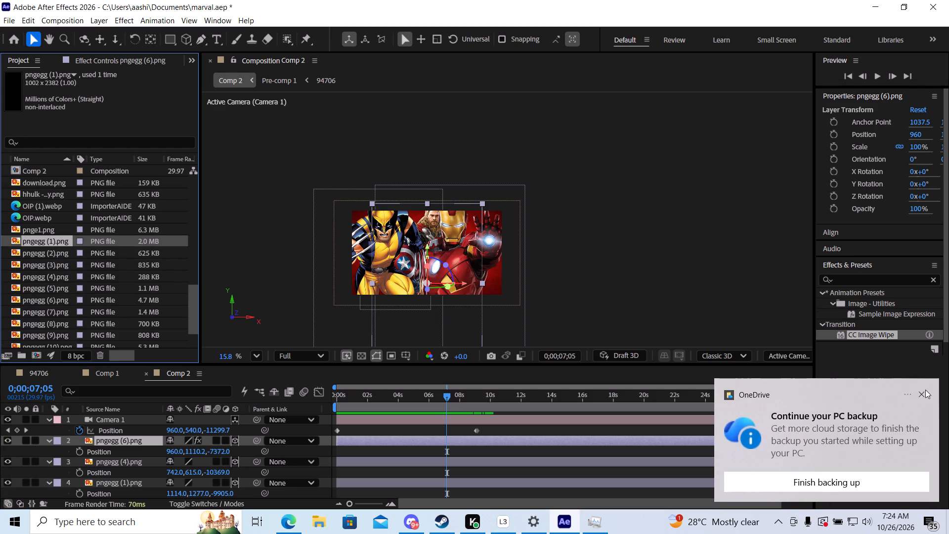
click(921, 392)
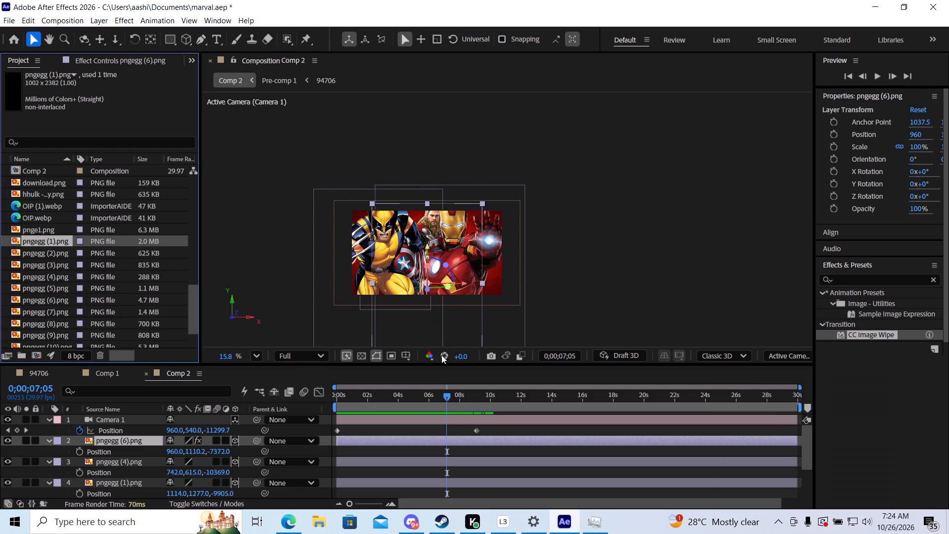
At 0;00;07;04, switch the pngegg (6).png and pngegg (4).png layers' visibility off and back on to identify their characters.
click(447, 396)
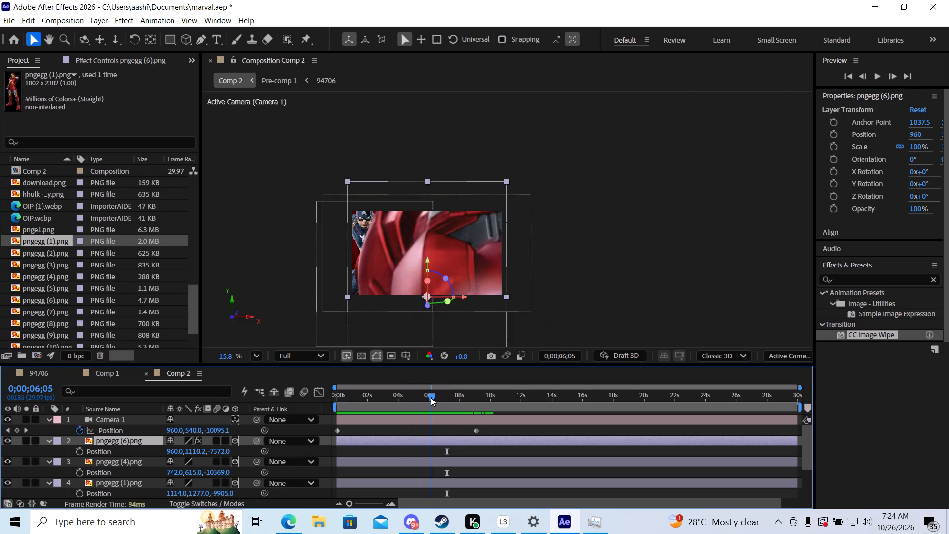
click(7, 442)
click(7, 442)
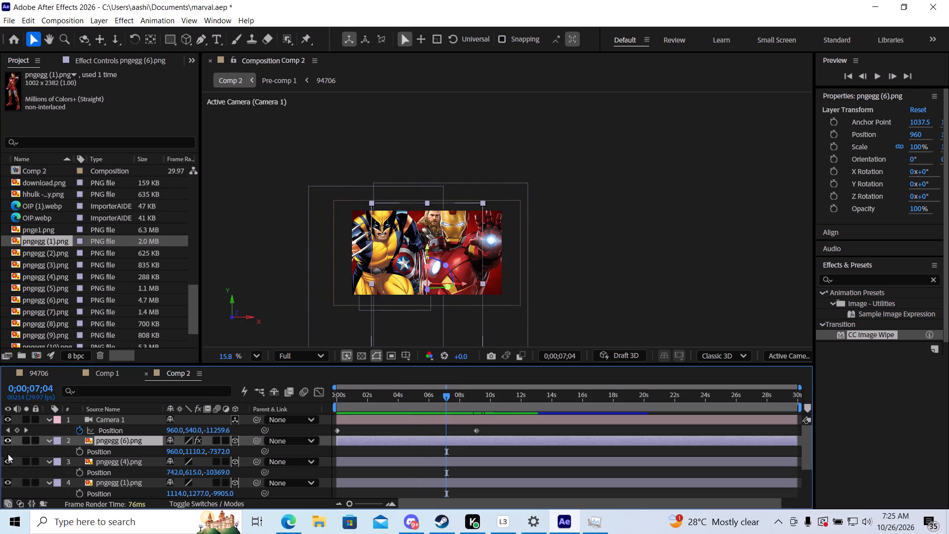
click(5, 462)
click(5, 463)
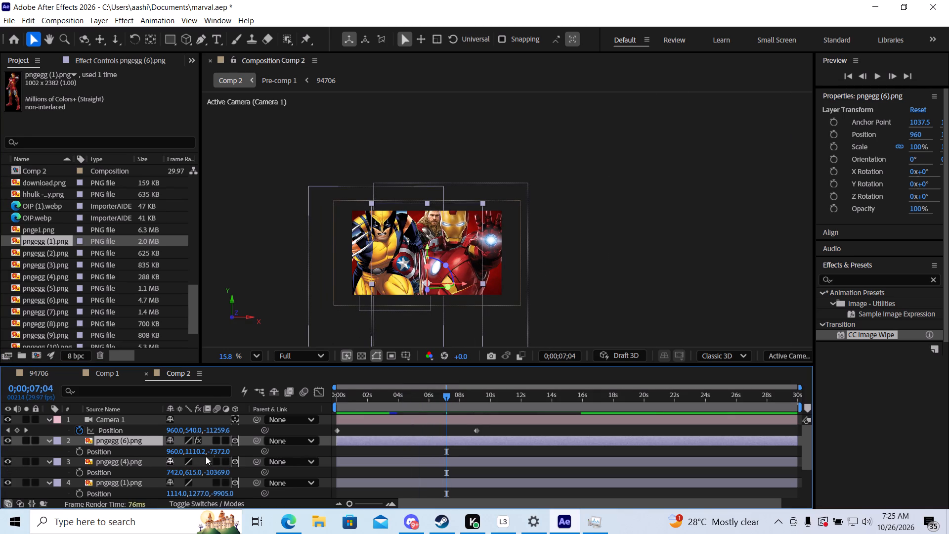
click(6, 459)
click(6, 459)
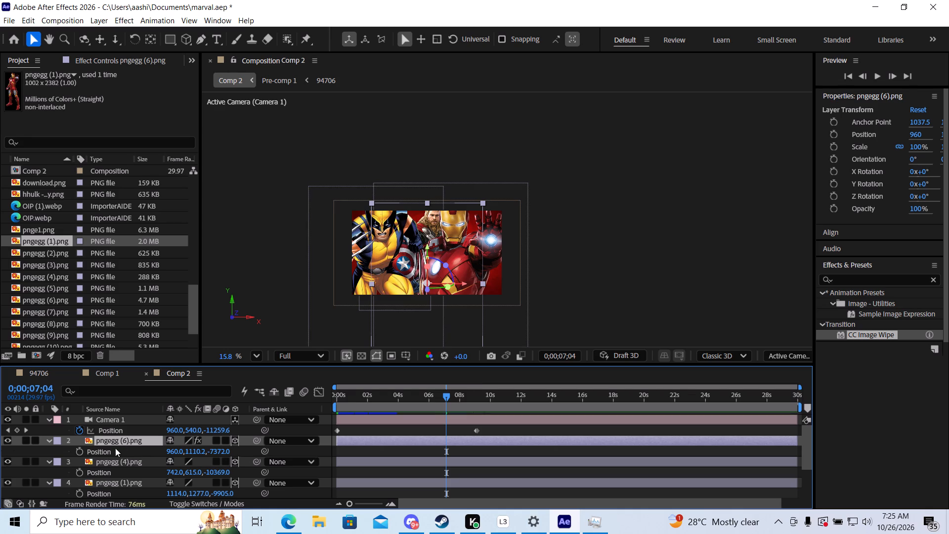
At 0;00;07;04, move Wolverine closer to the camera by setting the pngegg (4).png layer's Z position to -10434.
click(123, 461)
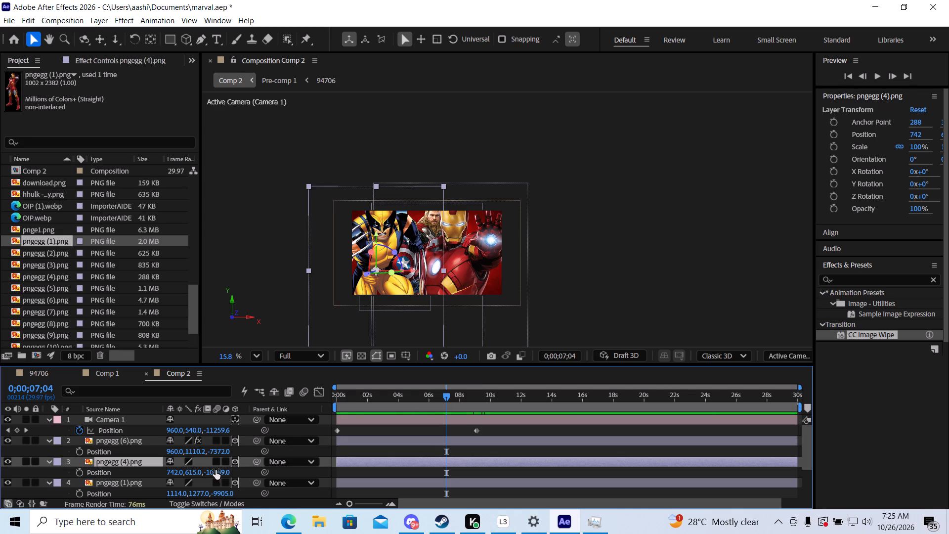
drag(214, 472, 163, 474)
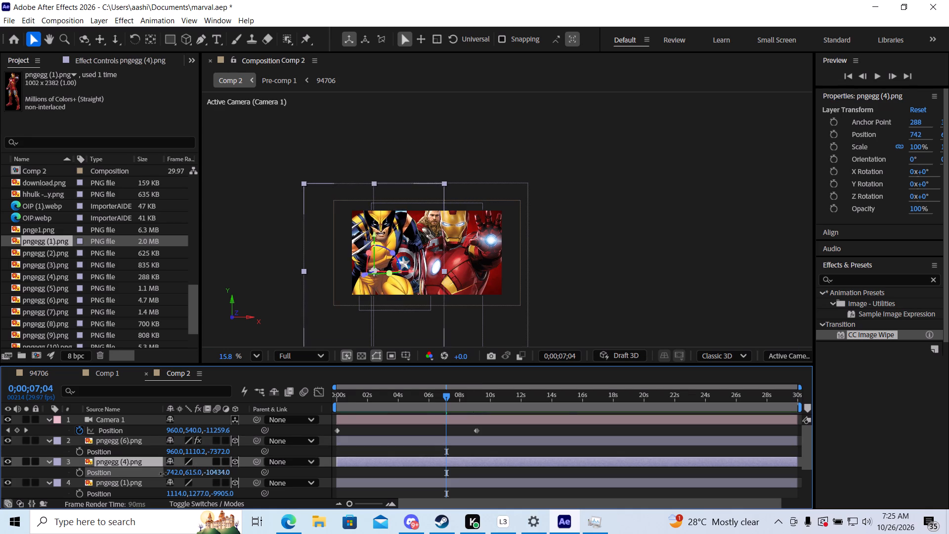
At 0;00;07;04, bring Wolverine still closer to the camera by setting the pngegg (4).png layer's Z position to -10721.
drag(163, 474, 41, 477)
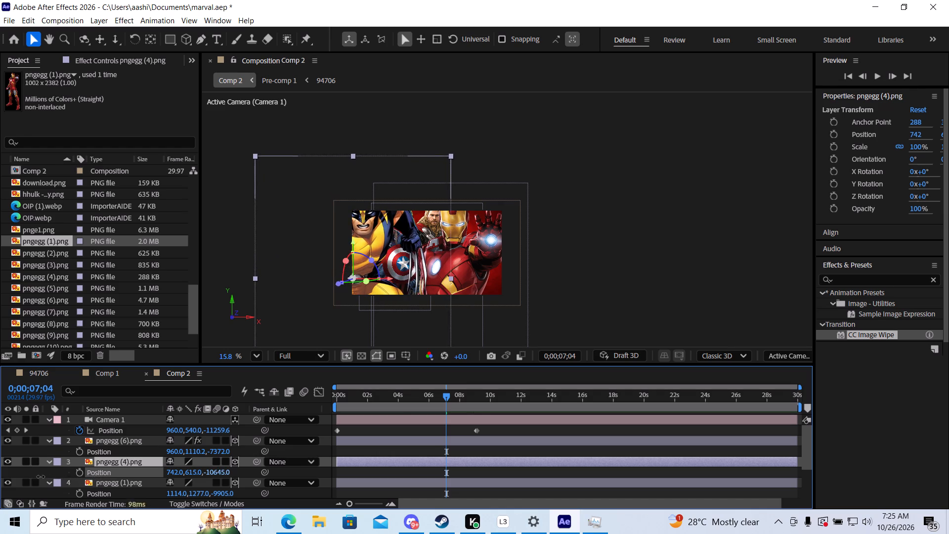
drag(41, 477, 0, 476)
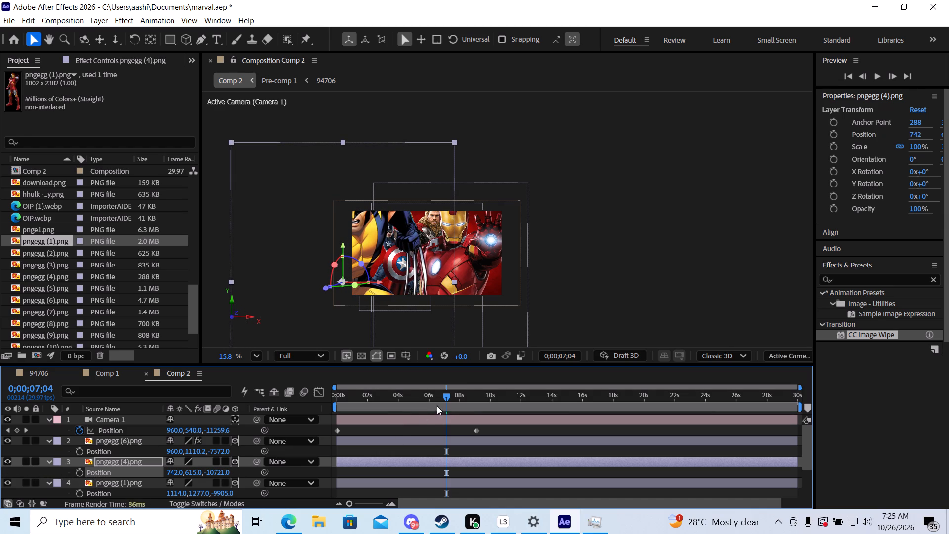
At 0;00;07;16, add the pngegg (5).png Black Panther footage to Comp 2 directly below Camera 1 and make it a 3D layer.
drag(445, 398, 435, 400)
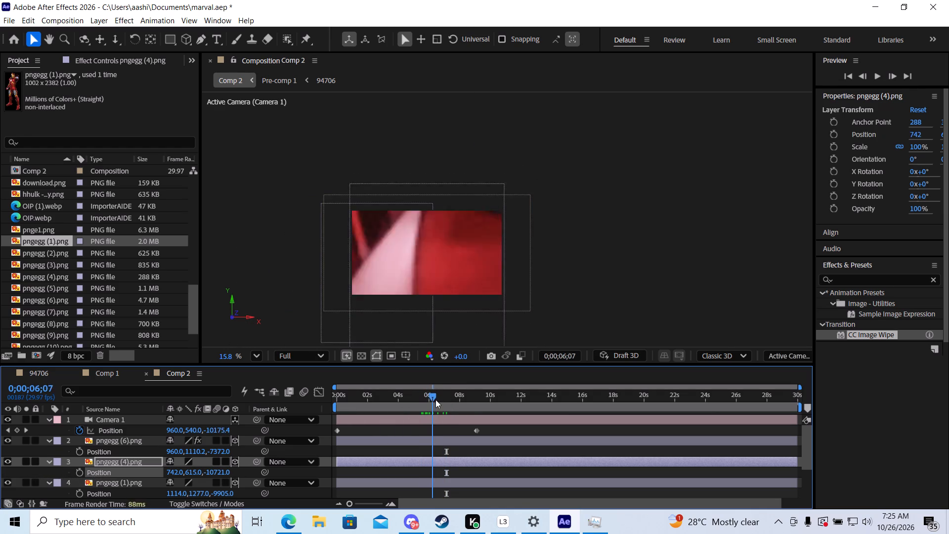
drag(435, 400, 444, 400)
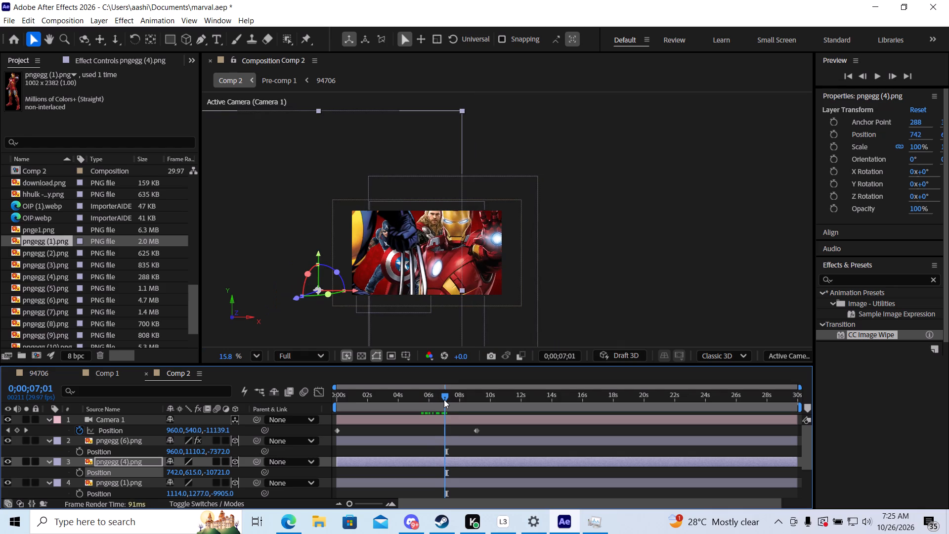
drag(444, 400, 455, 400)
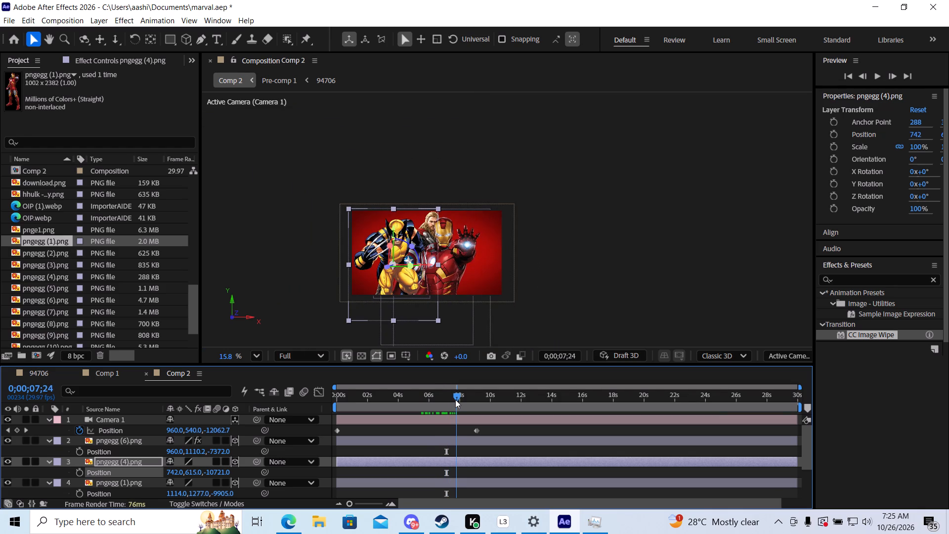
drag(455, 400, 451, 400)
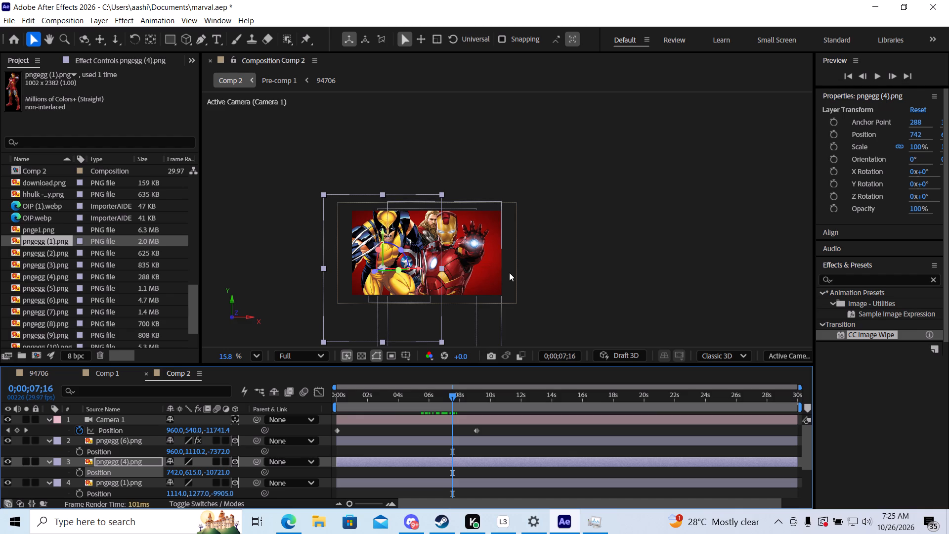
click(53, 273)
click(53, 285)
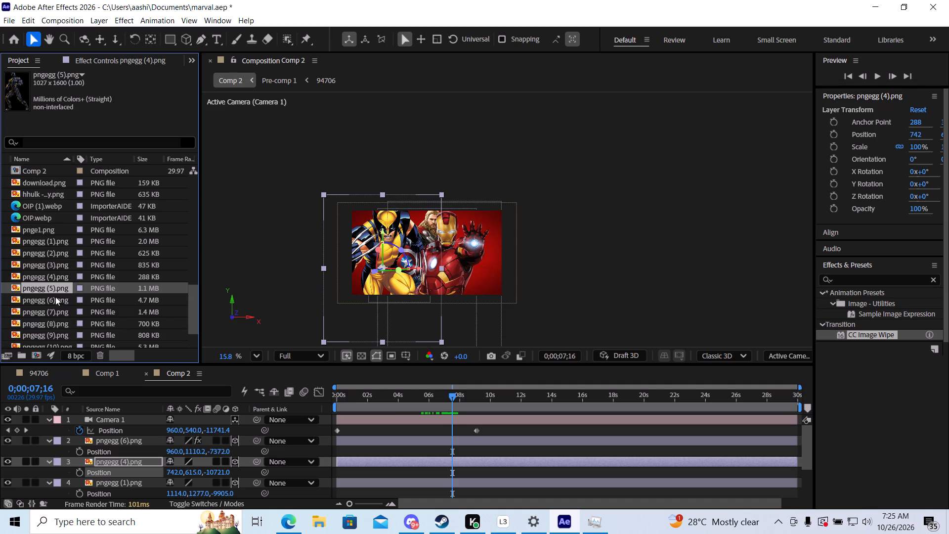
drag(57, 286, 111, 438)
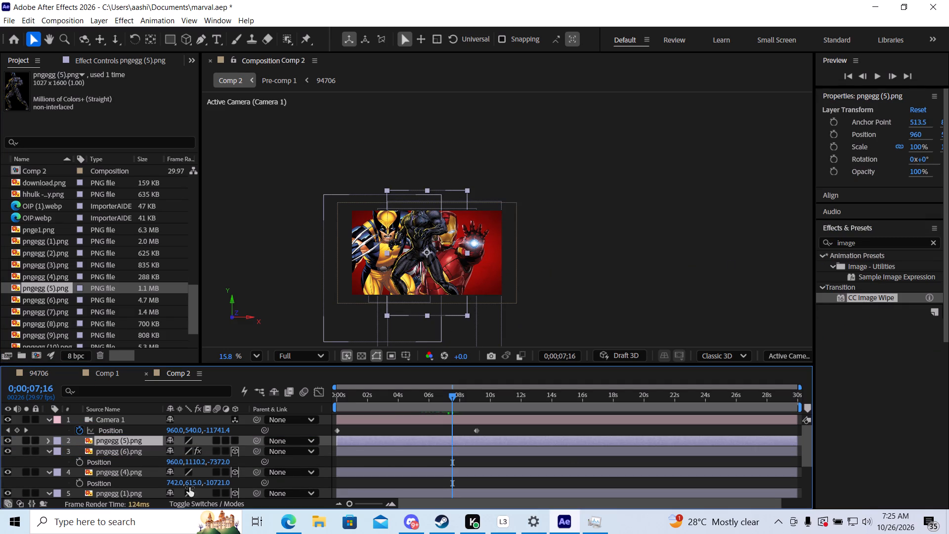
click(237, 443)
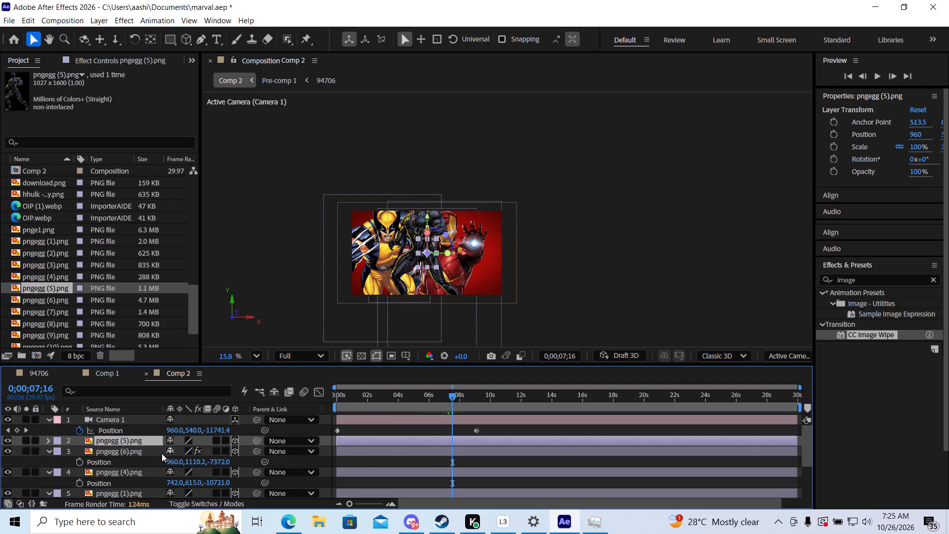
Bring Black Panther from the background up close to the camera by setting the pngegg (5).png layer's Z position to -11699.
key(p)
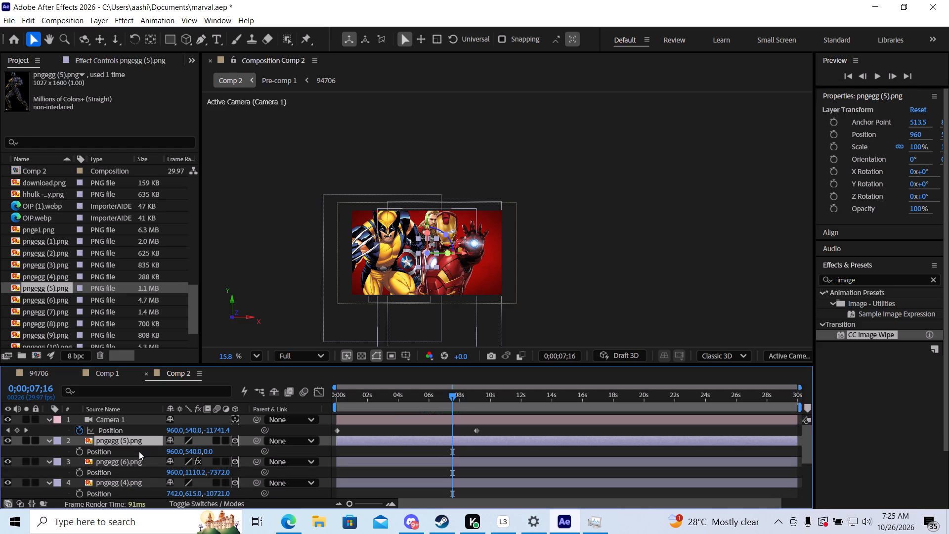
drag(210, 452, 272, 454)
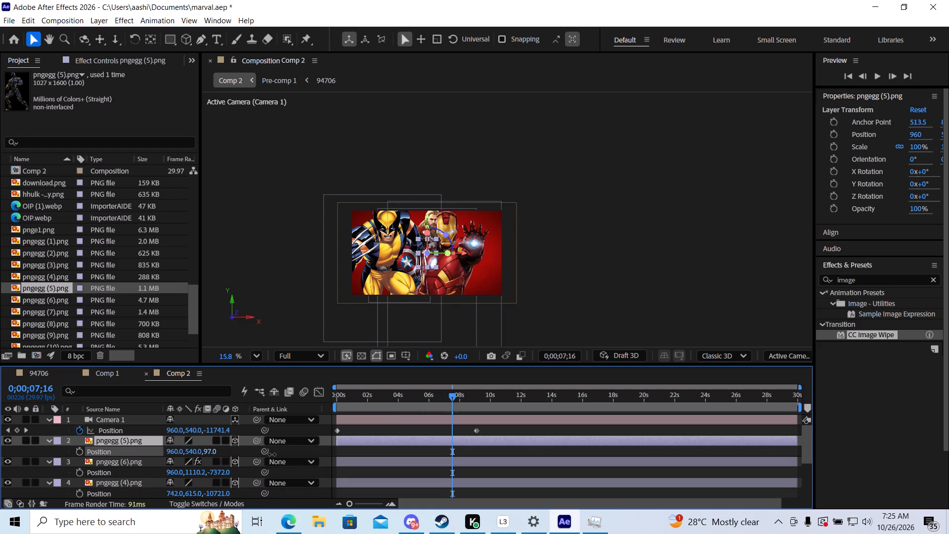
drag(272, 454, 0, 477)
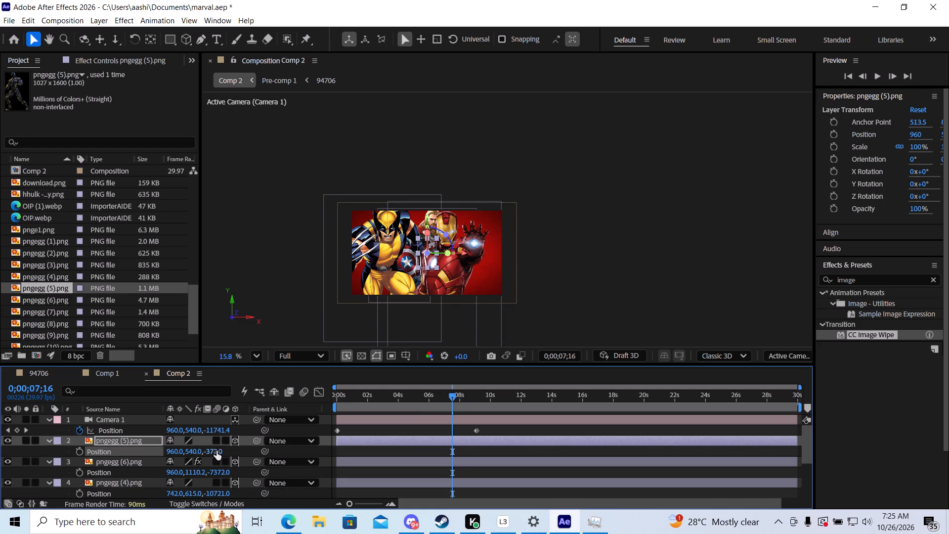
shift+drag(216, 451, 0, 471)
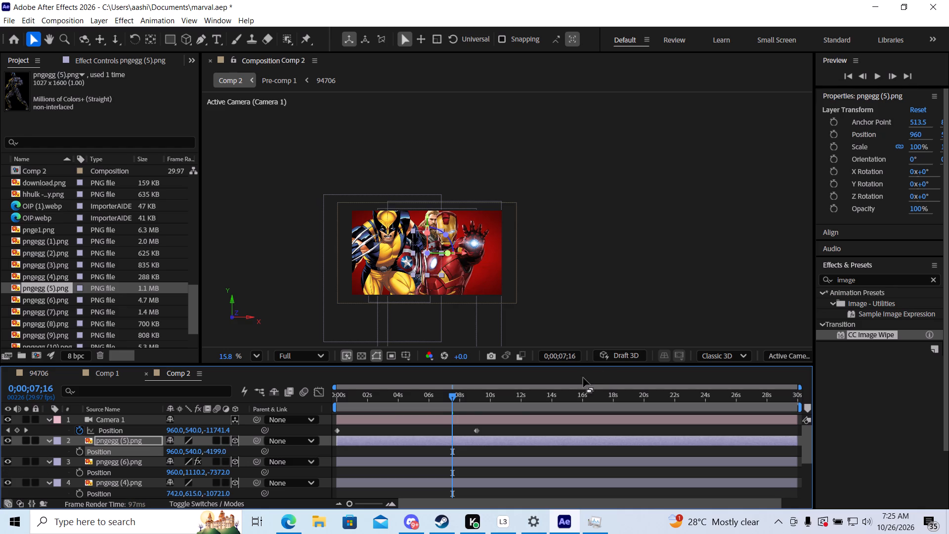
shift+drag(219, 451, 43, 465)
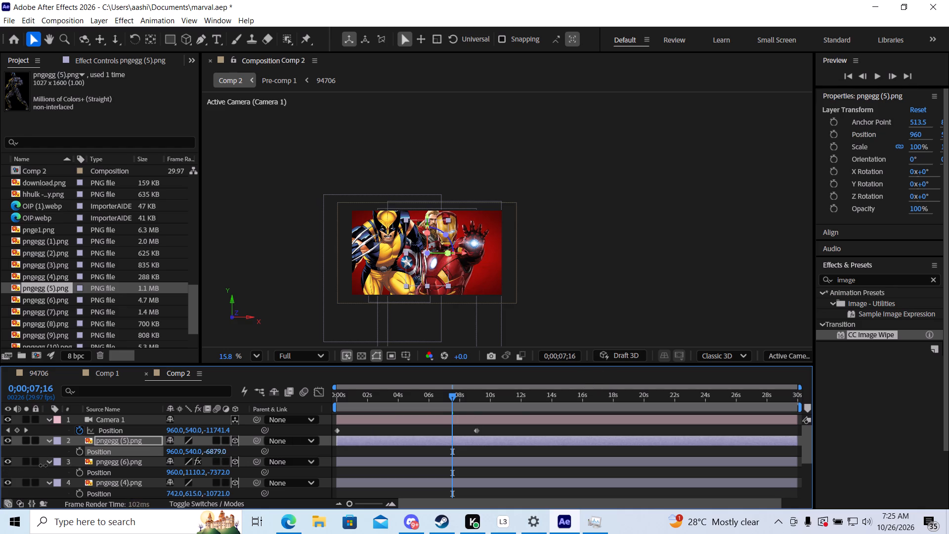
shift+drag(43, 465, 36, 465)
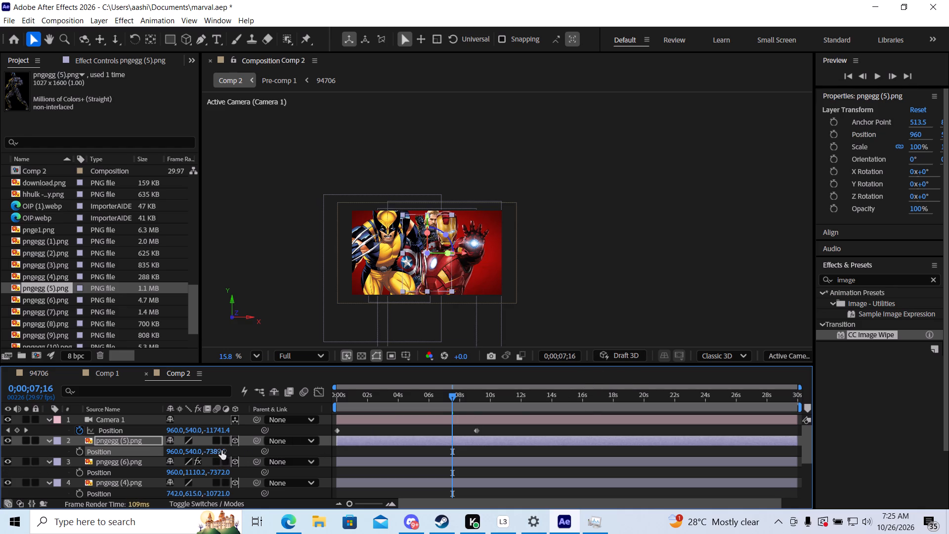
shift+drag(221, 450, 62, 458)
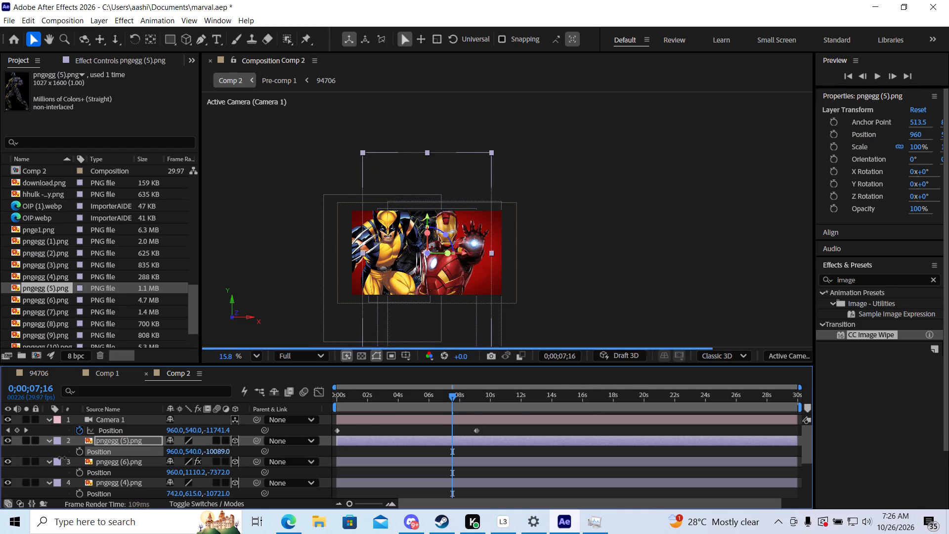
shift+drag(62, 458, 50, 458)
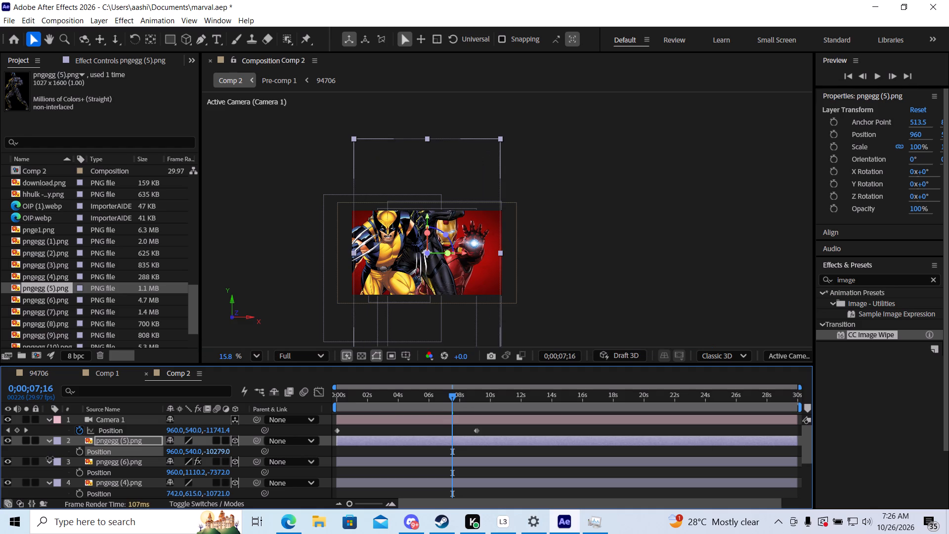
shift+drag(50, 458, 33, 461)
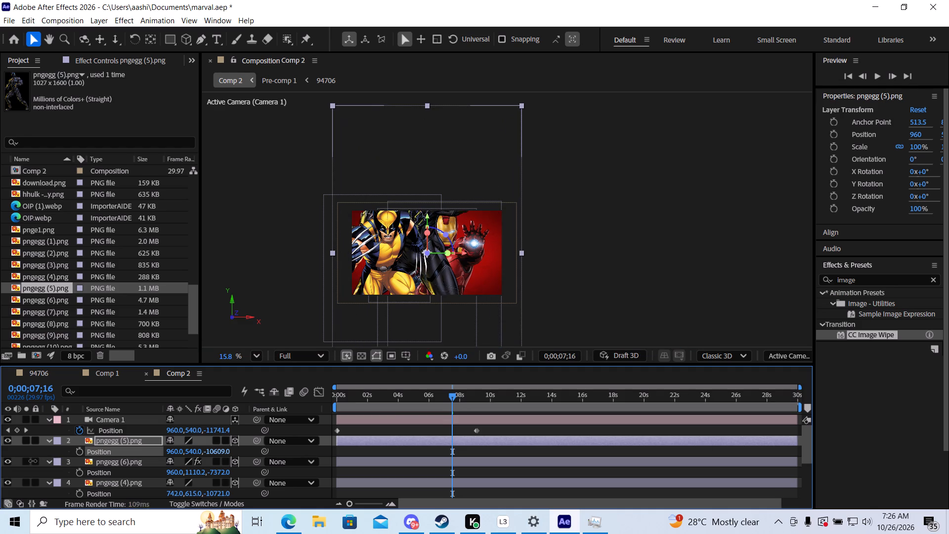
shift+drag(33, 461, 0, 466)
shift+drag(221, 455, 192, 457)
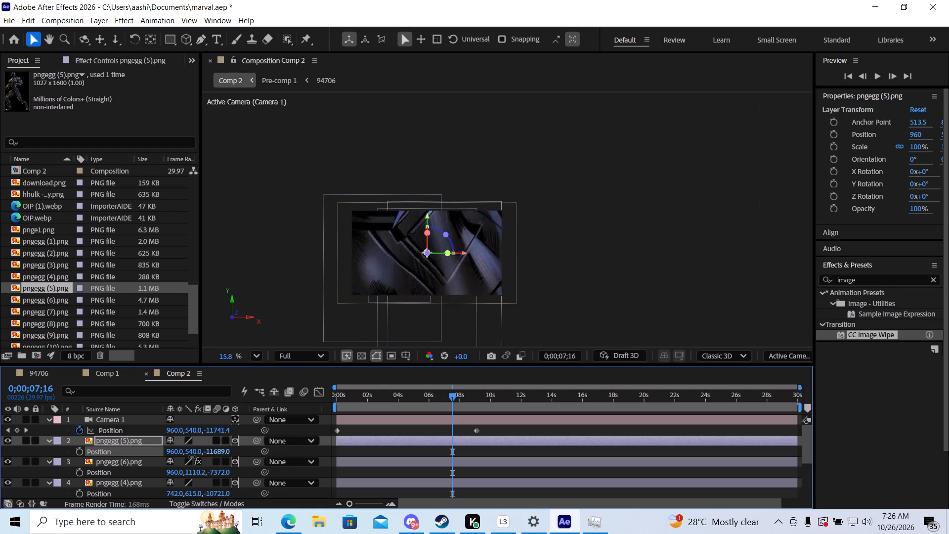
shift+drag(192, 457, 193, 457)
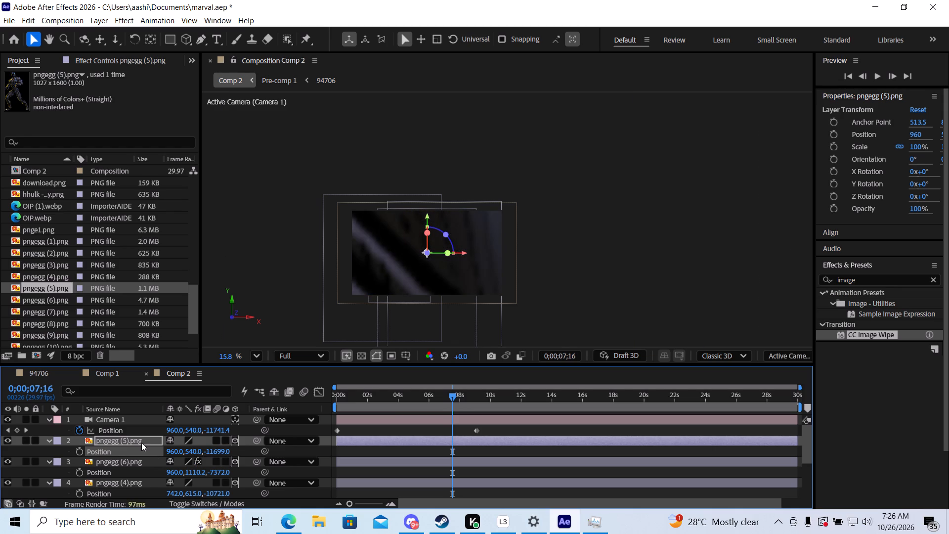
Scale the pngegg (5).png Black Panther layer down uniformly to 22%.
key(s)
drag(204, 451, 194, 454)
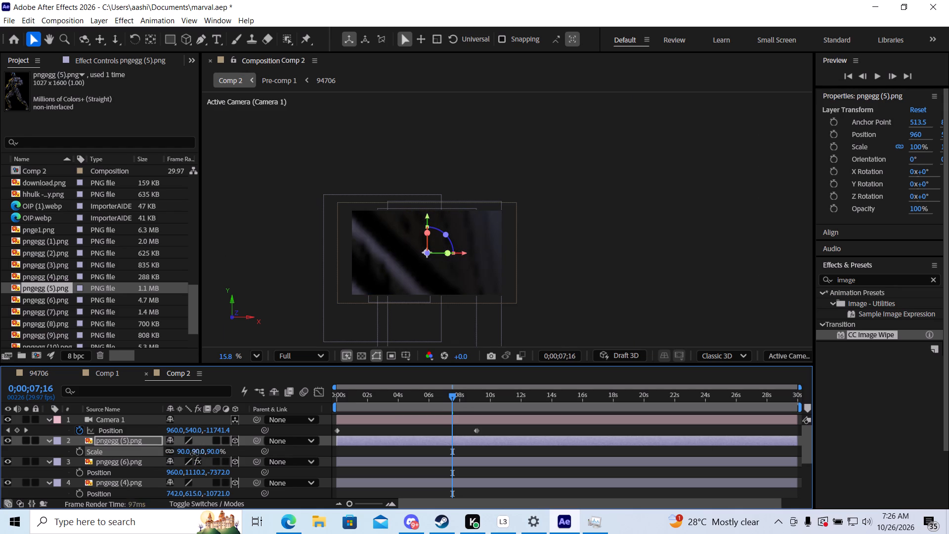
drag(194, 454, 160, 458)
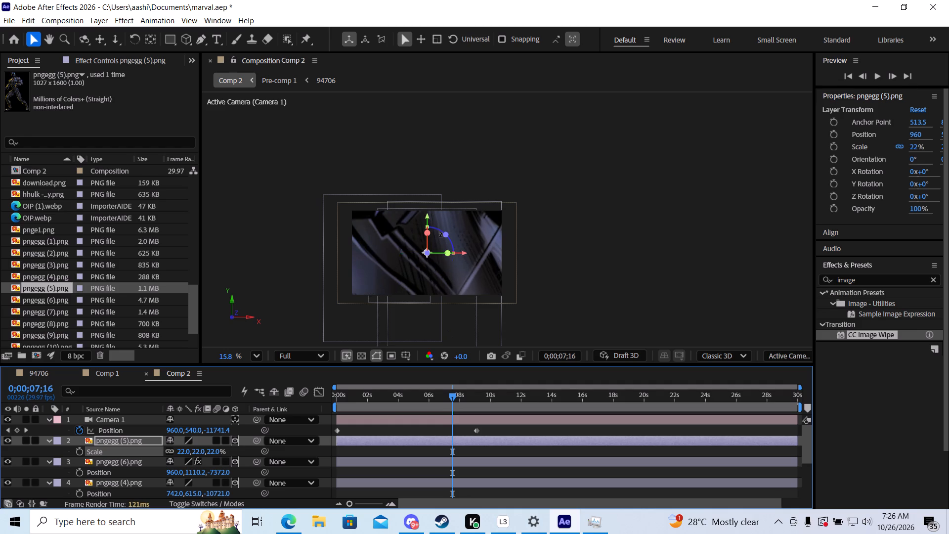
Lower Black Panther to Y position 544.8 and move him back from the camera to Z position -11360.
drag(430, 220, 428, 243)
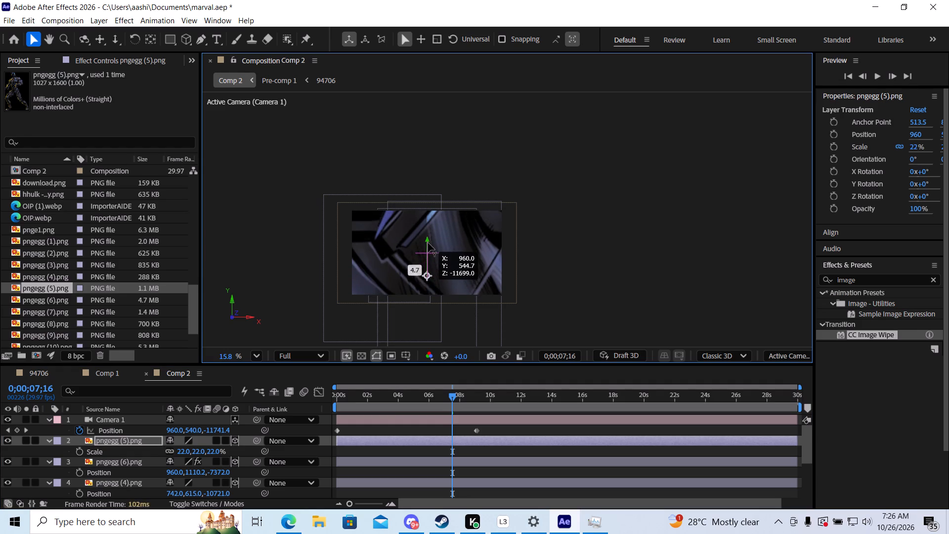
drag(428, 243, 428, 243)
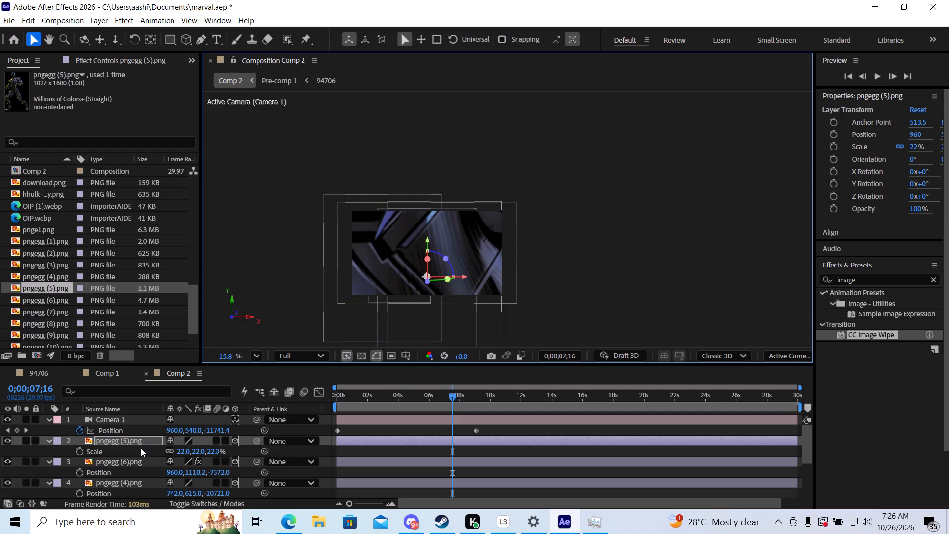
key(p)
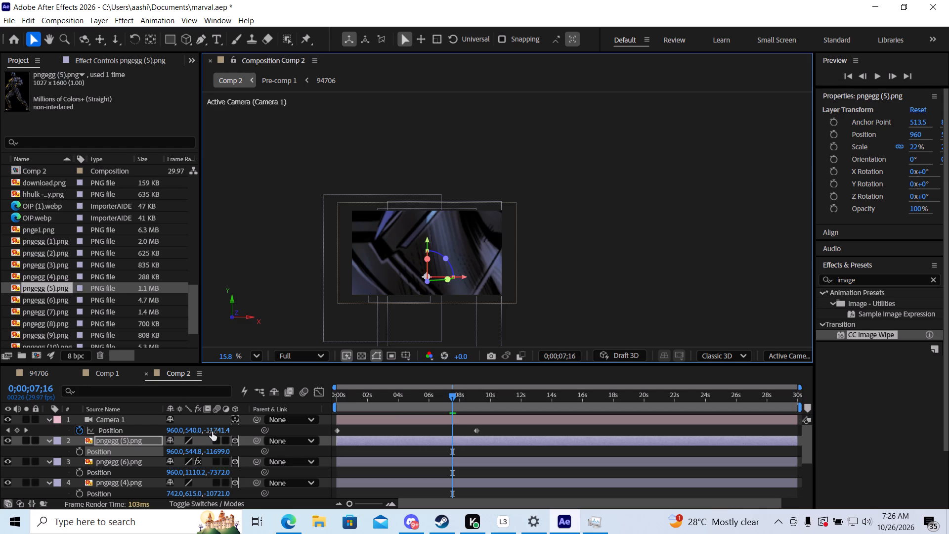
drag(215, 452, 228, 452)
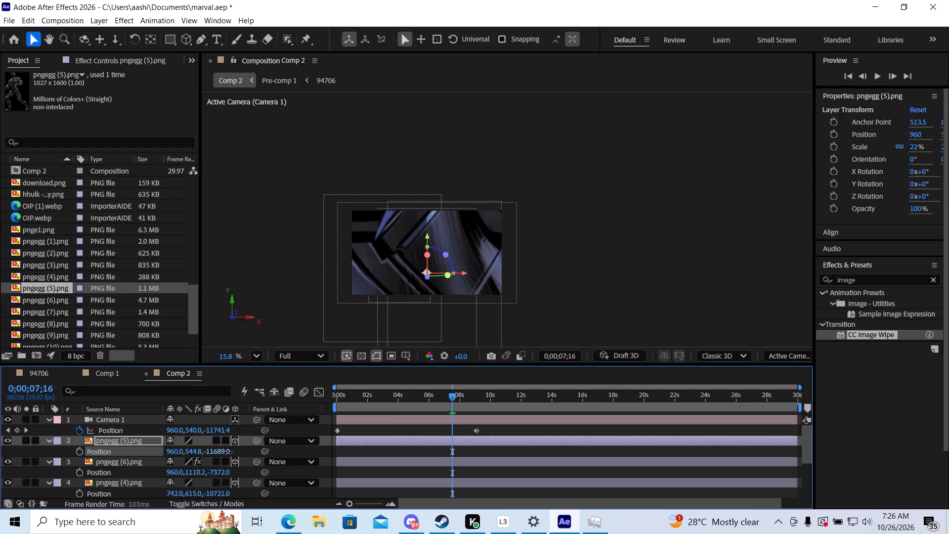
drag(228, 452, 319, 452)
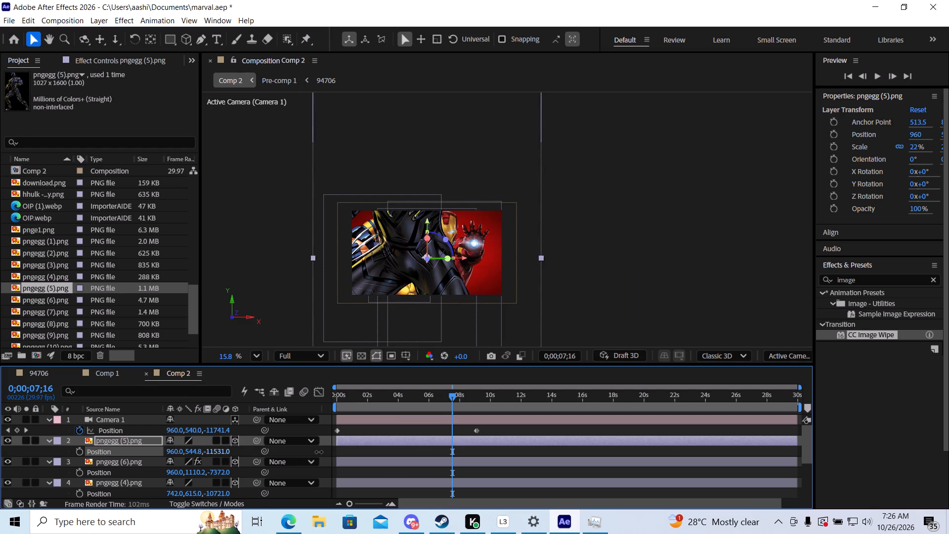
drag(319, 452, 431, 452)
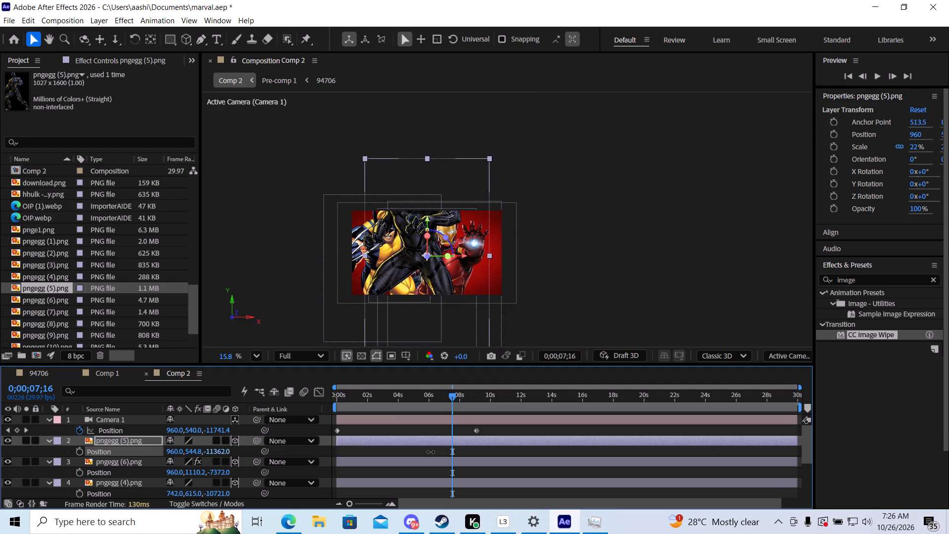
drag(431, 452, 513, 453)
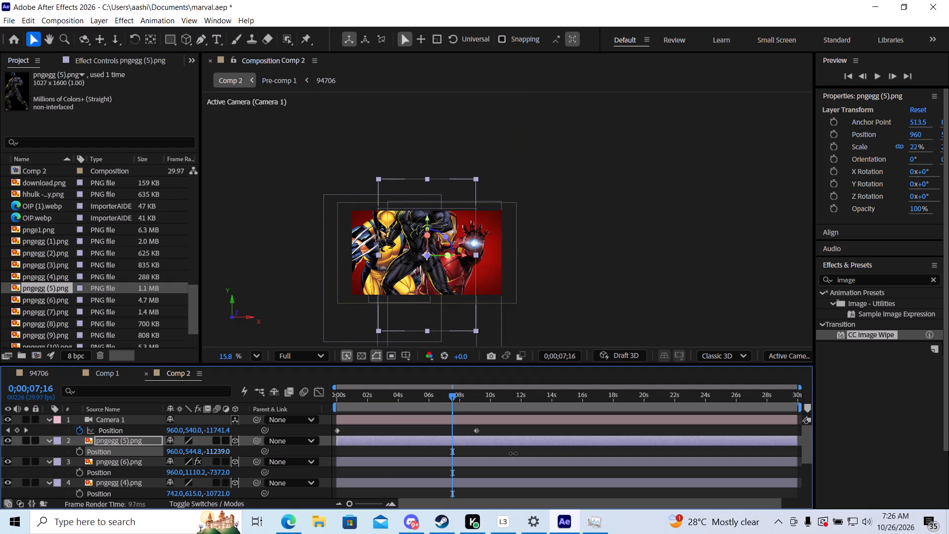
drag(513, 453, 609, 453)
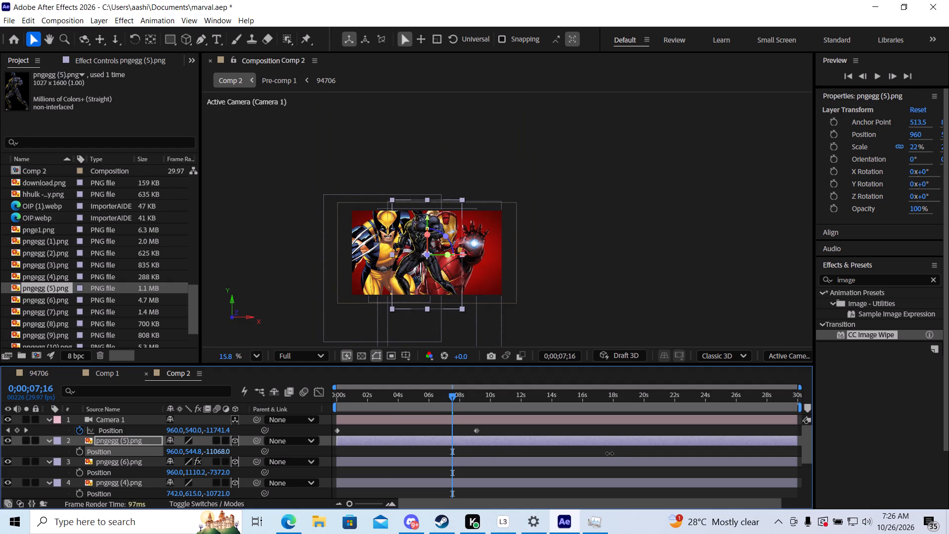
drag(609, 453, 610, 451)
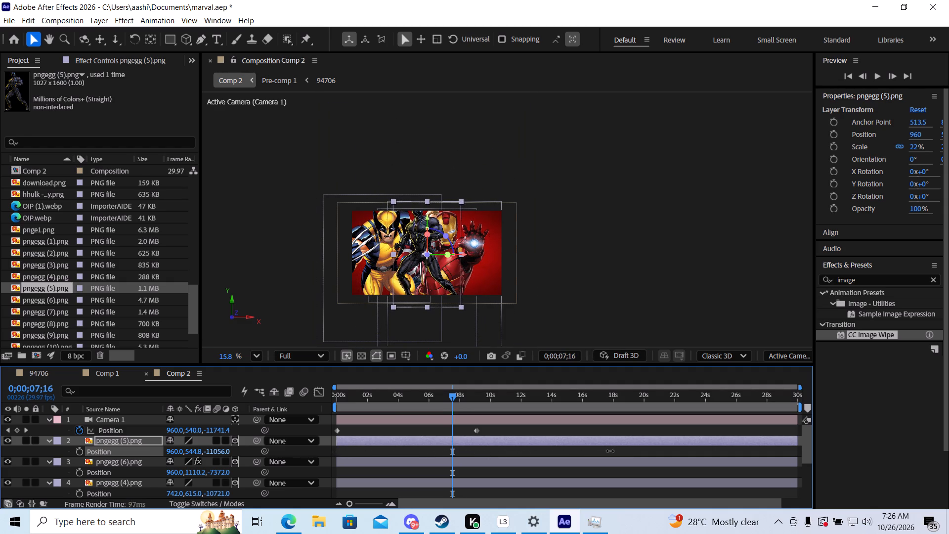
drag(610, 451, 490, 450)
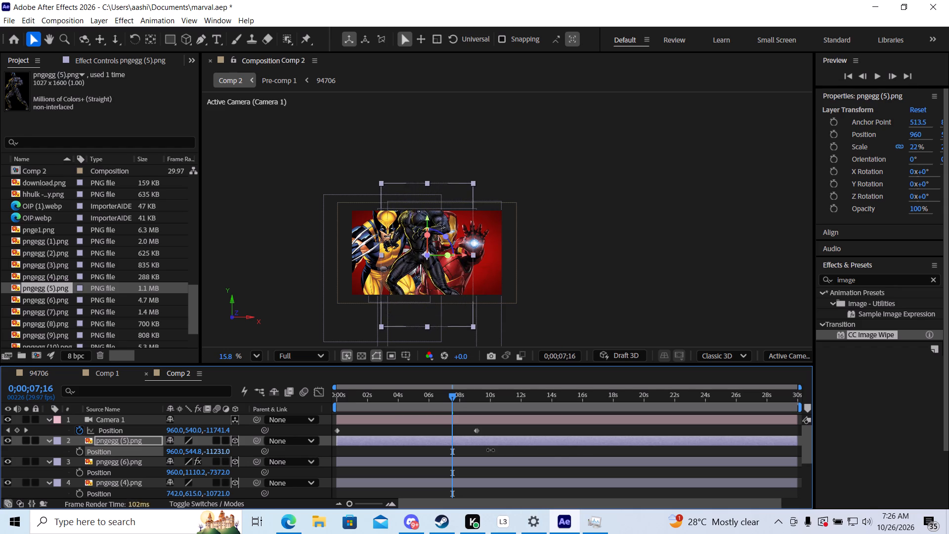
drag(490, 450, 420, 448)
Shift Black Panther sideways in front of Iron Man, to X position 1055.
drag(464, 256, 479, 255)
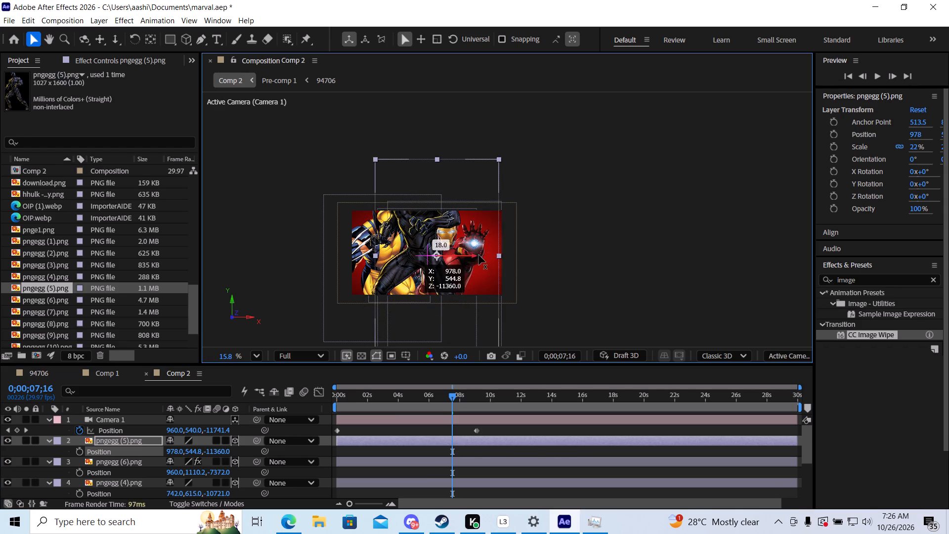
drag(479, 255, 508, 255)
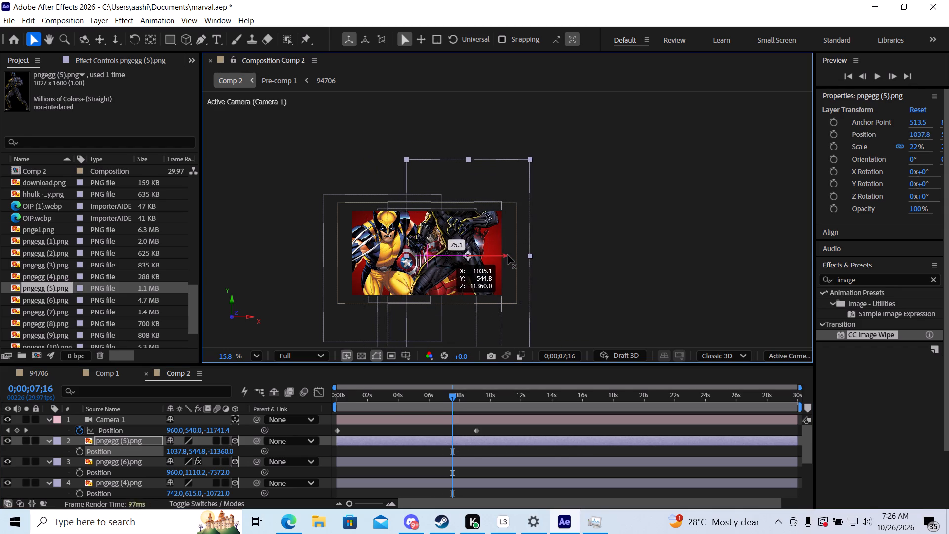
drag(508, 255, 517, 255)
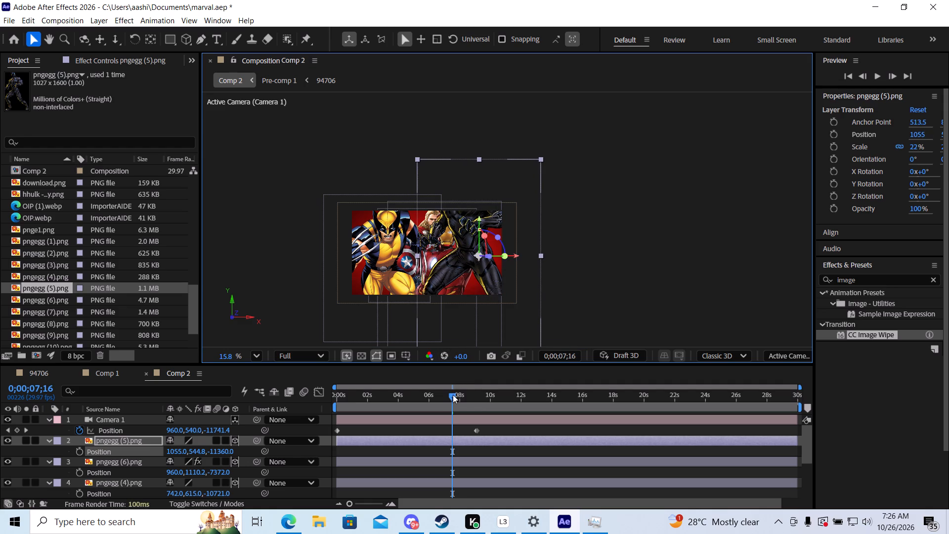
Scrub through the camera zoom-out between about 4 and 8 seconds to examine how Black Panther enters among the other characters.
drag(453, 395, 405, 405)
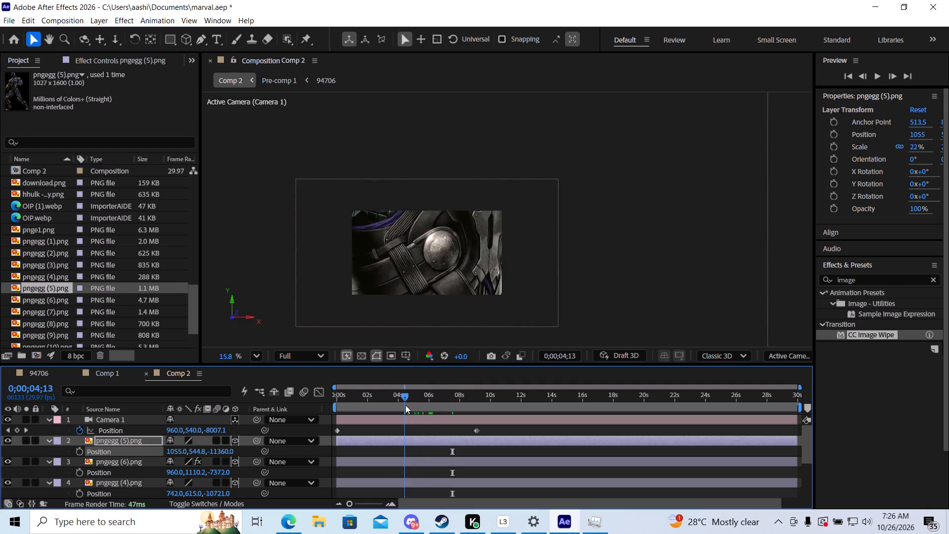
drag(405, 405, 433, 402)
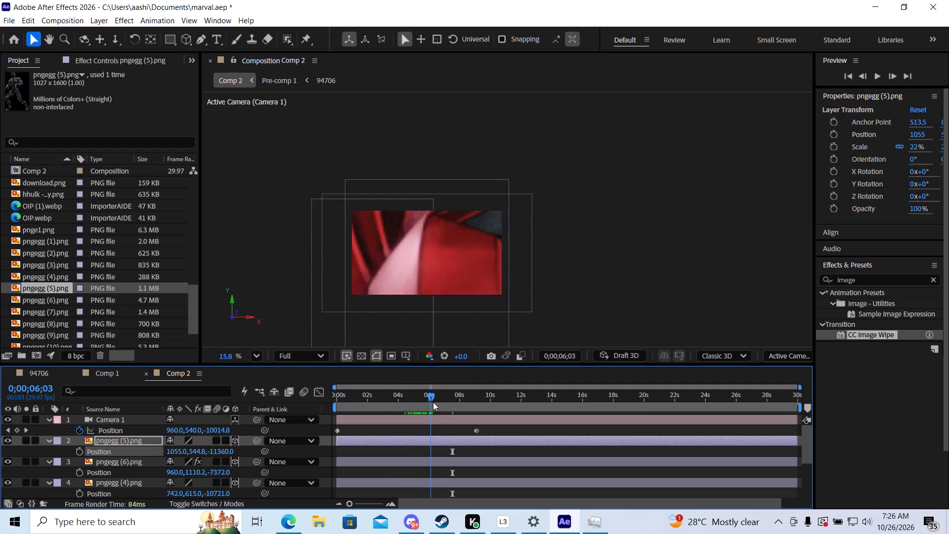
drag(433, 402, 452, 402)
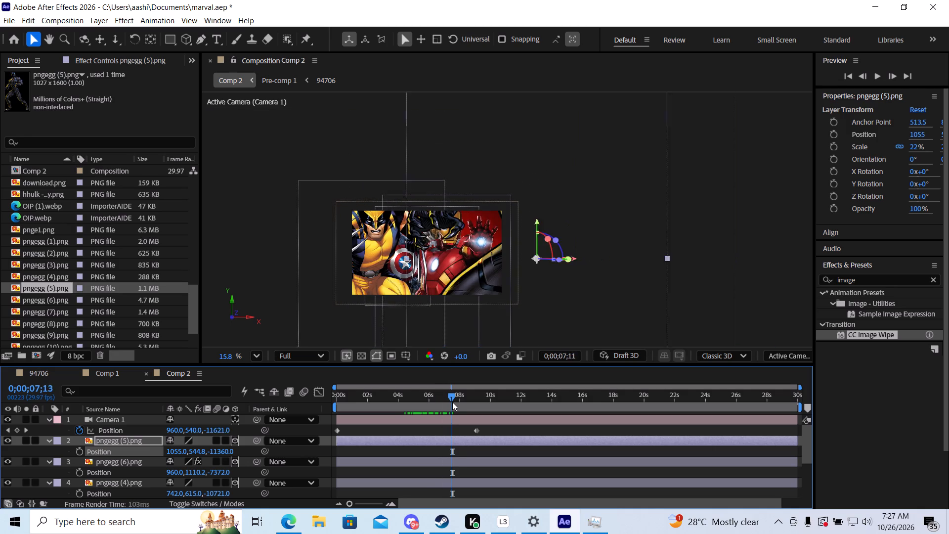
drag(452, 402, 458, 402)
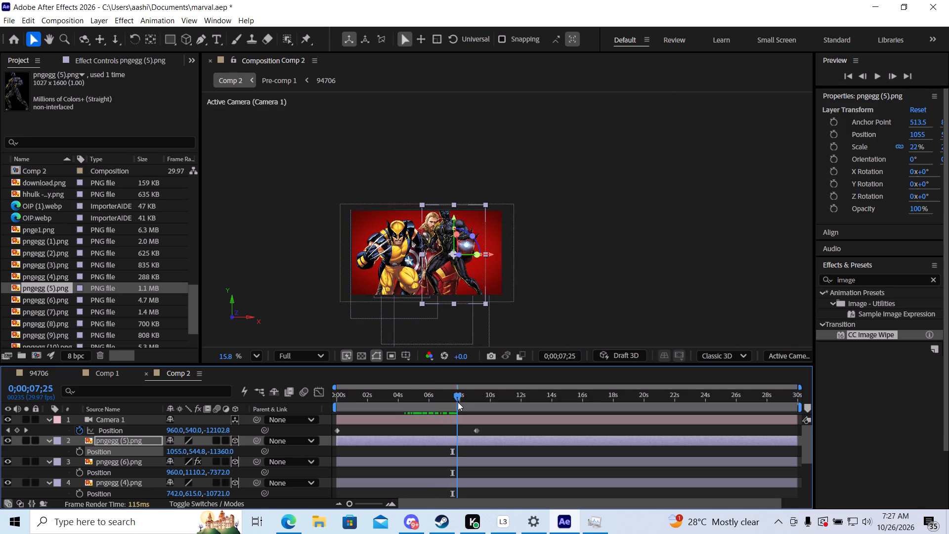
drag(458, 402, 446, 402)
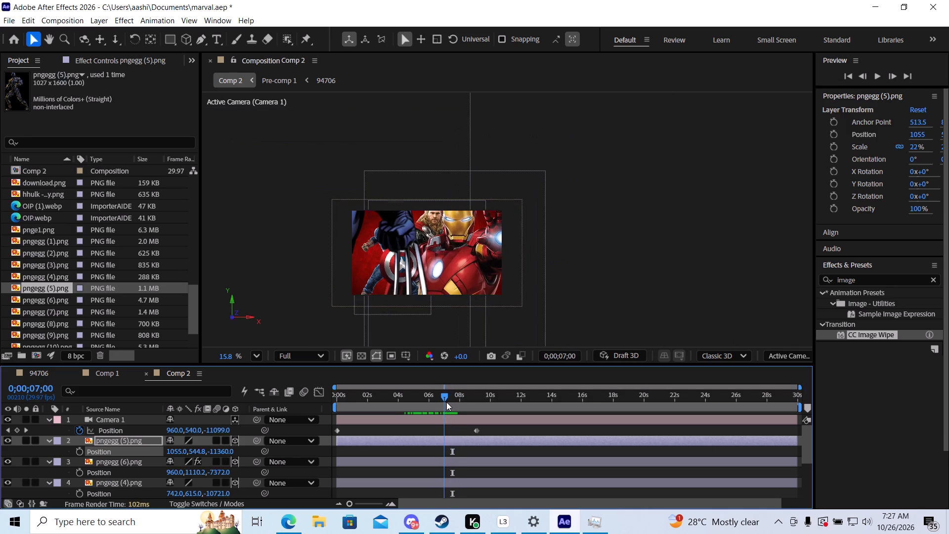
drag(446, 402, 455, 402)
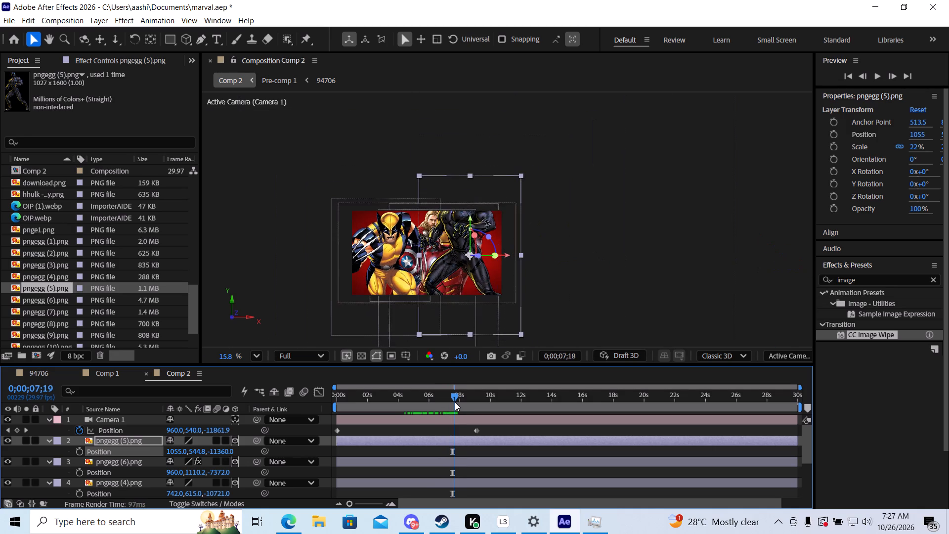
drag(455, 402, 459, 402)
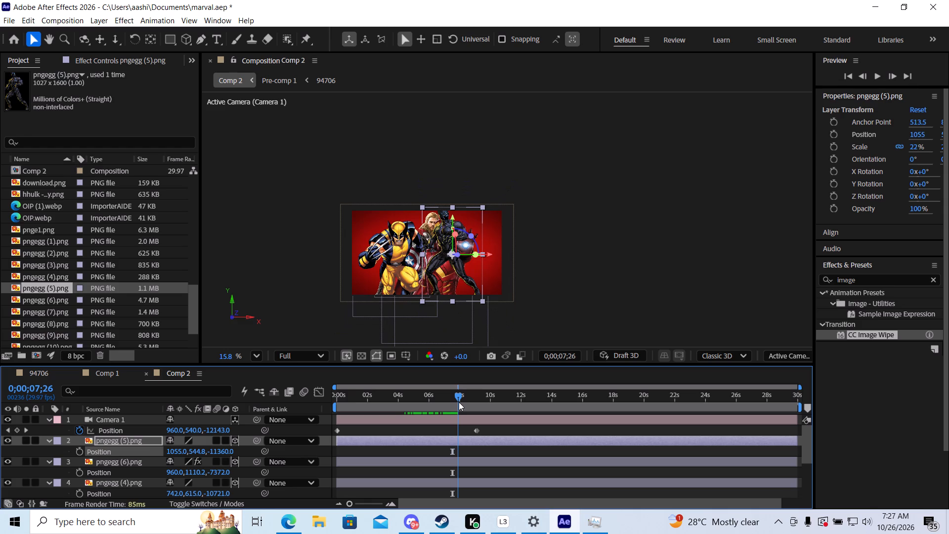
drag(459, 402, 461, 401)
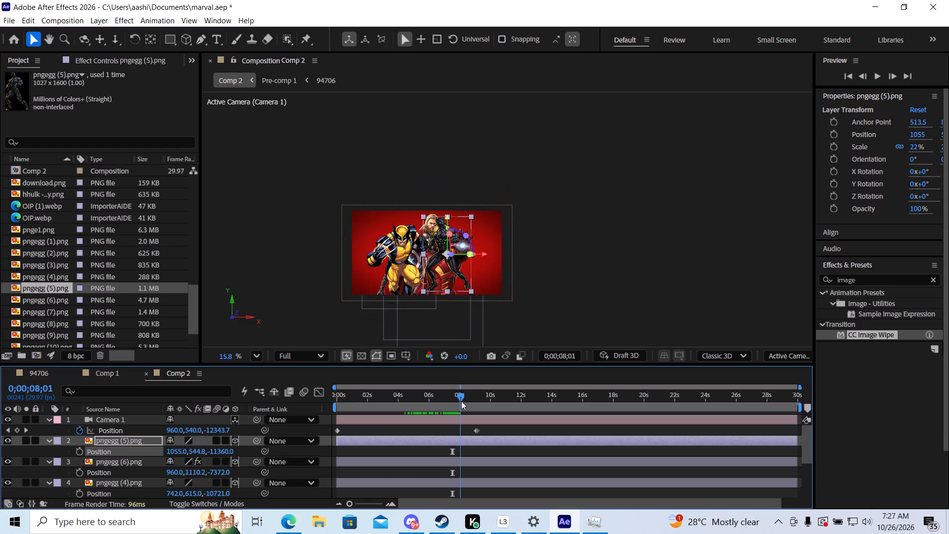
drag(461, 401, 456, 400)
Add the green-coated swordsman image pngegg (7).png to Comp 2 just below Camera 1 and make it a 3D layer.
click(54, 301)
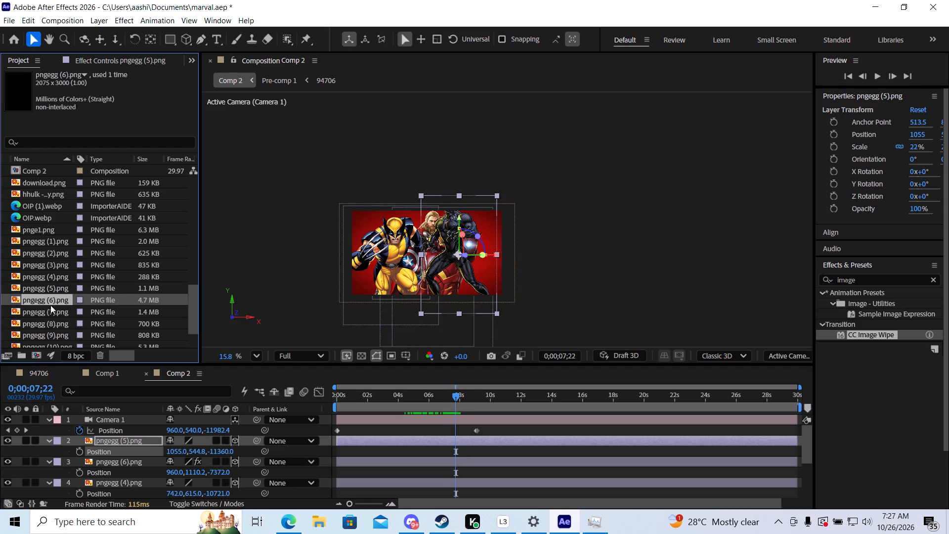
click(48, 312)
click(50, 291)
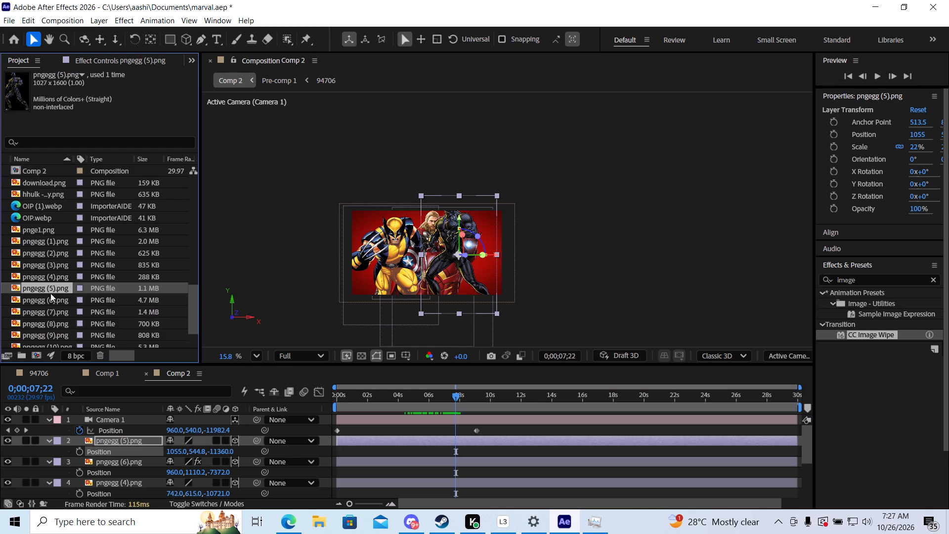
click(51, 310)
drag(48, 310, 53, 325)
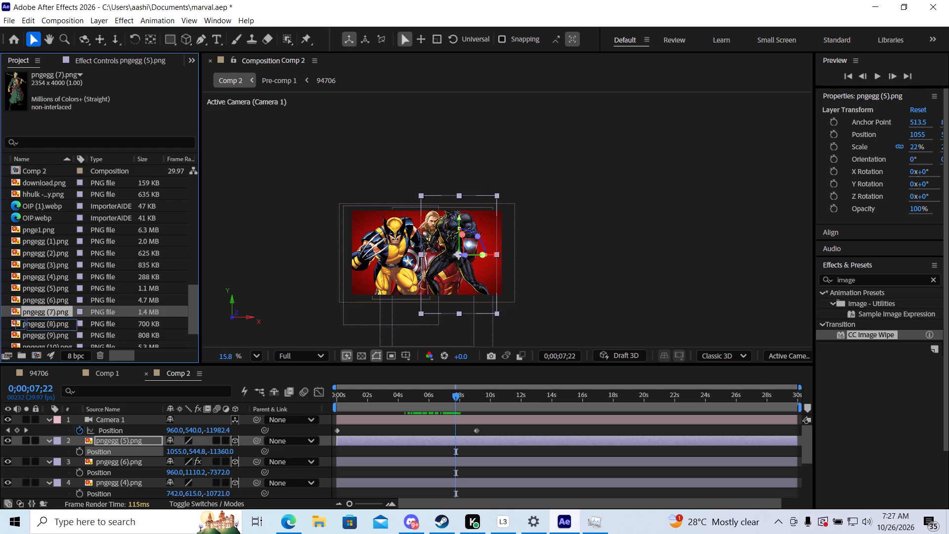
drag(53, 325, 114, 428)
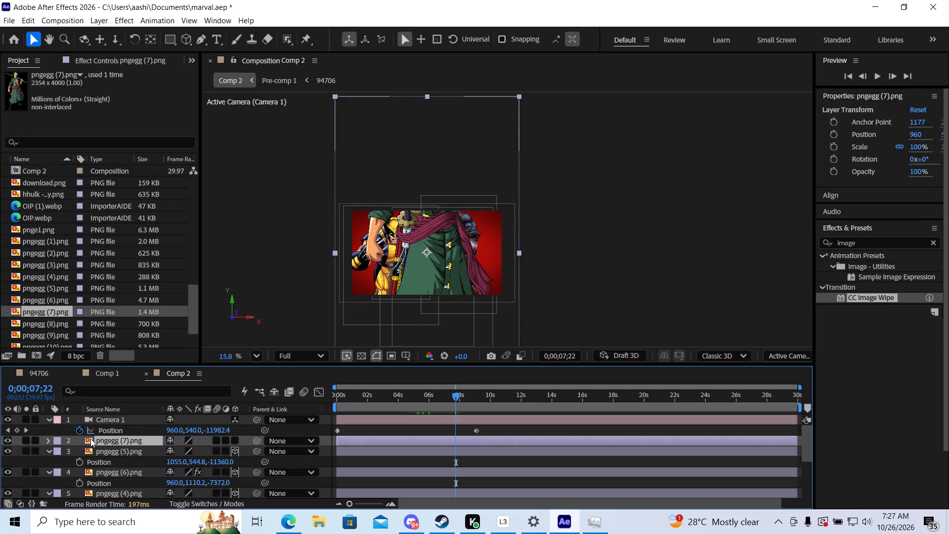
click(234, 441)
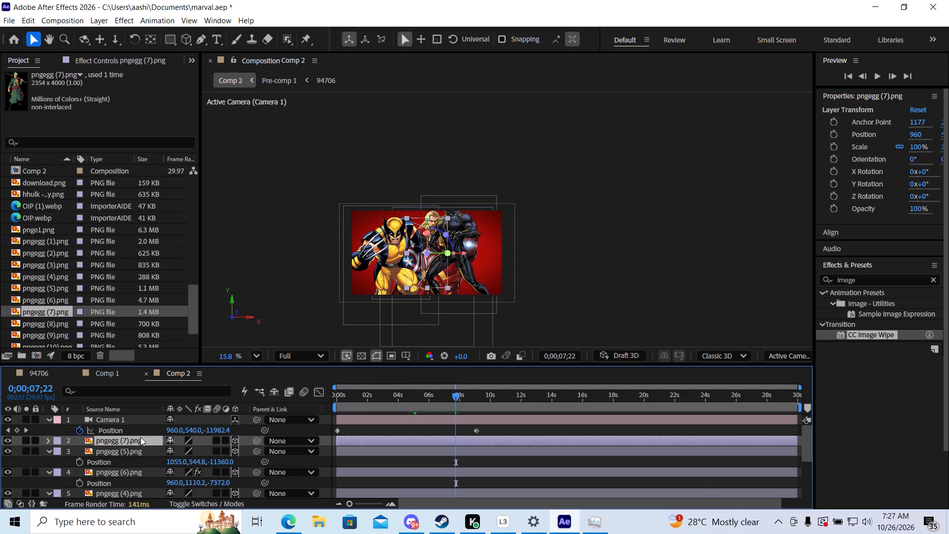
Bring the pngegg (7).png layer forward to the camera by setting its Z position to -11995.
key(p)
drag(213, 453, 170, 456)
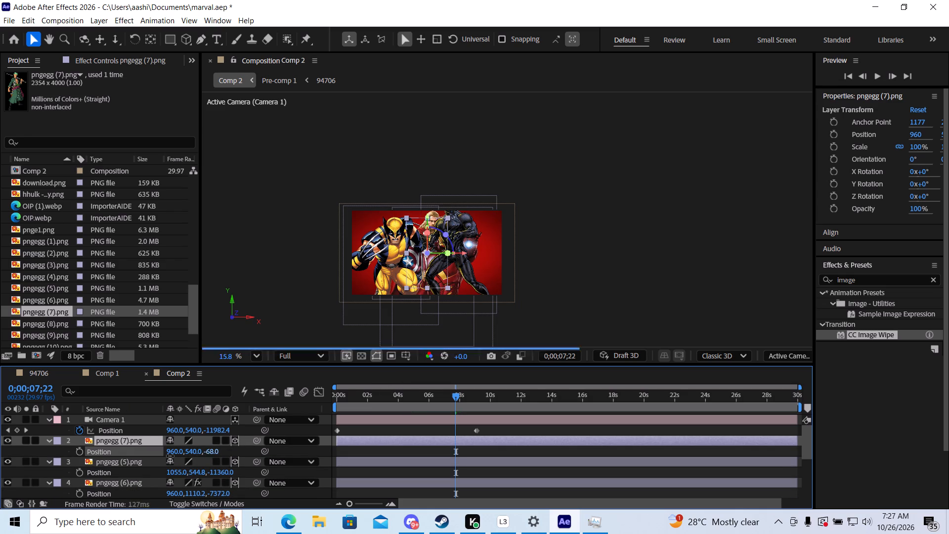
drag(170, 456, 22, 464)
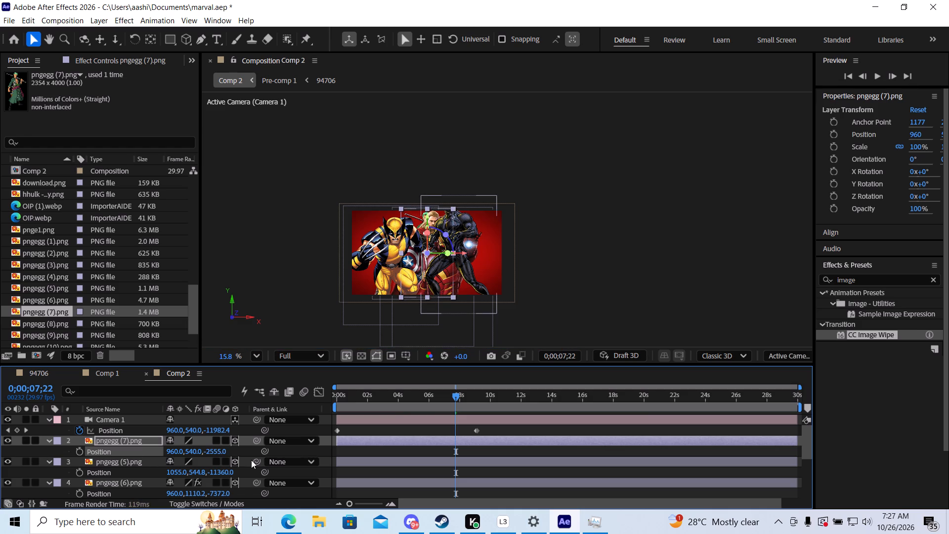
shift+drag(221, 455, 27, 462)
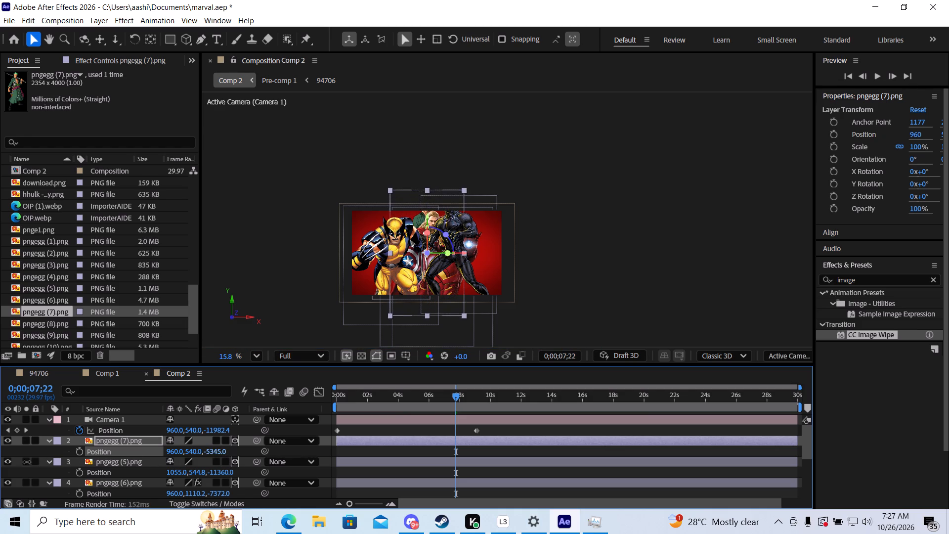
shift+drag(27, 462, 0, 462)
shift+drag(213, 449, 143, 453)
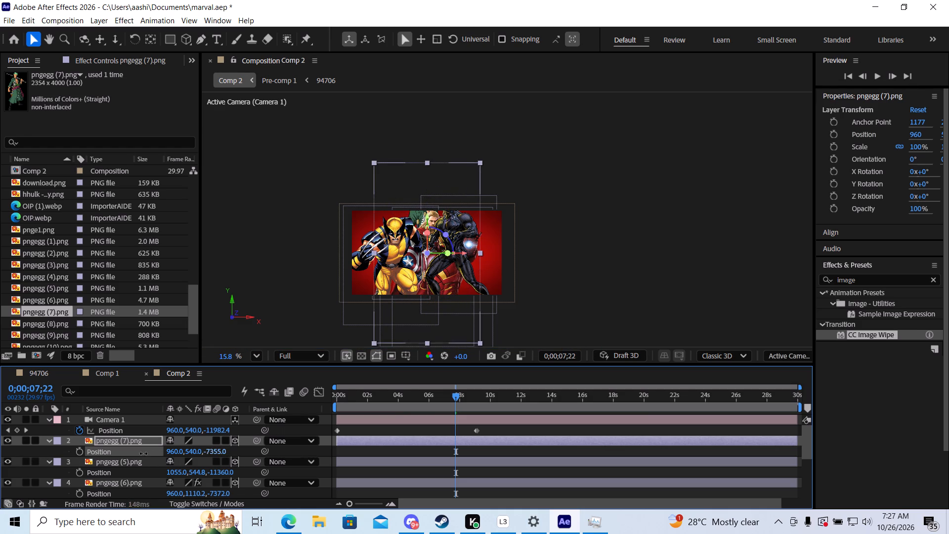
shift+drag(143, 453, 119, 454)
shift+drag(219, 450, 185, 453)
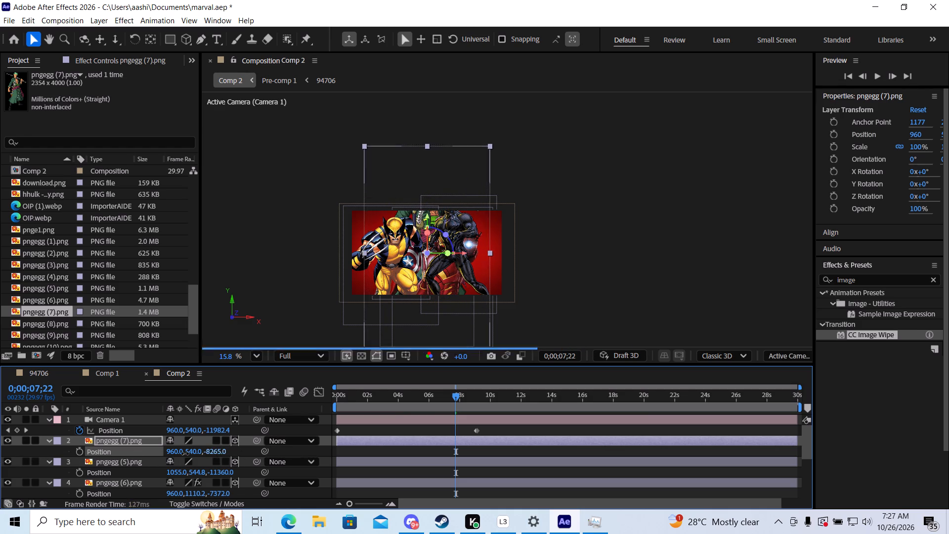
shift+drag(185, 453, 60, 453)
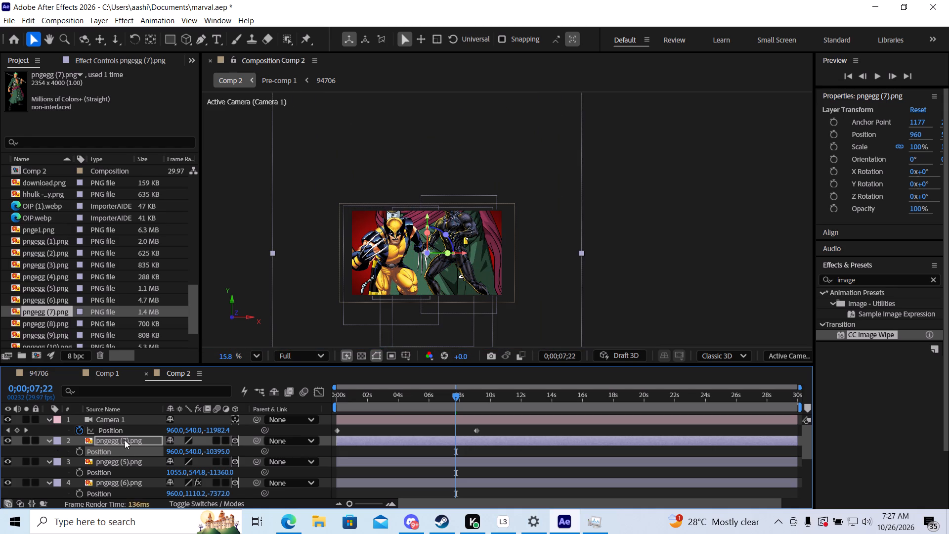
shift+drag(217, 453, 187, 456)
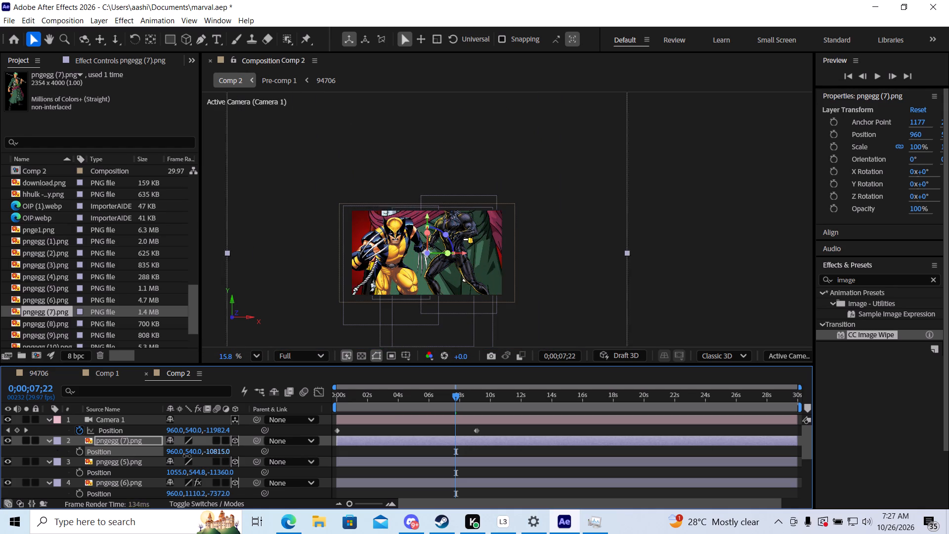
shift+drag(187, 456, 126, 469)
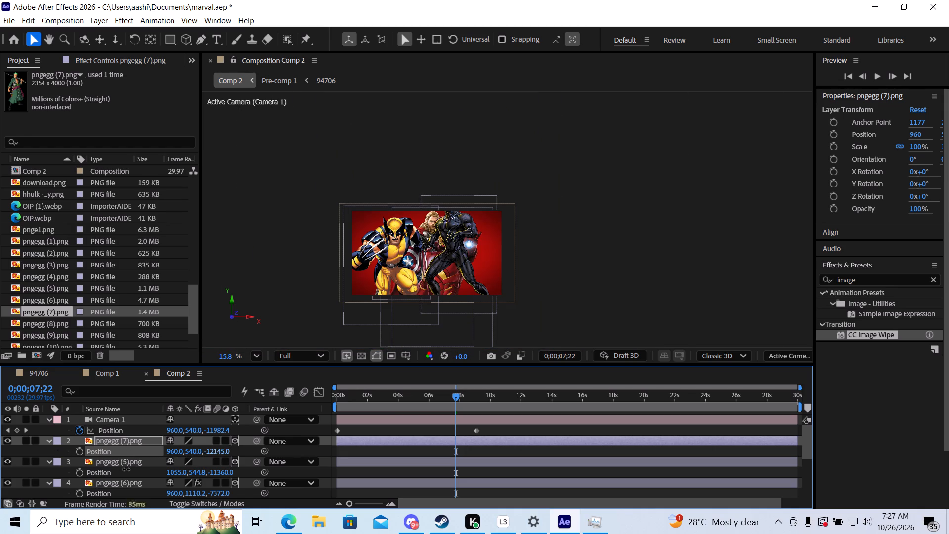
shift+drag(126, 469, 133, 469)
Scale the pngegg (7).png layer uniformly to -21% and move the current time to 0;00;08;10.
key(s)
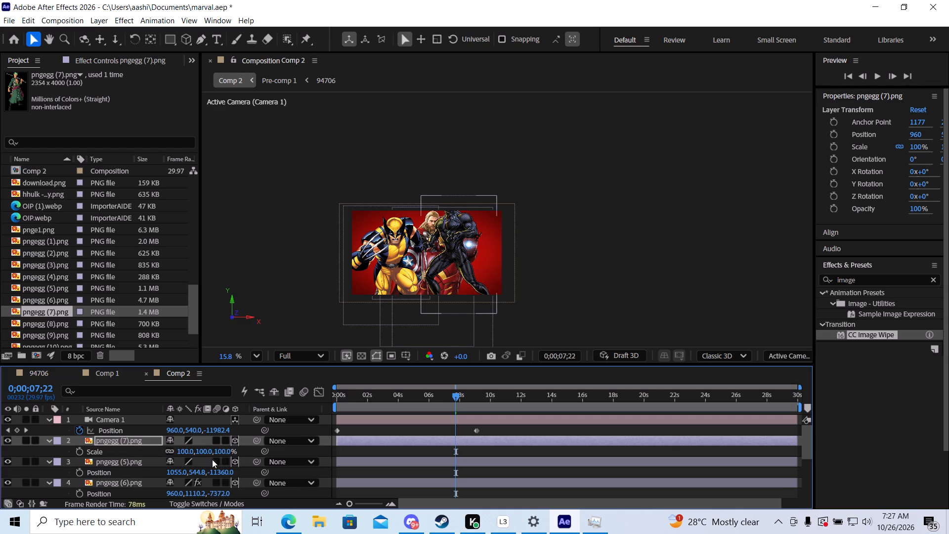
drag(224, 452, 156, 459)
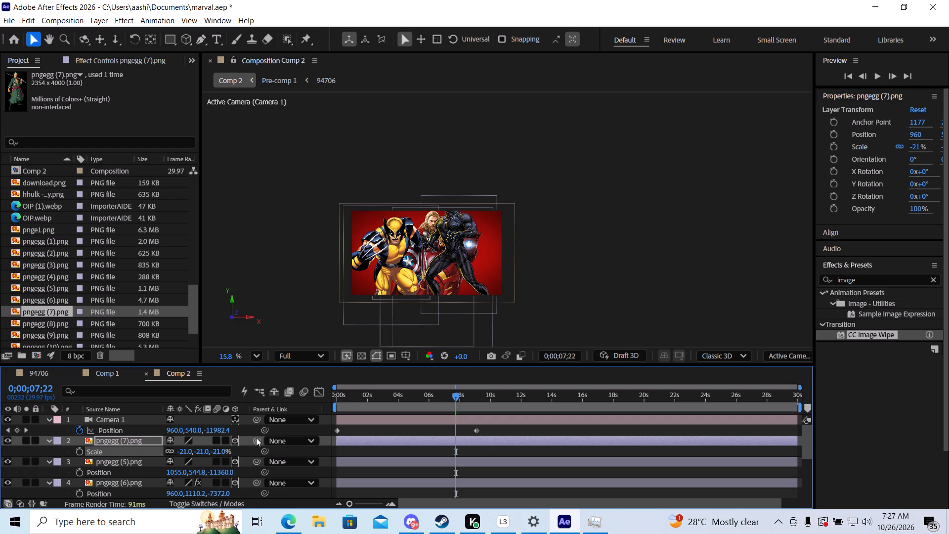
drag(454, 396, 455, 396)
drag(455, 396, 467, 396)
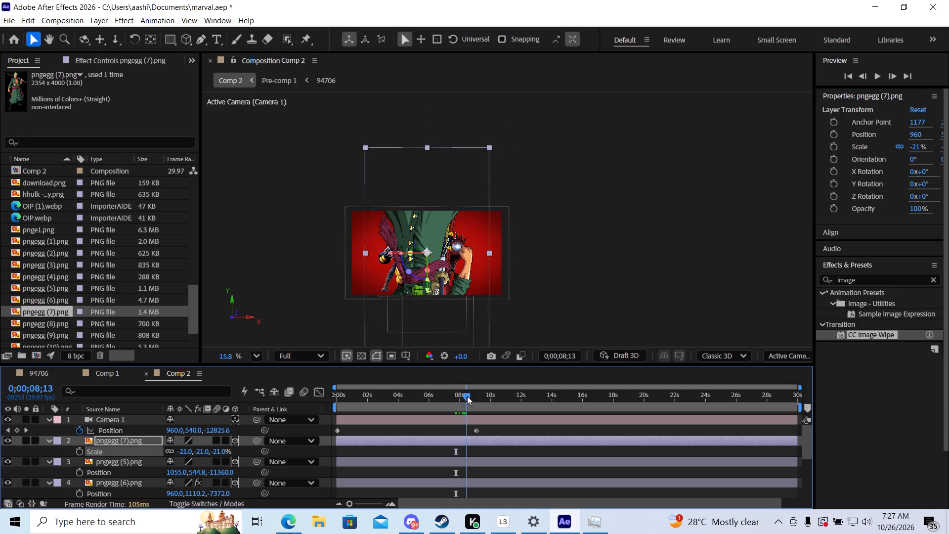
drag(467, 396, 472, 395)
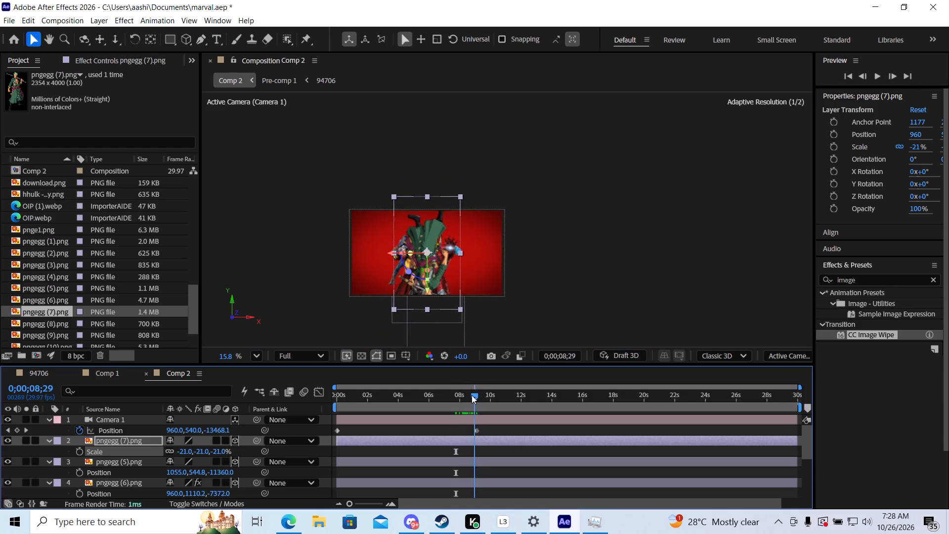
drag(472, 395, 464, 395)
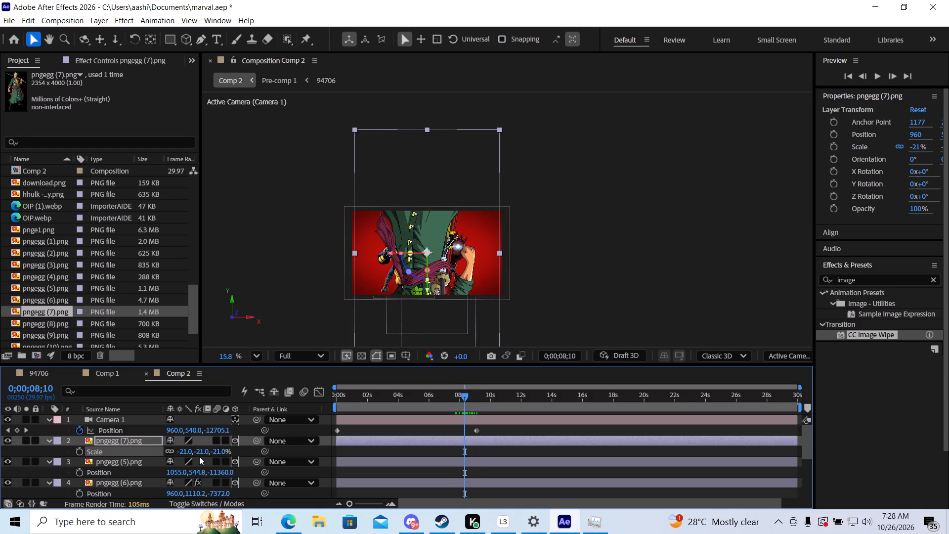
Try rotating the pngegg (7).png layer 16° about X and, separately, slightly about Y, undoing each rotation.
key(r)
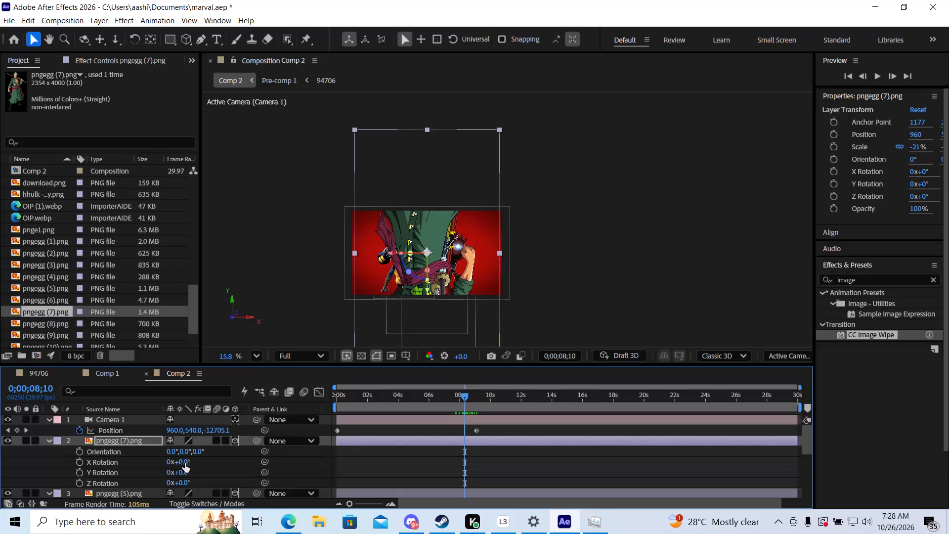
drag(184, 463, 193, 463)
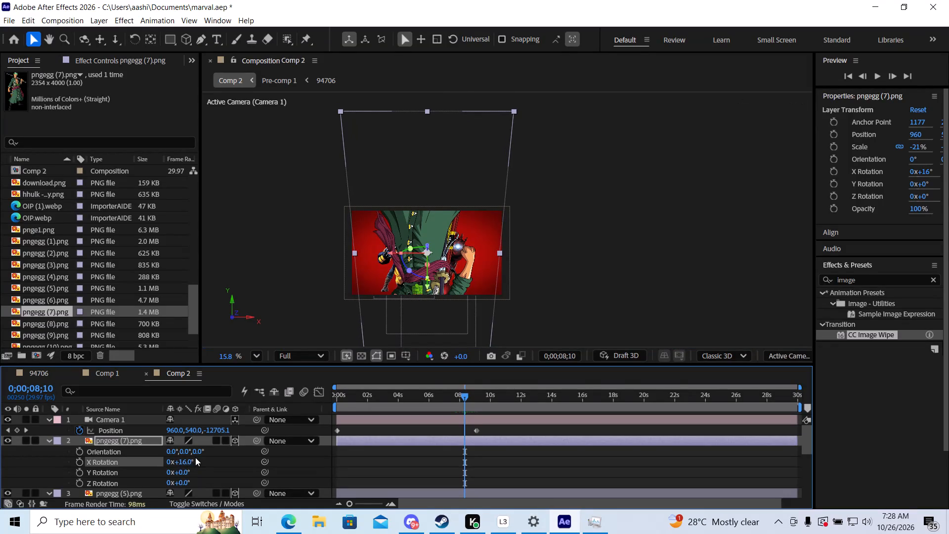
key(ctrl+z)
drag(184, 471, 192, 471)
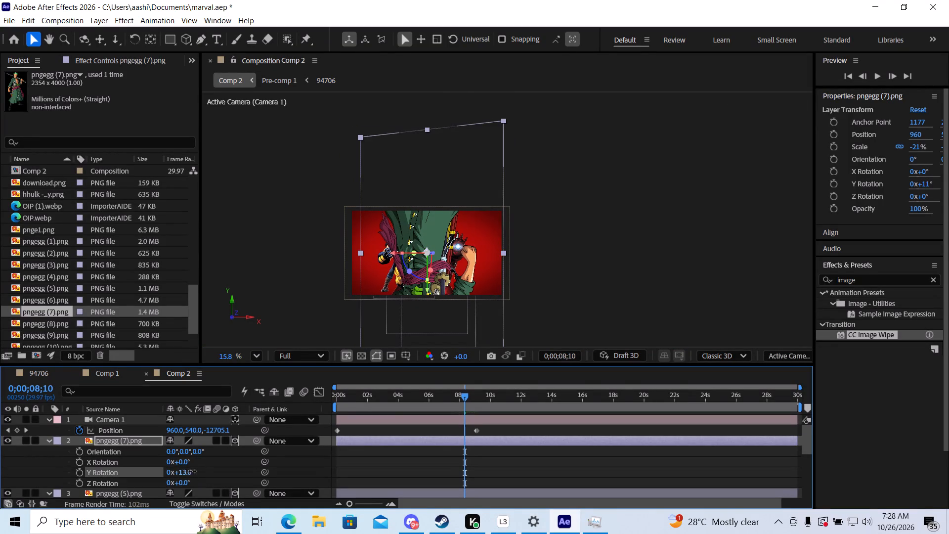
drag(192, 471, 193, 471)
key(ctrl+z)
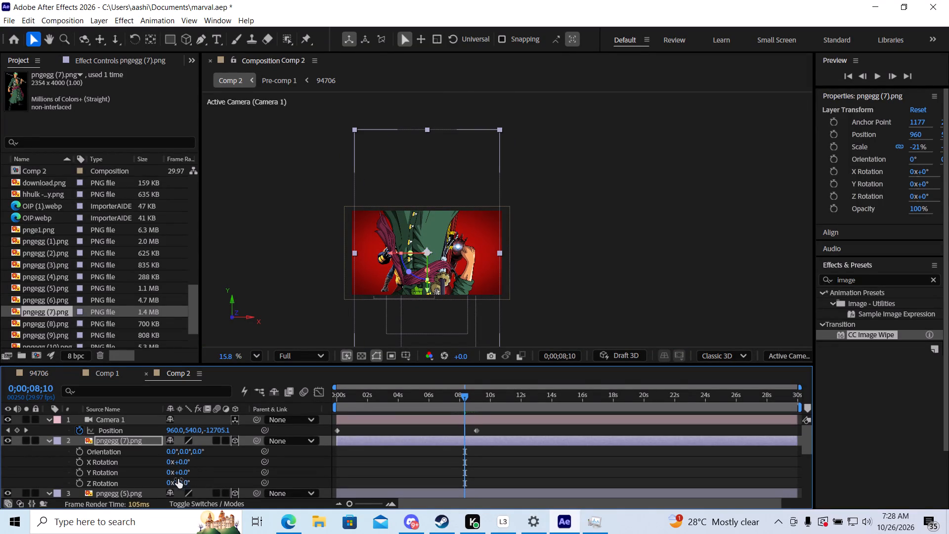
Turn the pngegg (7).png swordsman upright by setting the layer's Z rotation to 178°.
drag(183, 482, 294, 487)
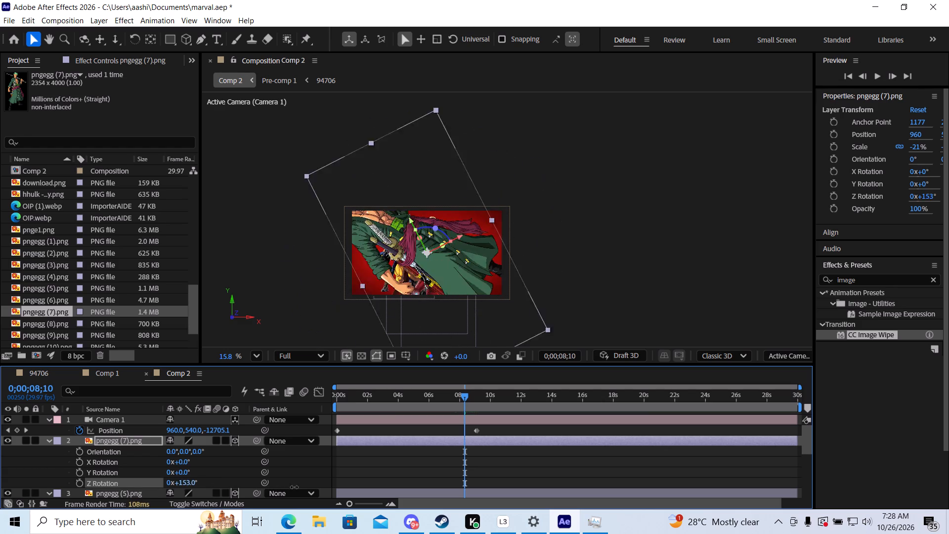
drag(294, 487, 298, 487)
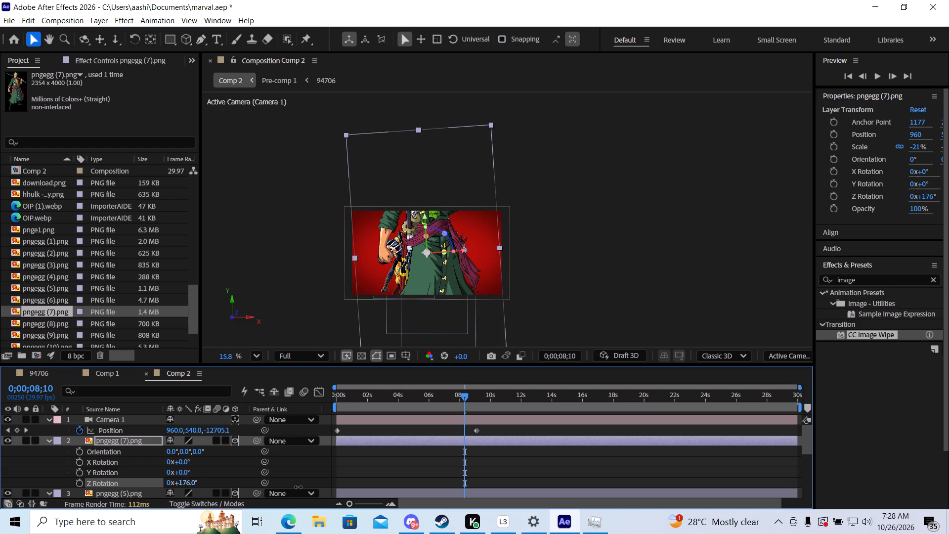
drag(298, 487, 299, 487)
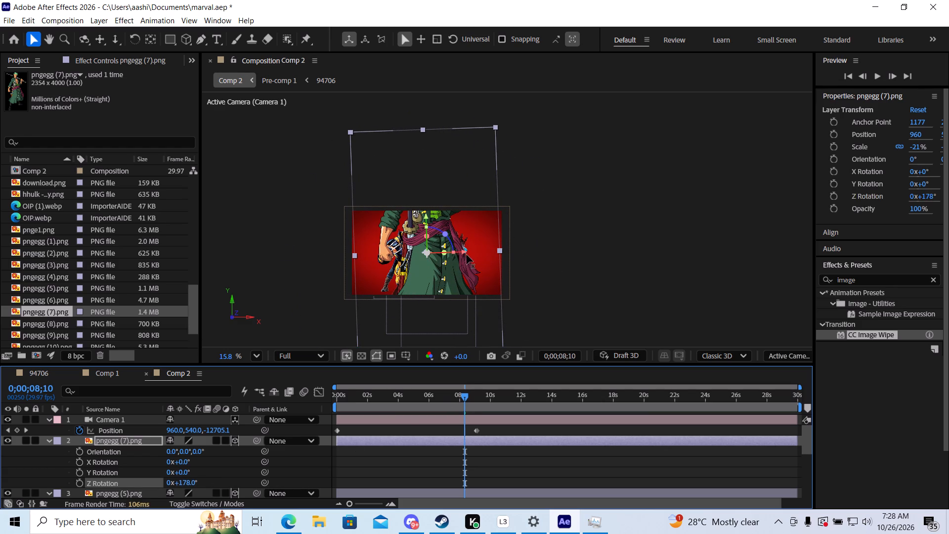
Shift the pngegg (7).png layer along X toward the left side of the frame, to about X 787.5.
drag(465, 252, 414, 263)
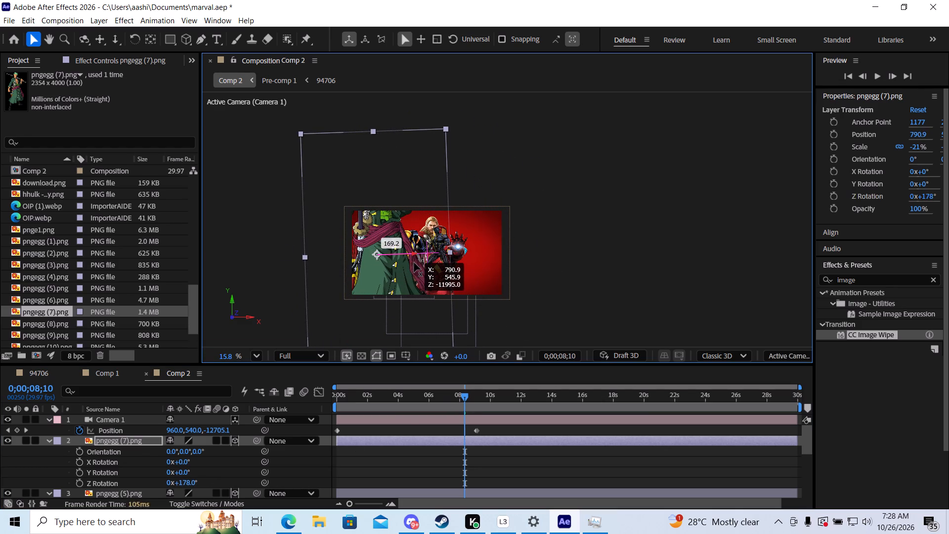
drag(414, 263, 413, 263)
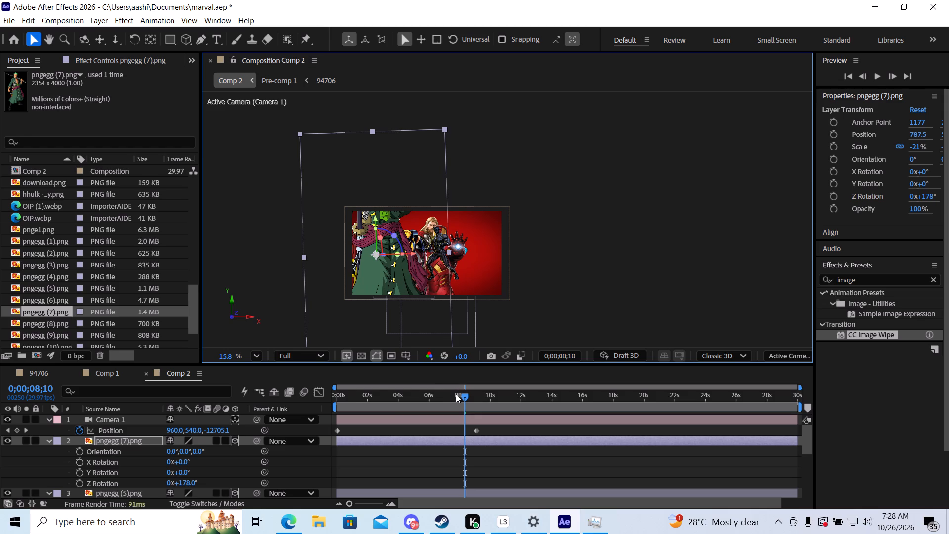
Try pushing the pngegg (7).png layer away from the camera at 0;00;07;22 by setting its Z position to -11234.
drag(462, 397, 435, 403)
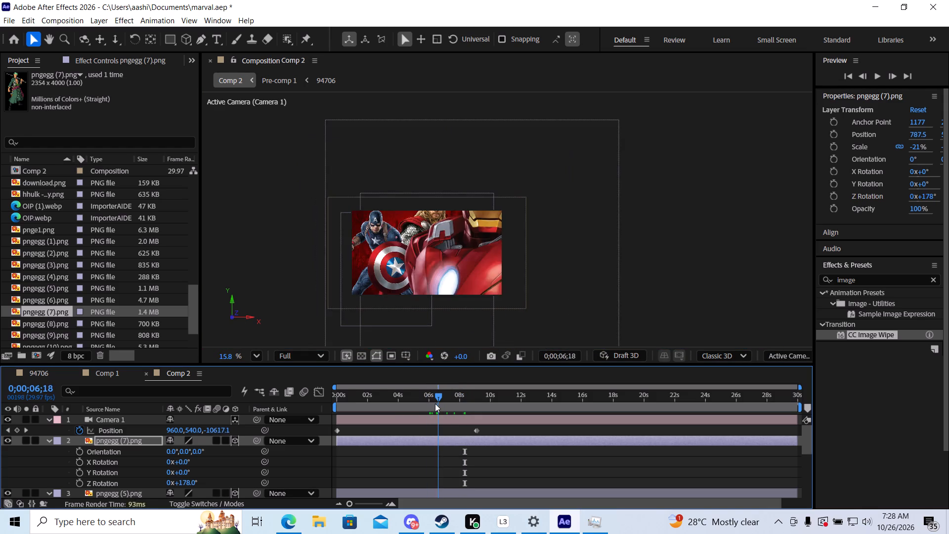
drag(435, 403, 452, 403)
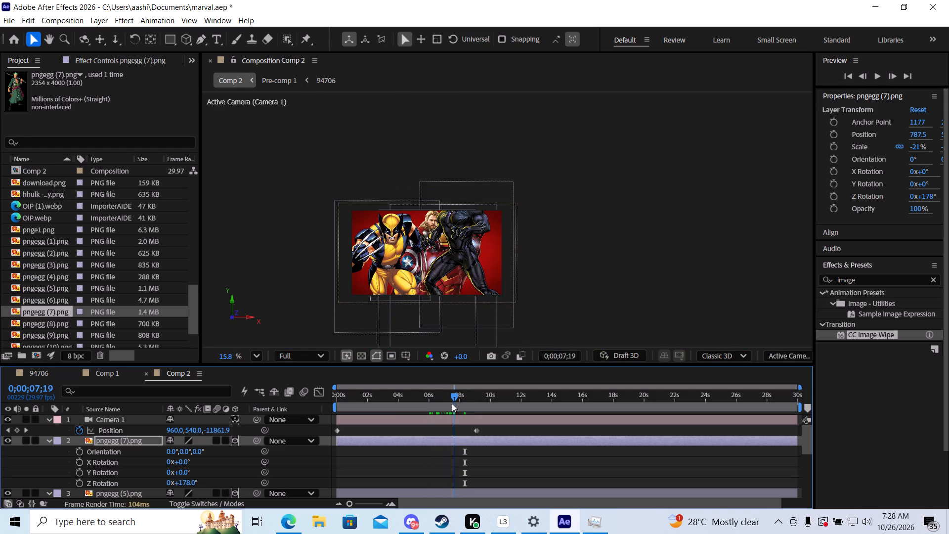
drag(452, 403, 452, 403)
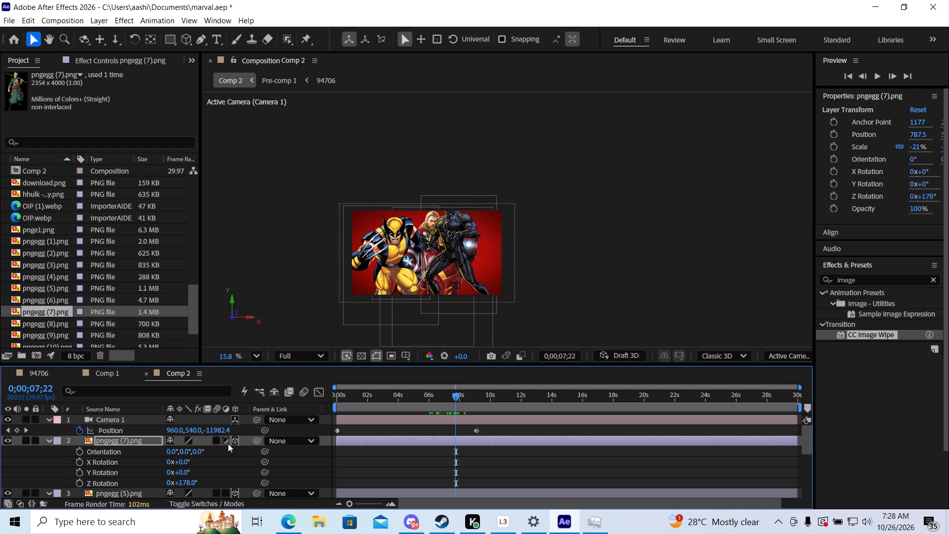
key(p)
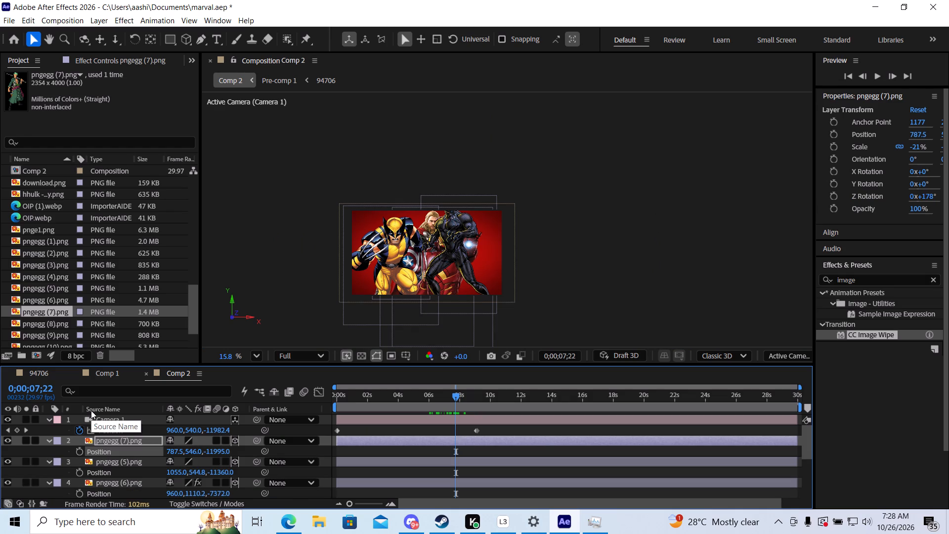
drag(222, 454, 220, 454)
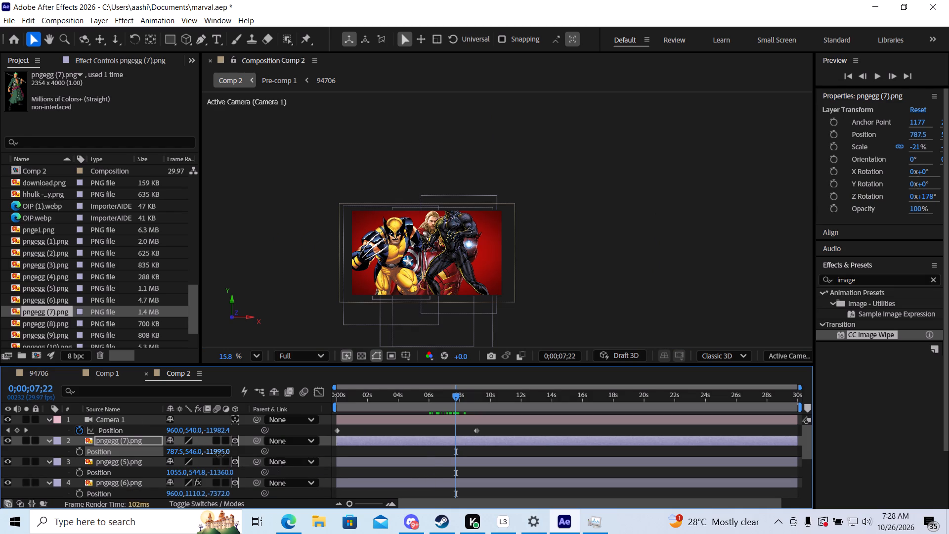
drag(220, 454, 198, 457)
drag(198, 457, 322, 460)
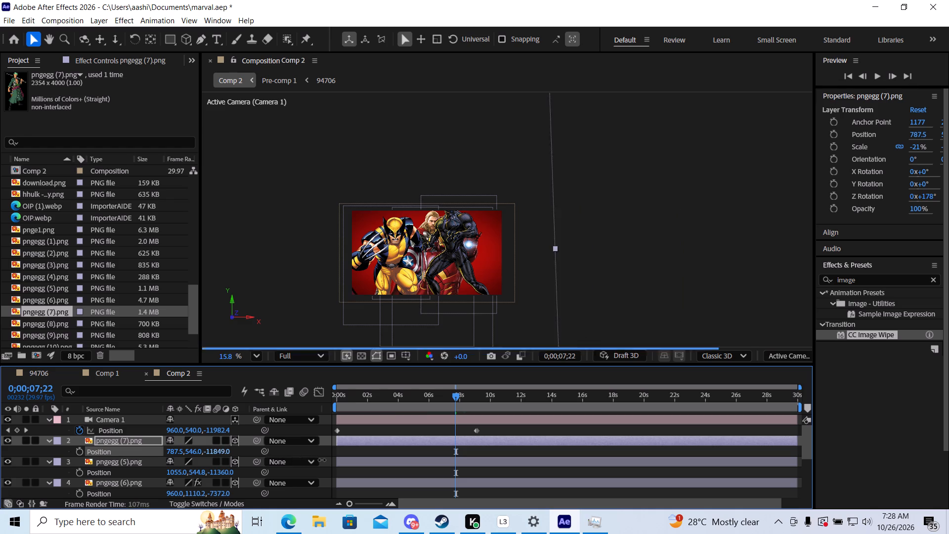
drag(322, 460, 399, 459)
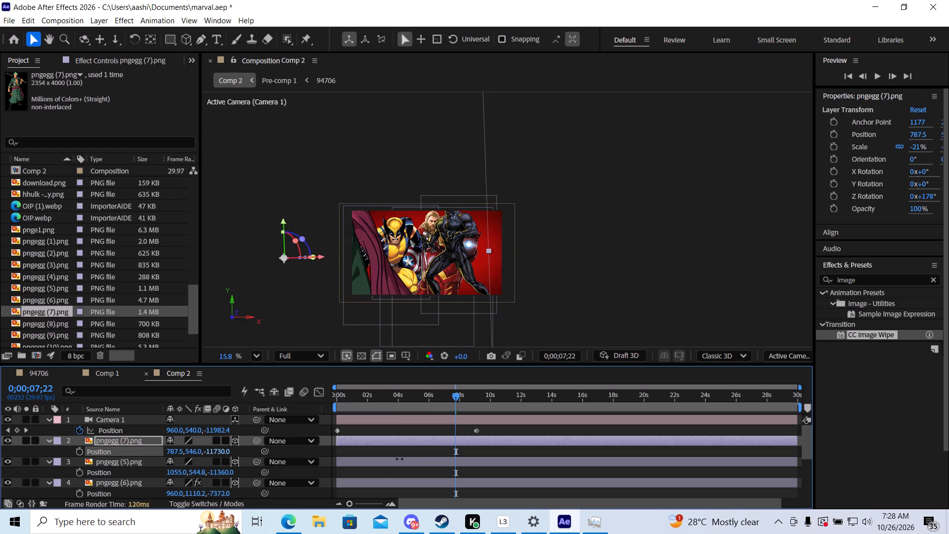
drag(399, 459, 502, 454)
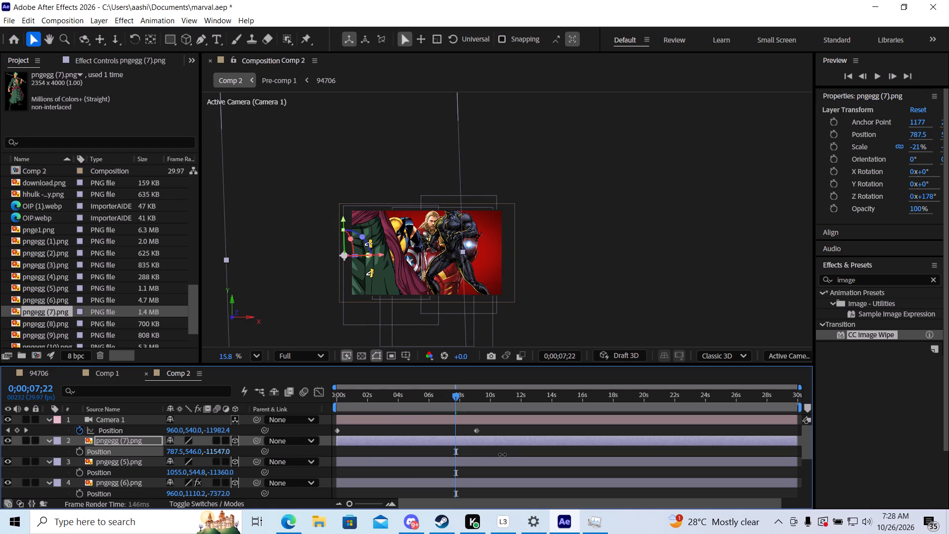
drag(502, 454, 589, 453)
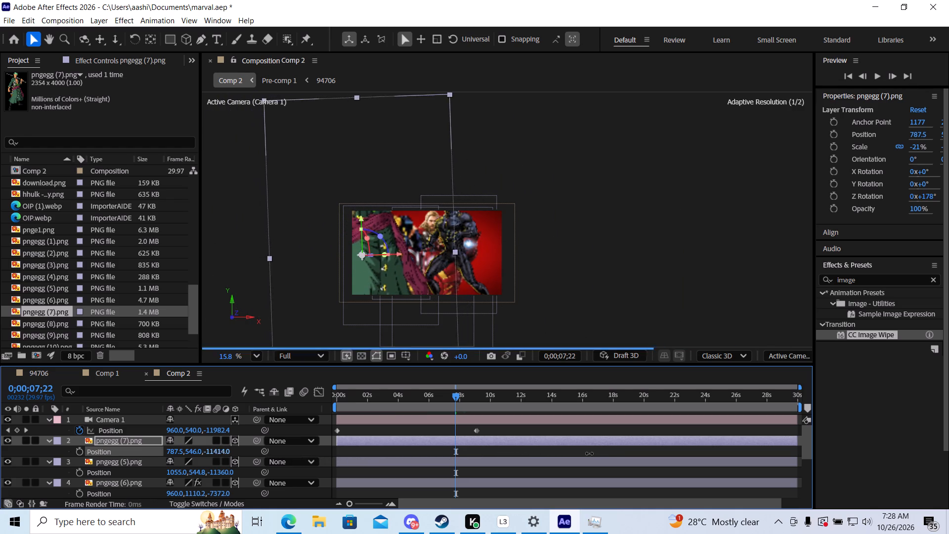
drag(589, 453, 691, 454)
Lower the pngegg (7).png layer in the frame so the swordsman's head shows, to a position of about X 792.1, Y 732.7.
drag(379, 222, 379, 230)
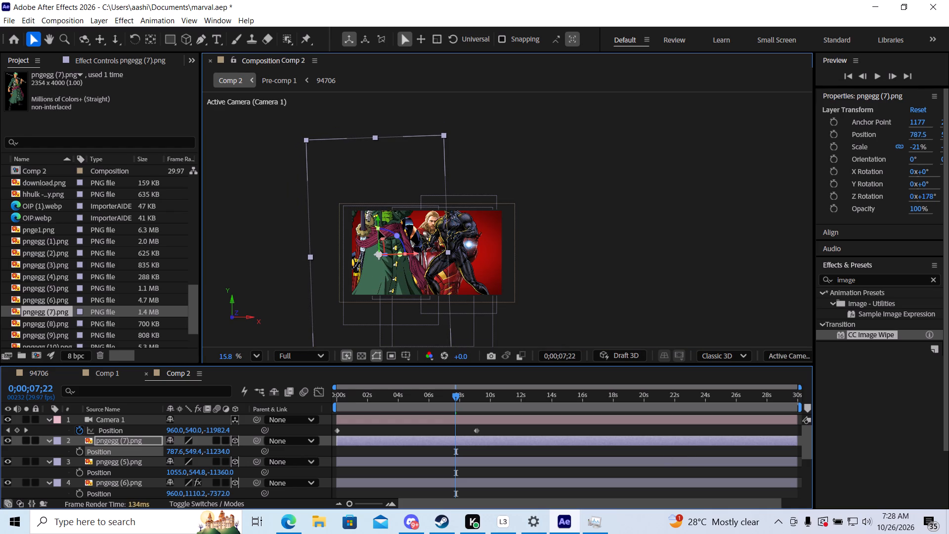
drag(379, 230, 384, 273)
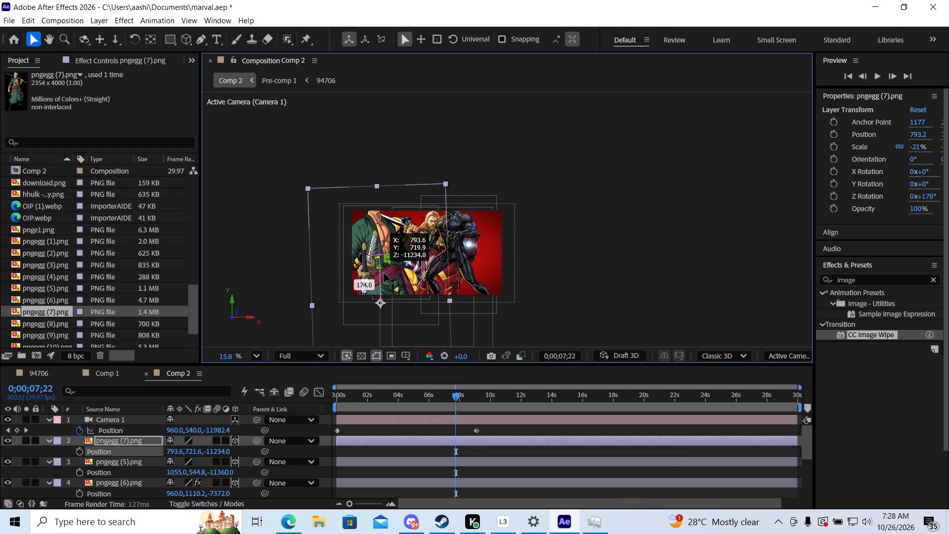
drag(384, 273, 387, 275)
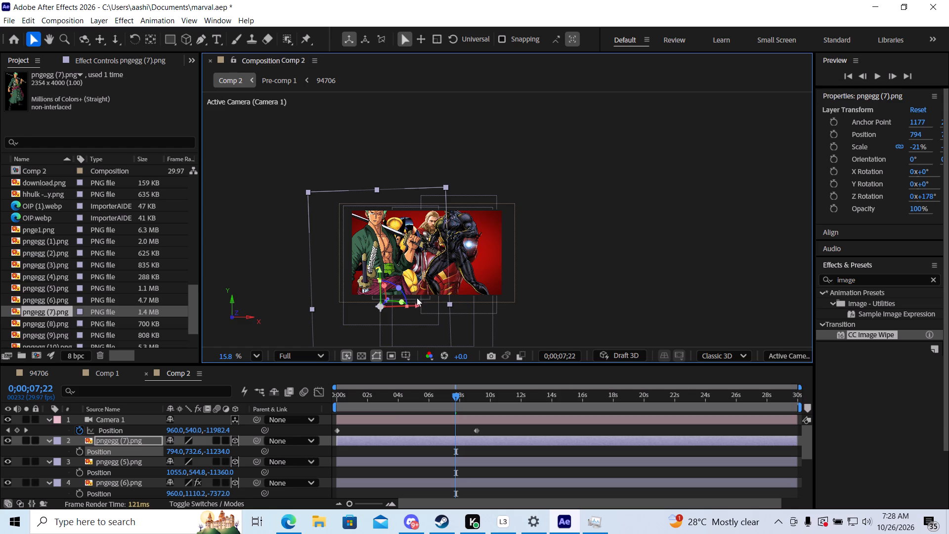
click(417, 306)
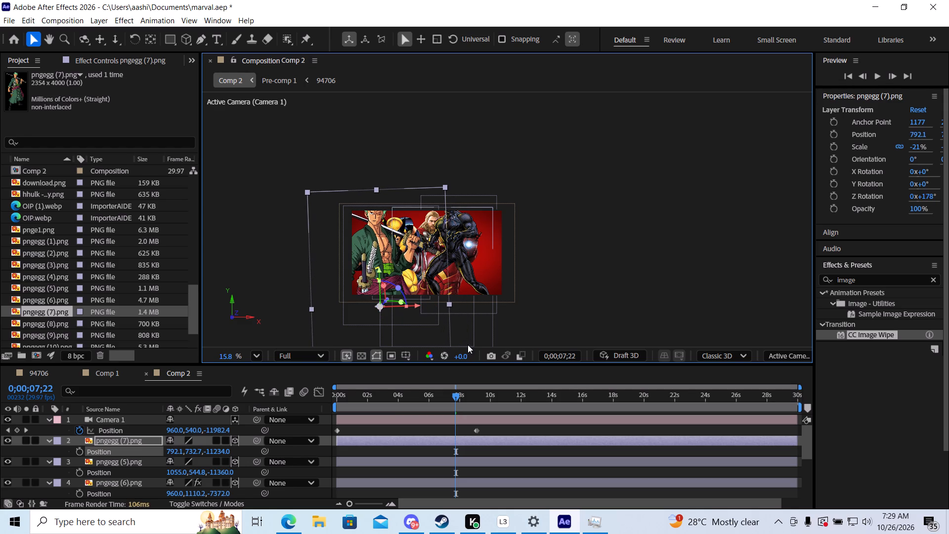
At 0;00;07;14, adjust the depth of the pngegg (7).png layer by setting its Z position to -11670.
drag(456, 395, 443, 400)
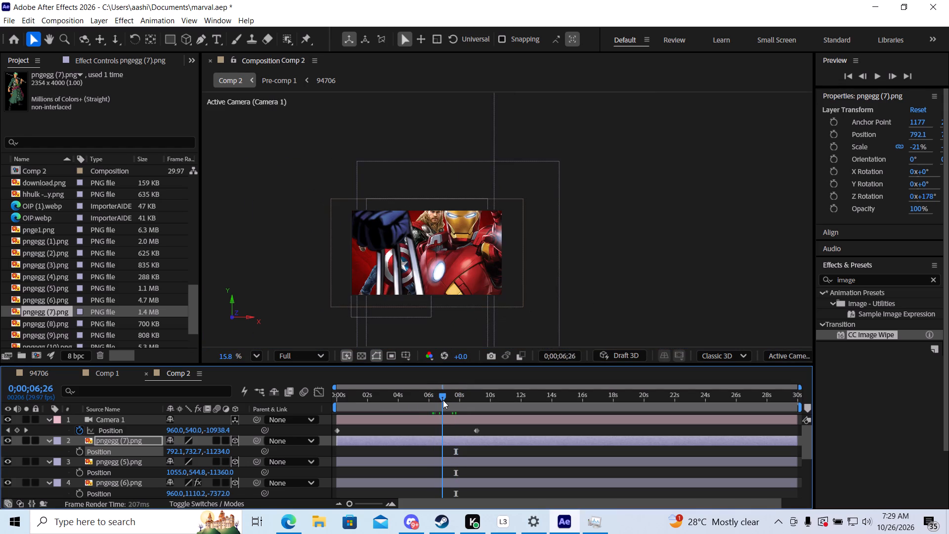
drag(443, 400, 443, 400)
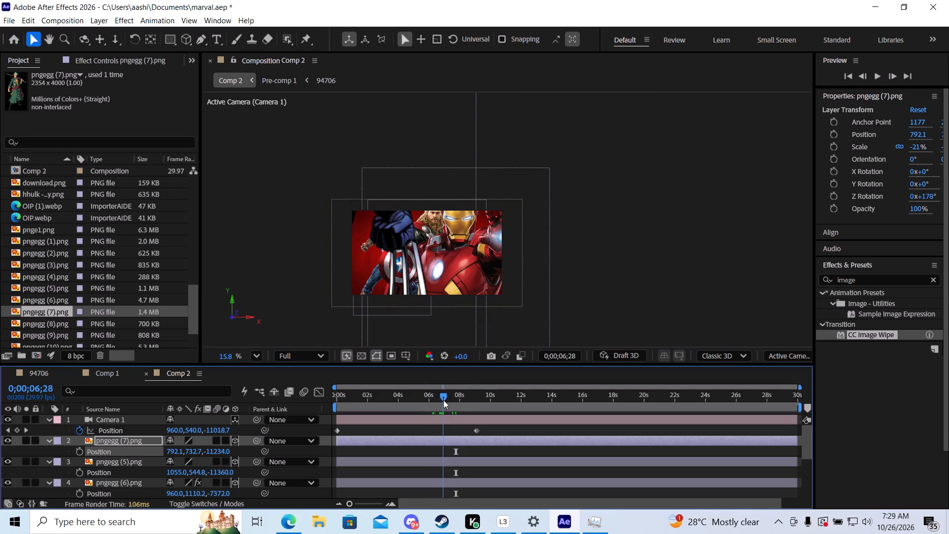
drag(443, 400, 450, 400)
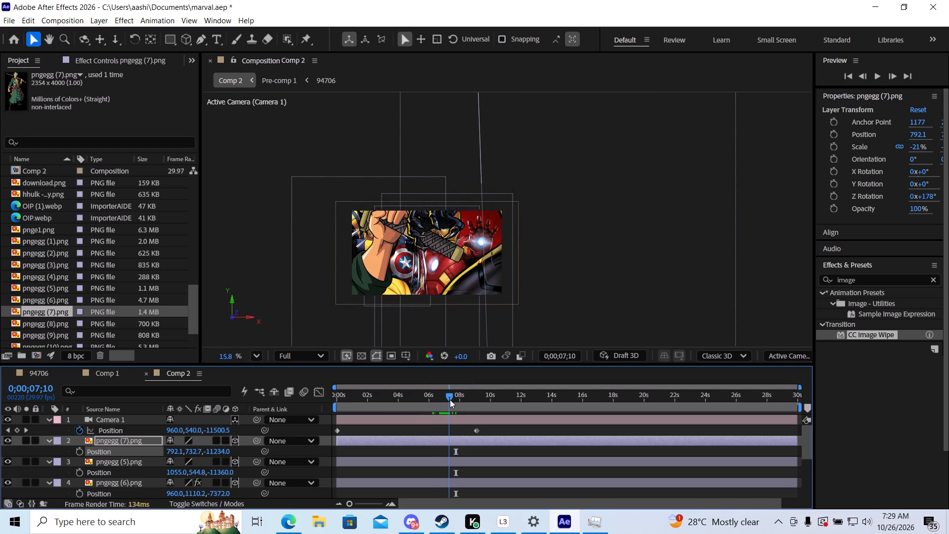
drag(450, 400, 455, 399)
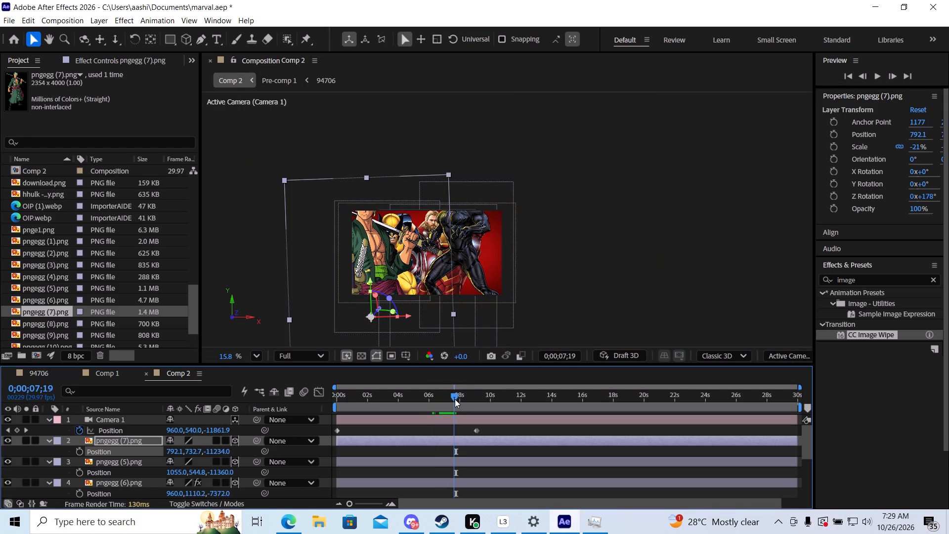
drag(455, 399, 452, 399)
drag(218, 453, 225, 453)
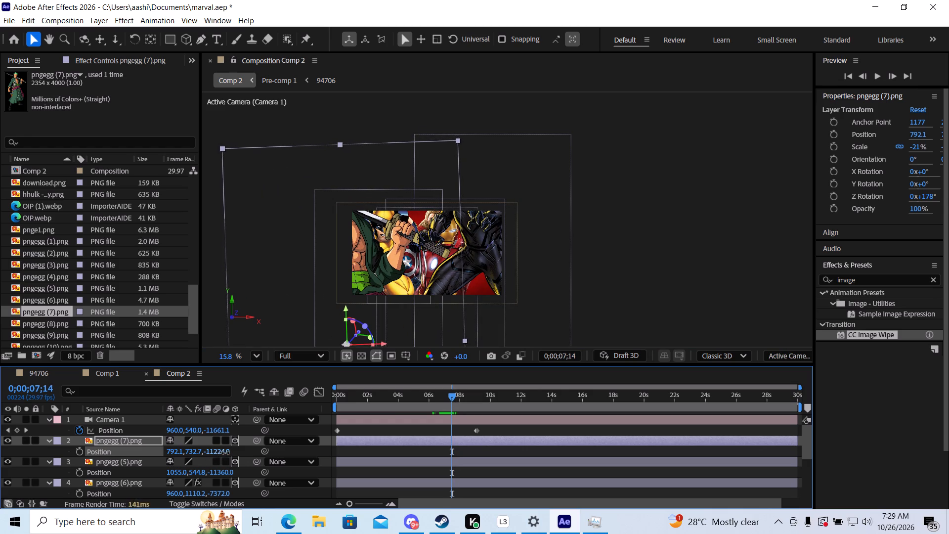
drag(225, 453, 256, 450)
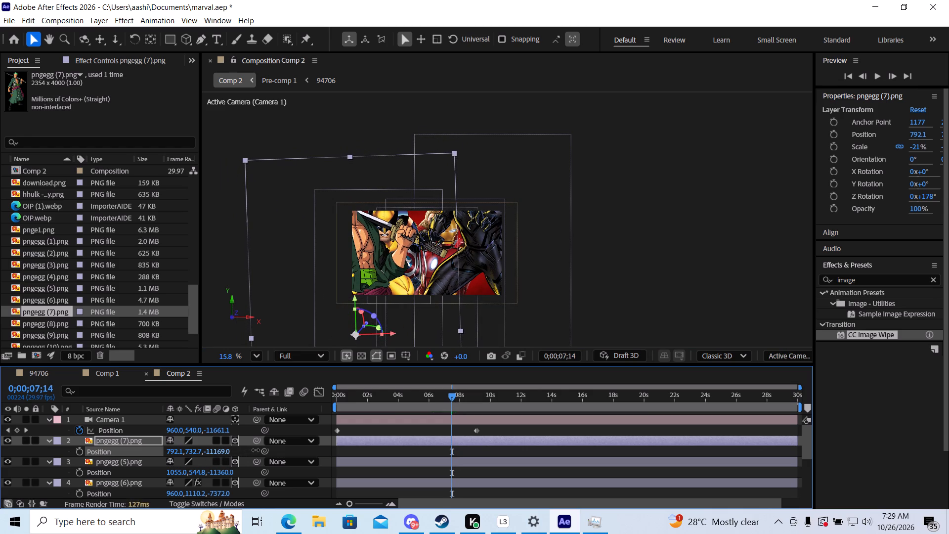
drag(256, 450, 71, 447)
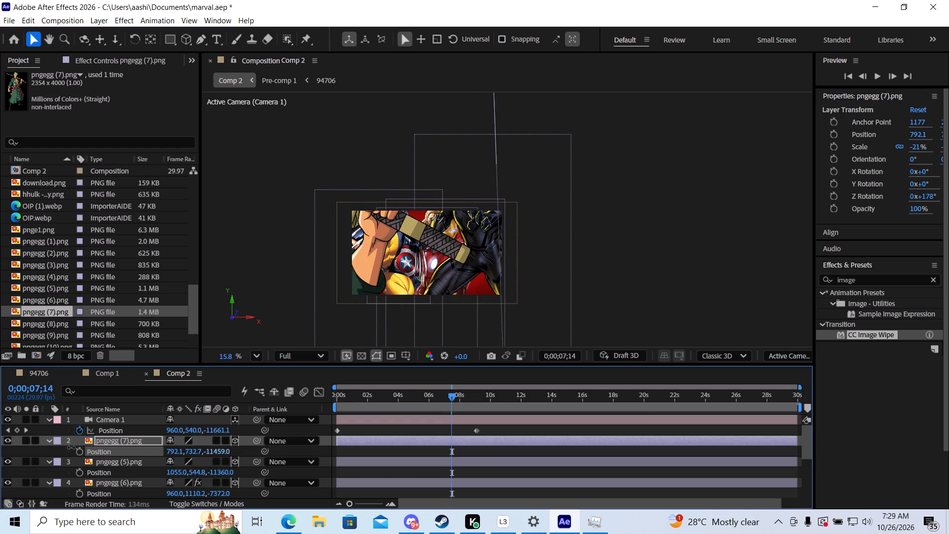
drag(71, 447, 0, 449)
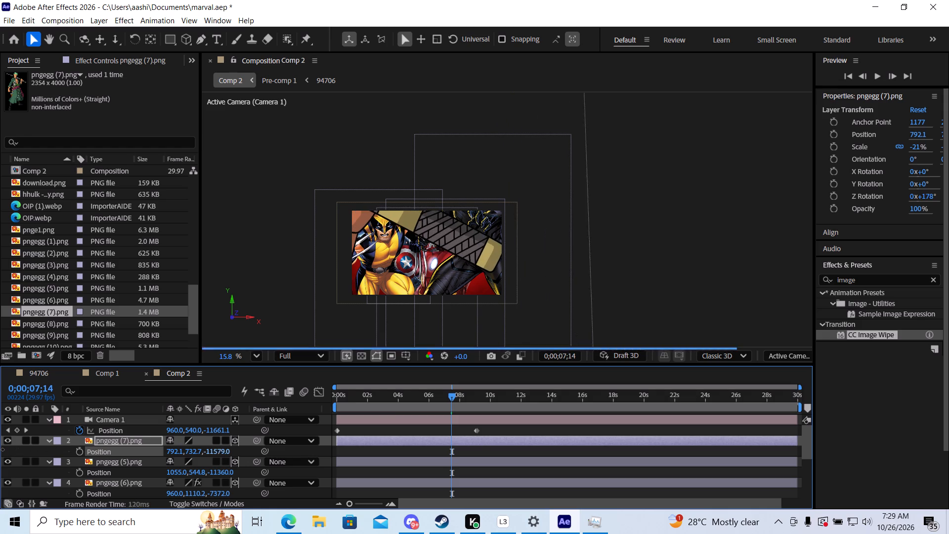
drag(0, 449, 0, 450)
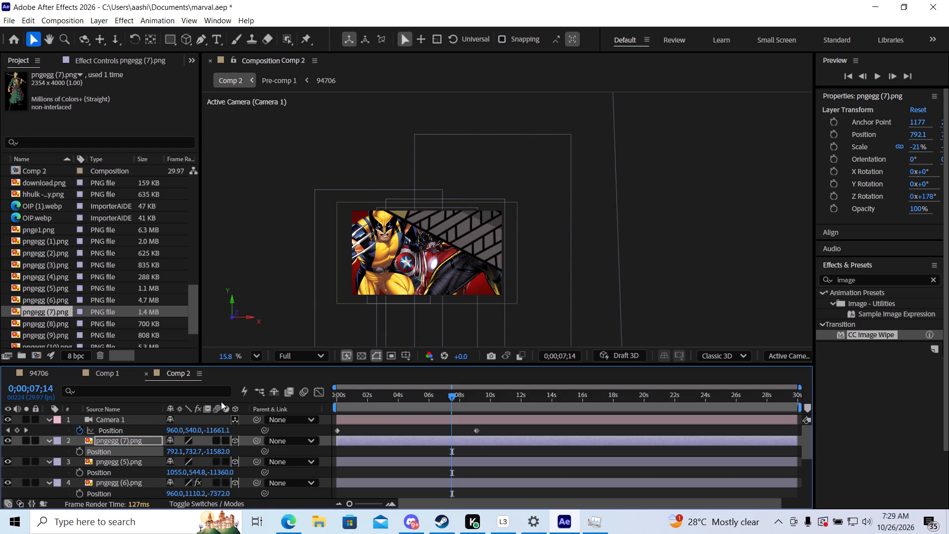
drag(214, 450, 212, 450)
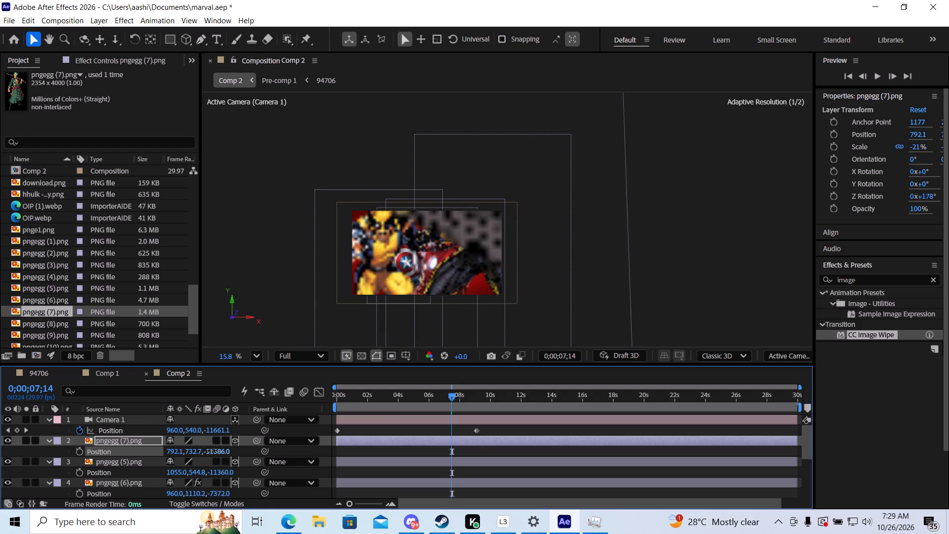
drag(212, 450, 166, 456)
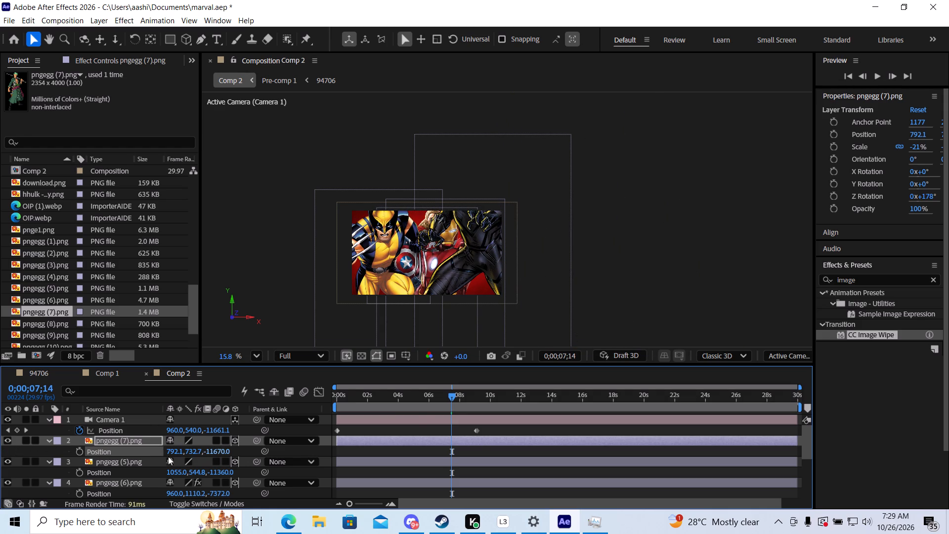
Review the swordsman's entrance in the camera zoom-out up to 0;00;09;09, and return the current time to 0;00;00;00.
drag(450, 399, 457, 400)
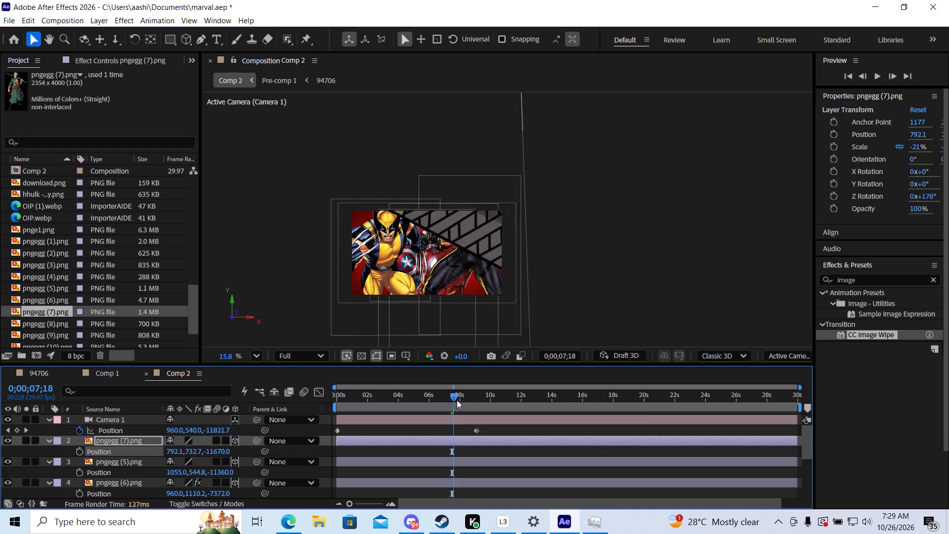
drag(457, 400, 463, 400)
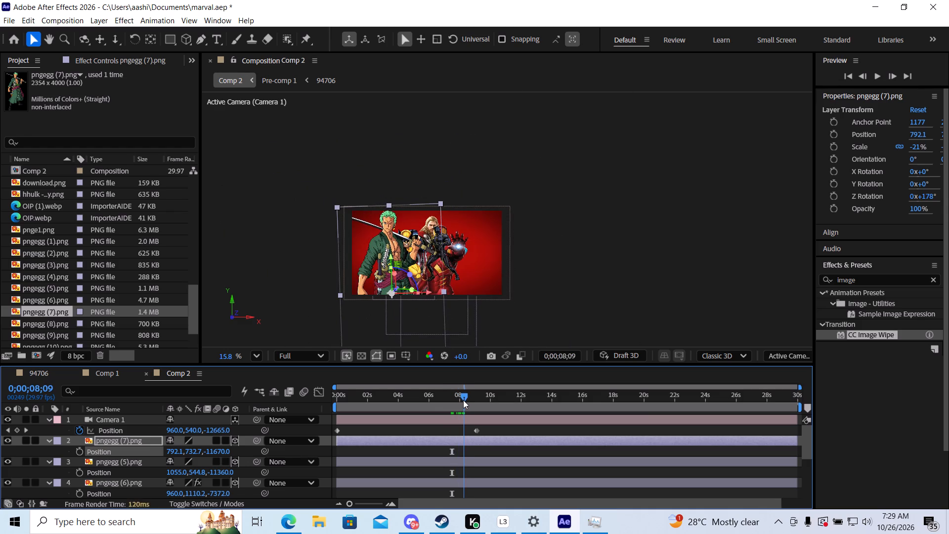
drag(463, 400, 478, 400)
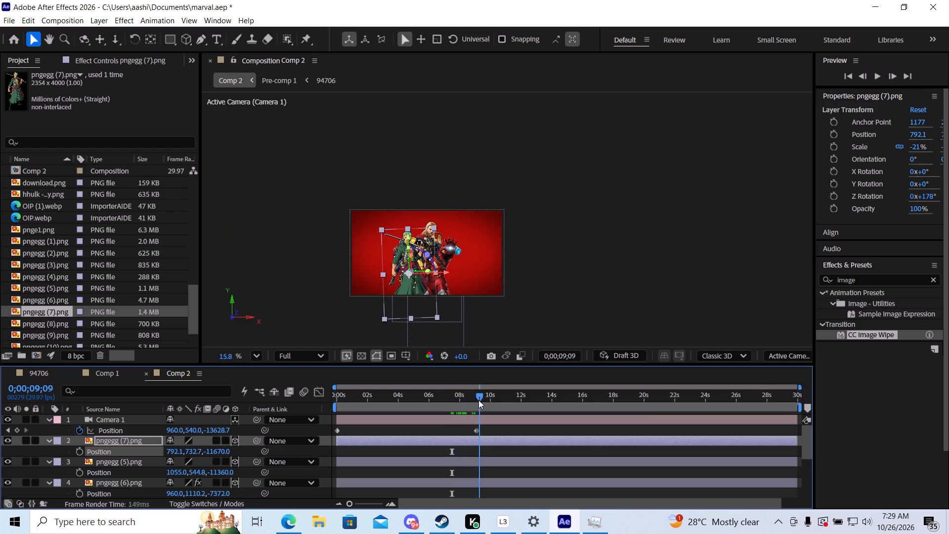
drag(478, 400, 446, 400)
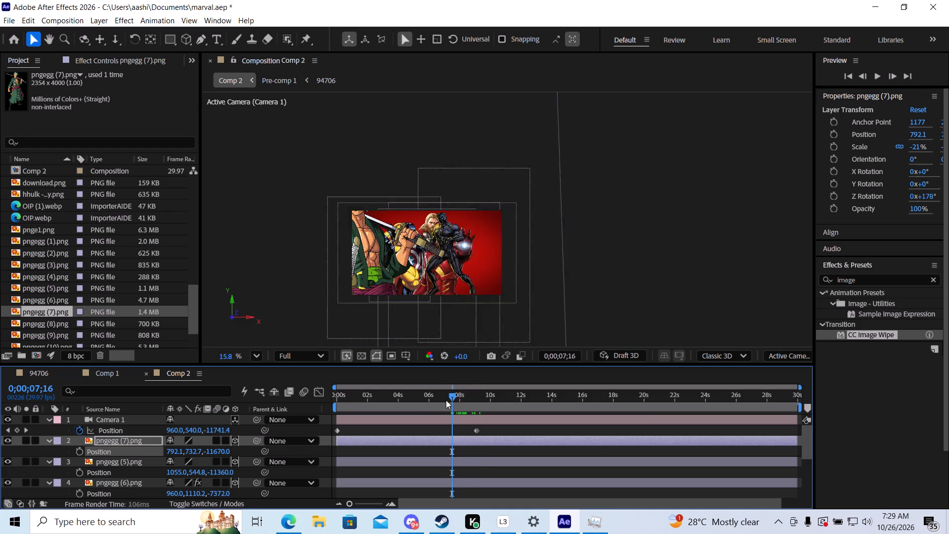
drag(446, 400, 287, 395)
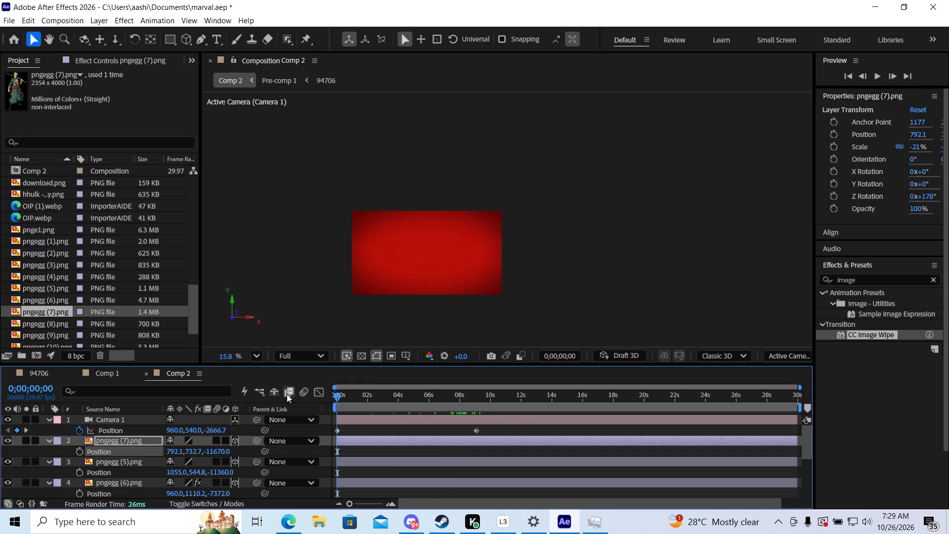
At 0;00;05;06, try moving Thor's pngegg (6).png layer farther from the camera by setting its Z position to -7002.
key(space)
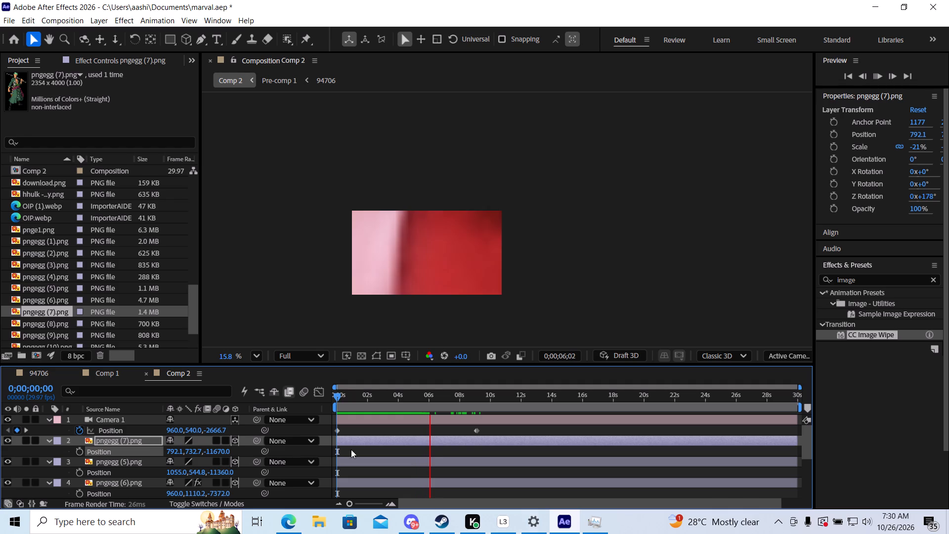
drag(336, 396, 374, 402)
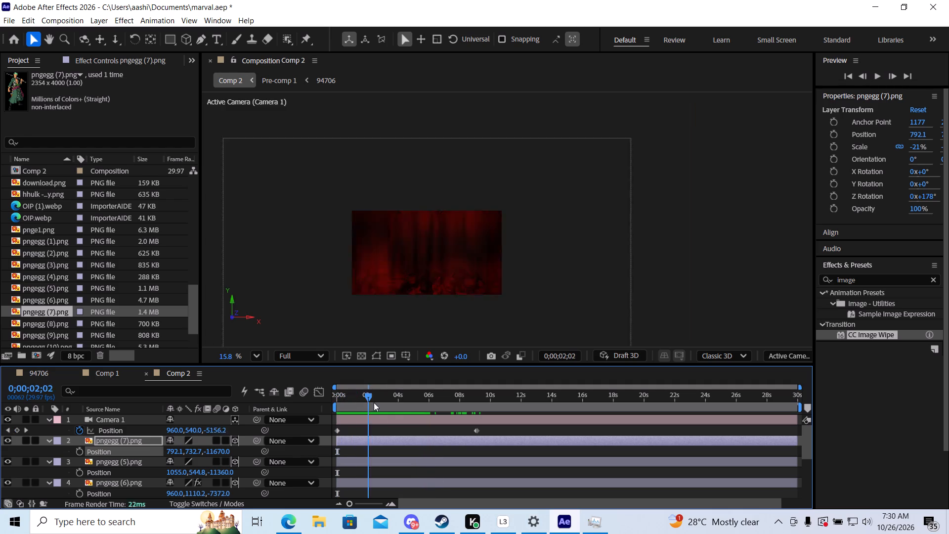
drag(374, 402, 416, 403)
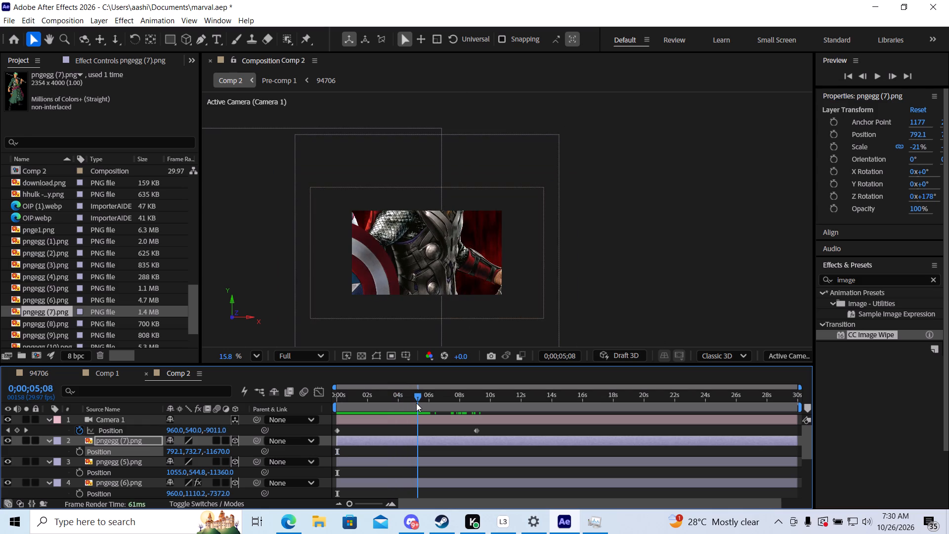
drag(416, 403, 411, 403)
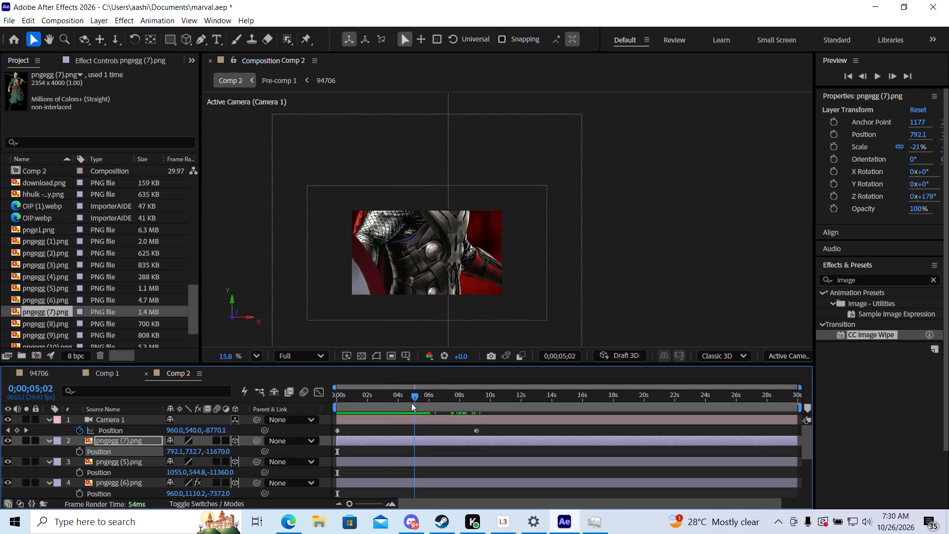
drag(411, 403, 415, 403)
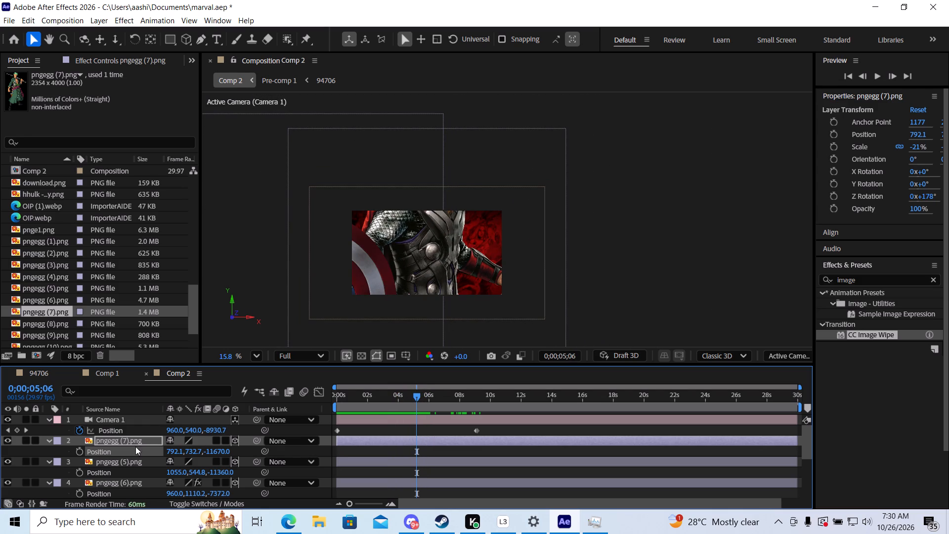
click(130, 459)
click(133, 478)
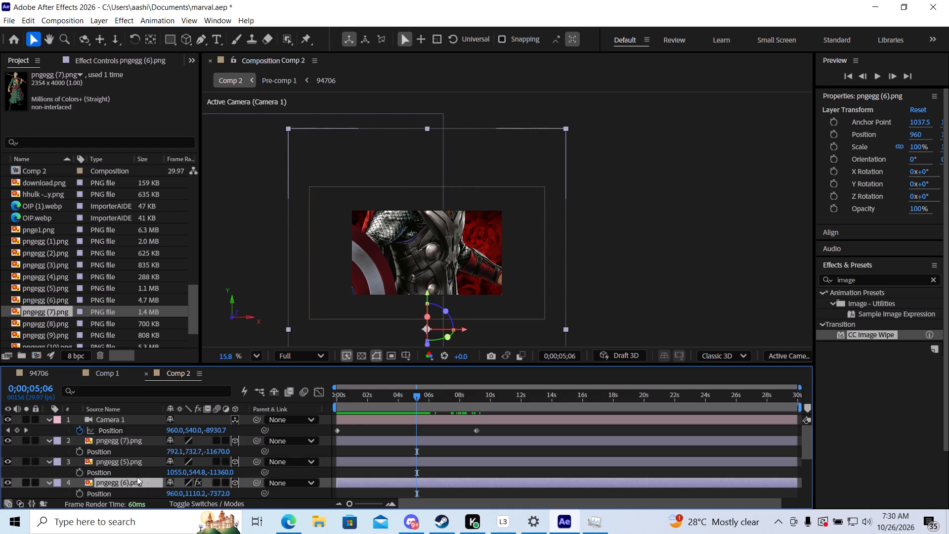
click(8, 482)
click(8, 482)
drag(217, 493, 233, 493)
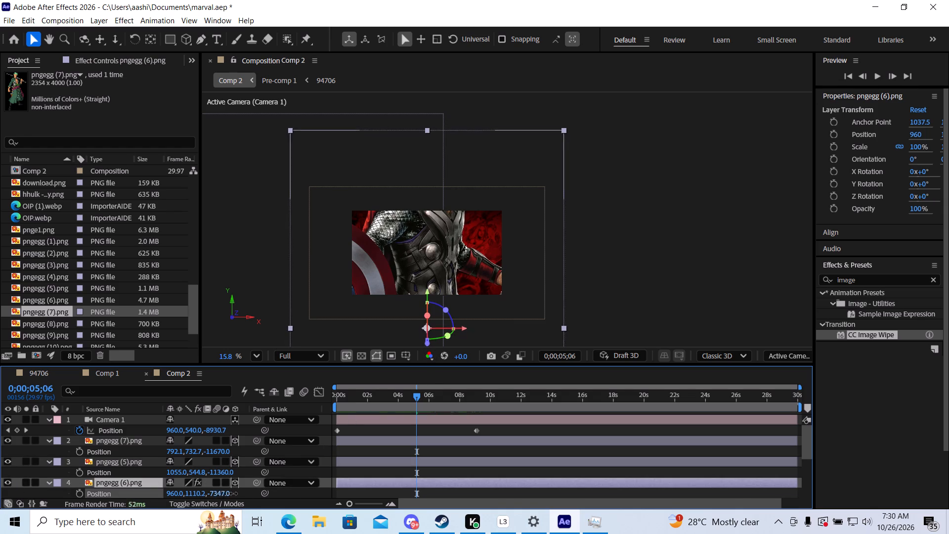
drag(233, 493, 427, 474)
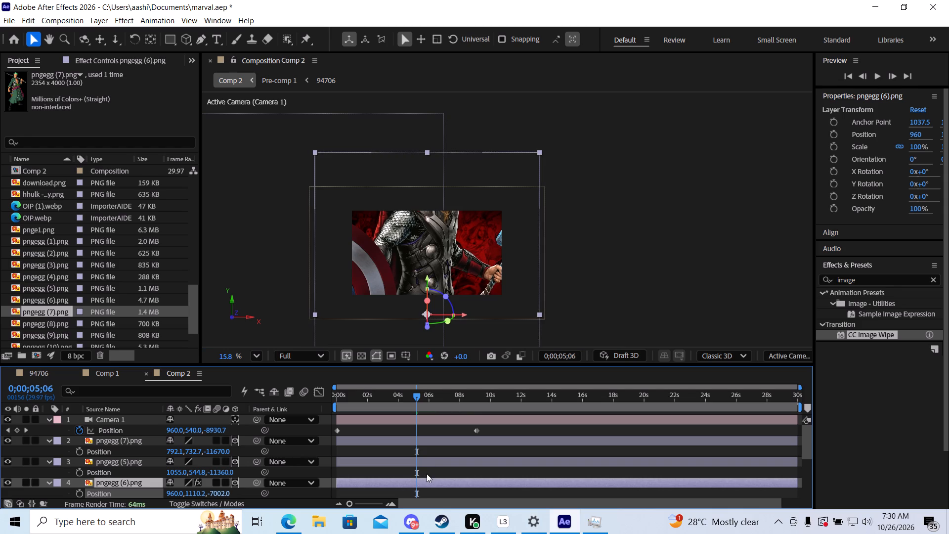
At 0;00;04;25, push Thor's pngegg (6).png layer farther back by setting its Z position to -6631.
drag(417, 394, 420, 399)
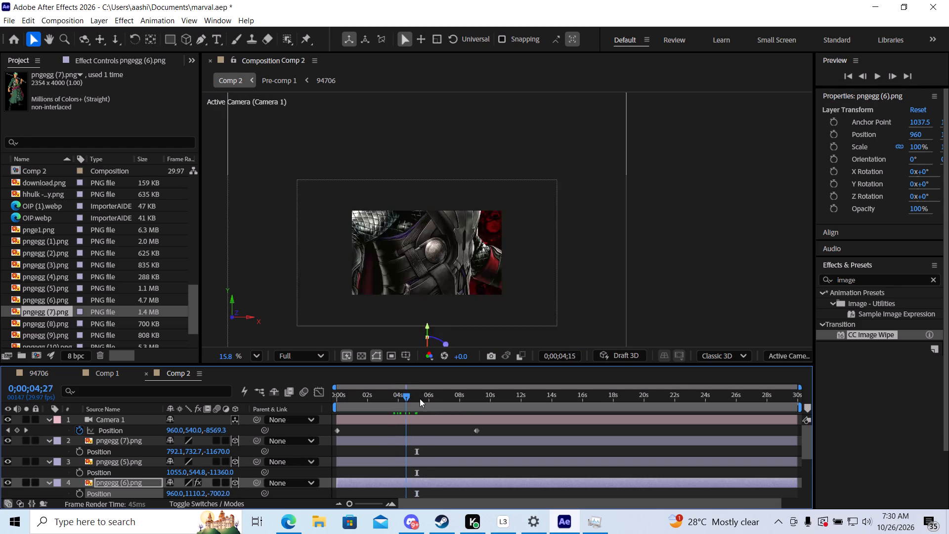
drag(420, 399, 418, 400)
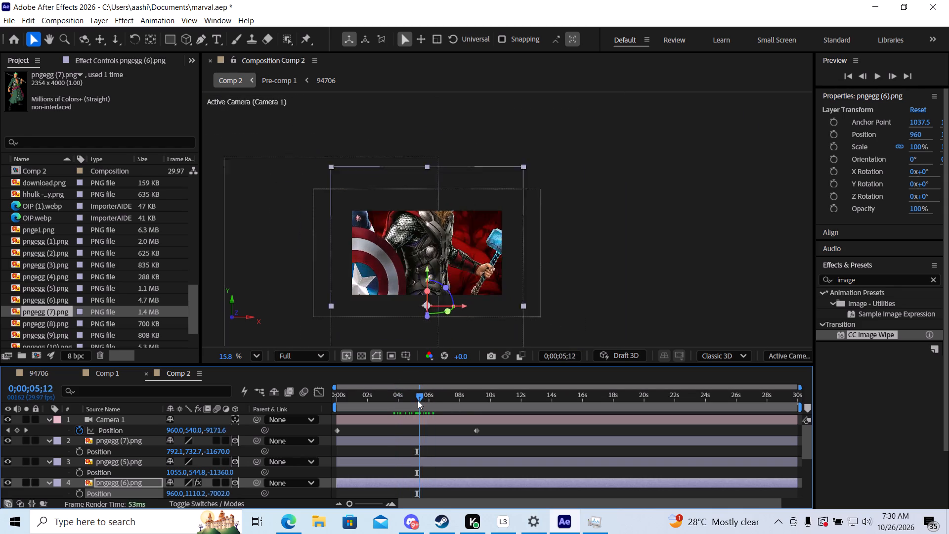
drag(418, 400, 411, 401)
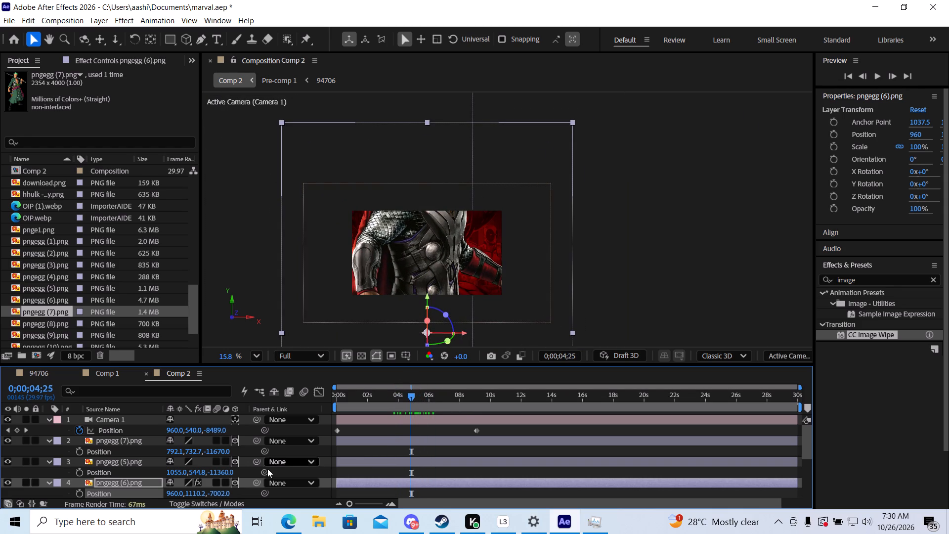
drag(223, 496, 255, 496)
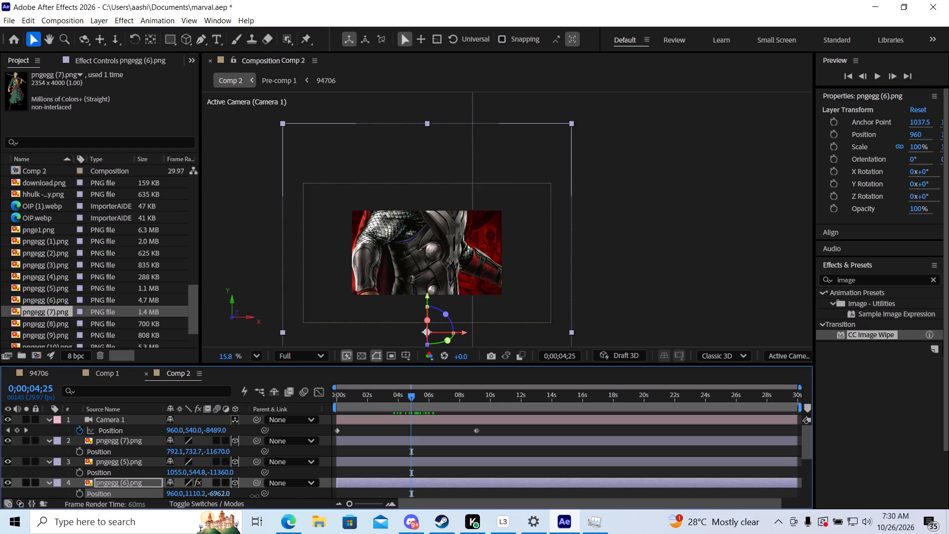
drag(255, 496, 442, 485)
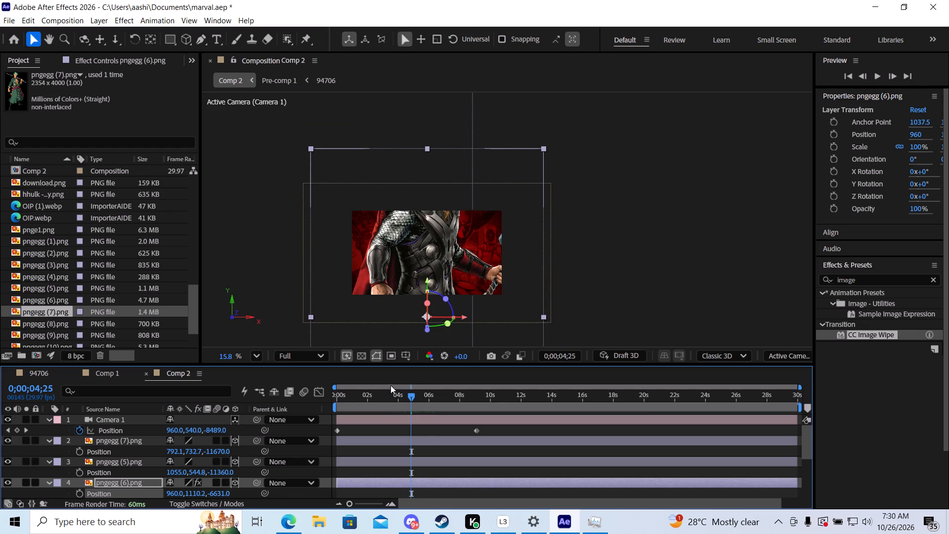
Review the characters' entrances in the camera zoom-out from about 0;00;04;08 onward, leaving the current time at 0;00;07;25.
drag(407, 393, 404, 398)
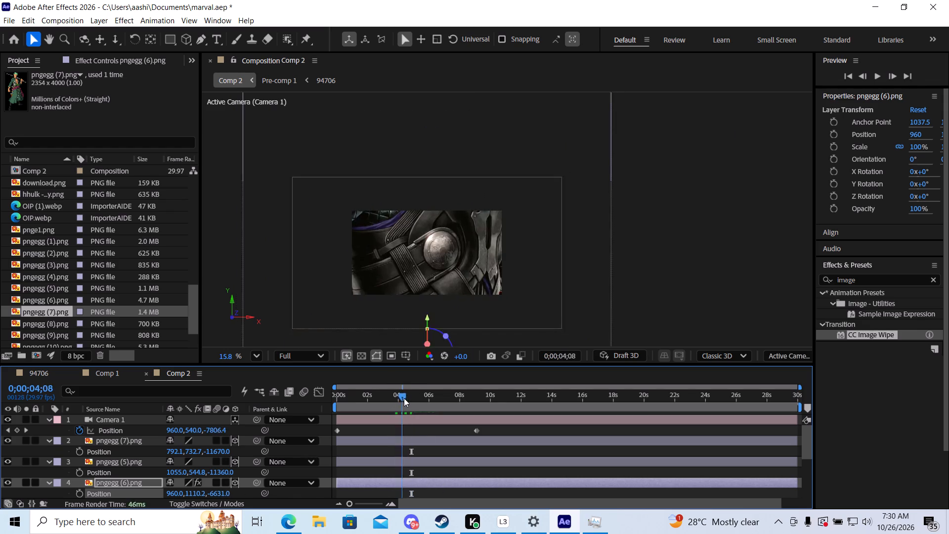
drag(404, 398, 431, 399)
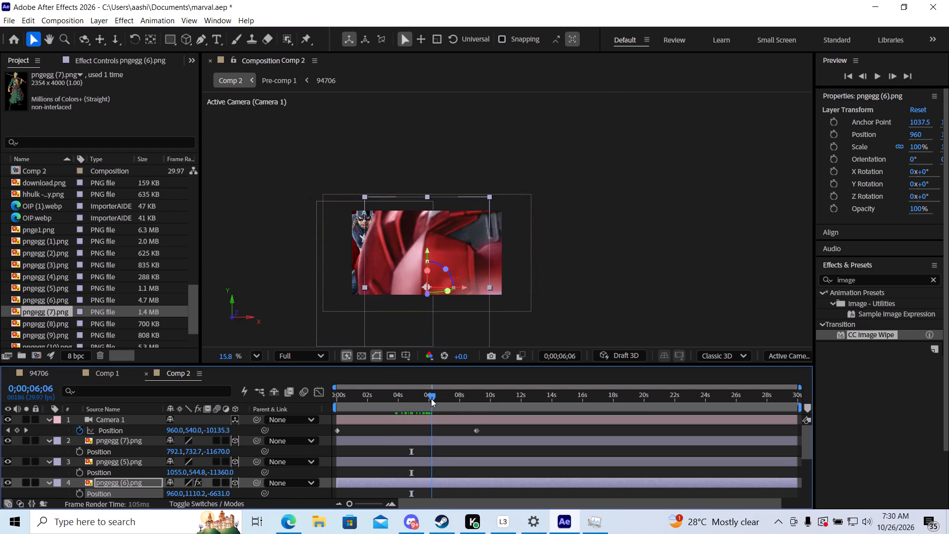
drag(431, 399, 445, 399)
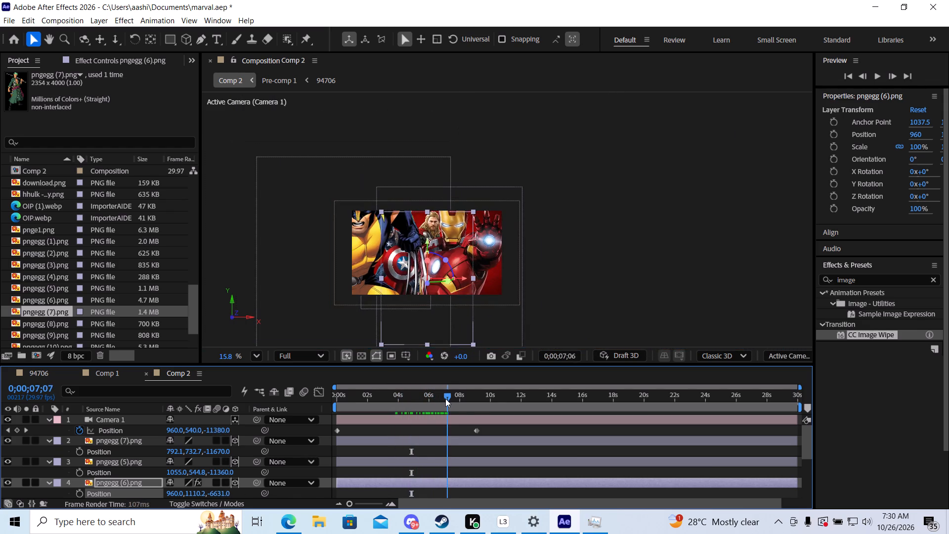
drag(445, 399, 450, 399)
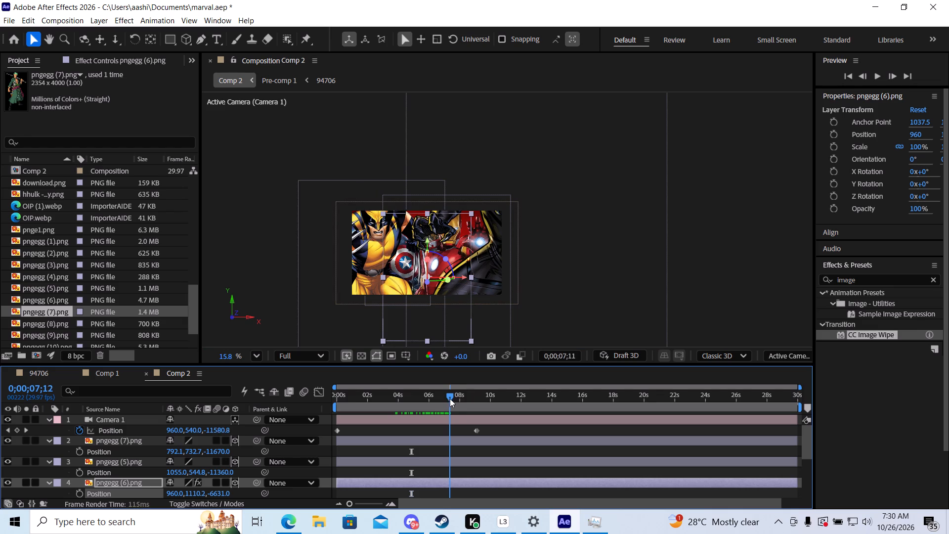
drag(450, 399, 454, 399)
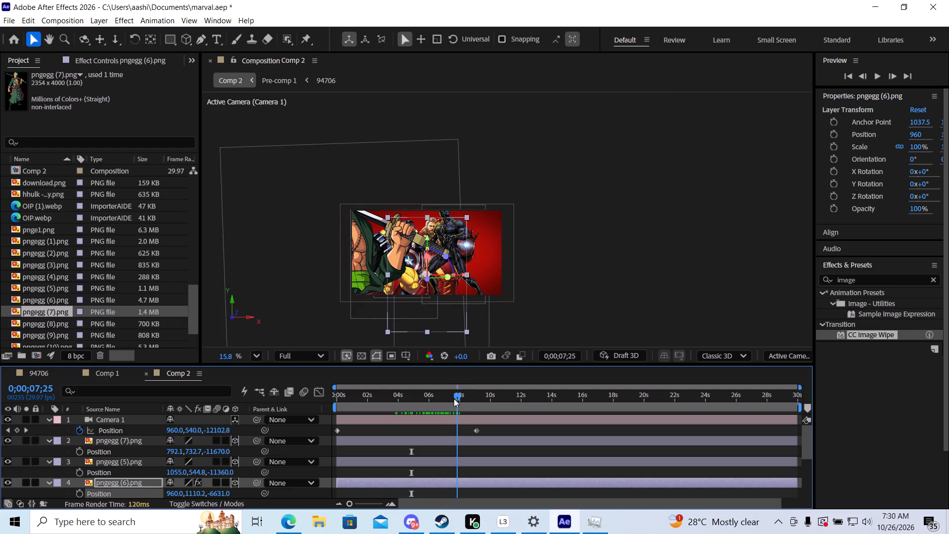
drag(454, 399, 443, 399)
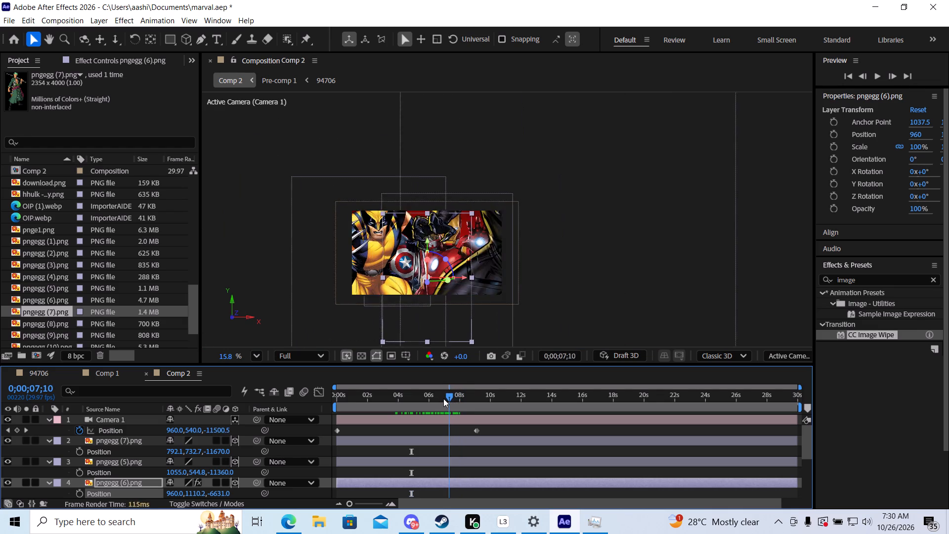
drag(443, 399, 448, 399)
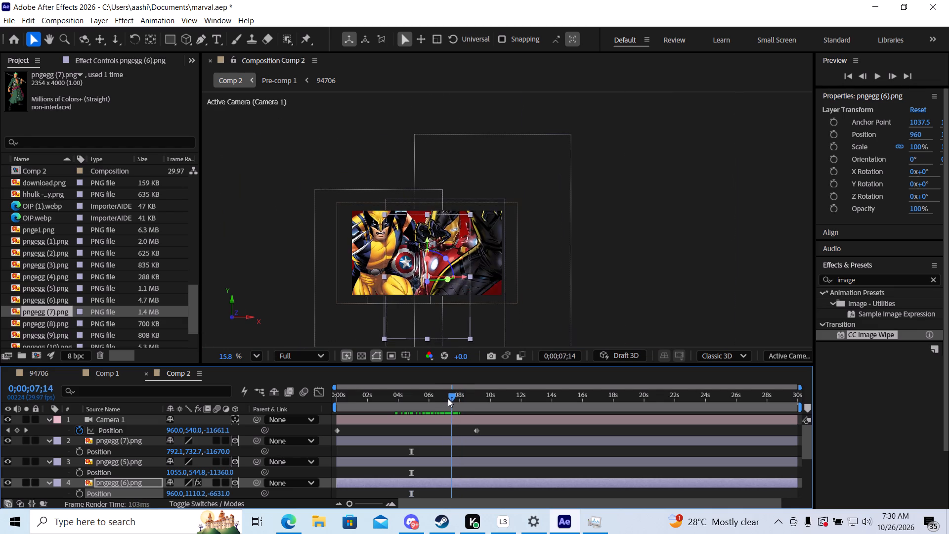
drag(448, 399, 452, 398)
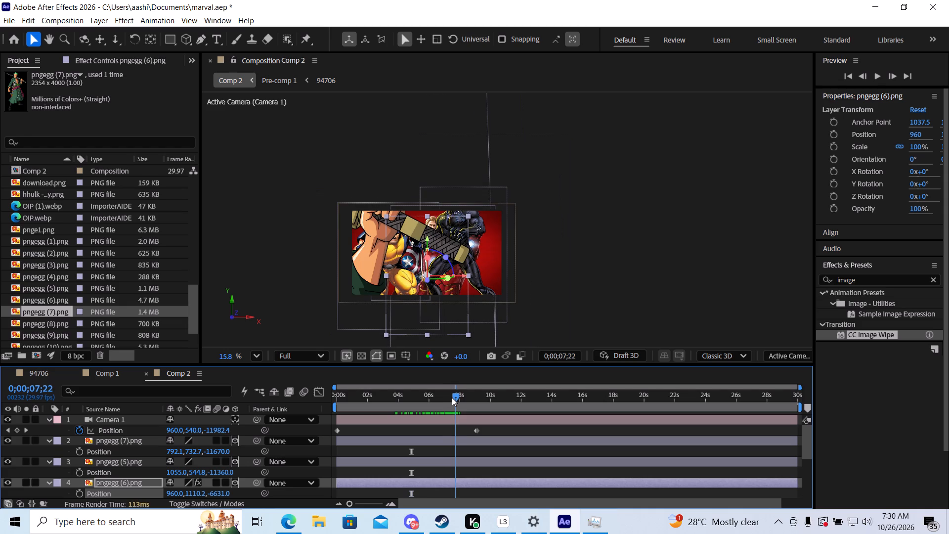
drag(452, 398, 454, 398)
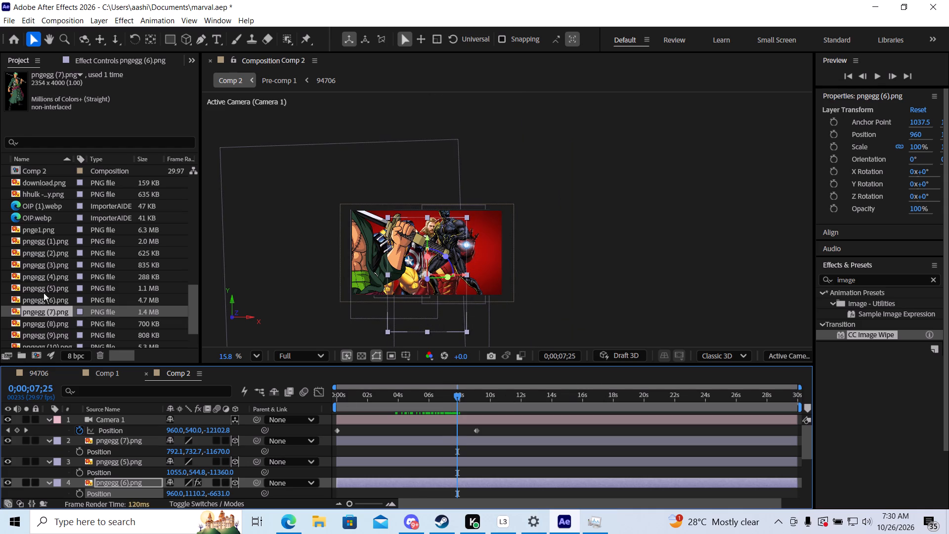
Add hhulk - Copy.png to Comp 2 directly below Camera 1 and make it a 3D layer.
click(39, 196)
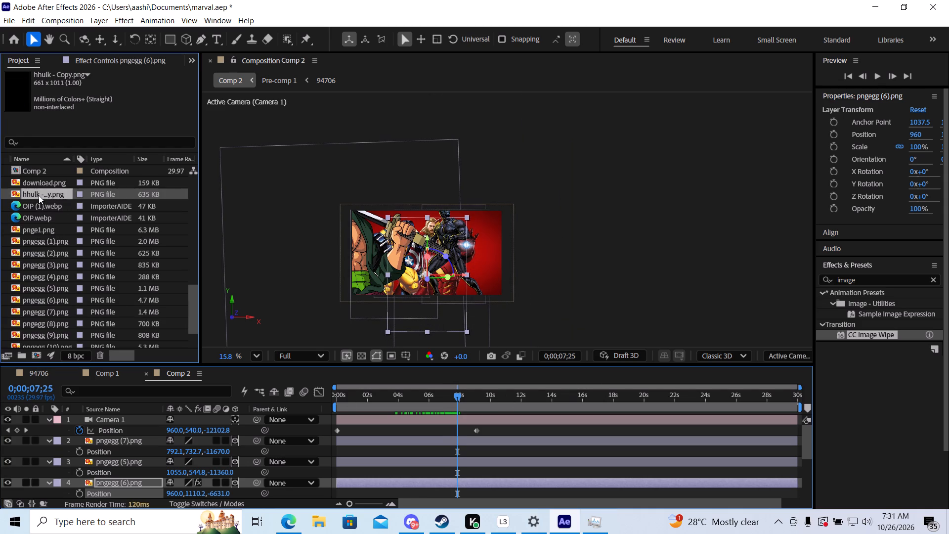
drag(44, 195, 111, 437)
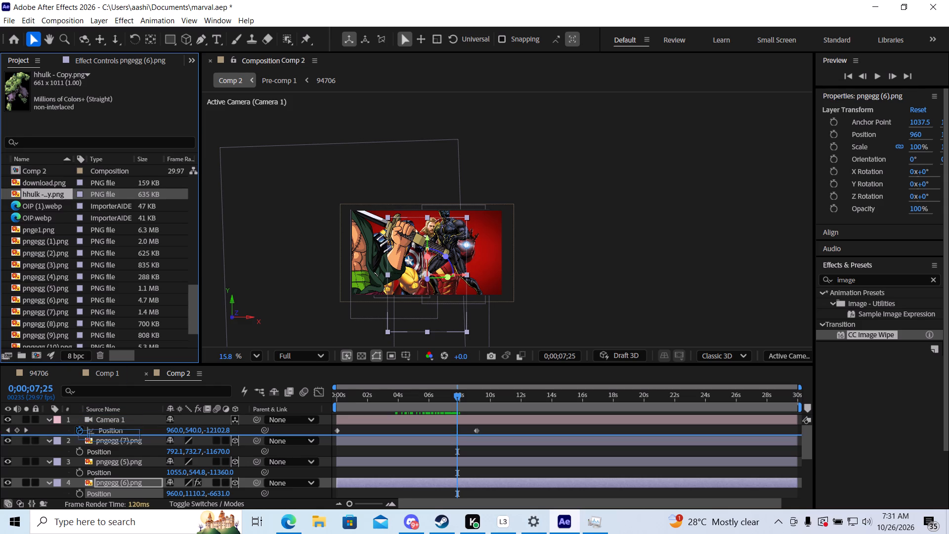
drag(111, 437, 112, 440)
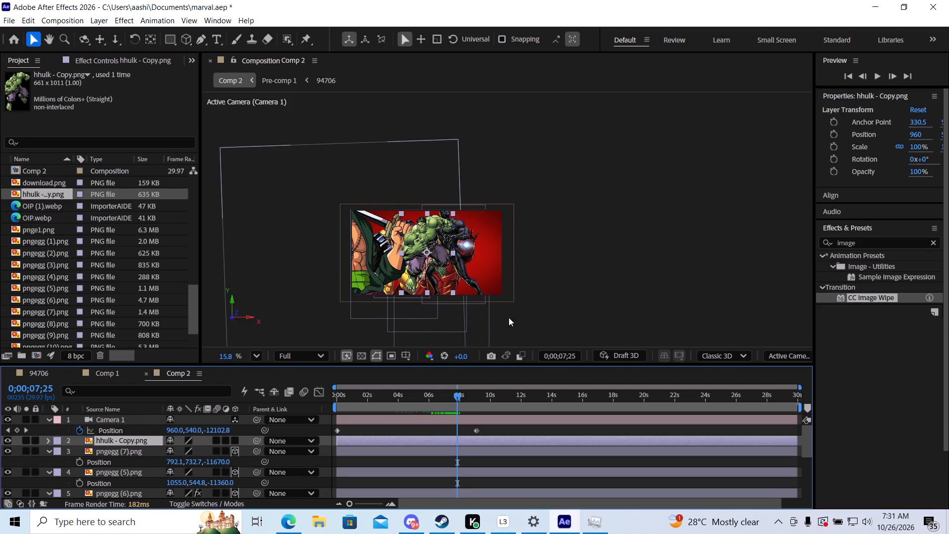
click(235, 441)
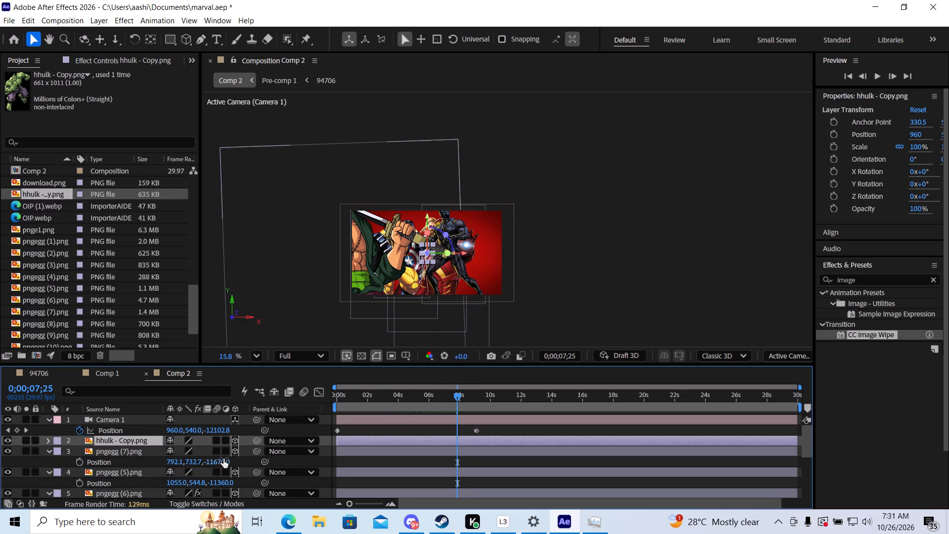
At 0;00;07;25, bring the hhulk - Copy.png layer close to the camera by setting its Z position to -12010.
key(p)
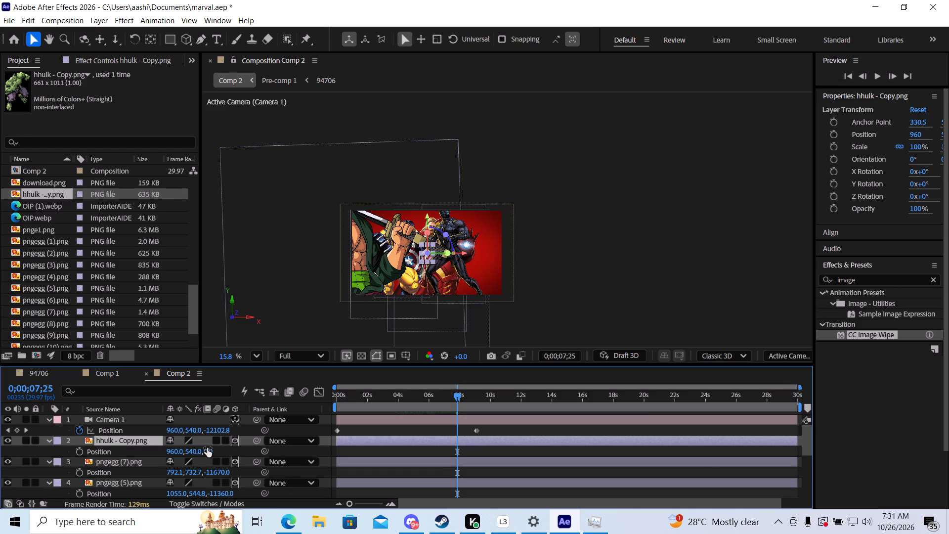
shift+drag(208, 450, 0, 469)
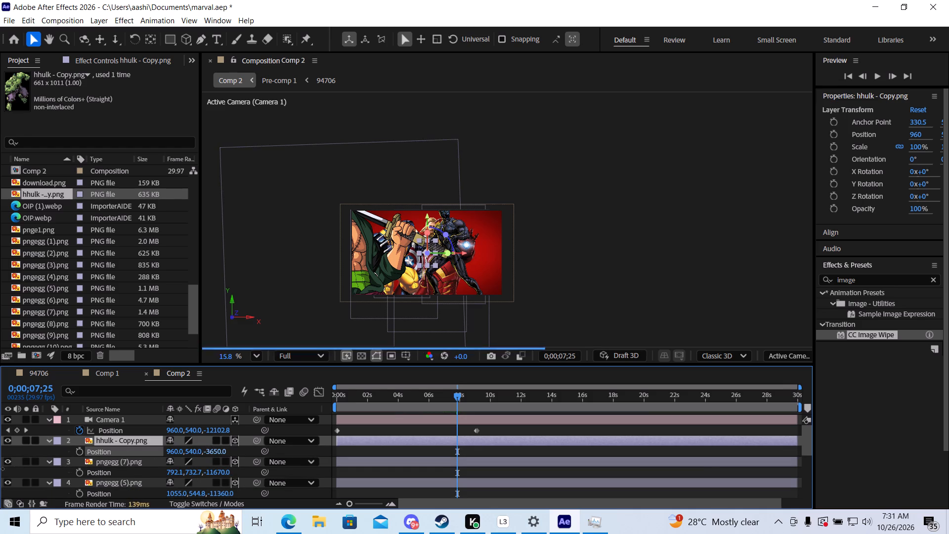
shift+drag(0, 469, 0, 469)
shift+drag(209, 451, 0, 464)
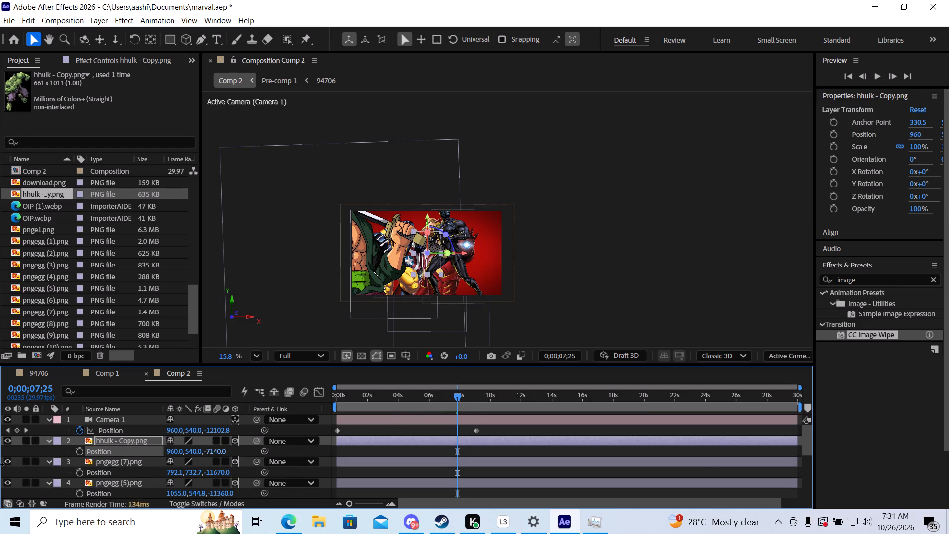
shift+drag(0, 464, 0, 464)
shift+drag(211, 454, 147, 462)
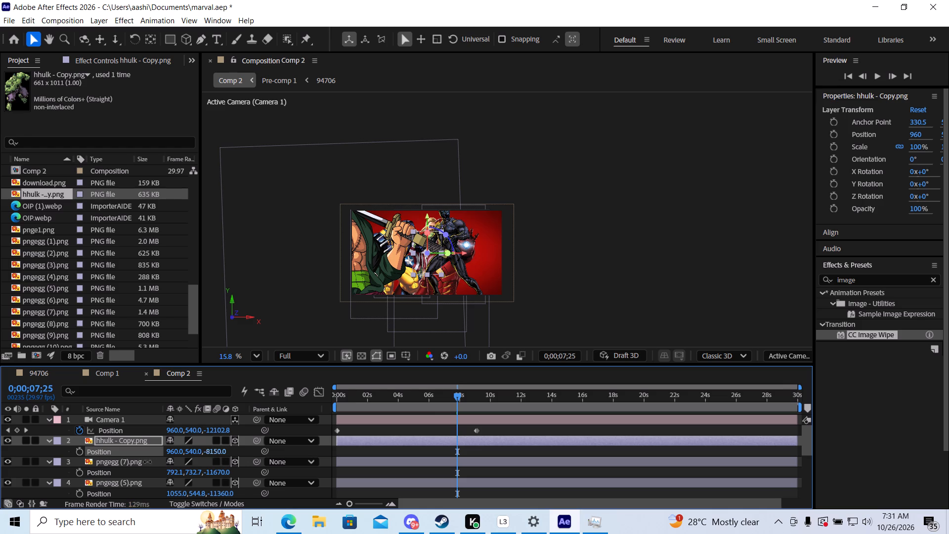
shift+drag(147, 462, 61, 473)
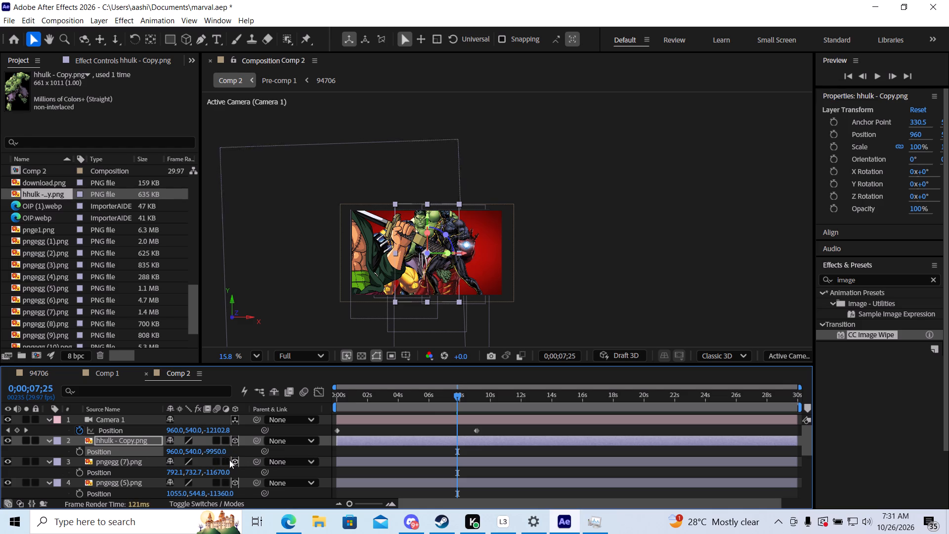
shift+drag(213, 452, 115, 459)
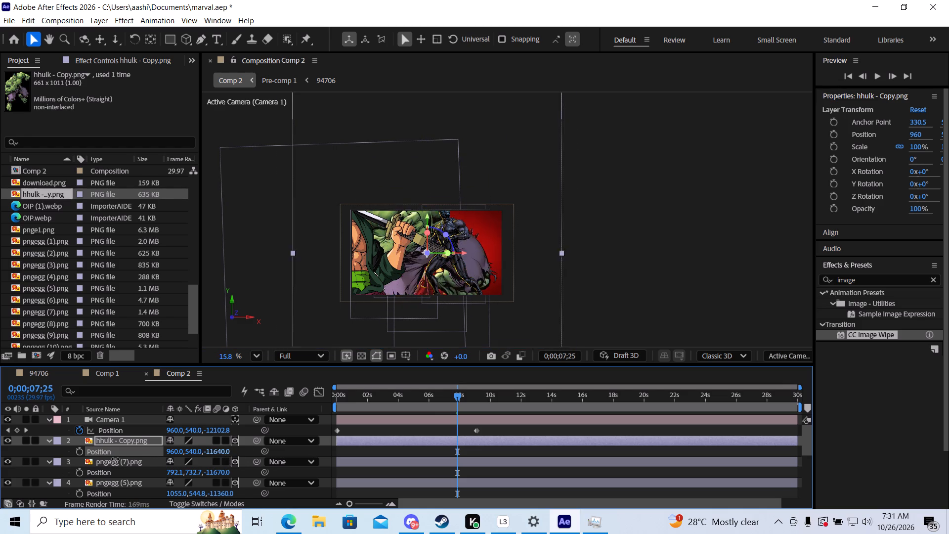
shift+drag(115, 459, 94, 457)
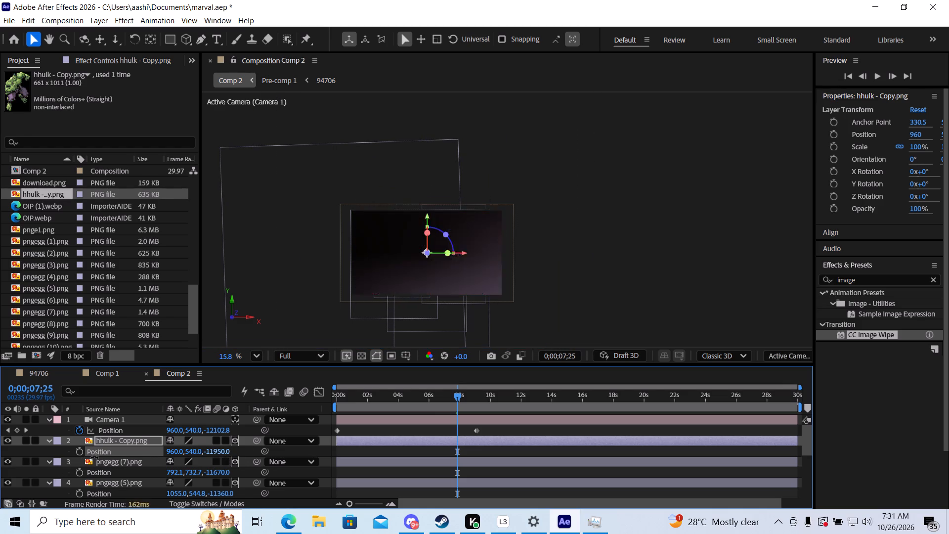
shift+drag(94, 457, 91, 457)
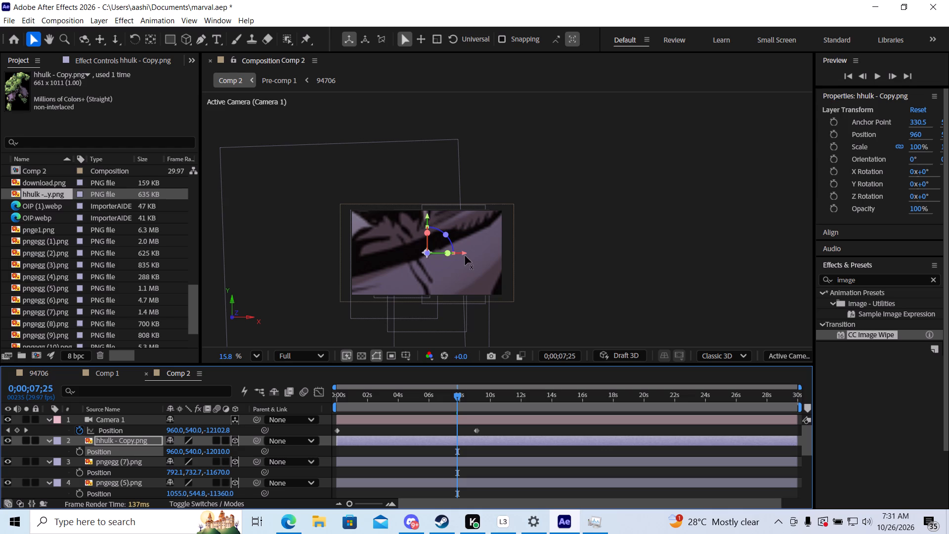
Scale the hhulk - Copy.png layer down to 20% and move it lower and rightward in the frame, to X position 973.4.
drag(466, 253, 491, 252)
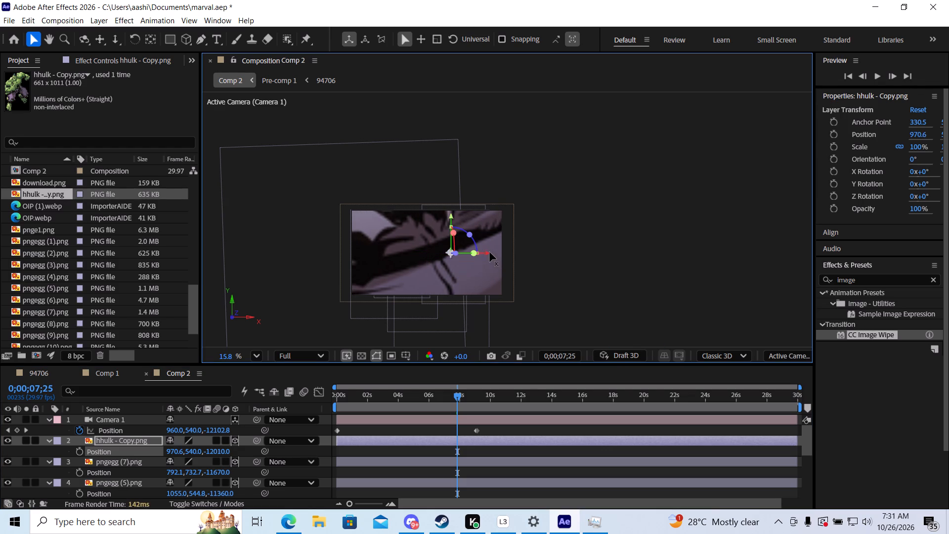
key(s)
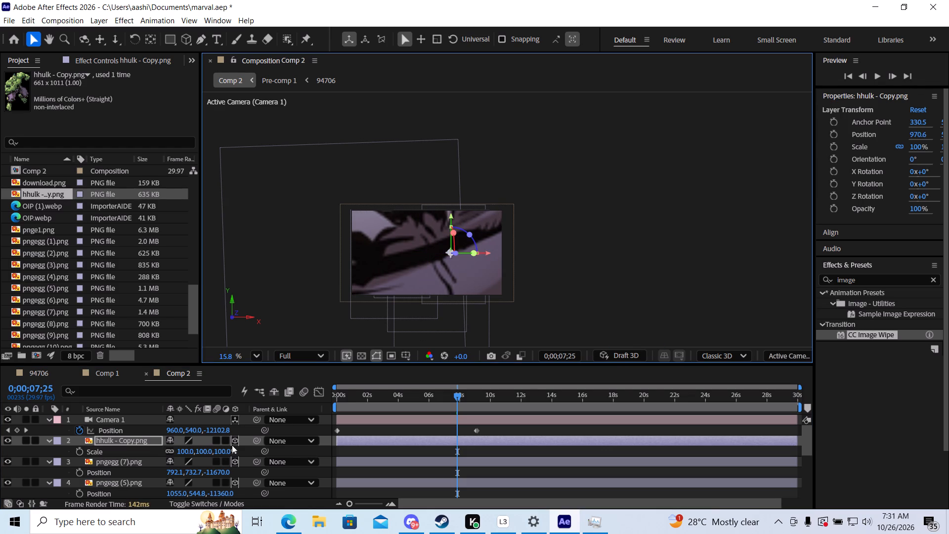
drag(226, 450, 193, 452)
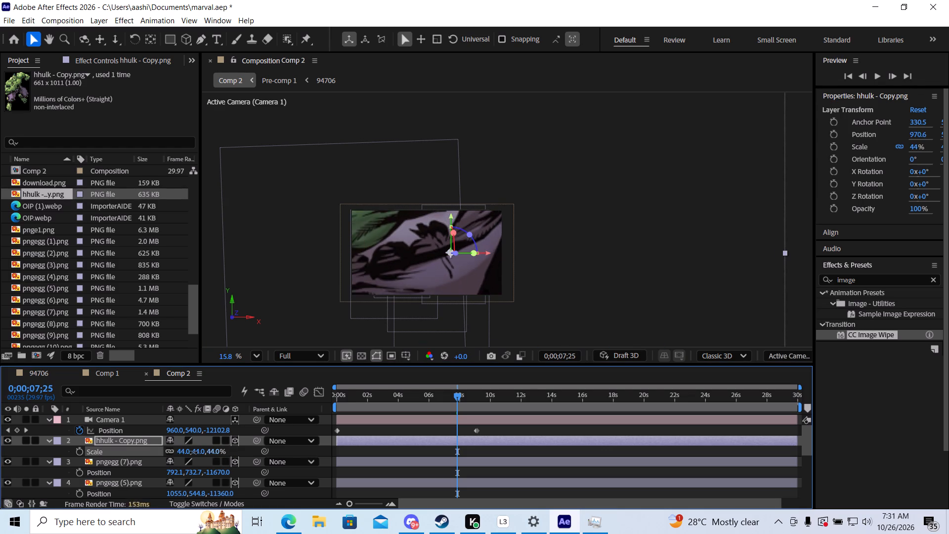
drag(193, 452, 182, 456)
drag(454, 220, 452, 222)
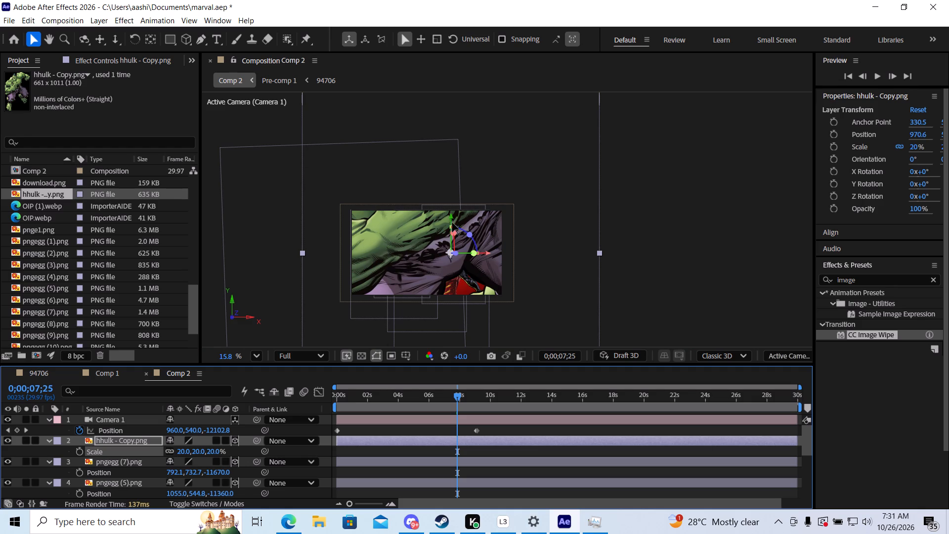
drag(452, 222, 454, 248)
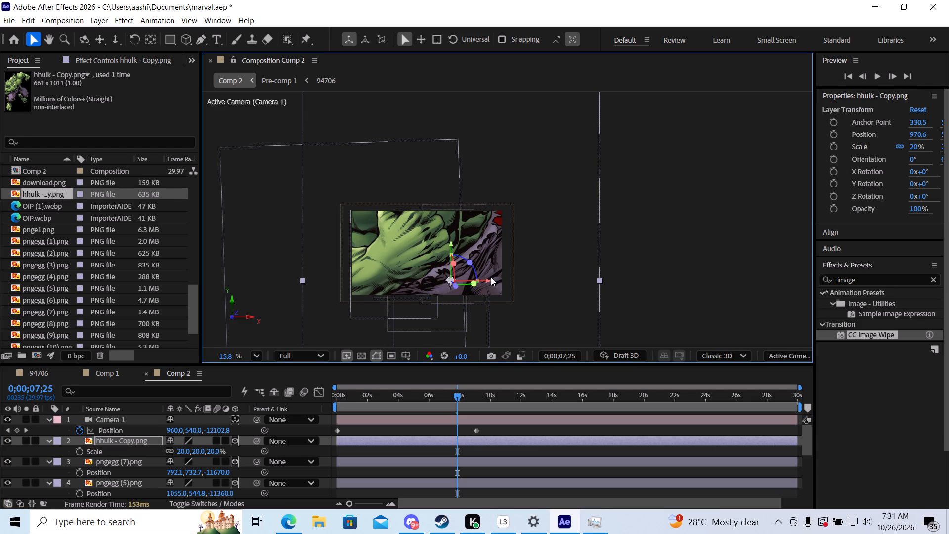
drag(488, 282, 496, 282)
Review the camera zoom-out from about 0;00;05;01 up to the Hulk's entrance near 0;00;07;26.
drag(457, 397, 429, 401)
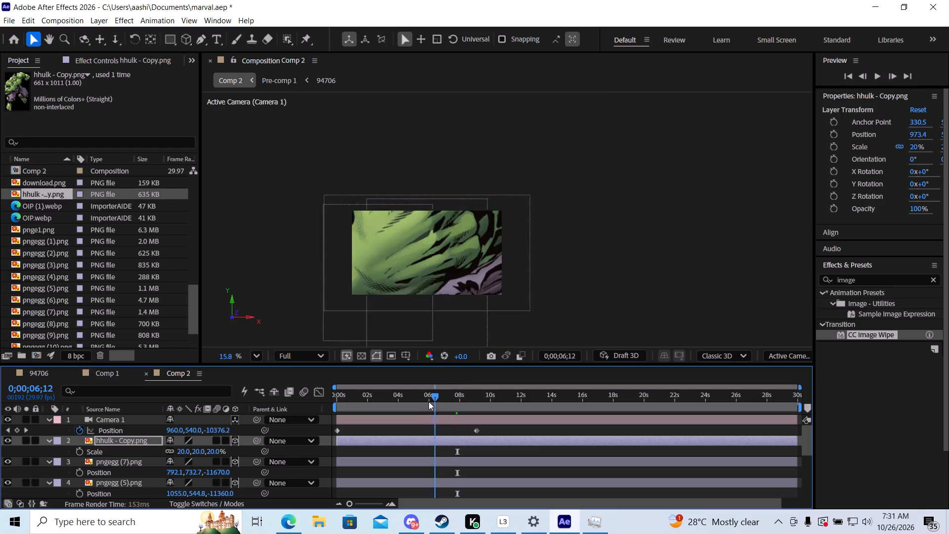
drag(429, 401, 414, 406)
key(space)
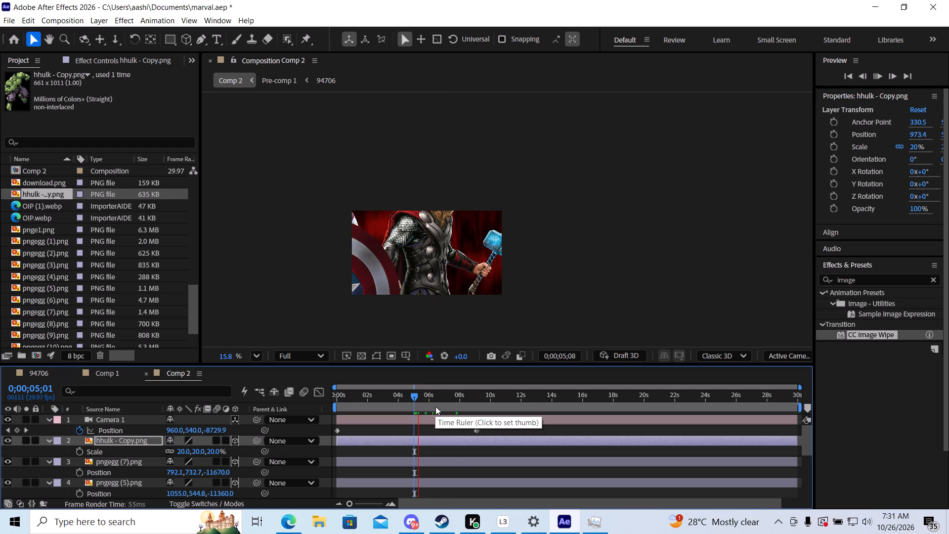
drag(417, 397, 423, 397)
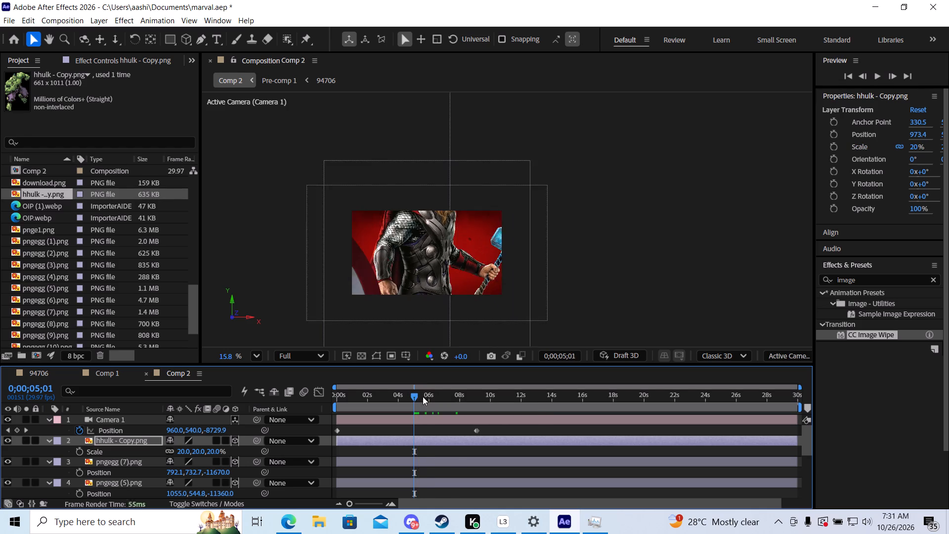
drag(423, 397, 451, 397)
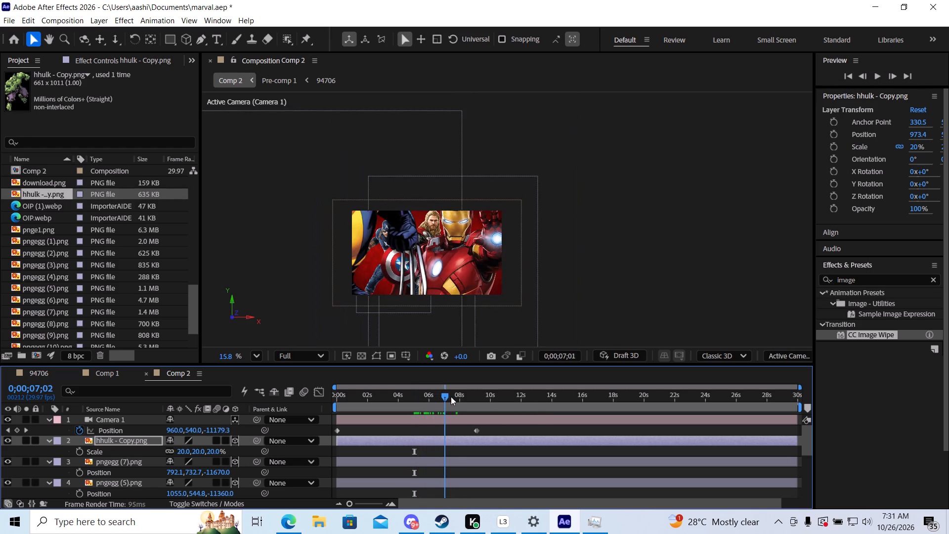
drag(451, 397, 461, 397)
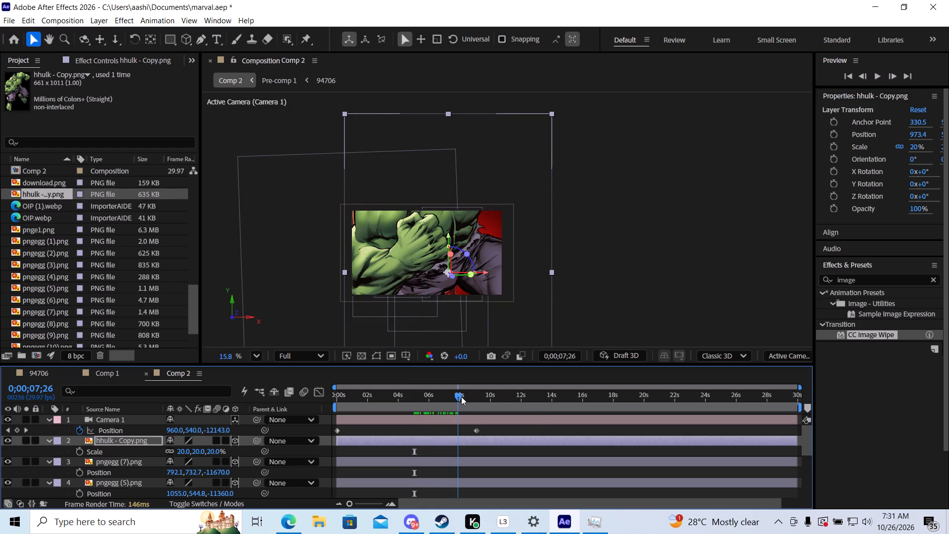
At 0;00;07;28, shift the hhulk - Copy.png layer farther right to X position 991.6 and lower it so the Hulk's face is in frame.
drag(461, 397, 462, 397)
drag(477, 265, 478, 265)
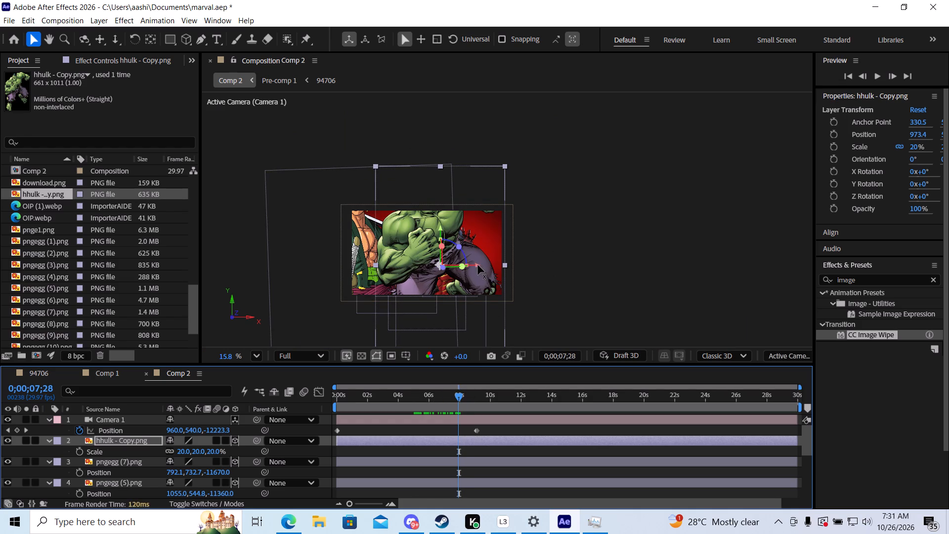
drag(478, 265, 496, 265)
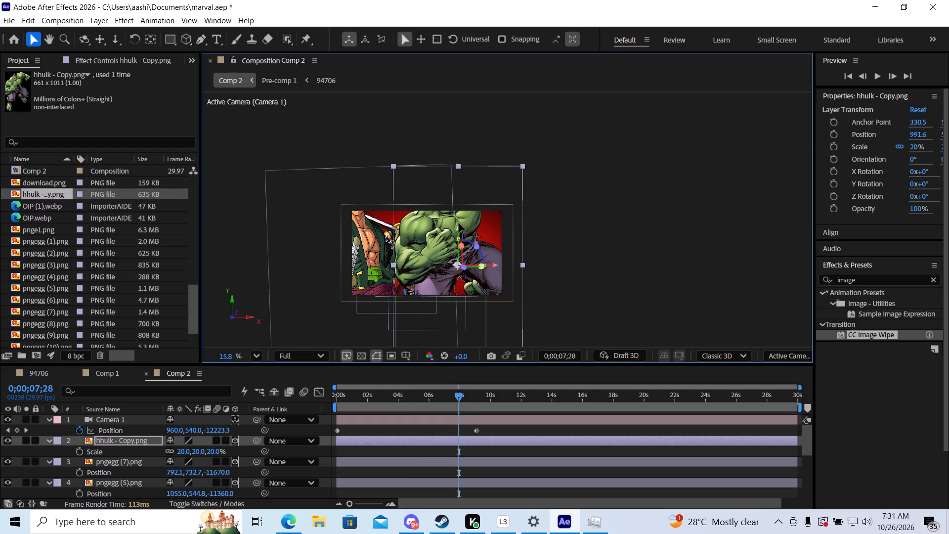
drag(459, 225, 457, 247)
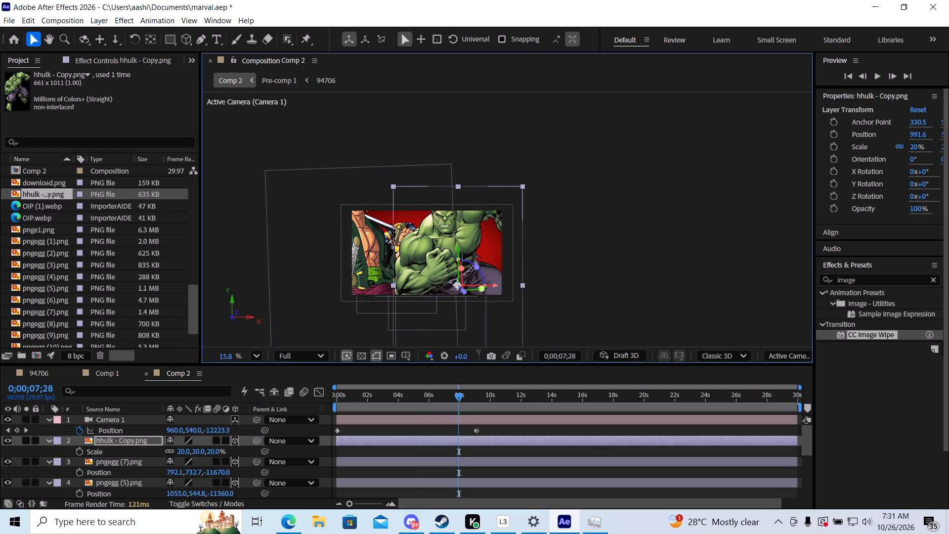
Review the Hulk's entrance between 0;00;07;00 and 0;00;07;29, and play back the zoom-out from 0;00;06;11.
drag(458, 395, 444, 396)
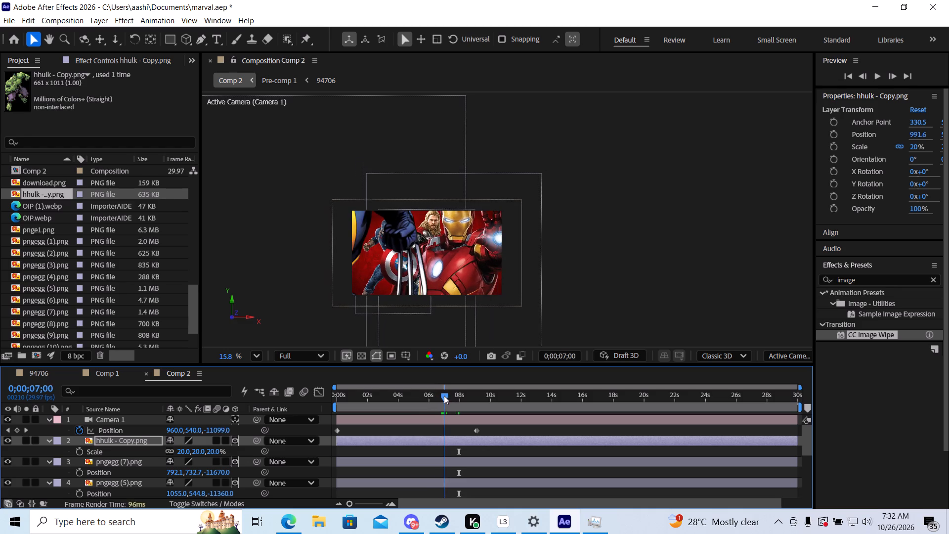
drag(444, 396, 454, 396)
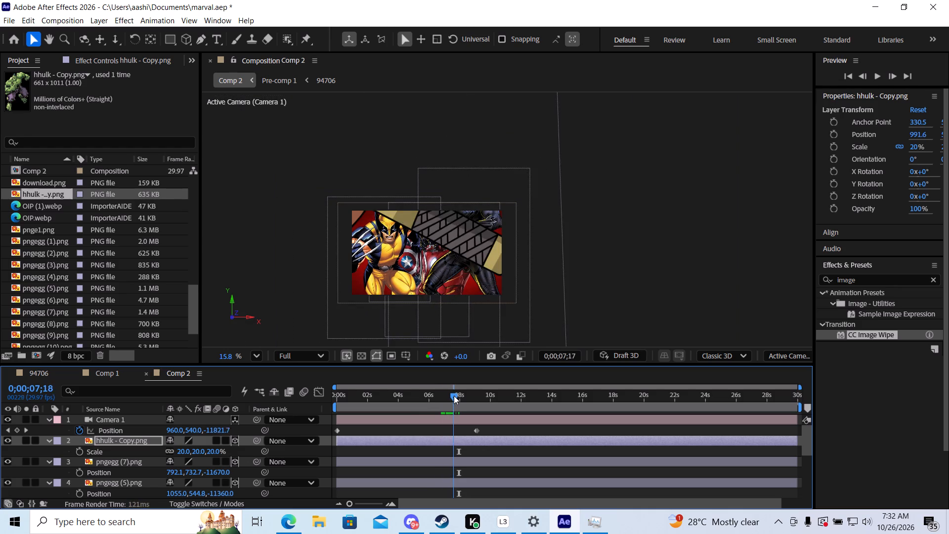
drag(454, 396, 459, 396)
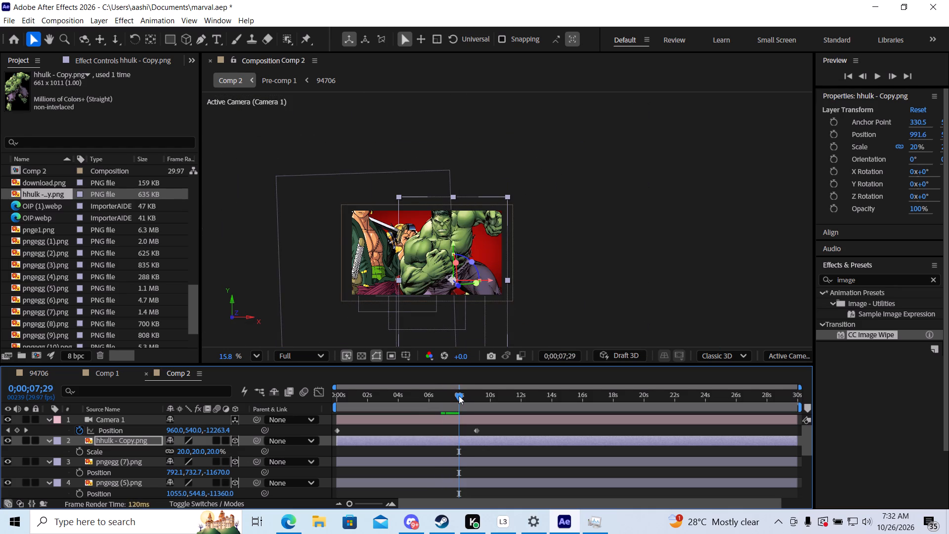
drag(459, 396, 449, 396)
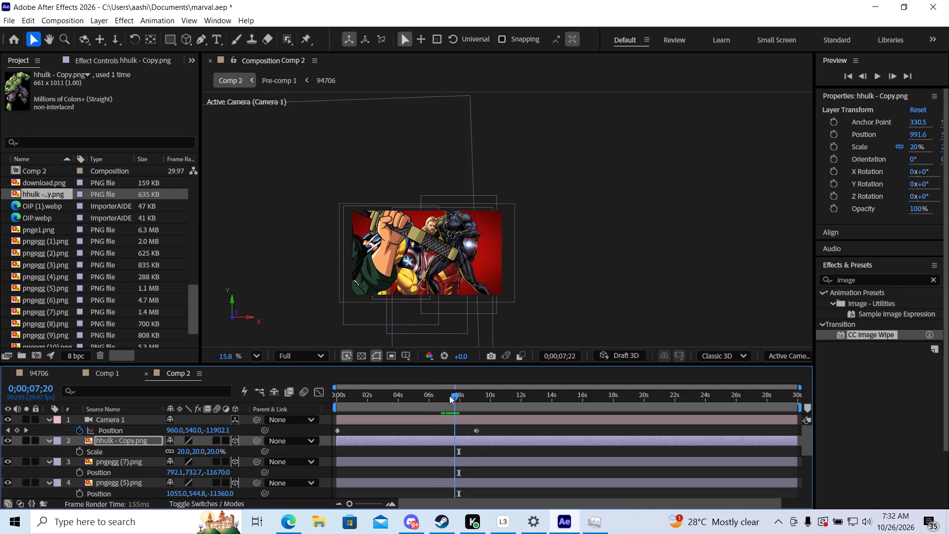
drag(449, 396, 434, 397)
key(space)
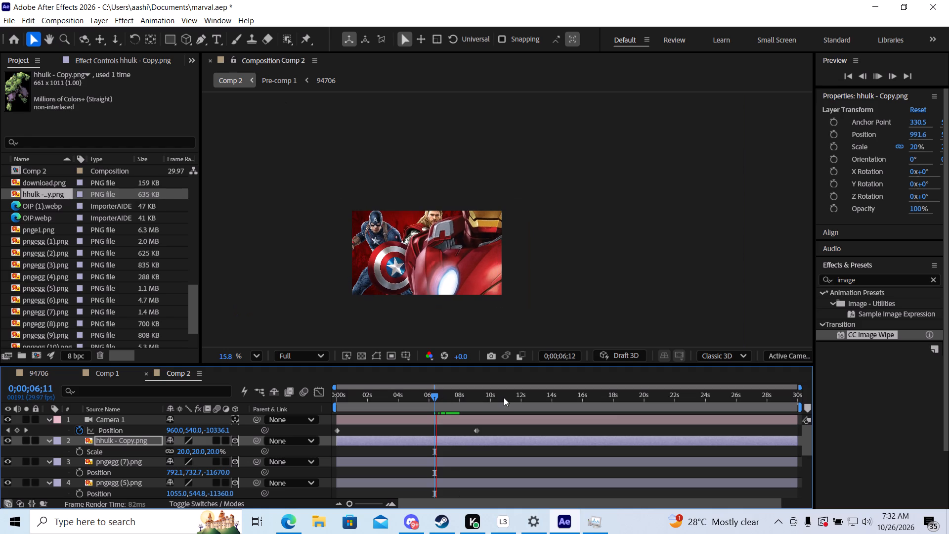
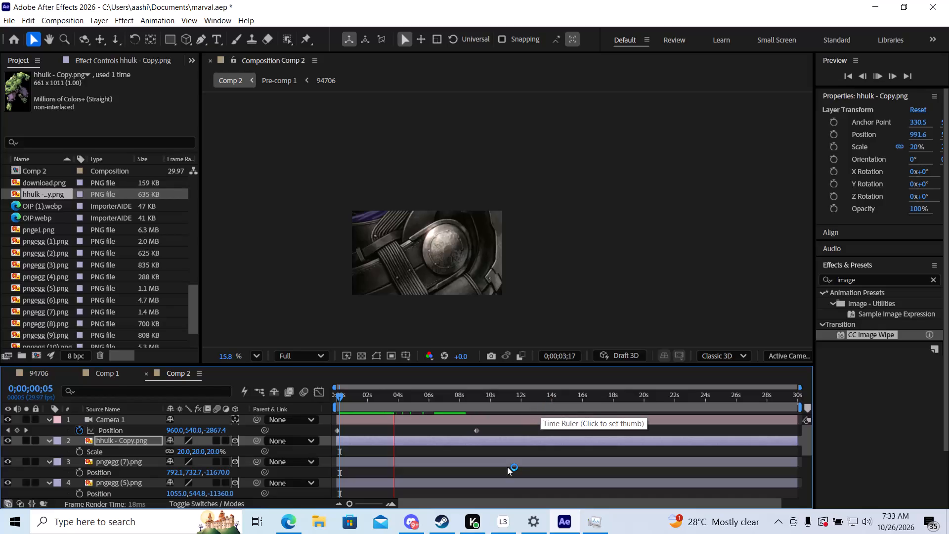
Scrub and play Comp 2 between about 4 and 7 seconds to examine the camera's move past the character layers.
scroll(514, 464, down, 1)
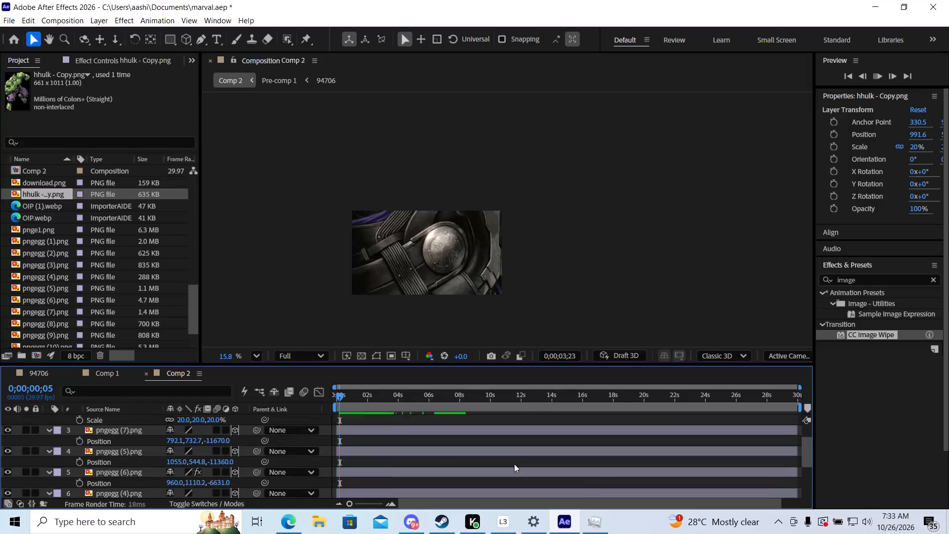
scroll(514, 464, down, 1)
scroll(514, 464, up, 4)
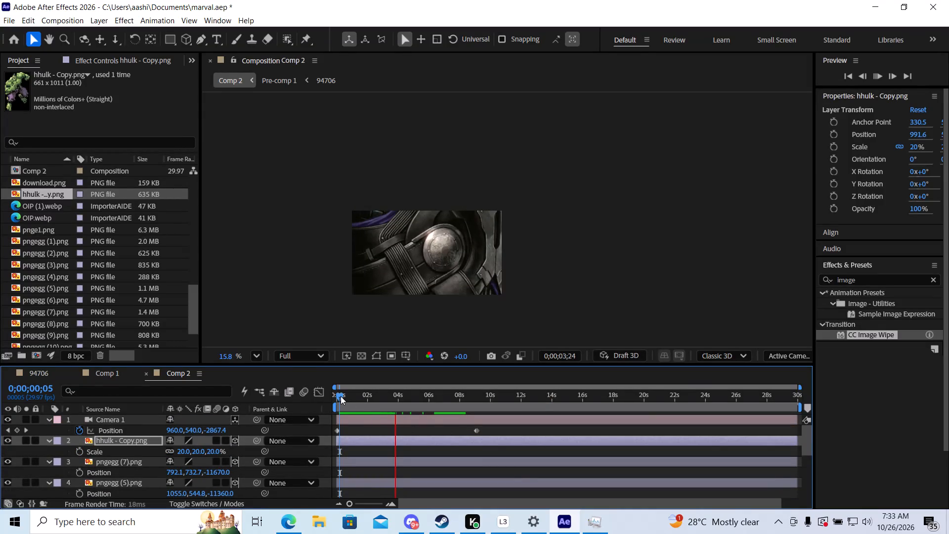
drag(341, 396, 397, 399)
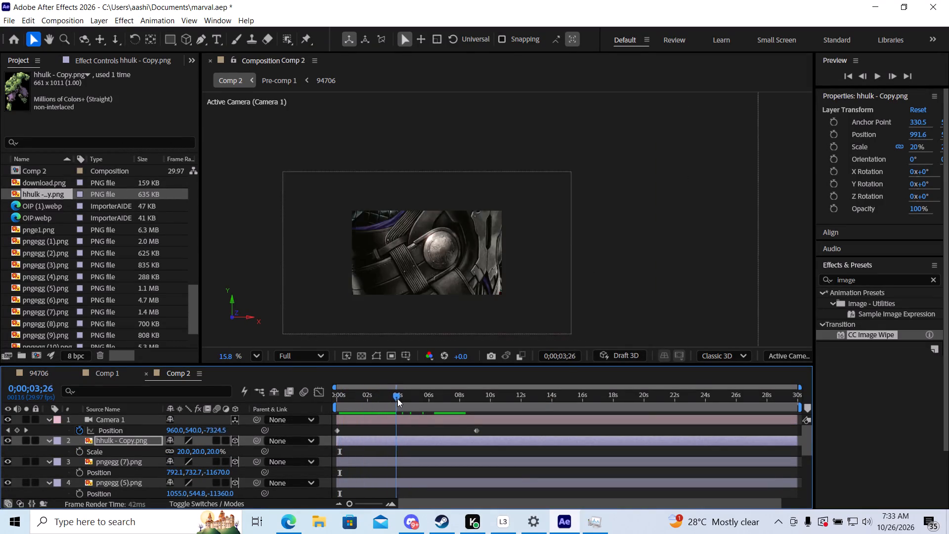
drag(397, 399, 413, 400)
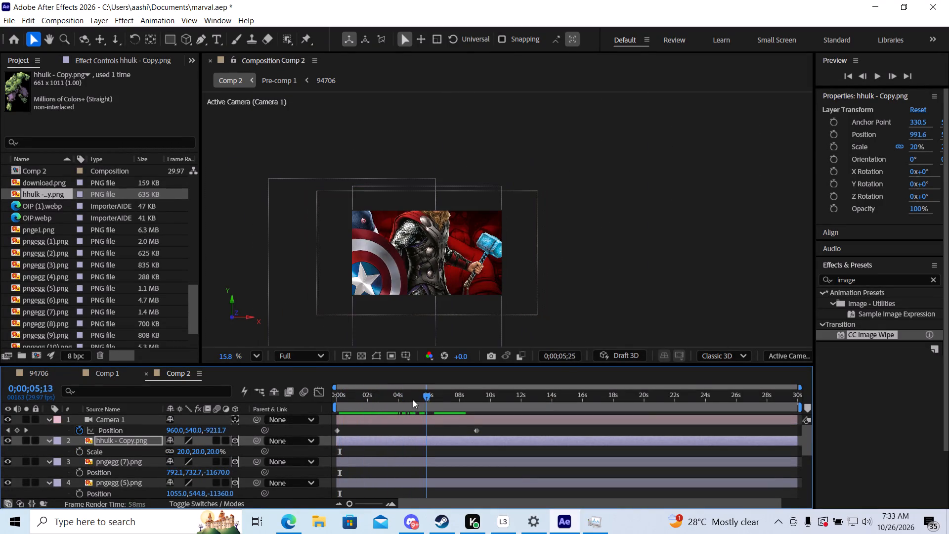
drag(413, 400, 408, 403)
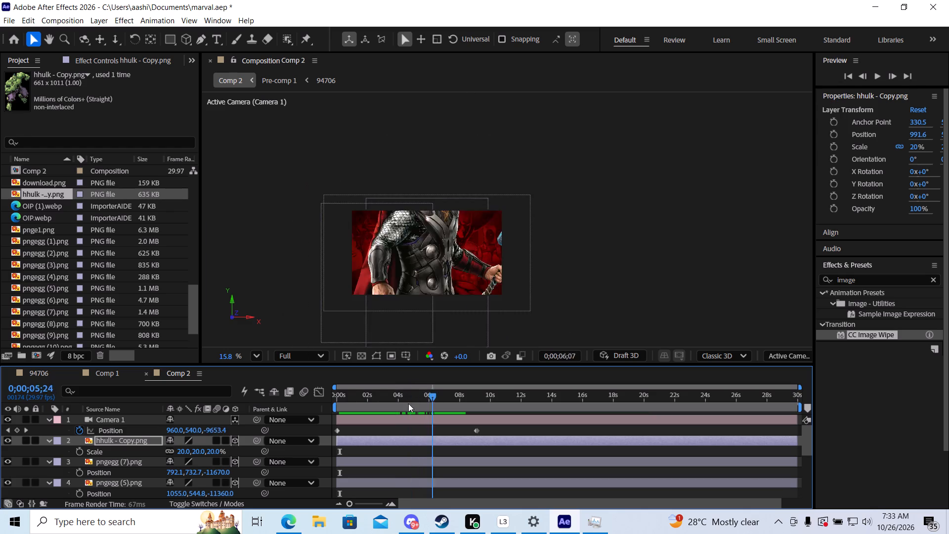
drag(408, 403, 399, 408)
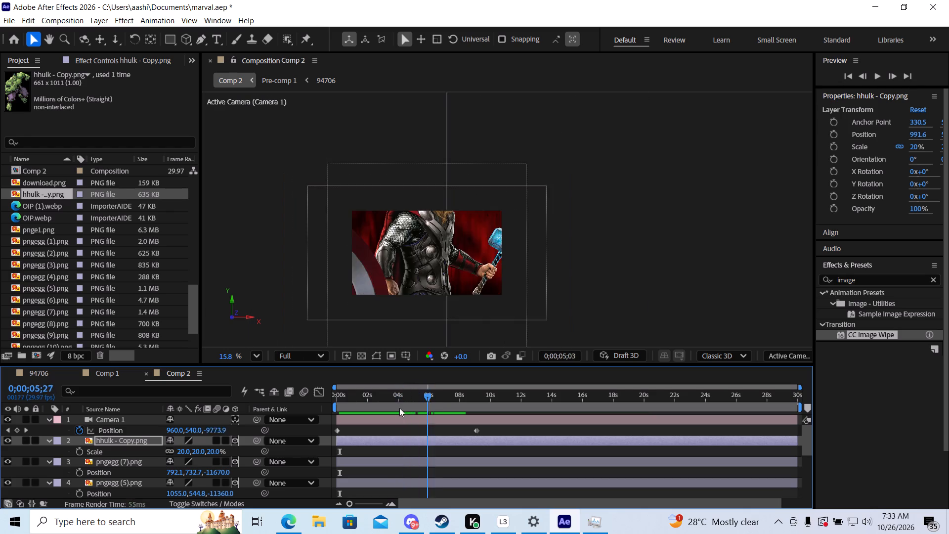
drag(399, 408, 430, 406)
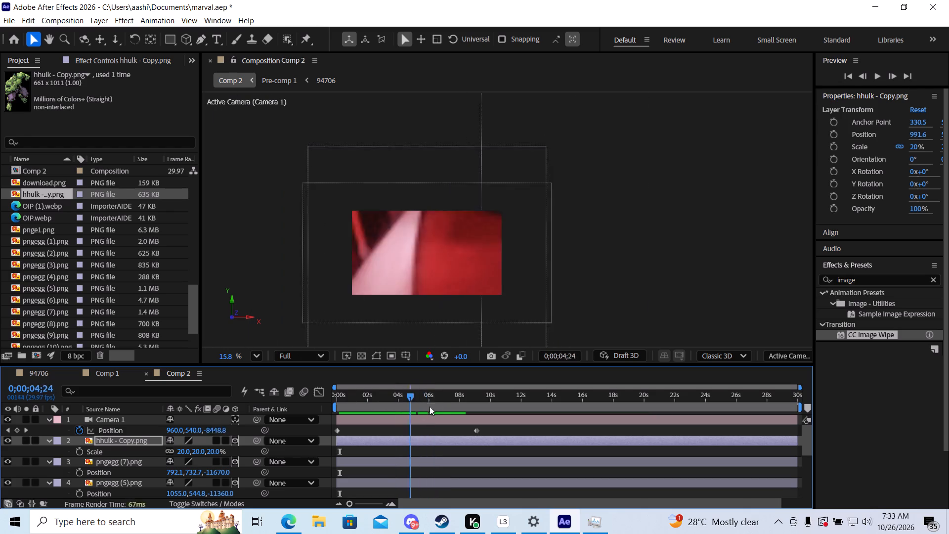
drag(430, 406, 413, 406)
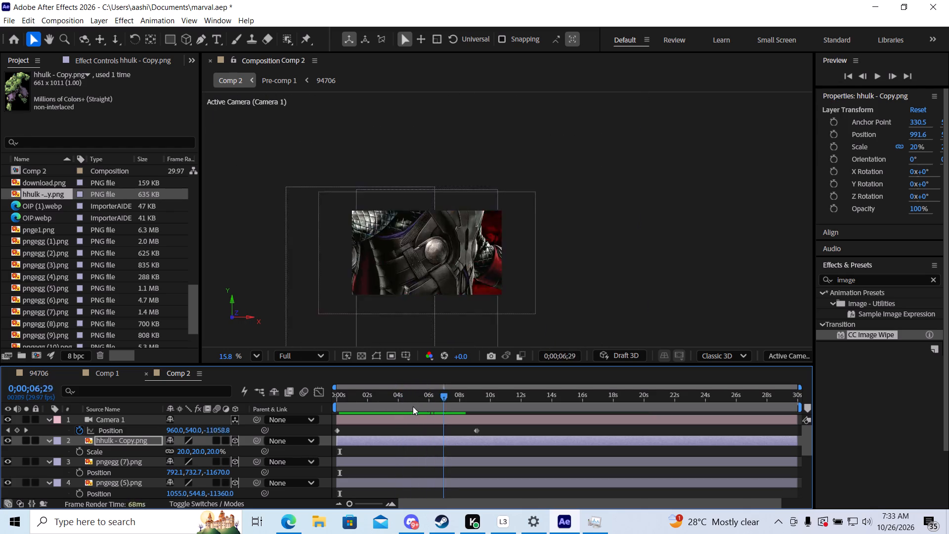
drag(413, 406, 398, 408)
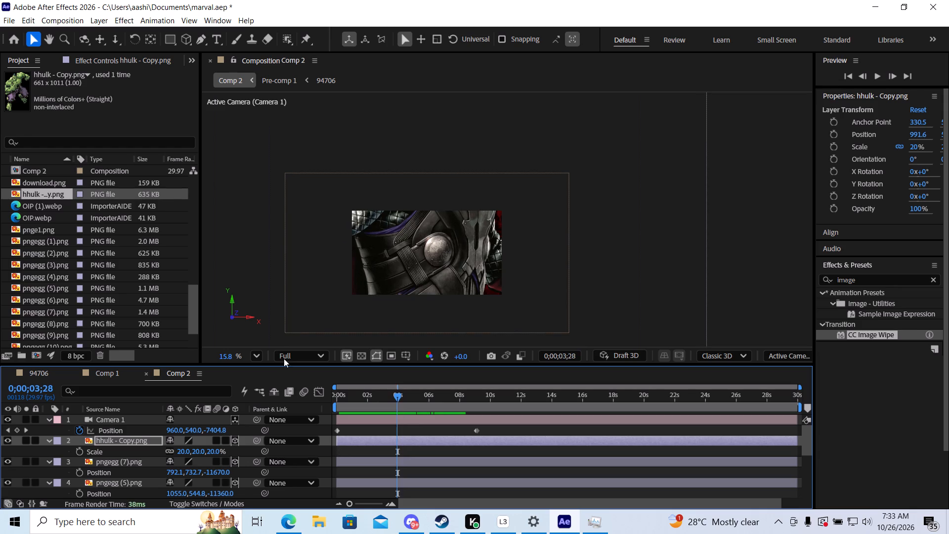
click(294, 353)
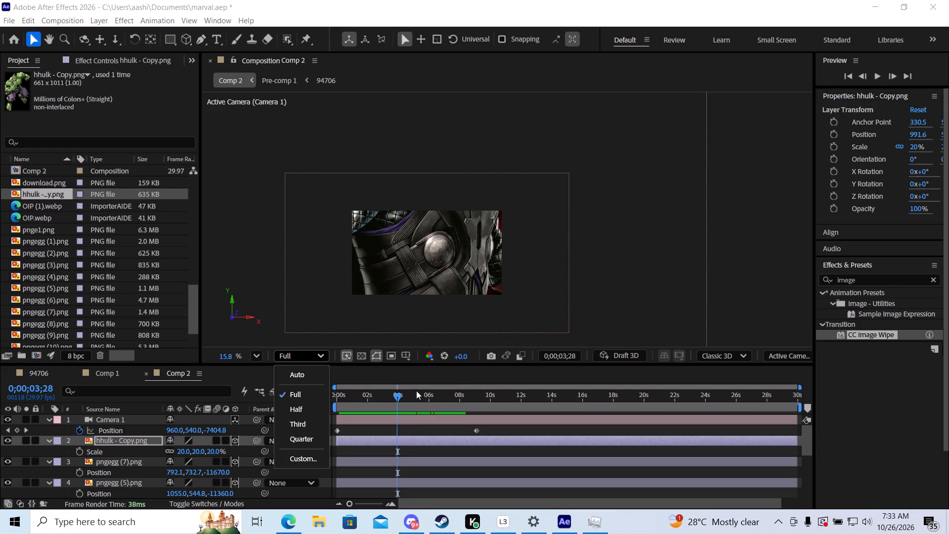
click(407, 370)
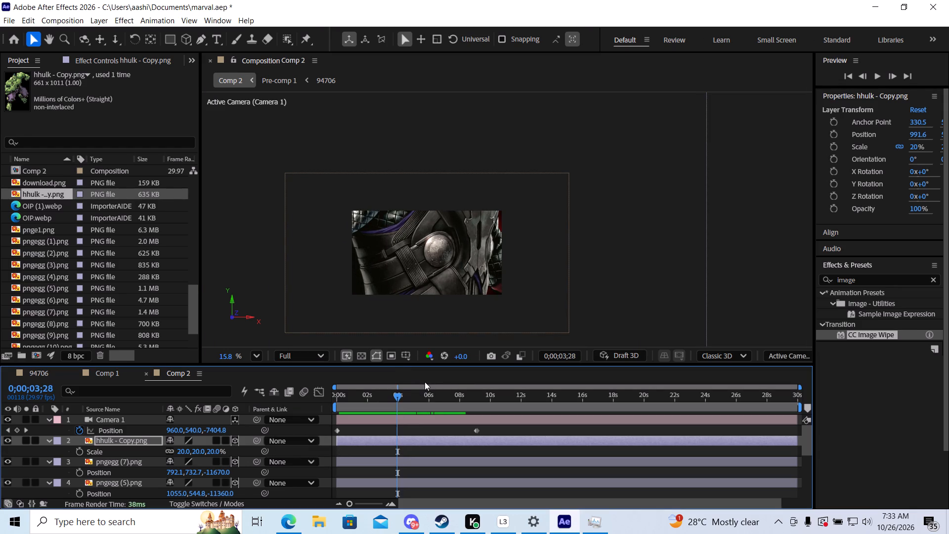
key(space)
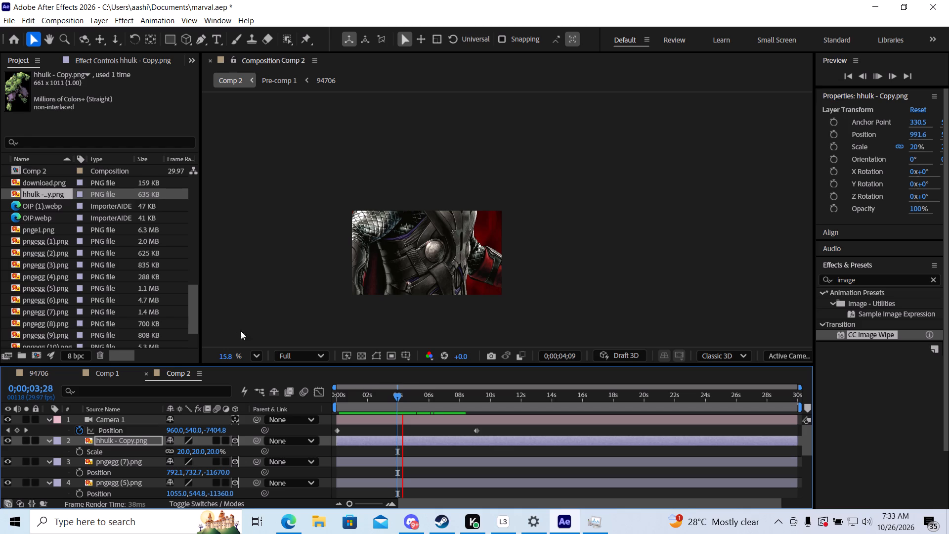
At 0;00;08;01, move the Hulk layer (hhulk - Copy.png) sideways along its X axis to an X position of about 1019.
drag(399, 396, 416, 397)
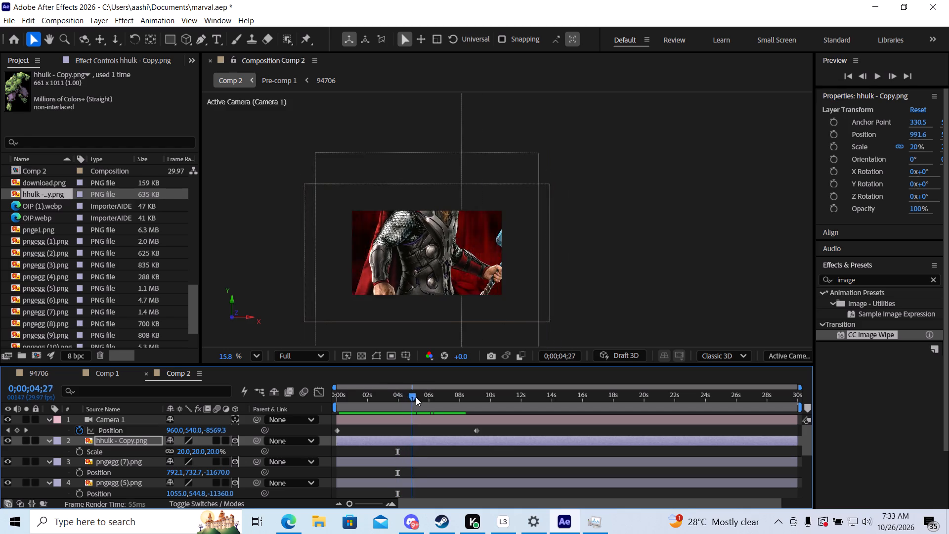
drag(416, 397, 441, 398)
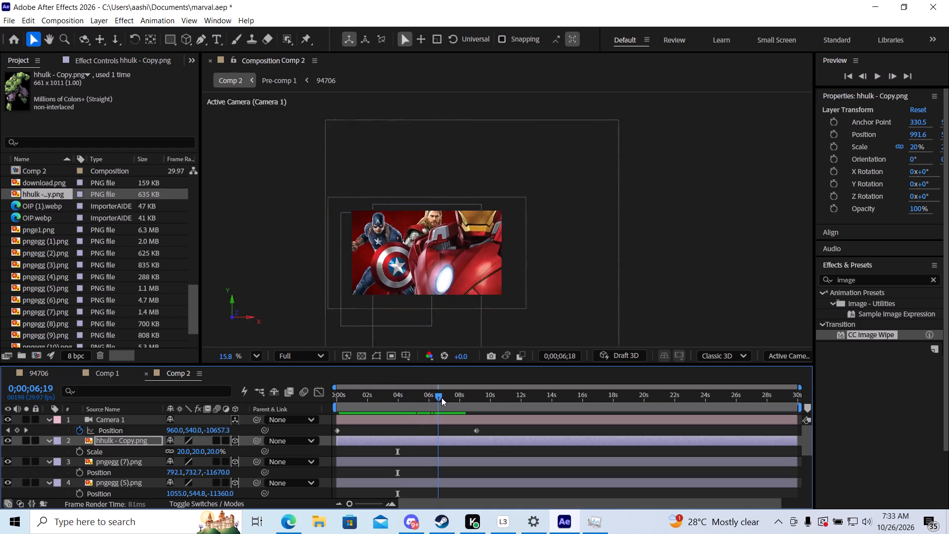
drag(441, 398, 461, 398)
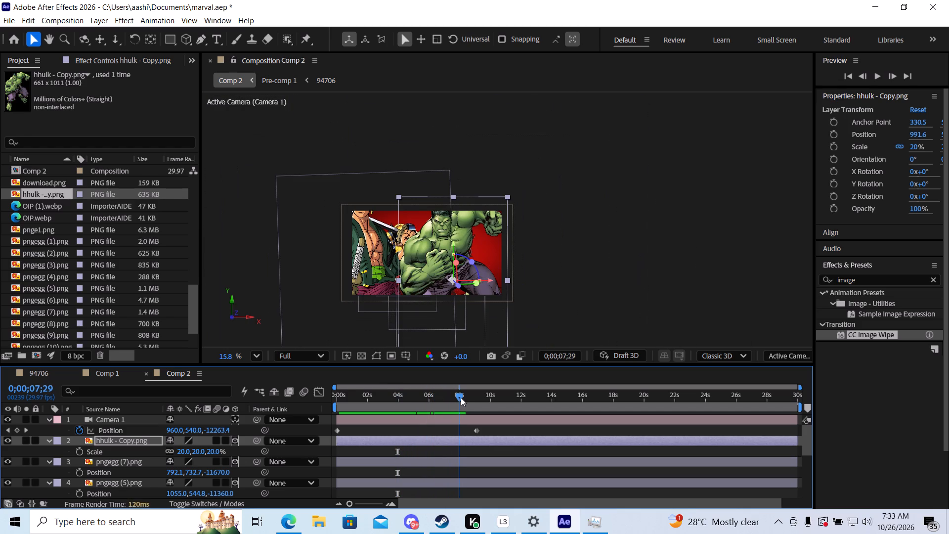
drag(461, 398, 455, 397)
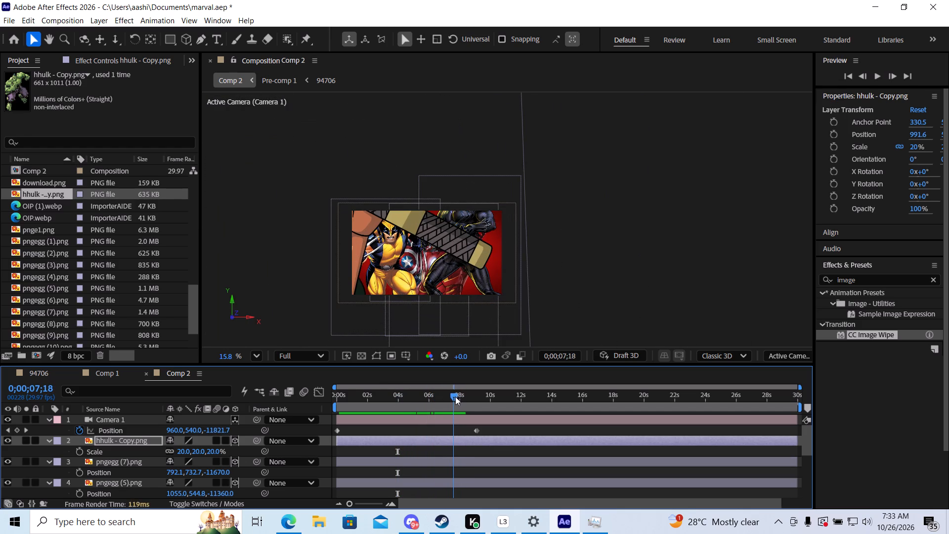
drag(455, 397, 462, 397)
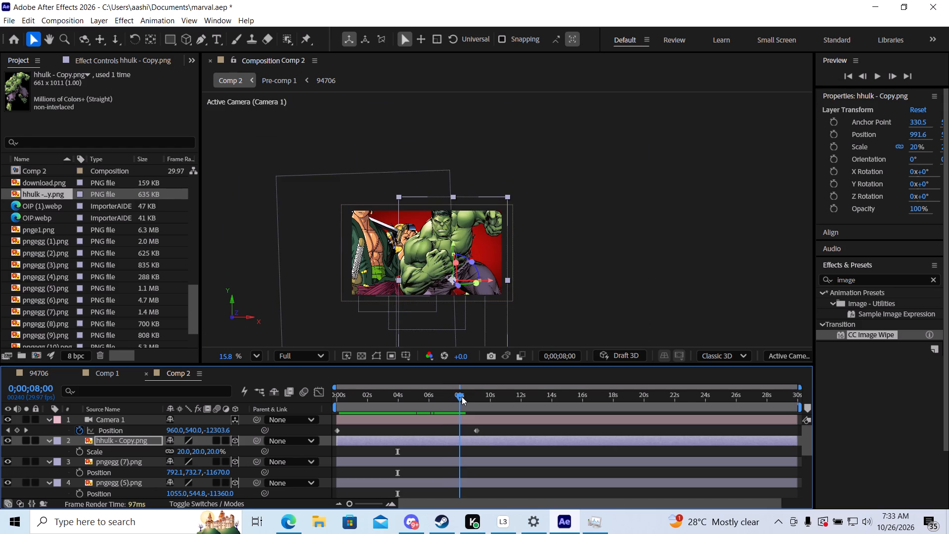
drag(462, 397, 462, 397)
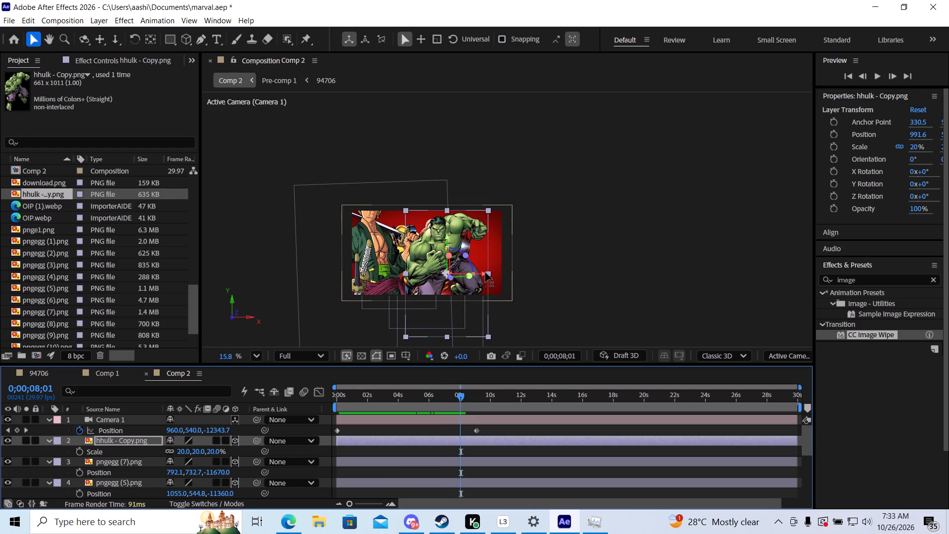
drag(485, 272, 497, 272)
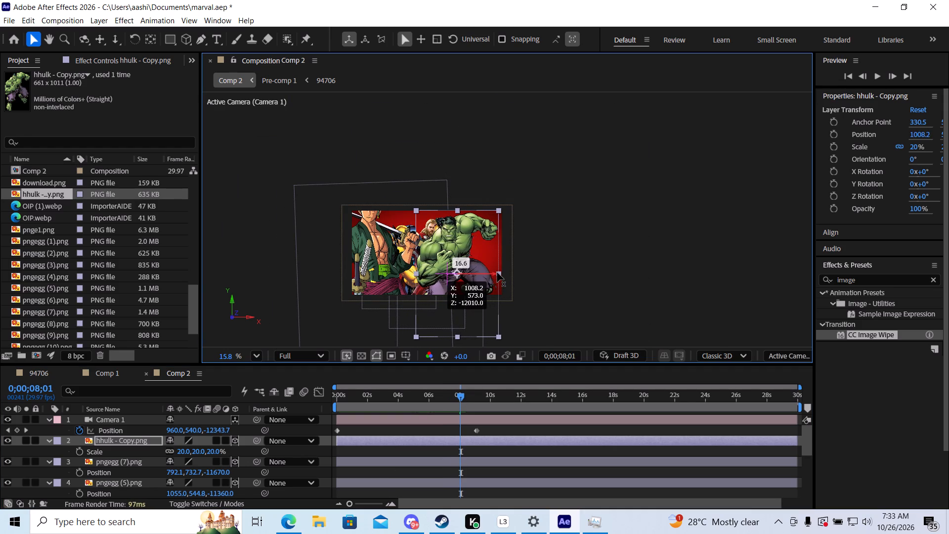
drag(497, 272, 504, 272)
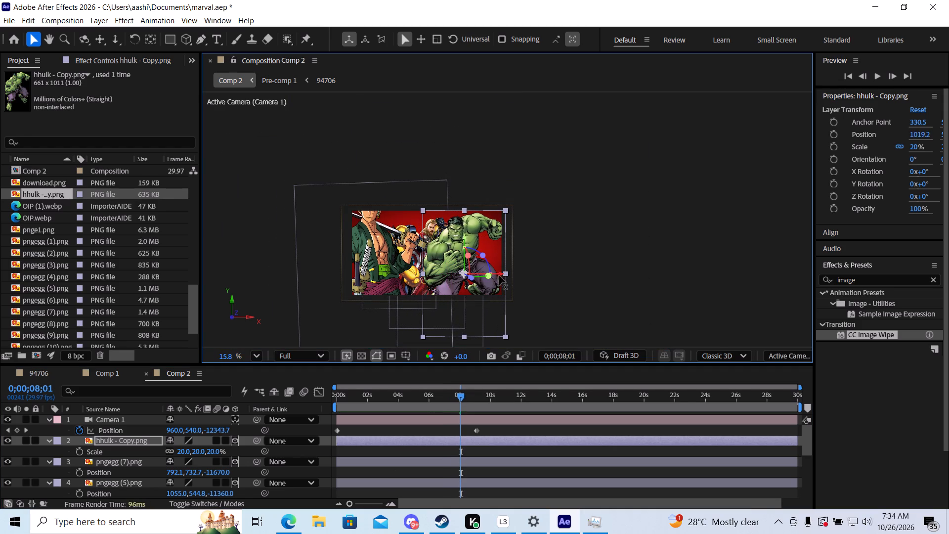
At 0;00;08;02, add the Spider-Man image pngegg (3).png to Comp 2 directly below Camera 1 and make it a 3D layer.
click(461, 391)
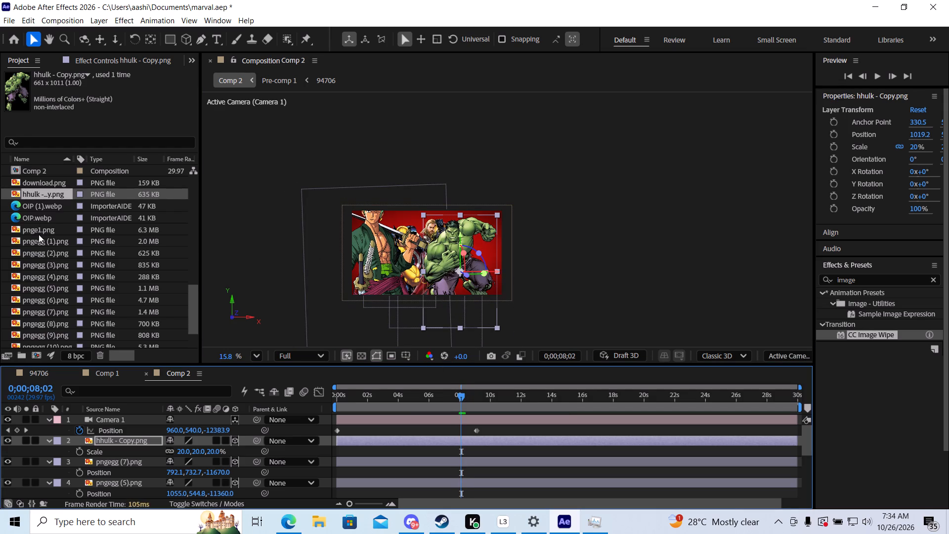
click(48, 242)
click(44, 251)
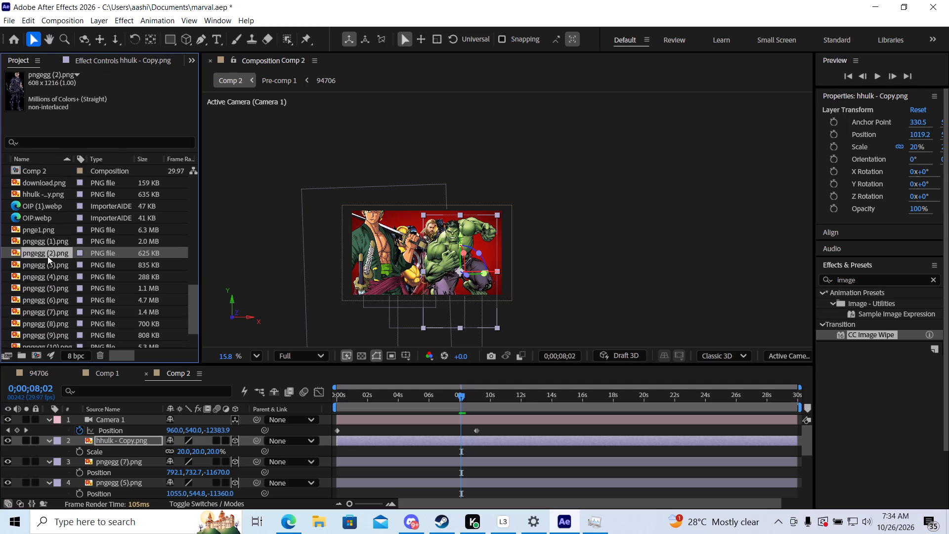
click(45, 264)
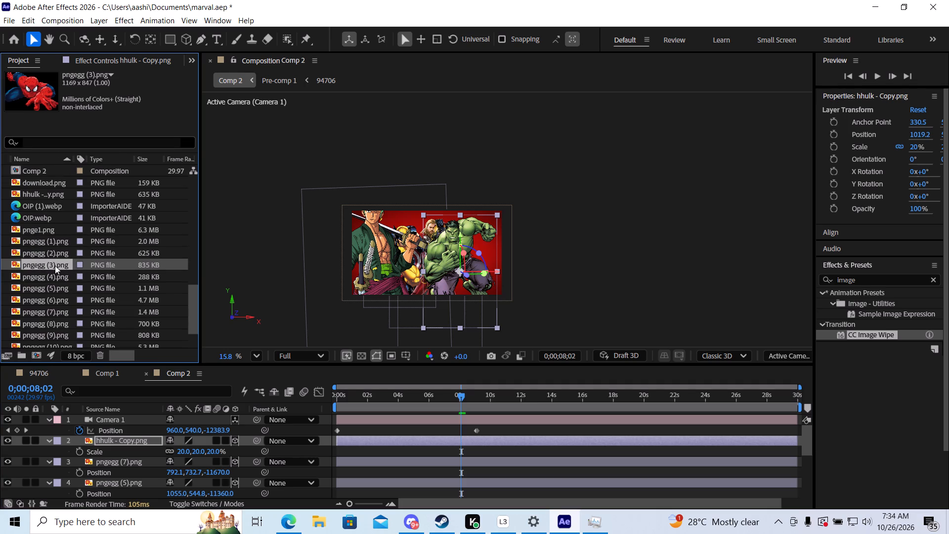
drag(55, 266, 114, 433)
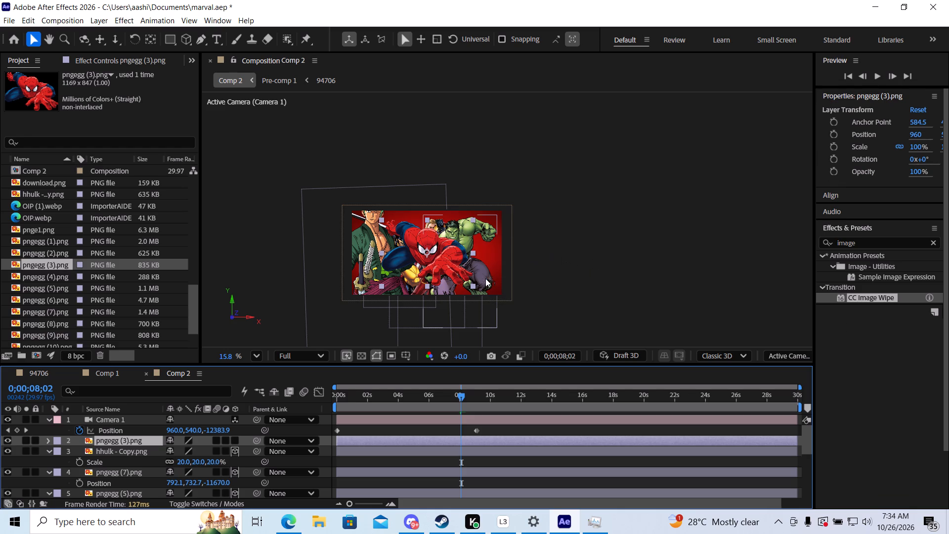
click(235, 443)
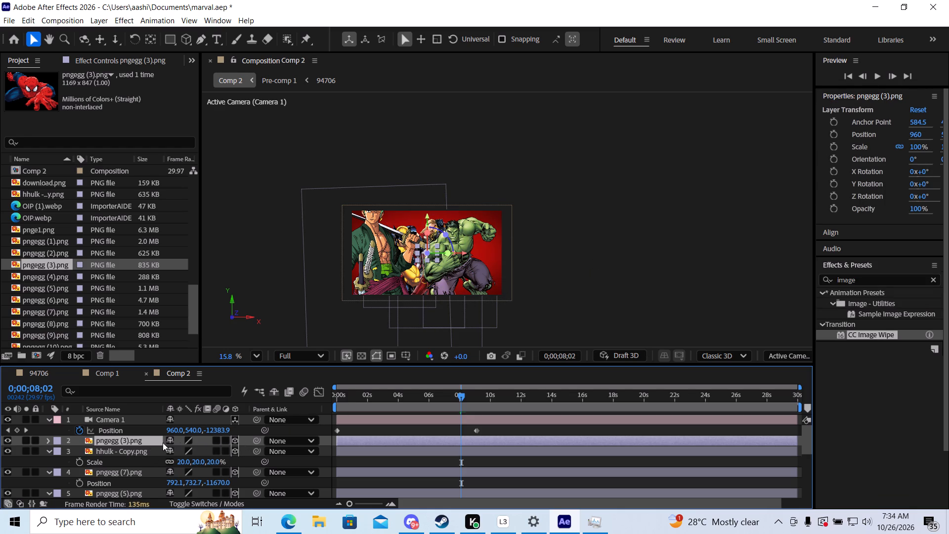
Bring the pngegg (3).png layer forward in depth by setting its Z position to -12300.
key(p)
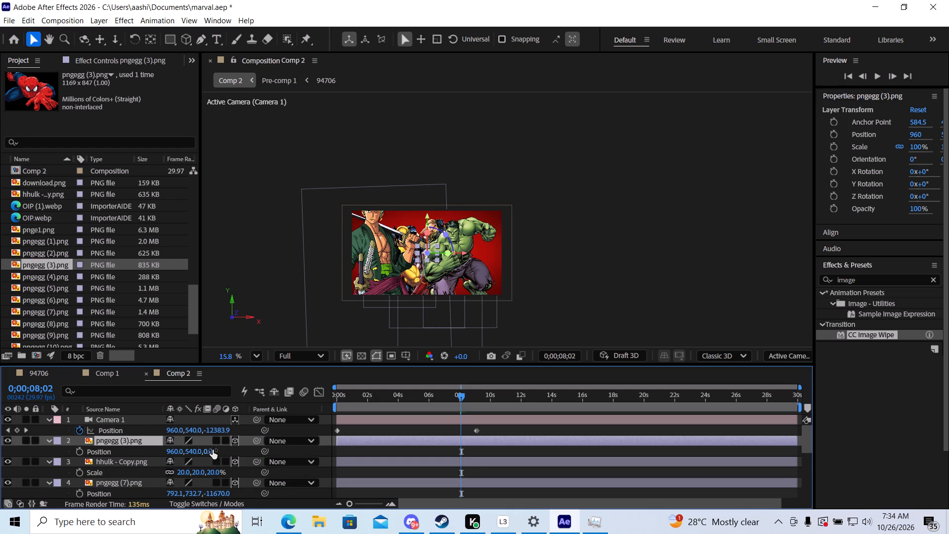
shift+drag(211, 450, 0, 482)
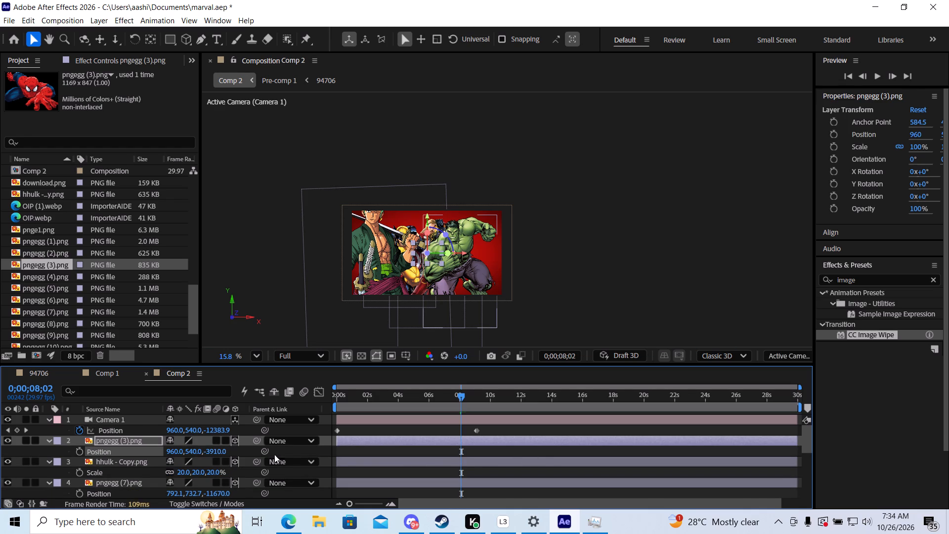
shift+drag(212, 449, 0, 472)
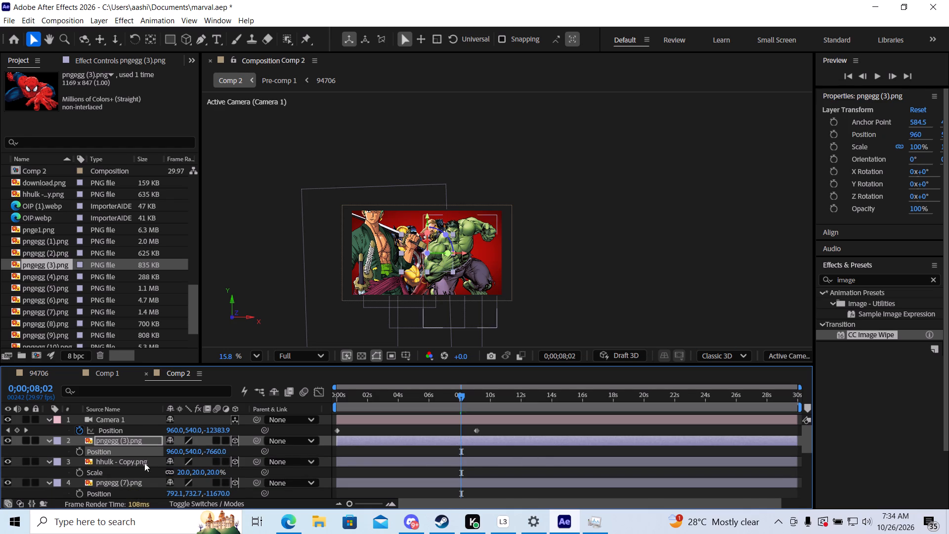
shift+drag(219, 453, 160, 457)
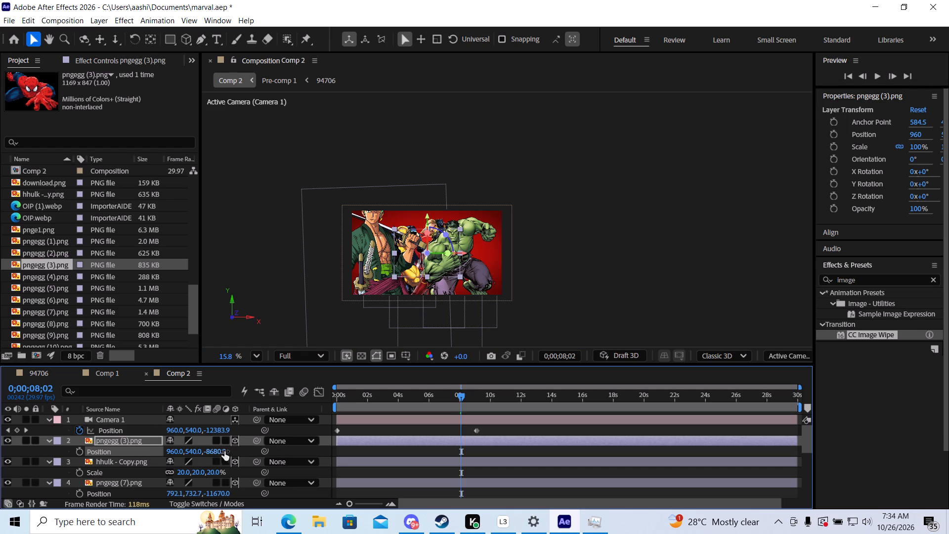
shift+drag(219, 451, 50, 459)
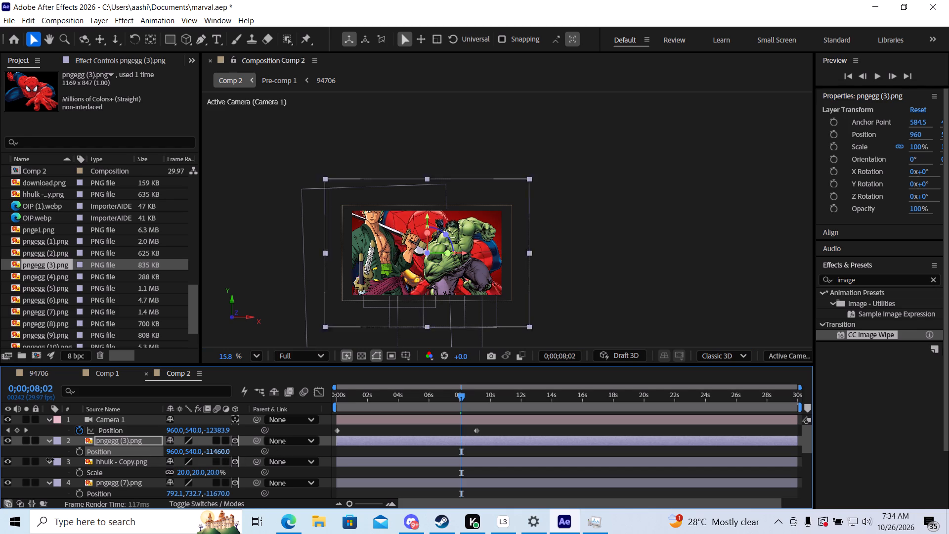
shift+drag(50, 459, 27, 459)
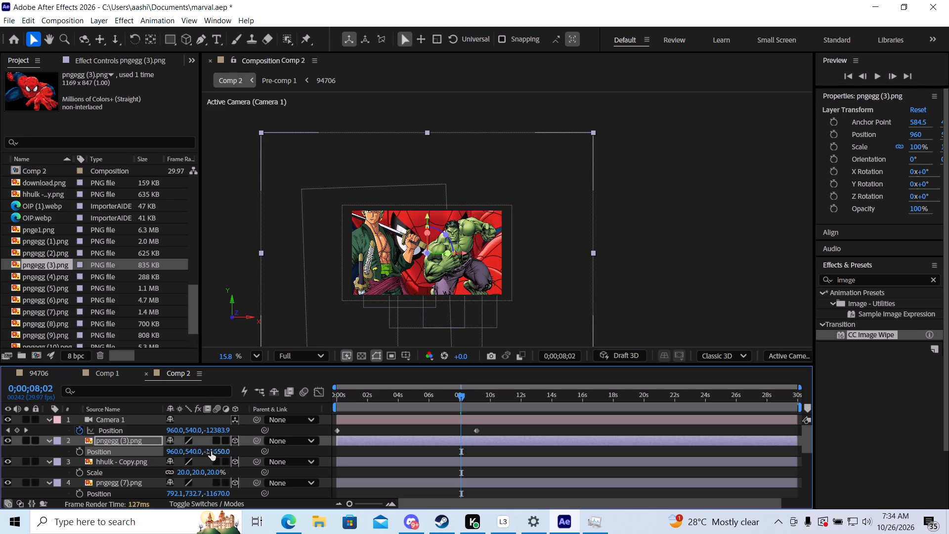
shift+drag(214, 451, 179, 460)
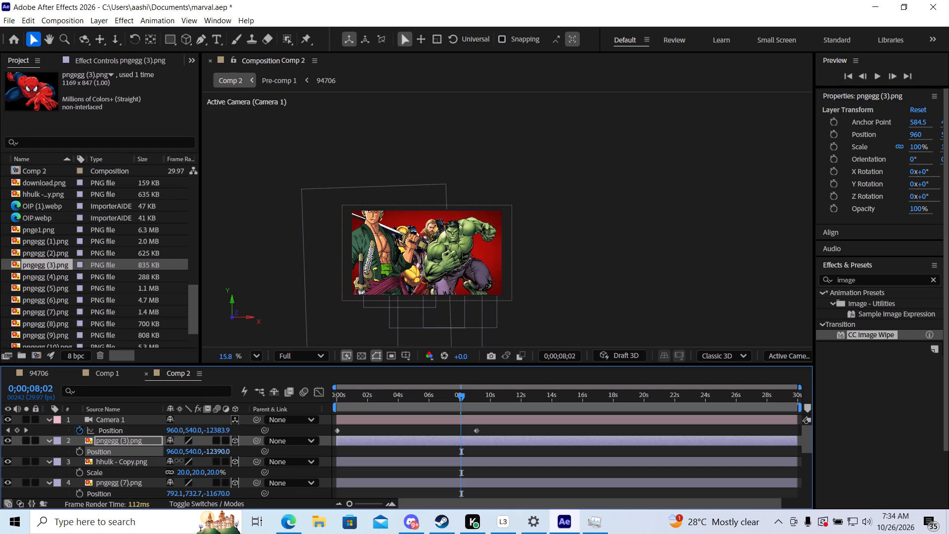
shift+drag(179, 460, 183, 460)
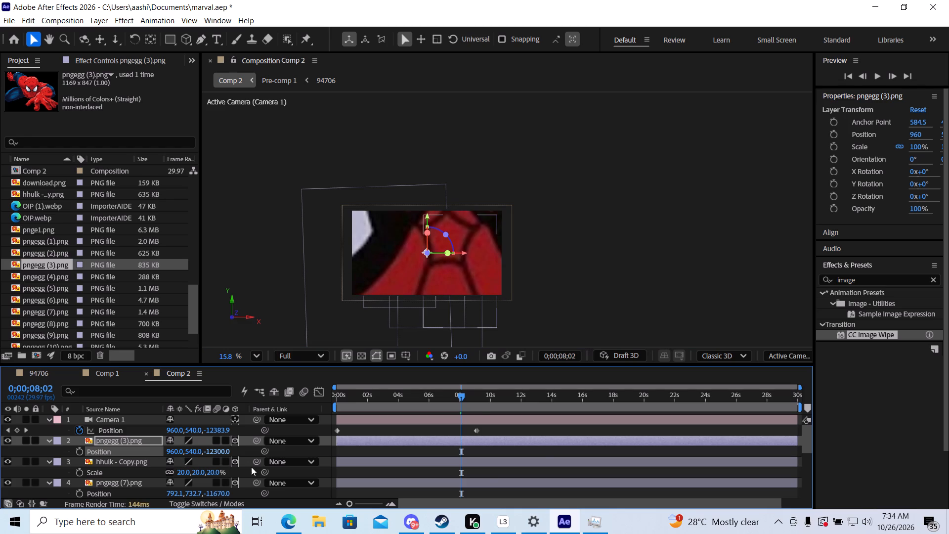
At 0;00;08;04, scale the Spider-Man layer pngegg (3).png down uniformly to 6%.
drag(459, 399, 473, 399)
drag(473, 399, 529, 401)
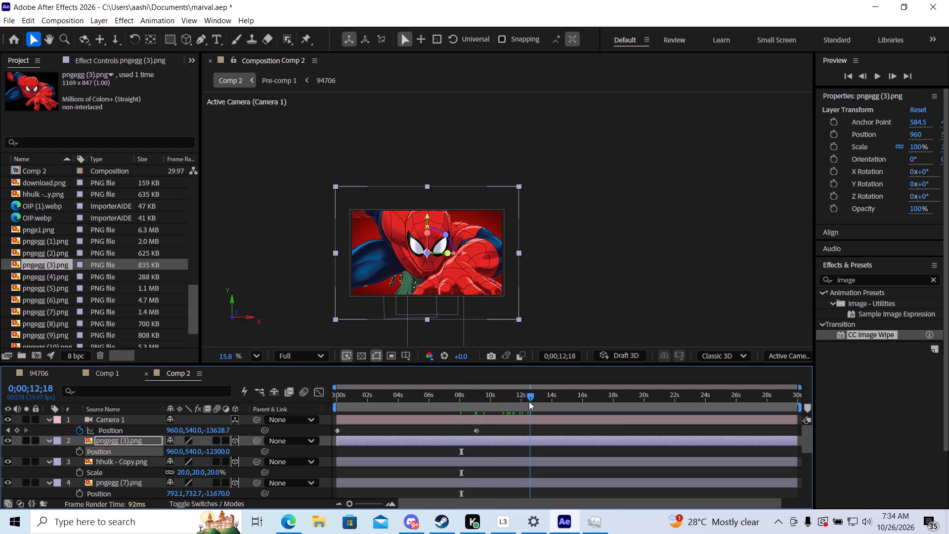
drag(529, 401, 465, 403)
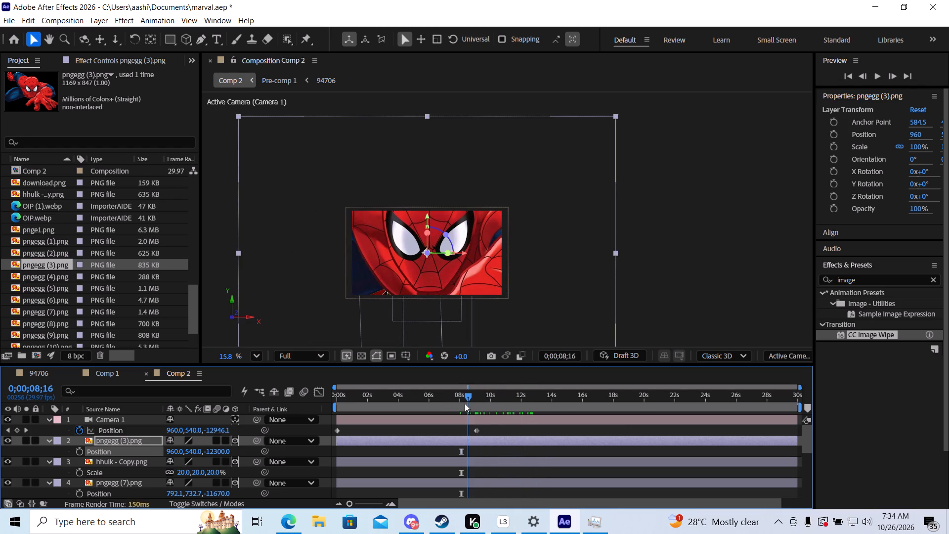
drag(465, 403, 457, 406)
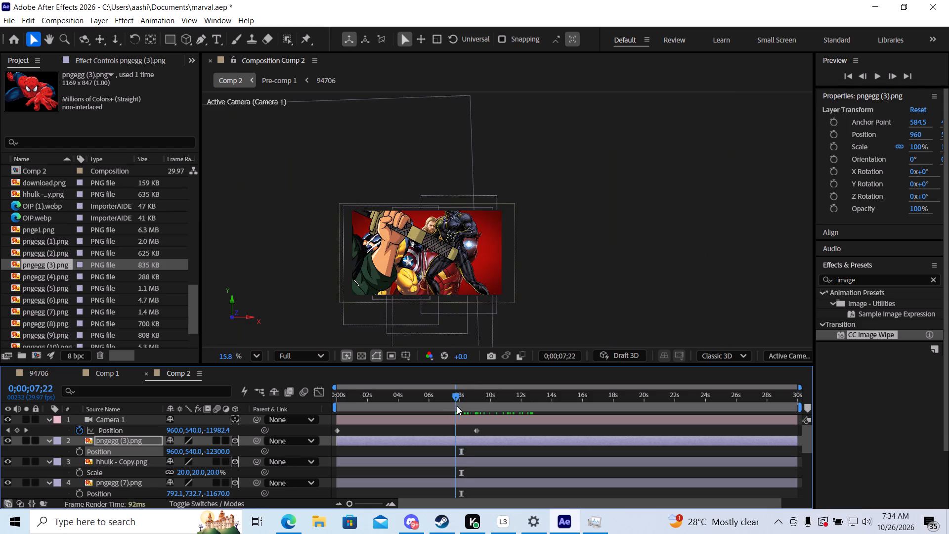
drag(457, 406, 459, 406)
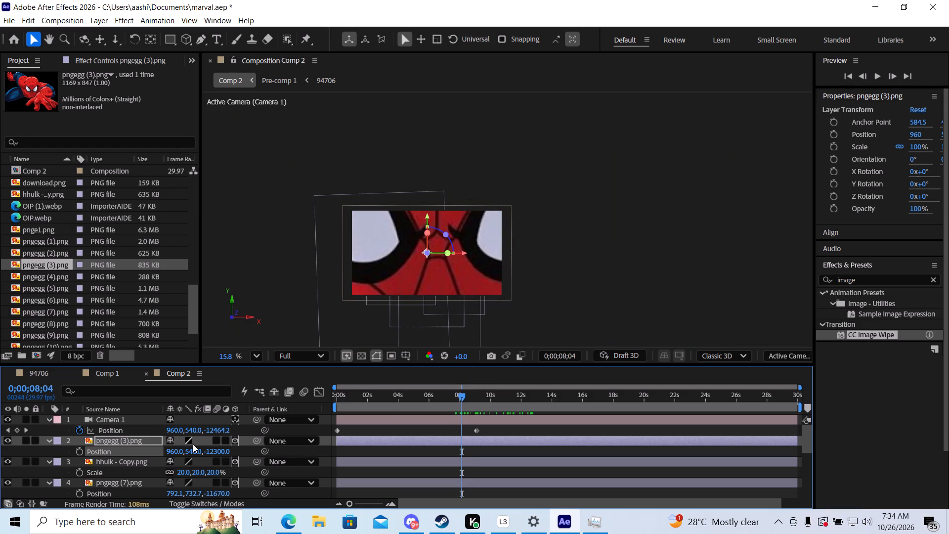
key(s)
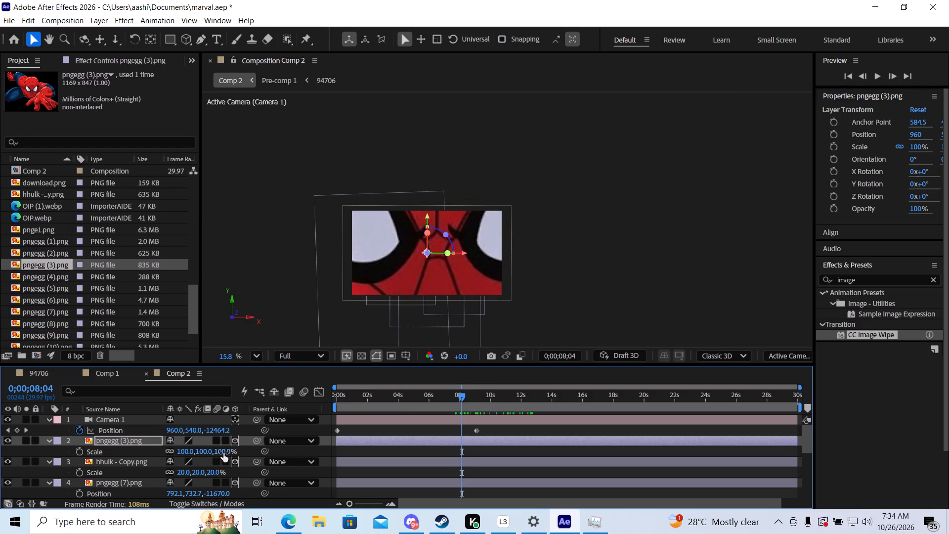
drag(223, 453, 173, 464)
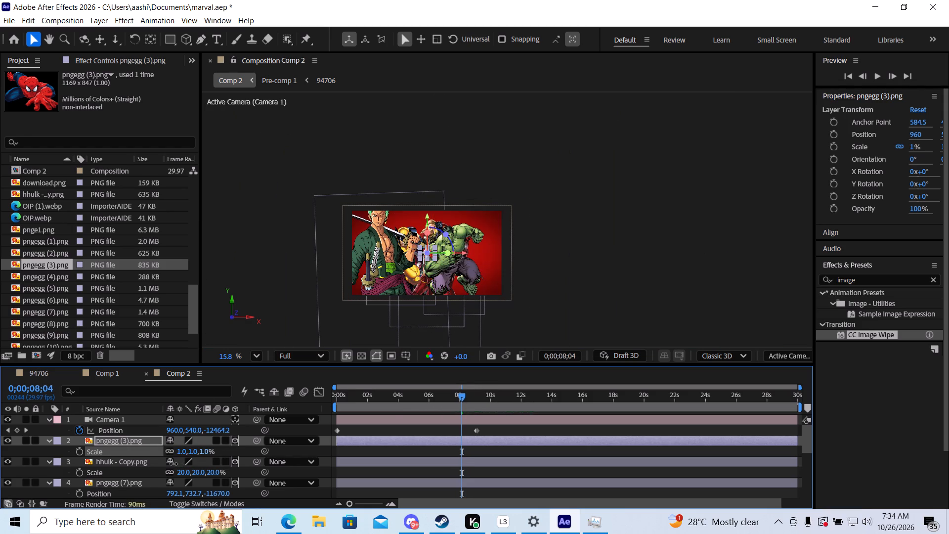
drag(173, 464, 176, 464)
Preview Comp 2 from about 0;00;06;11 and from the start to check the resized Spider-Man layer in the camera move.
drag(461, 397, 454, 397)
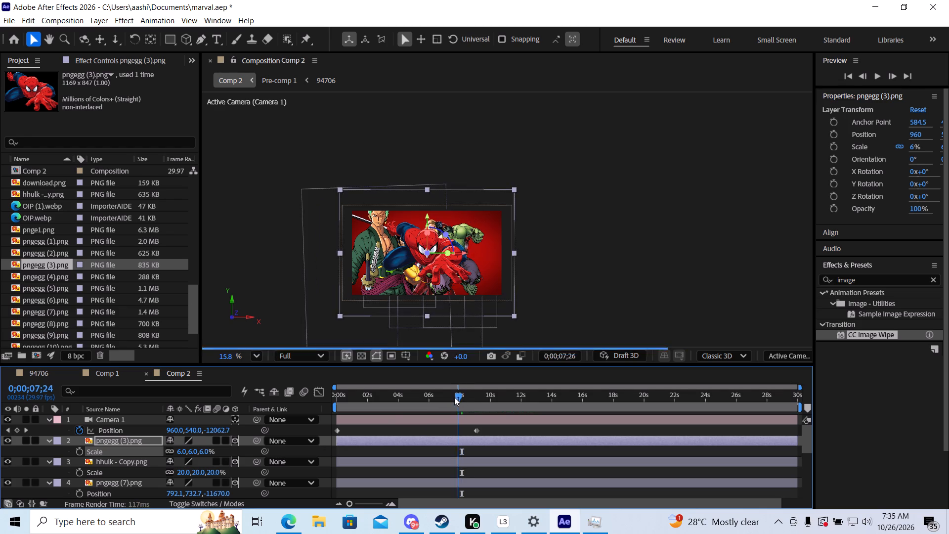
drag(454, 397, 433, 398)
key(space)
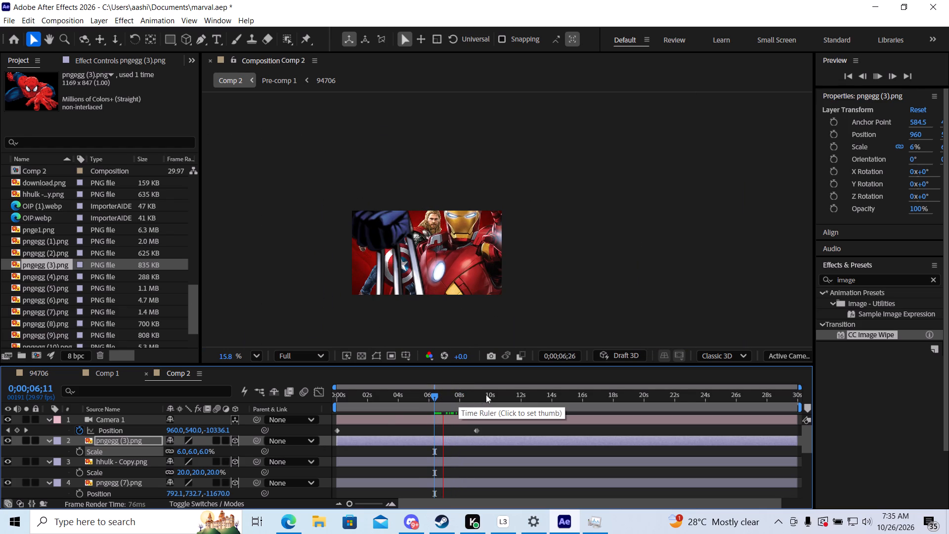
drag(432, 393, 261, 412)
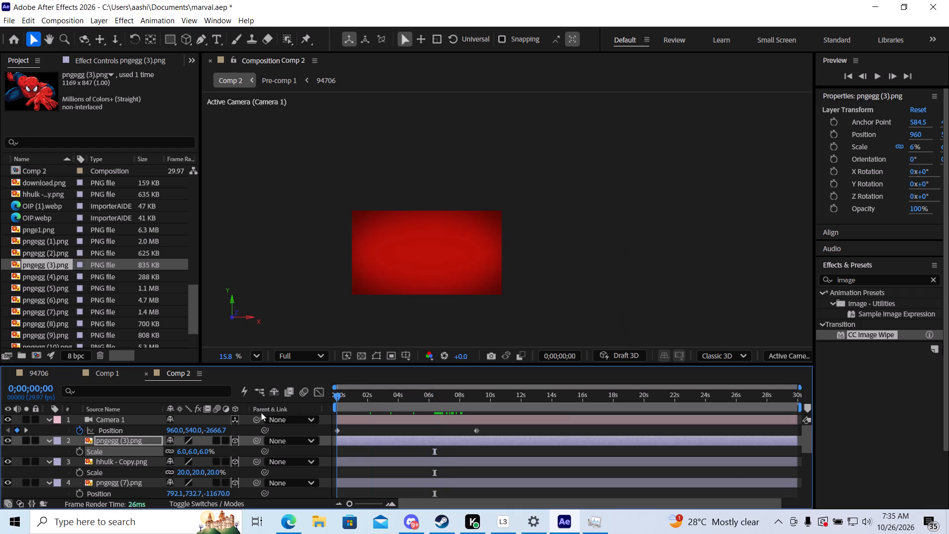
drag(261, 412, 211, 416)
key(space)
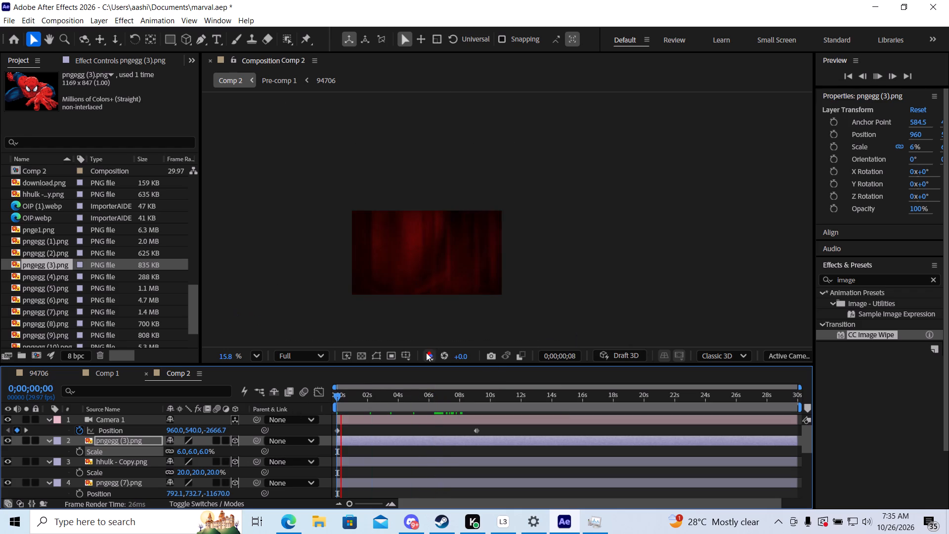
key(space)
drag(342, 392, 252, 396)
Set the Comp 2 preview resolution to Quarter.
click(291, 356)
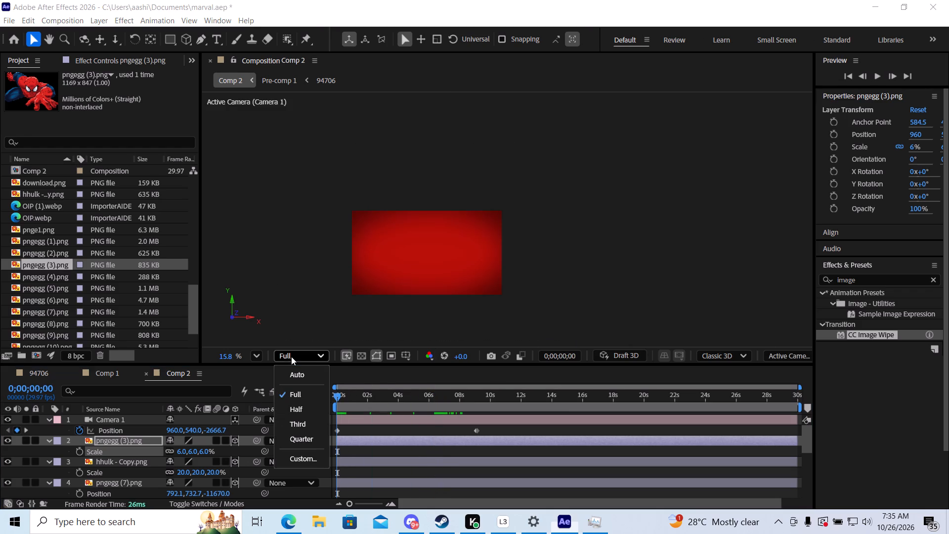
click(298, 438)
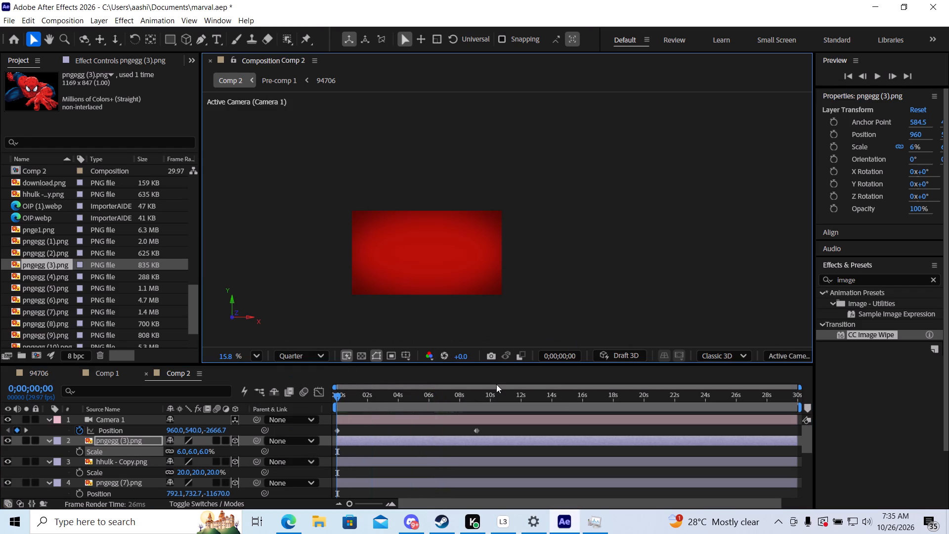
Play Comp 2 from the start and again from about 0;00;00;27 to review the whole camera pull-back past the characters.
key(space)
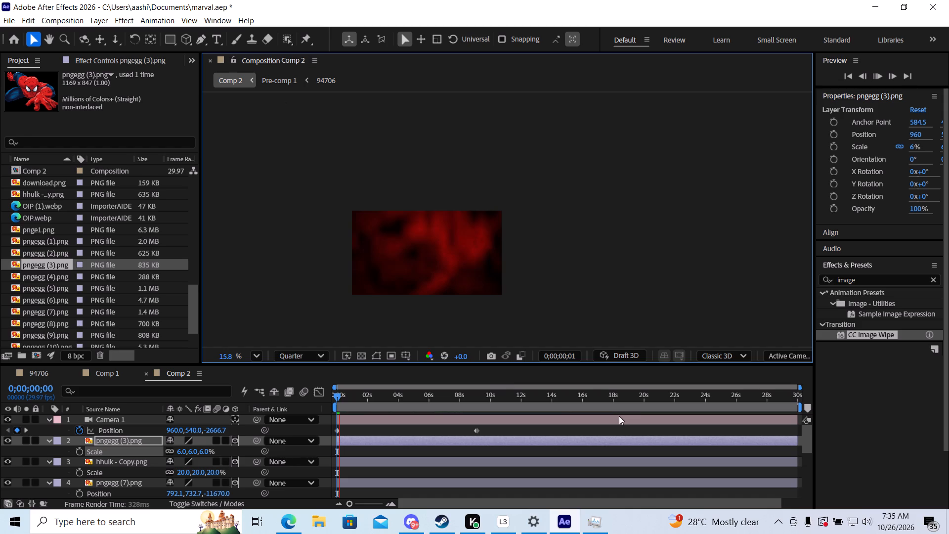
scroll(590, 244, down, 1)
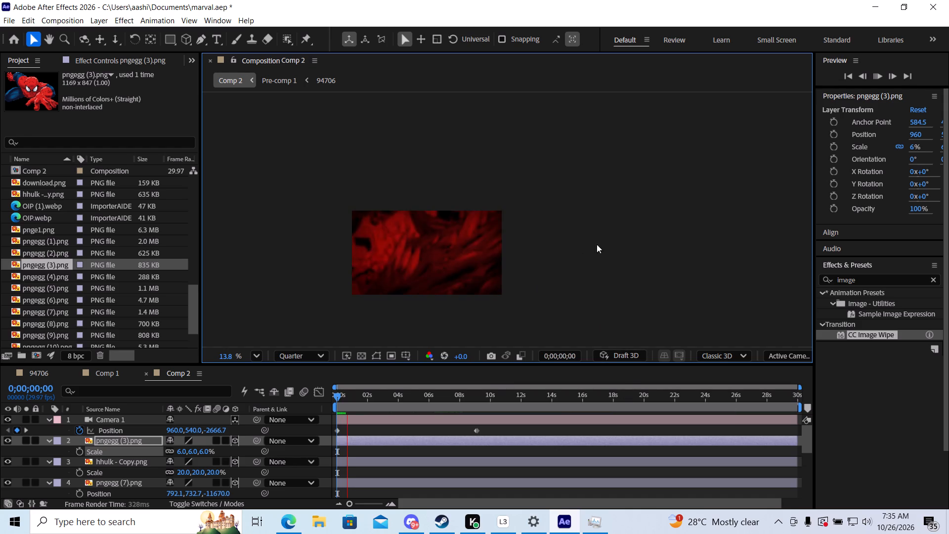
scroll(597, 244, down, 1)
scroll(490, 289, up, 4)
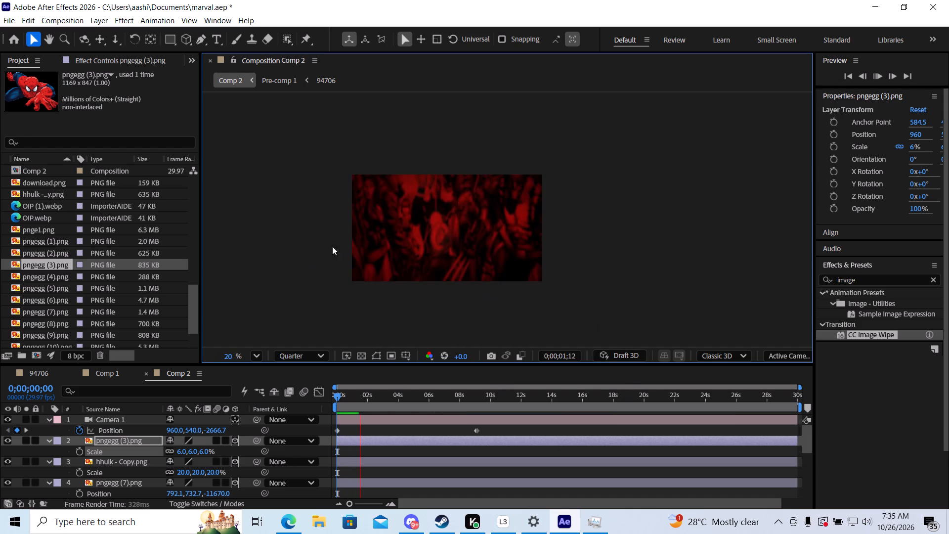
scroll(286, 236, up, 3)
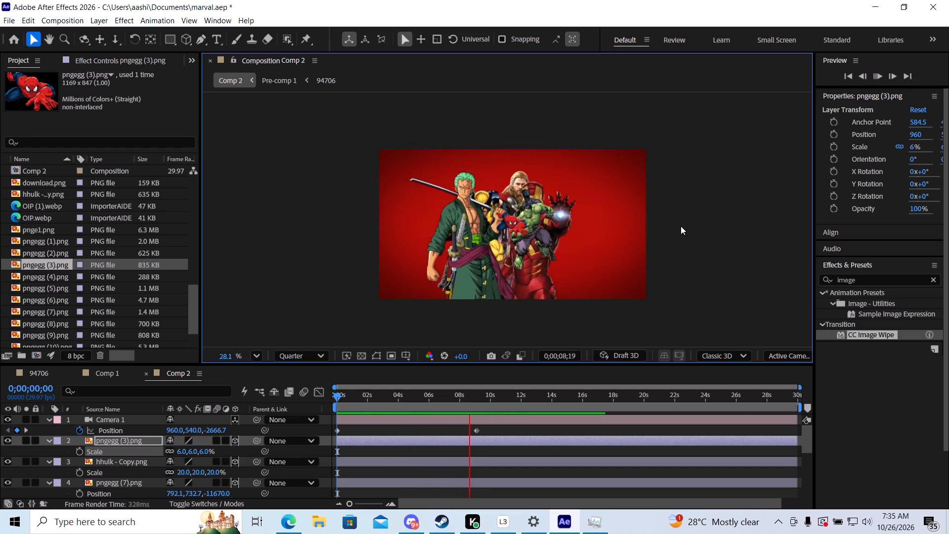
key(space)
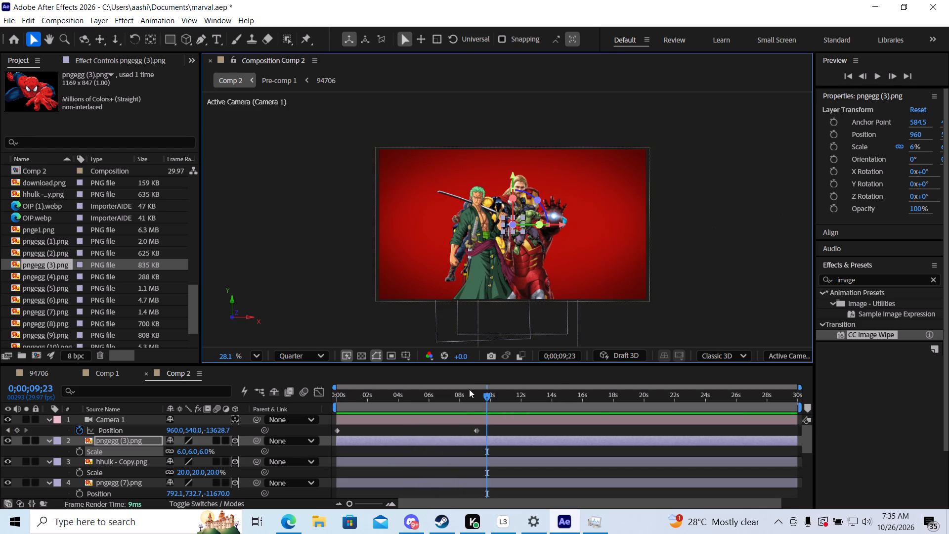
drag(486, 393, 350, 412)
key(space)
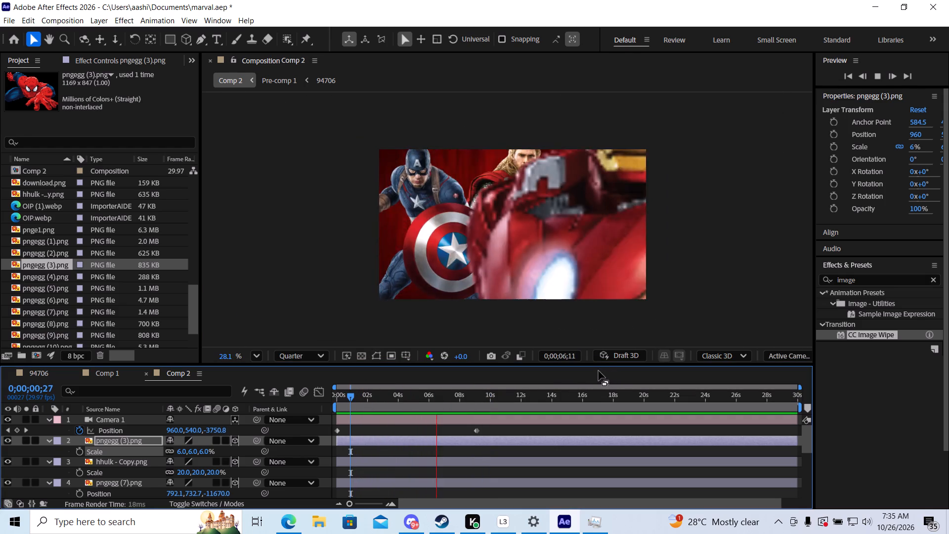
key(space)
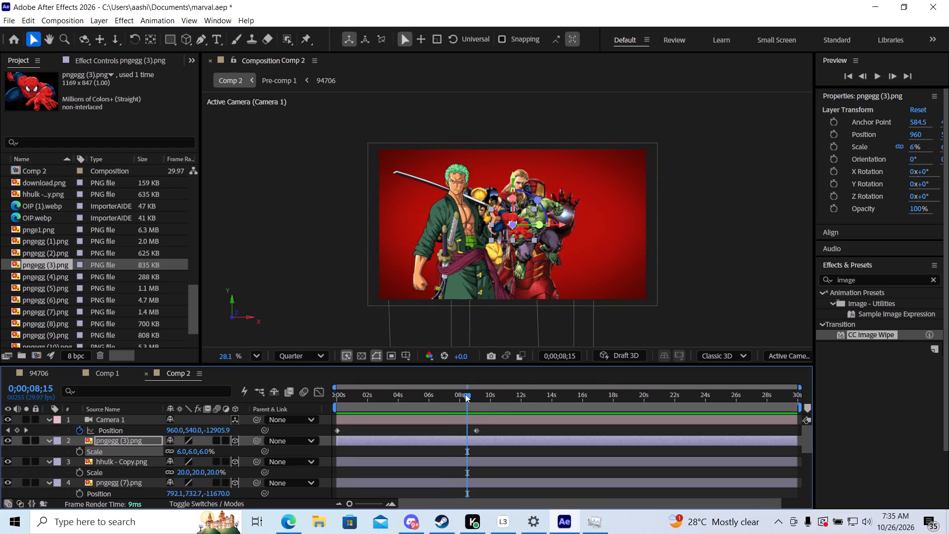
Scrub Comp 2 between about 4 and 11 seconds to examine how the character layers enter and overlap during the pull-back.
drag(465, 394, 443, 398)
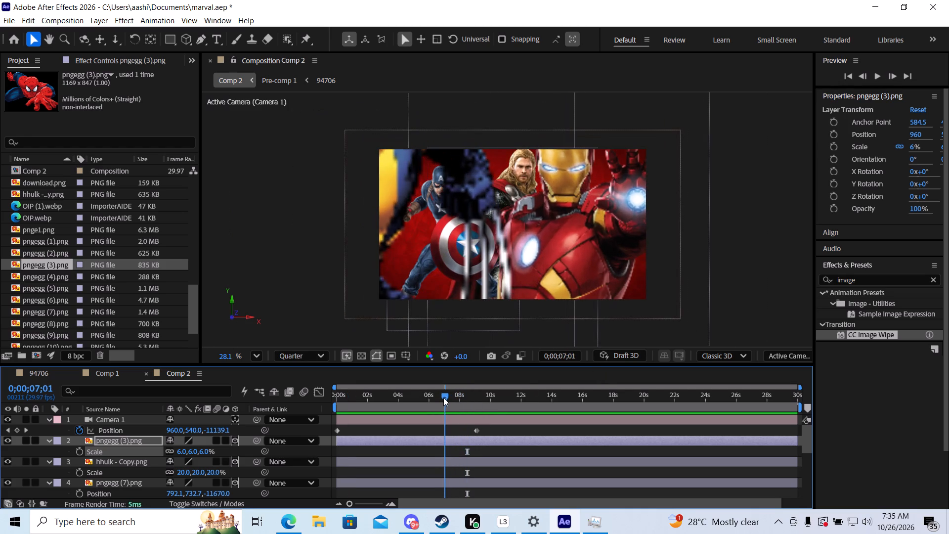
drag(443, 398, 446, 398)
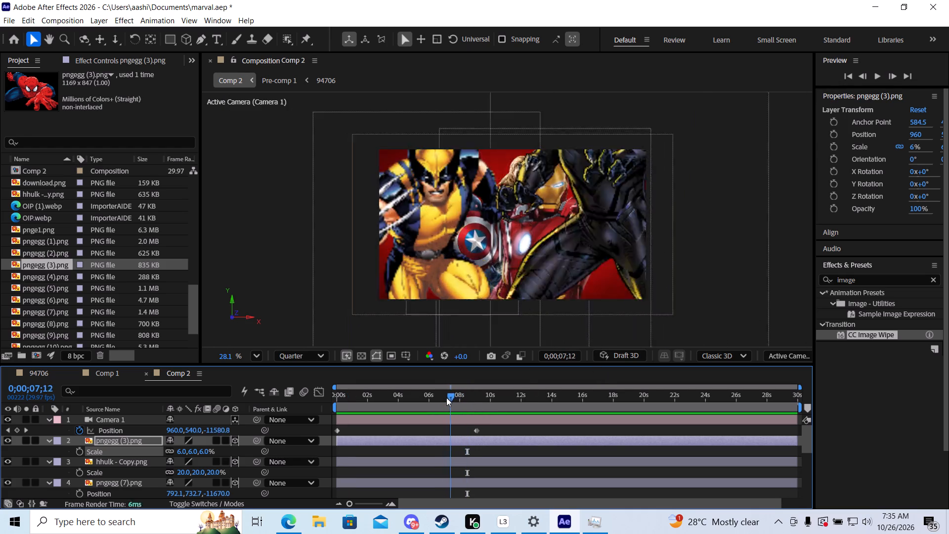
drag(446, 398, 424, 399)
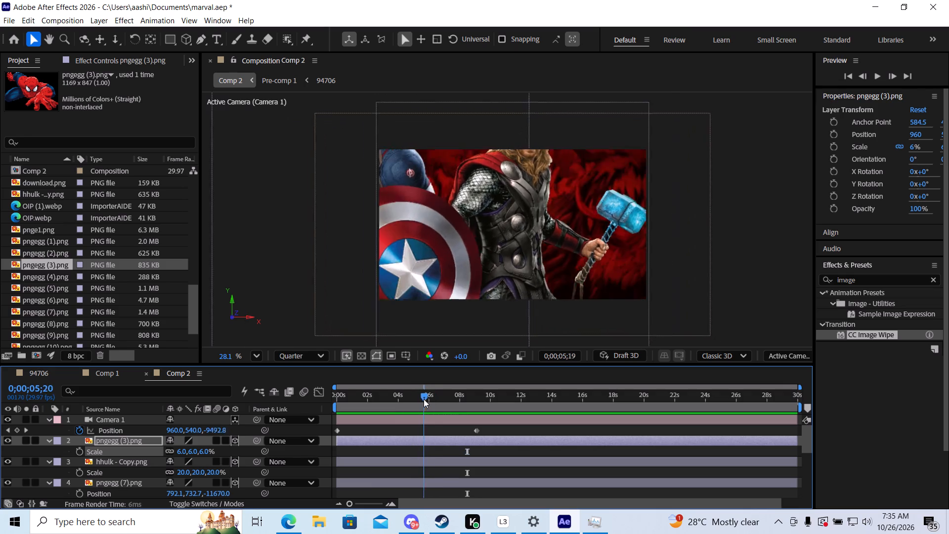
drag(424, 399, 460, 399)
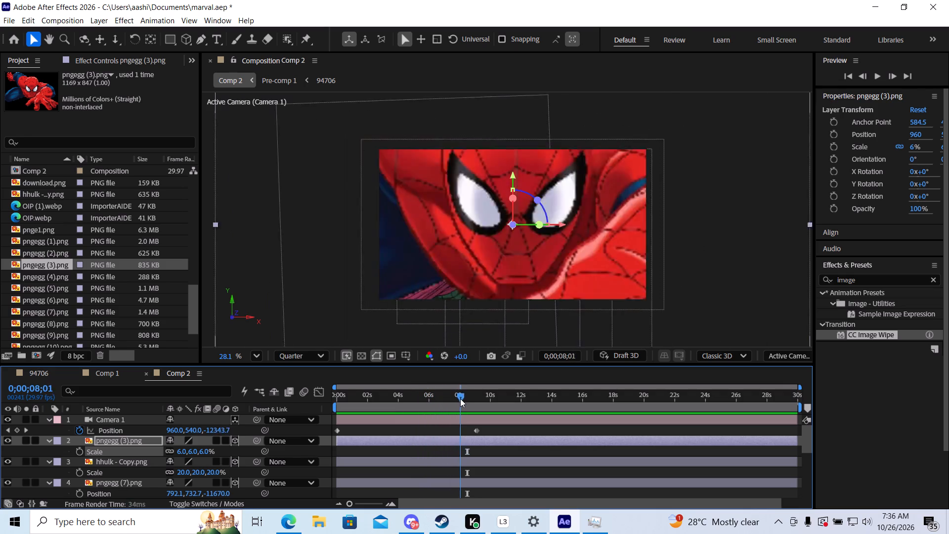
drag(460, 399, 499, 398)
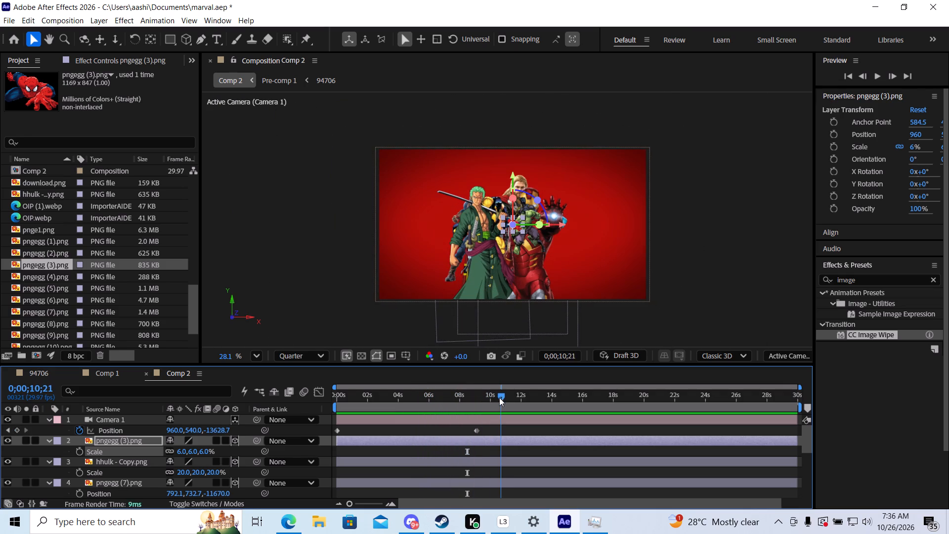
drag(499, 398, 438, 398)
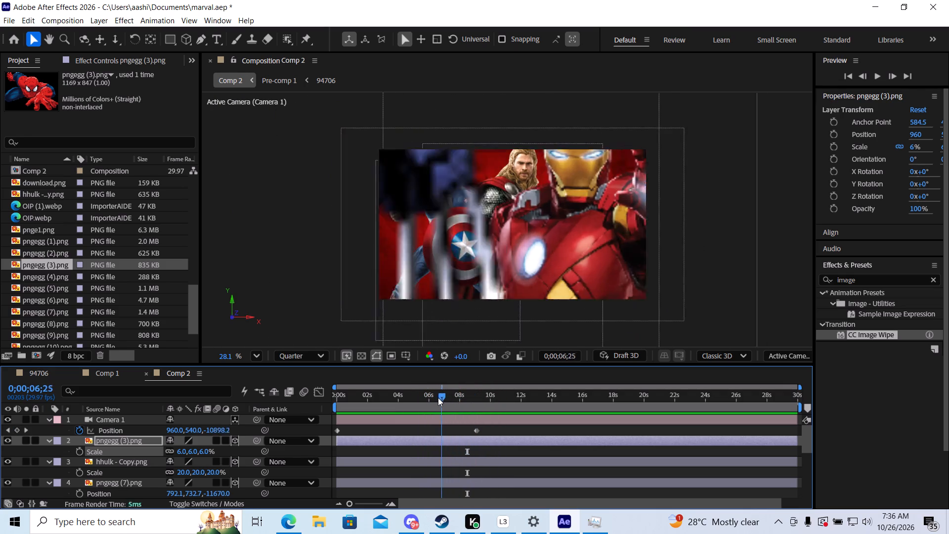
drag(438, 398, 429, 398)
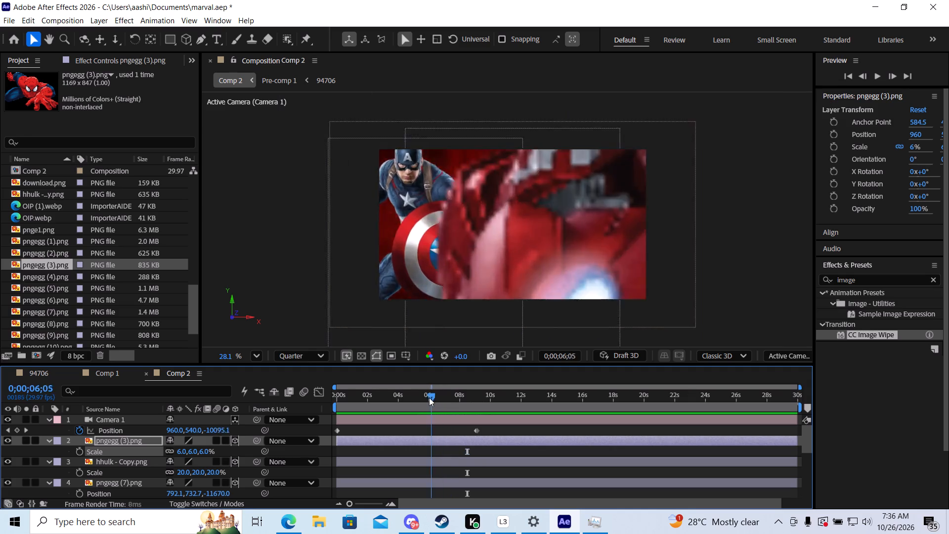
drag(429, 398, 430, 397)
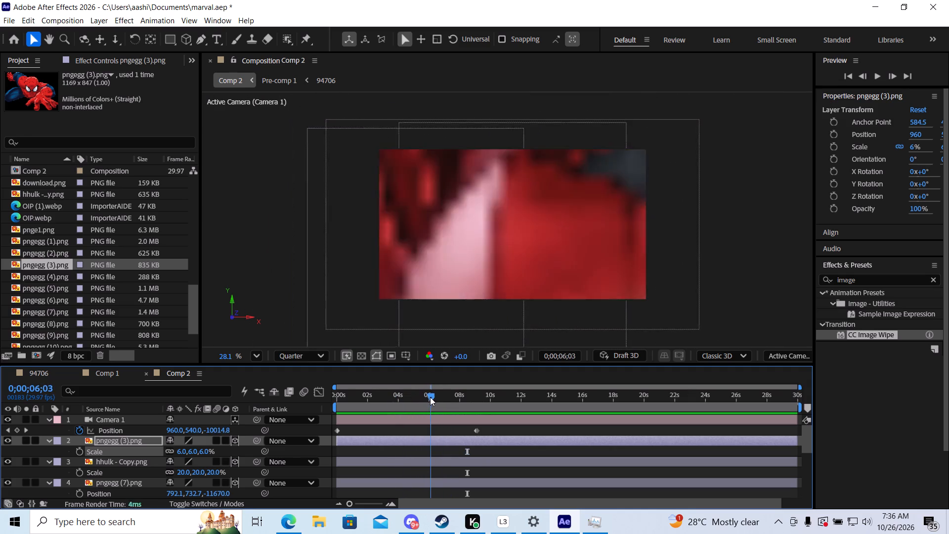
drag(430, 397, 451, 395)
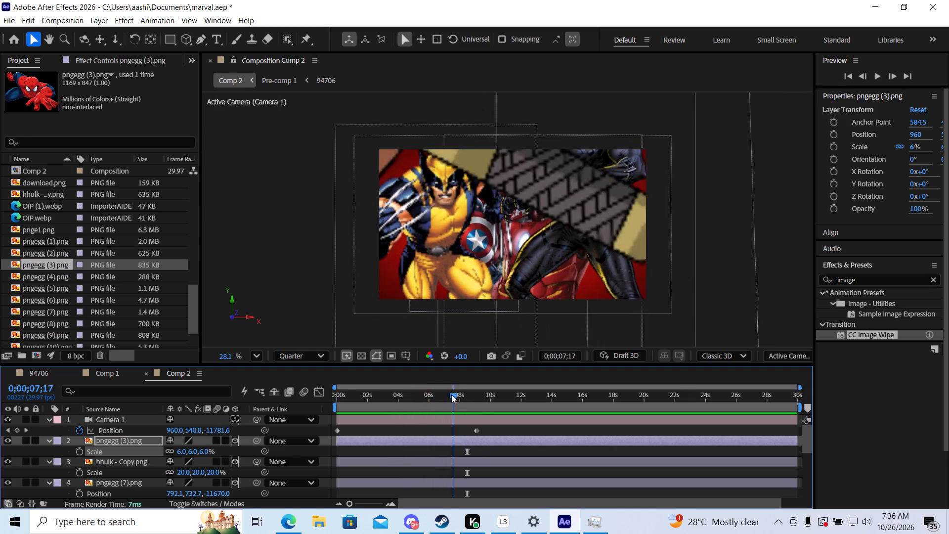
drag(451, 395, 474, 392)
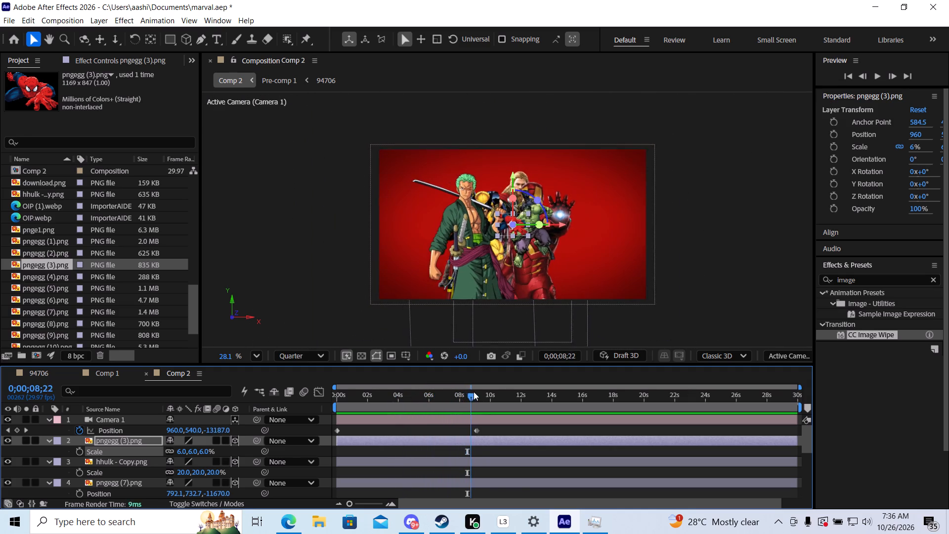
drag(474, 392, 479, 395)
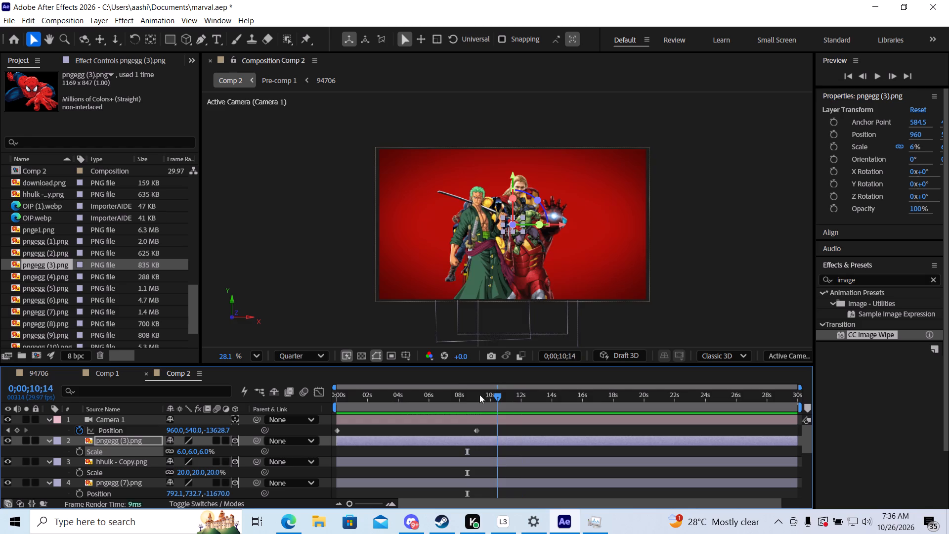
drag(479, 395, 405, 408)
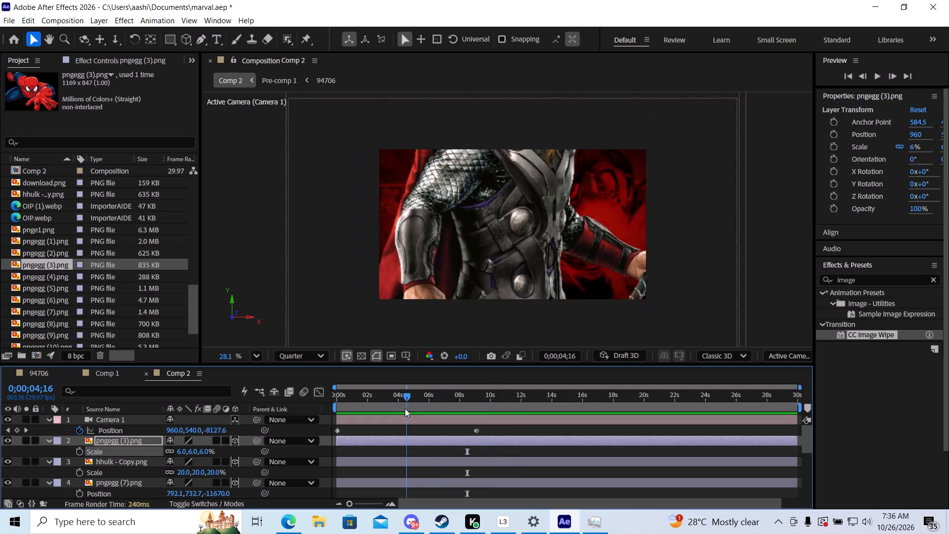
drag(405, 408, 447, 423)
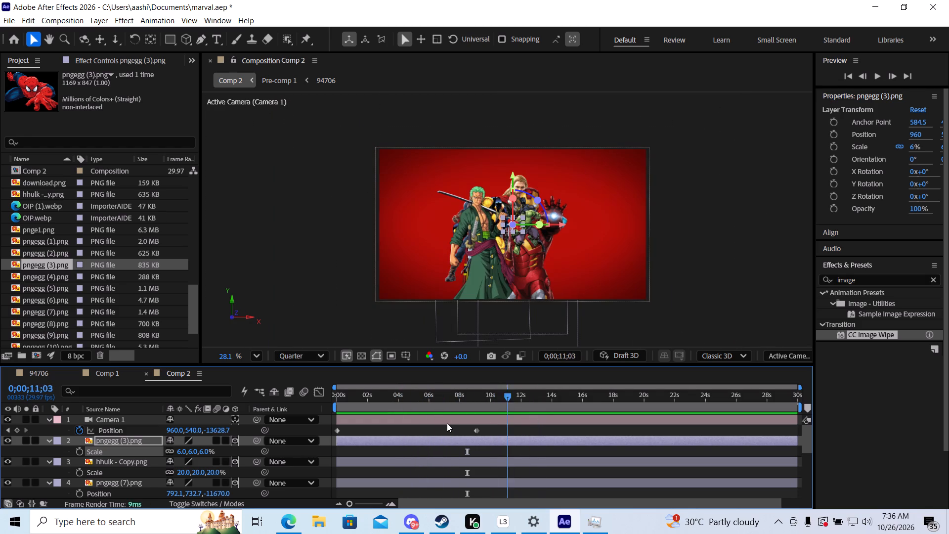
drag(447, 423, 450, 421)
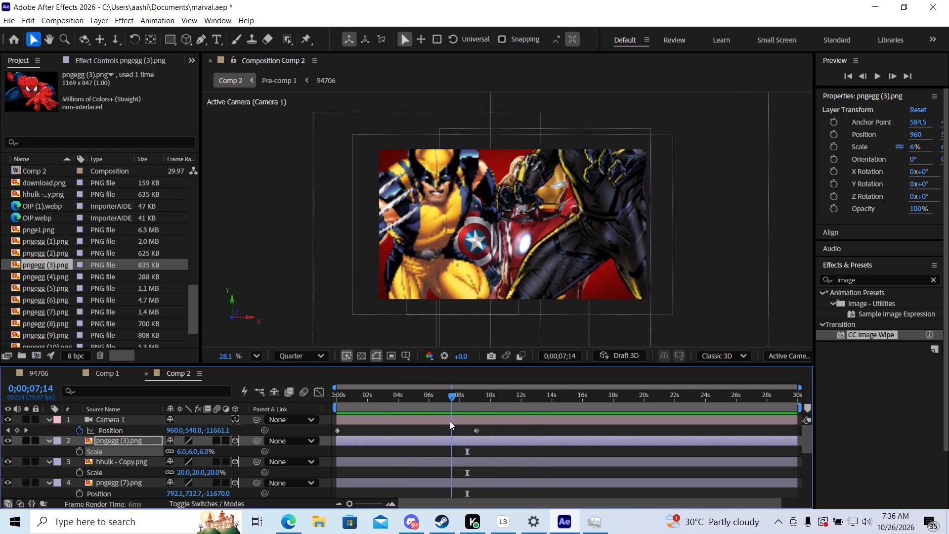
drag(450, 421, 461, 420)
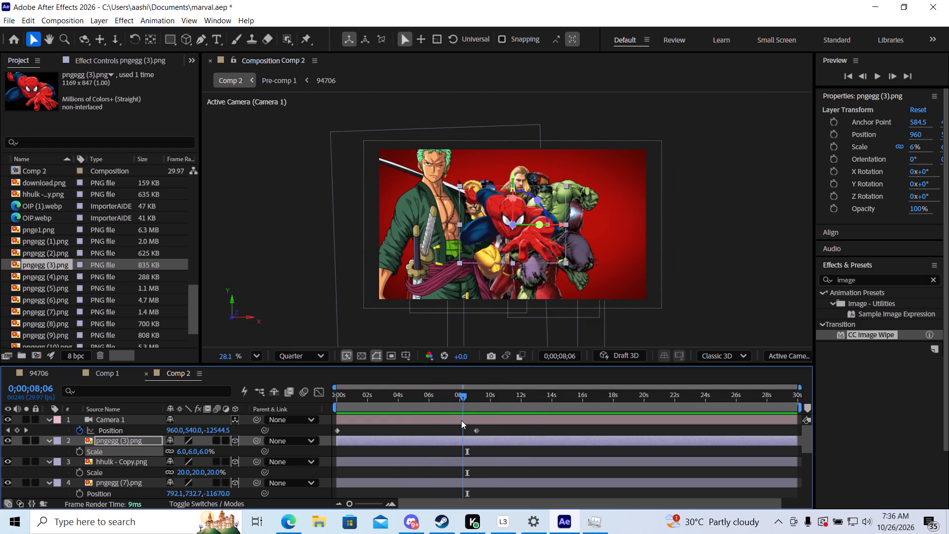
Scrub and play Comp 2 between about 5 and 9 seconds to examine how the character layers overlap in the pull-back.
drag(461, 420, 468, 417)
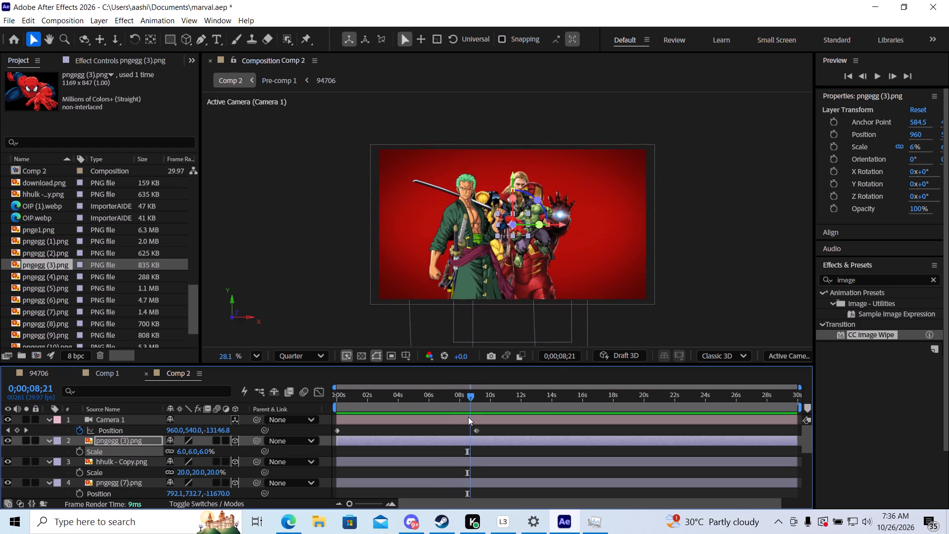
drag(468, 417, 445, 417)
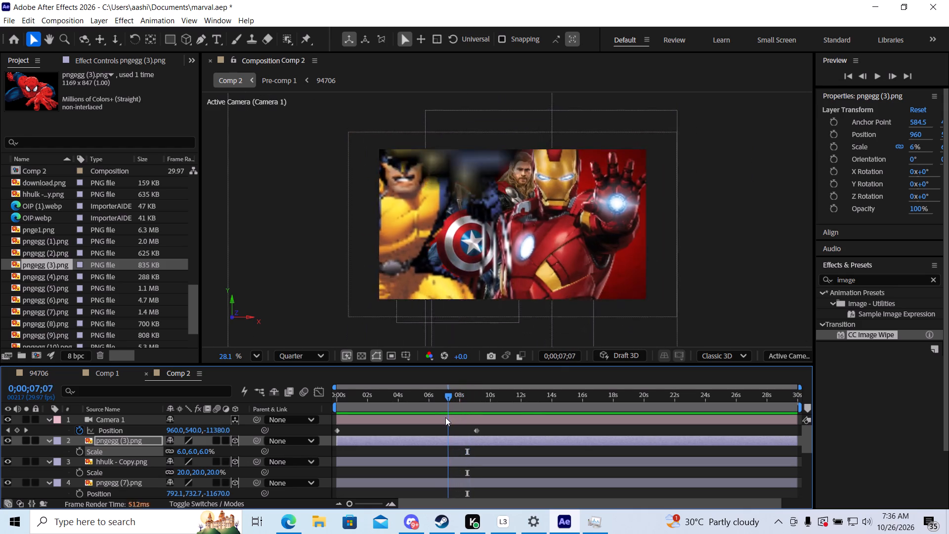
drag(445, 417, 447, 419)
drag(447, 419, 456, 419)
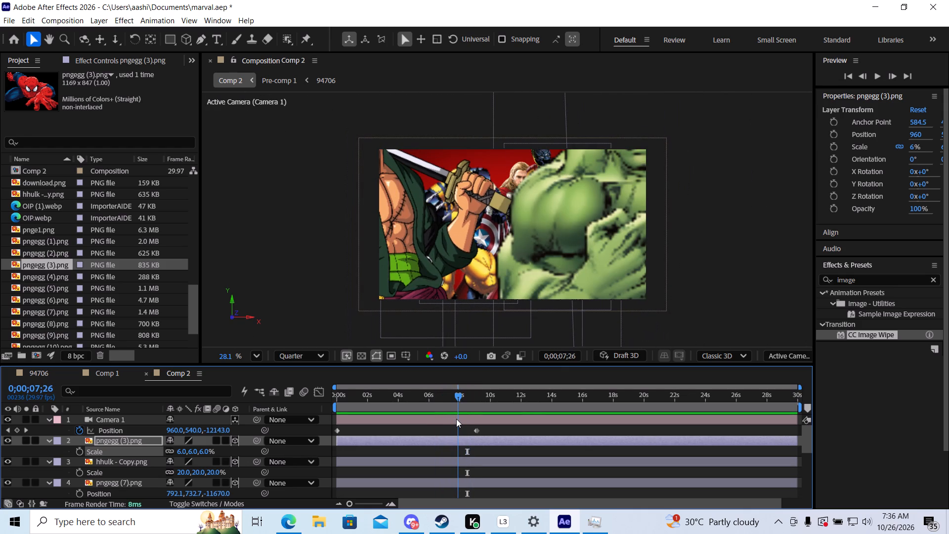
drag(456, 419, 446, 419)
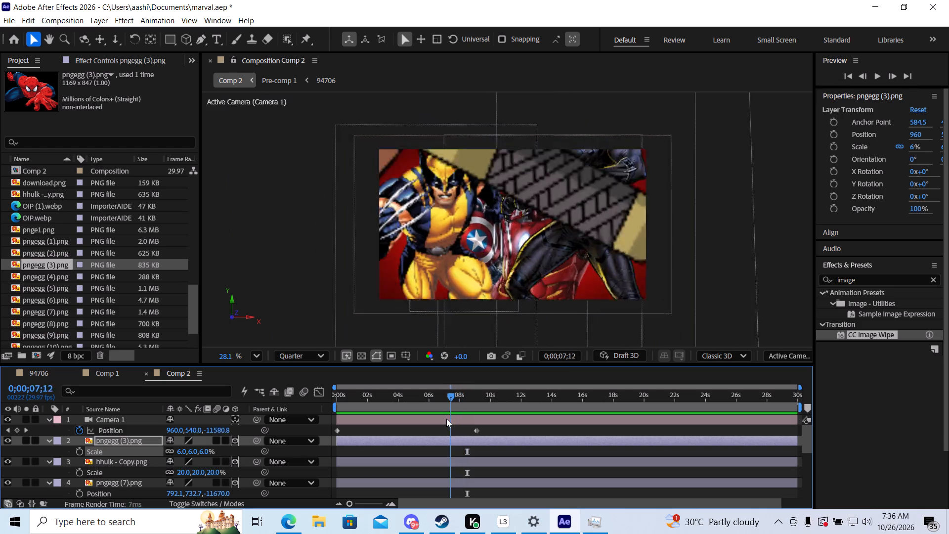
drag(446, 419, 443, 419)
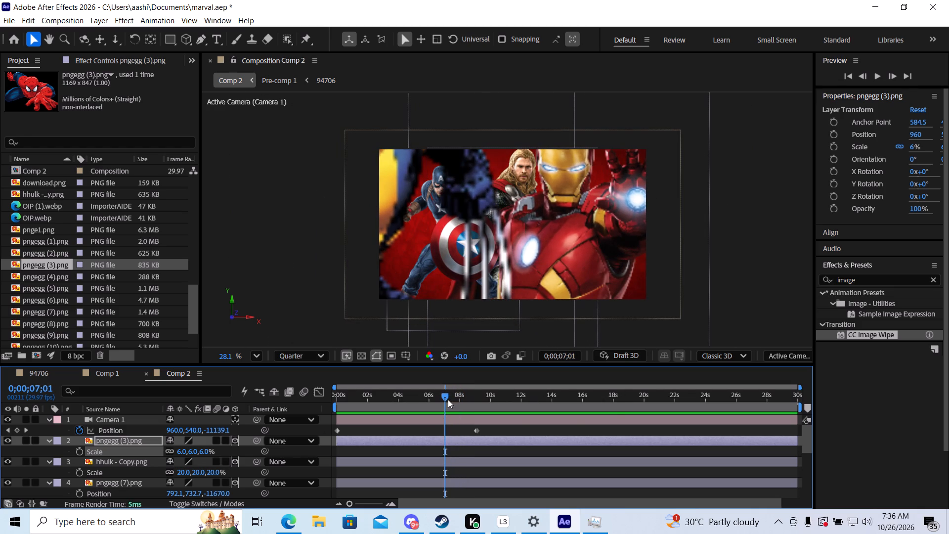
drag(443, 396, 411, 398)
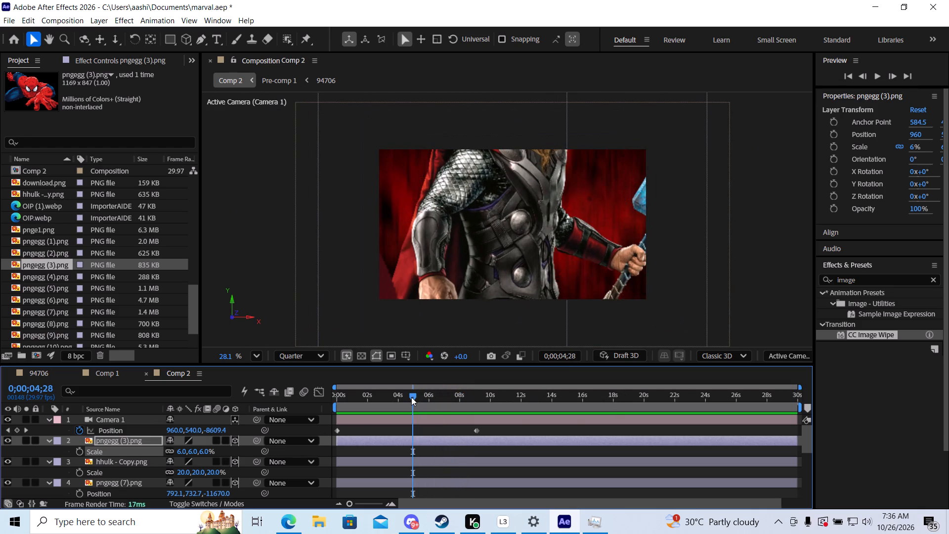
key(space)
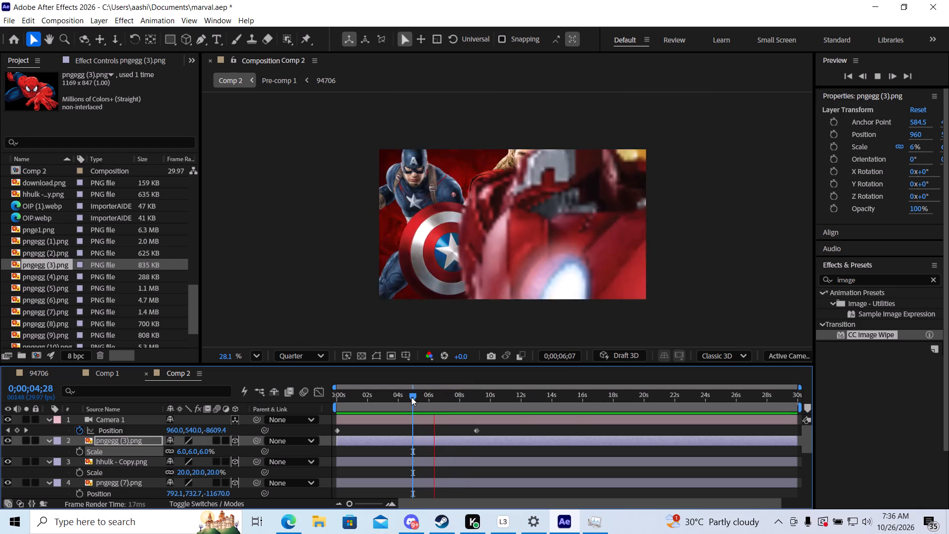
key(space)
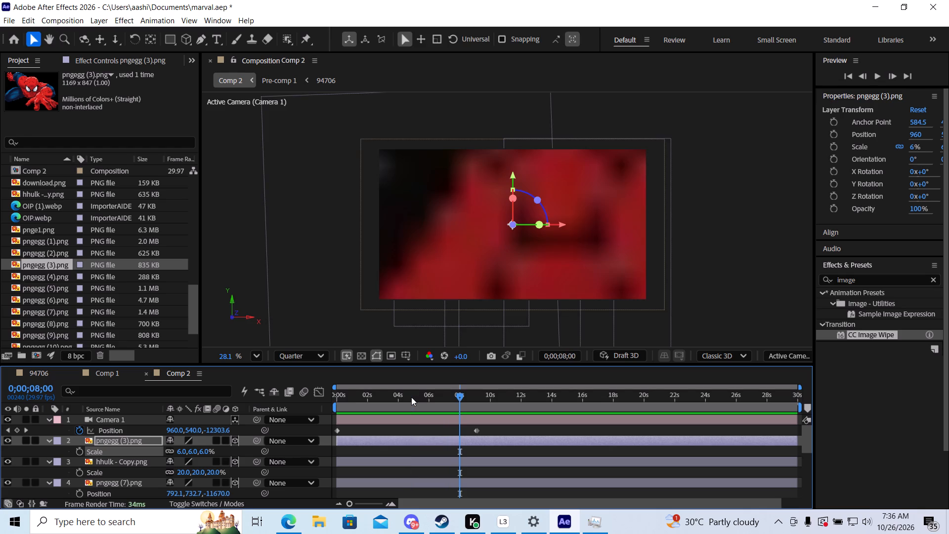
drag(463, 398, 453, 400)
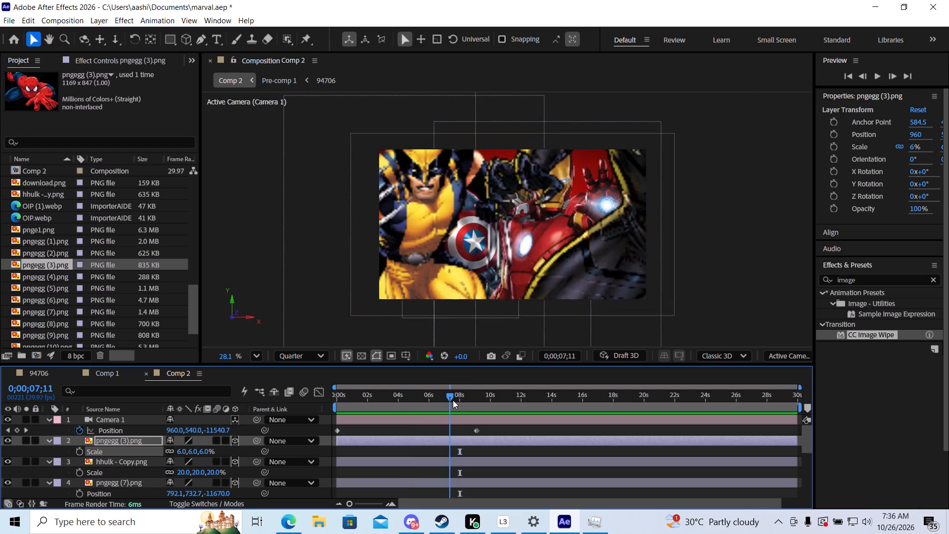
drag(453, 400, 435, 403)
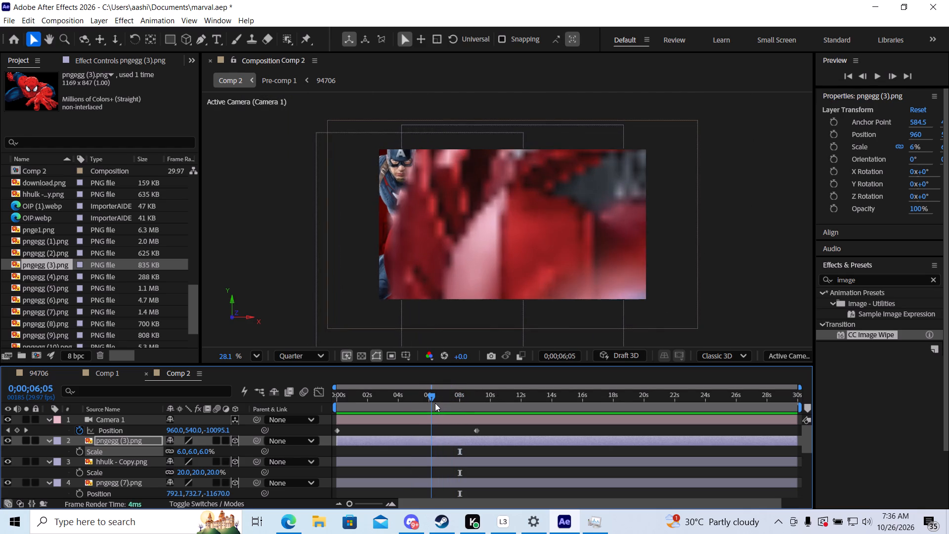
drag(435, 403, 447, 404)
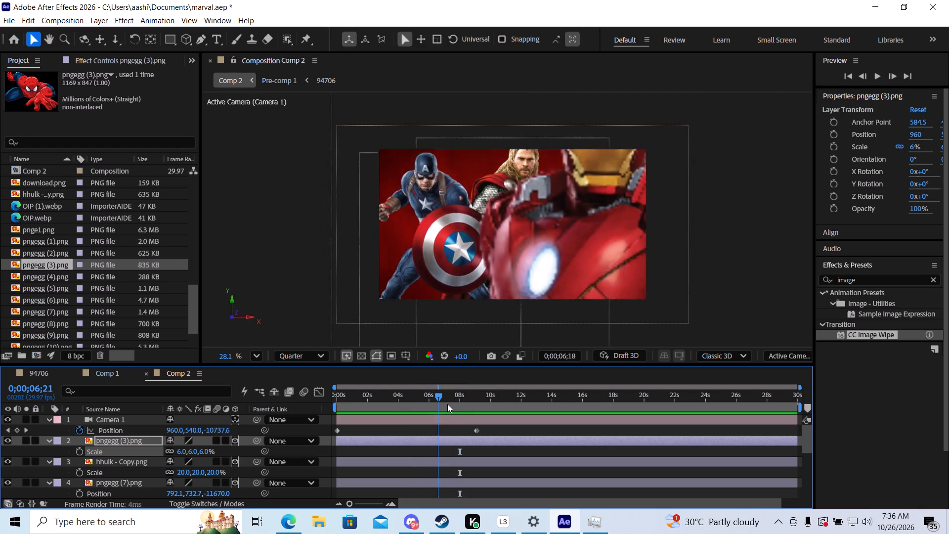
drag(447, 404, 443, 404)
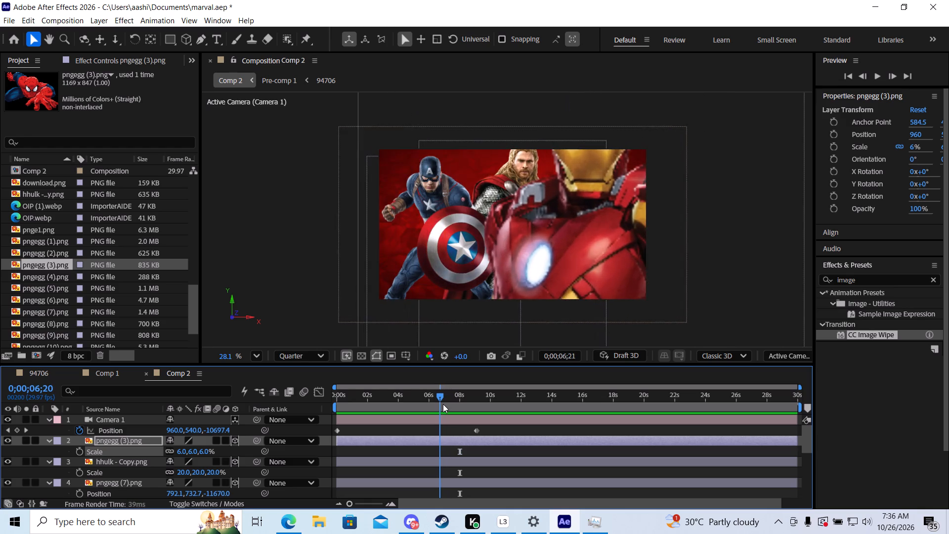
drag(443, 404, 445, 404)
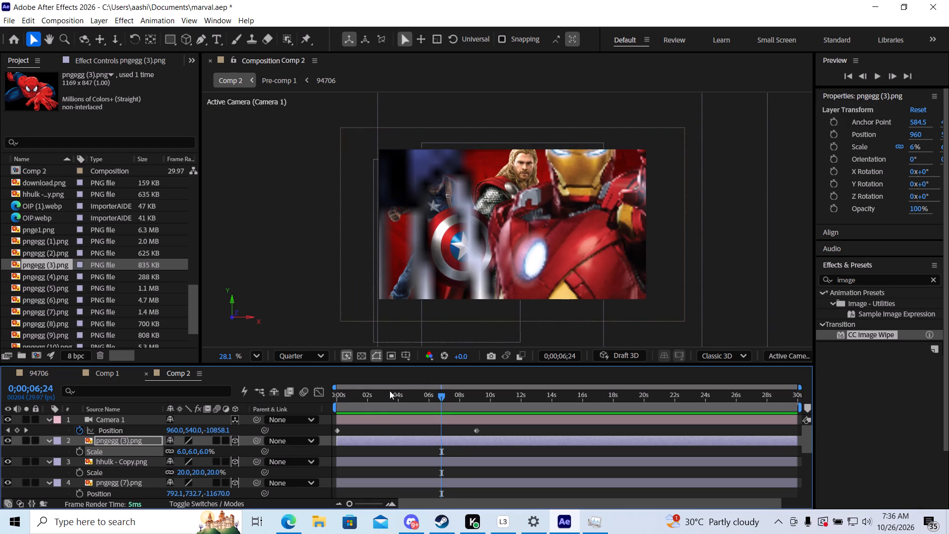
Briefly hide and reshow the pngegg (6) and pngegg (4) layers and scrub to about 0;00;07;07 to identify the foreground character.
scroll(125, 472, down, 2)
click(119, 462)
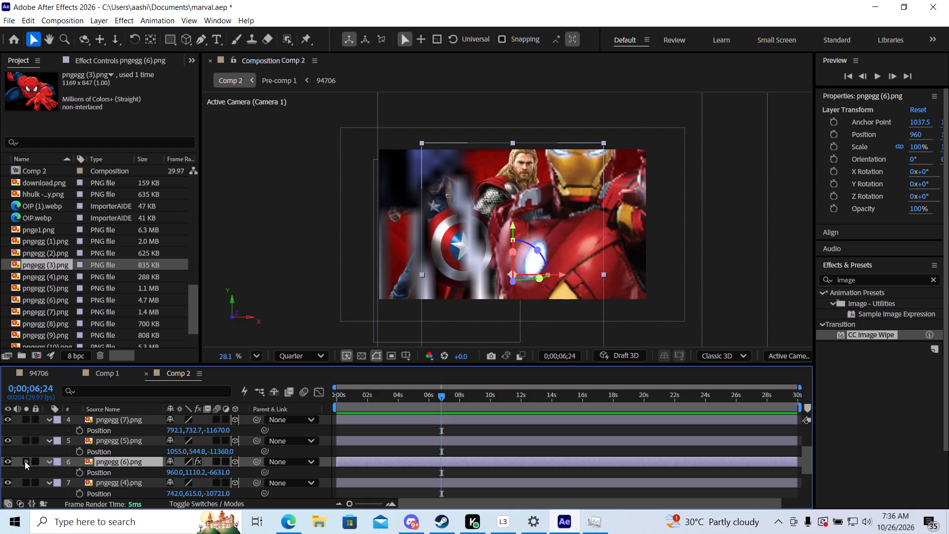
click(10, 463)
click(10, 463)
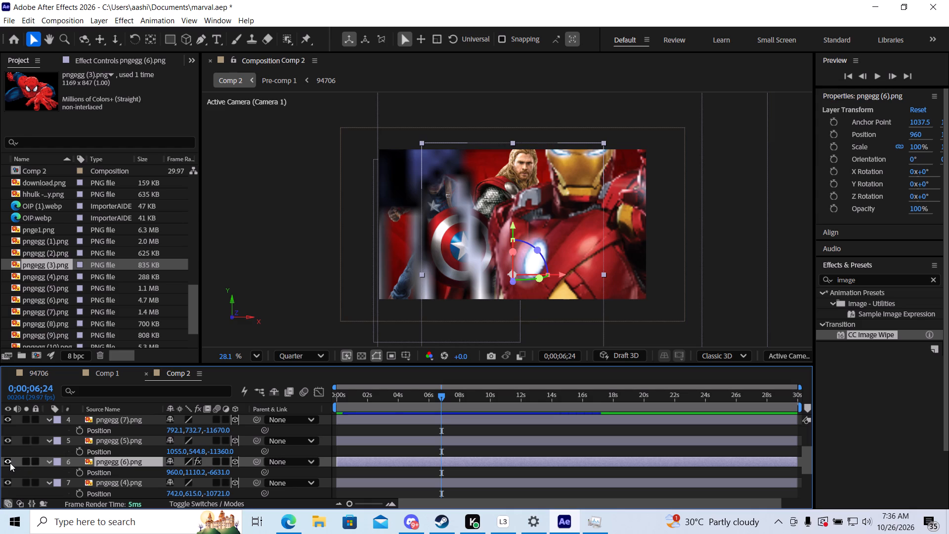
click(4, 482)
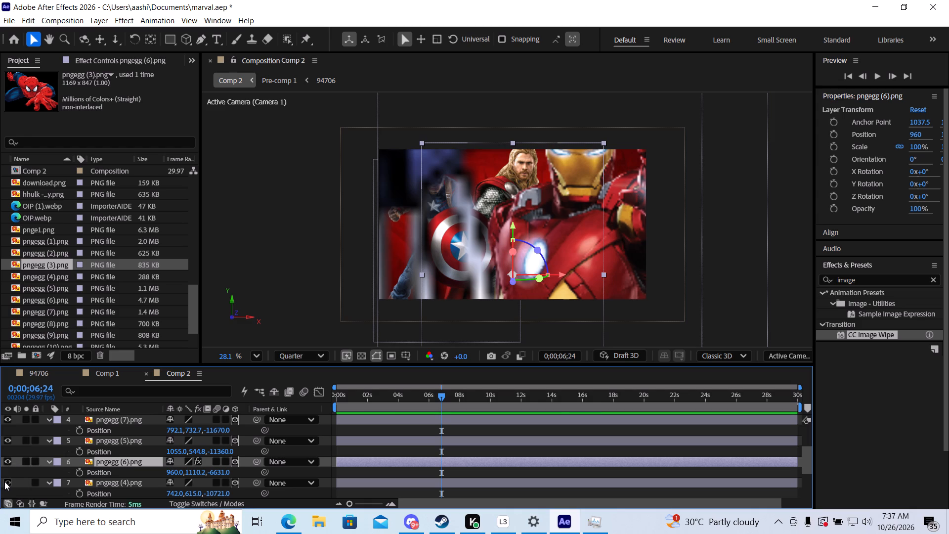
click(4, 482)
drag(441, 396, 443, 396)
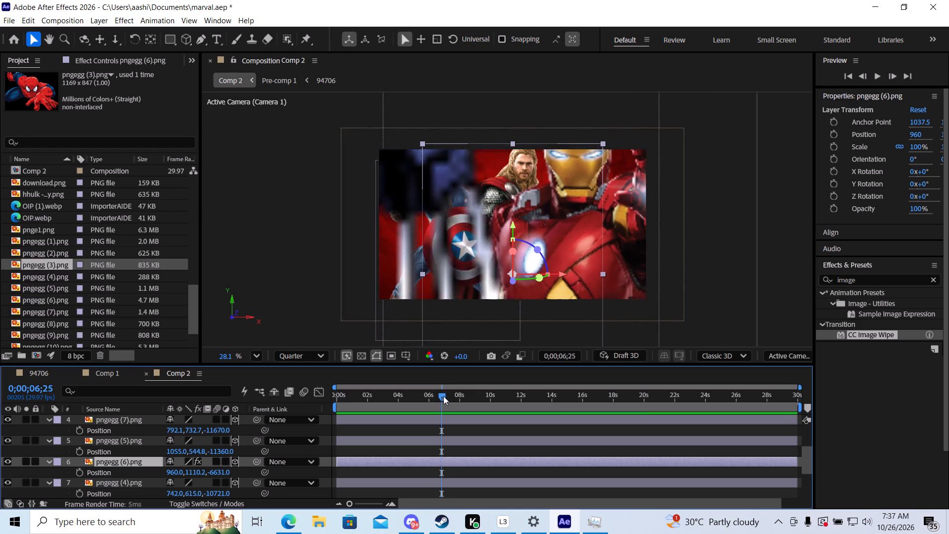
drag(443, 396, 448, 396)
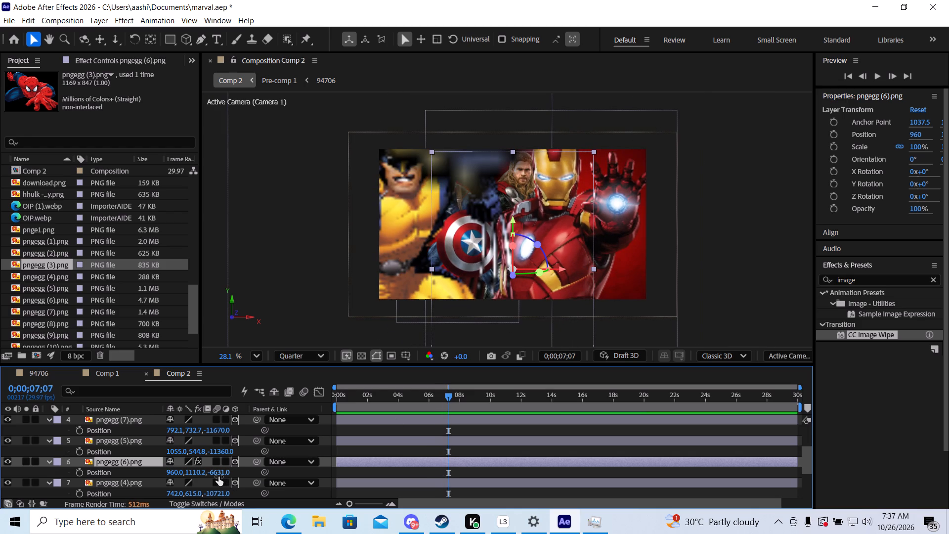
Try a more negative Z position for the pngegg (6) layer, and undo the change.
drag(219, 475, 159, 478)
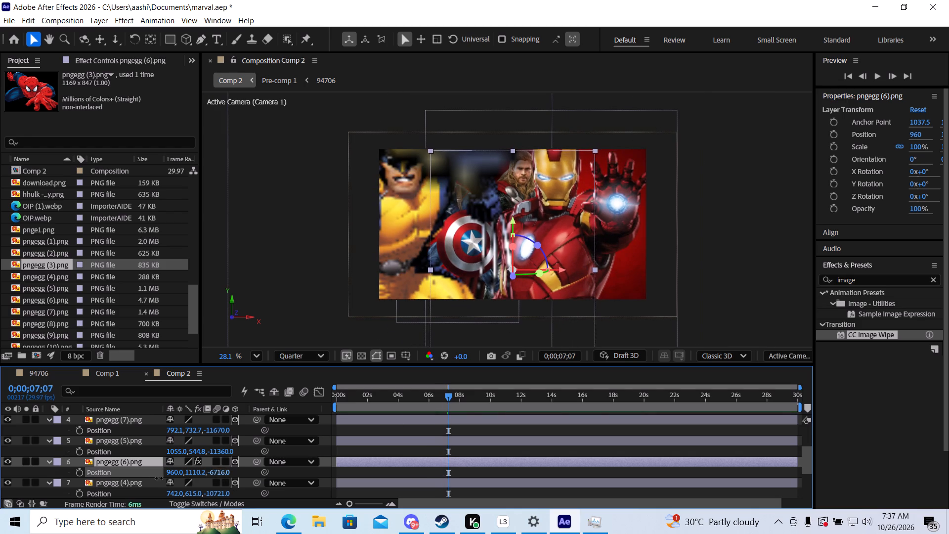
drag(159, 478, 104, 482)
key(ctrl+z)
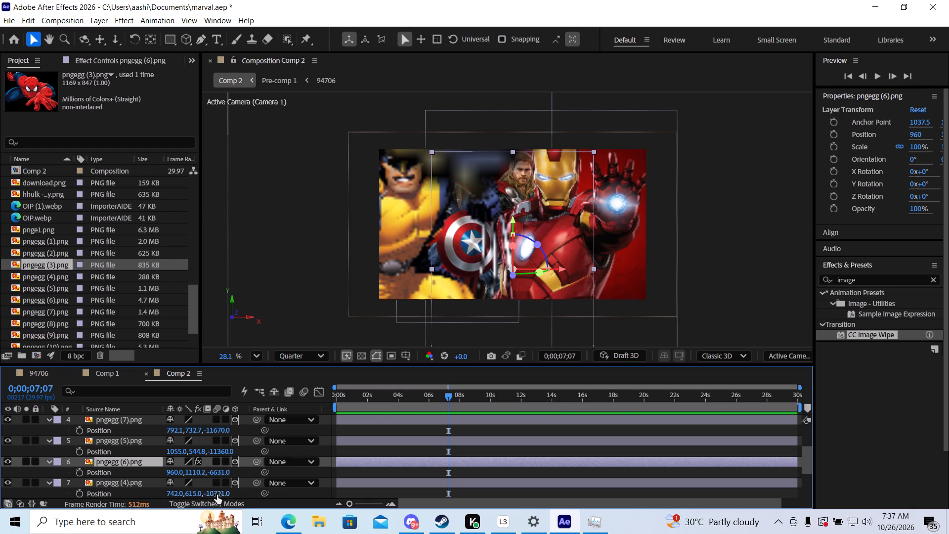
Set the pngegg (4) layer's Z position to about -10951 and check it between about 0;00;06;29 and 0;00;07;18.
drag(217, 495, 198, 498)
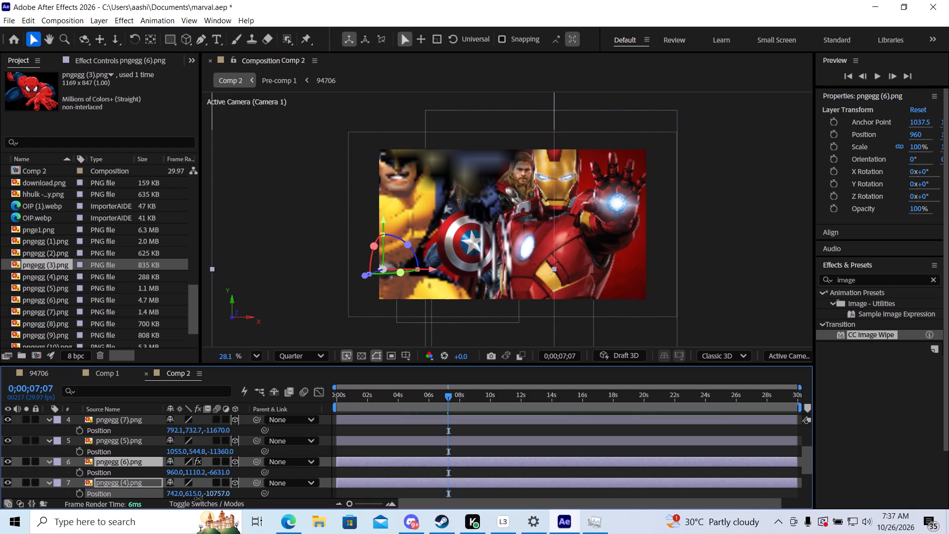
drag(198, 498, 93, 513)
drag(442, 397, 444, 397)
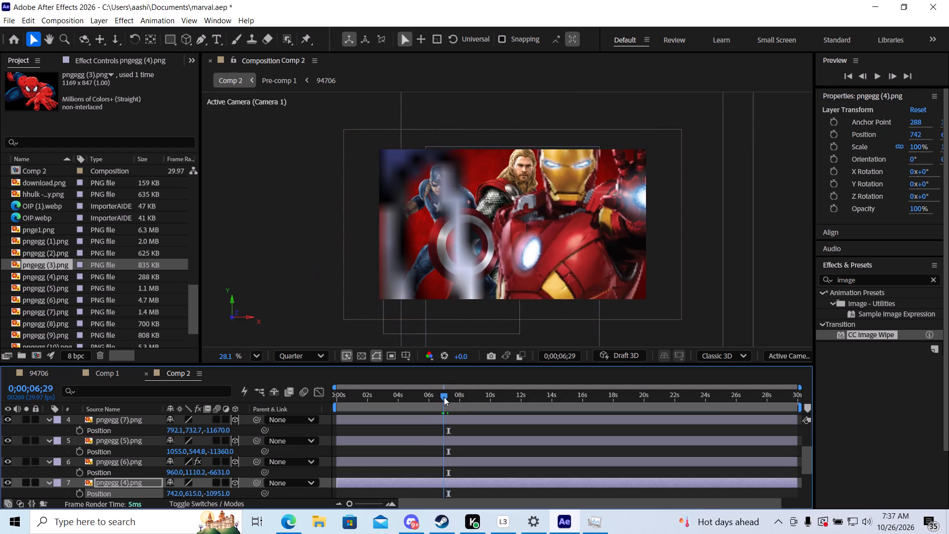
drag(444, 397, 454, 397)
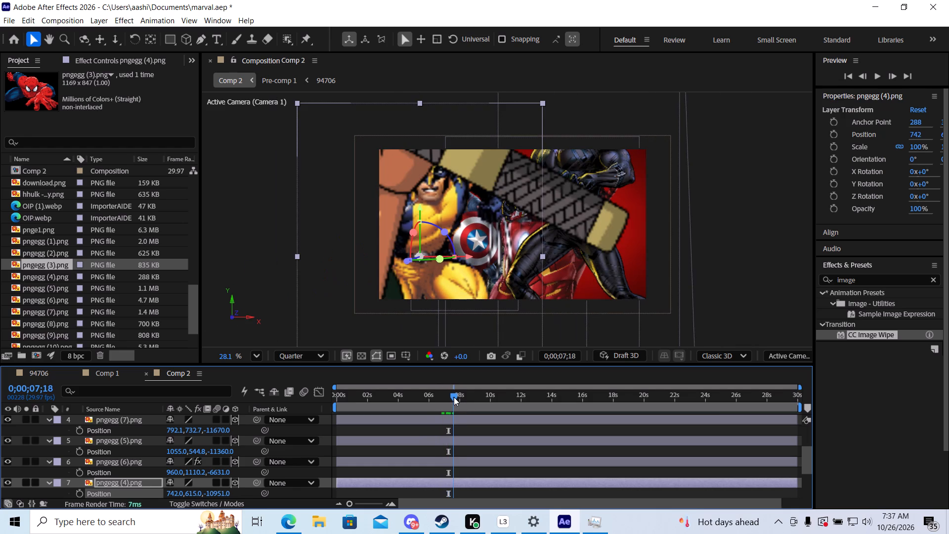
drag(454, 397, 448, 398)
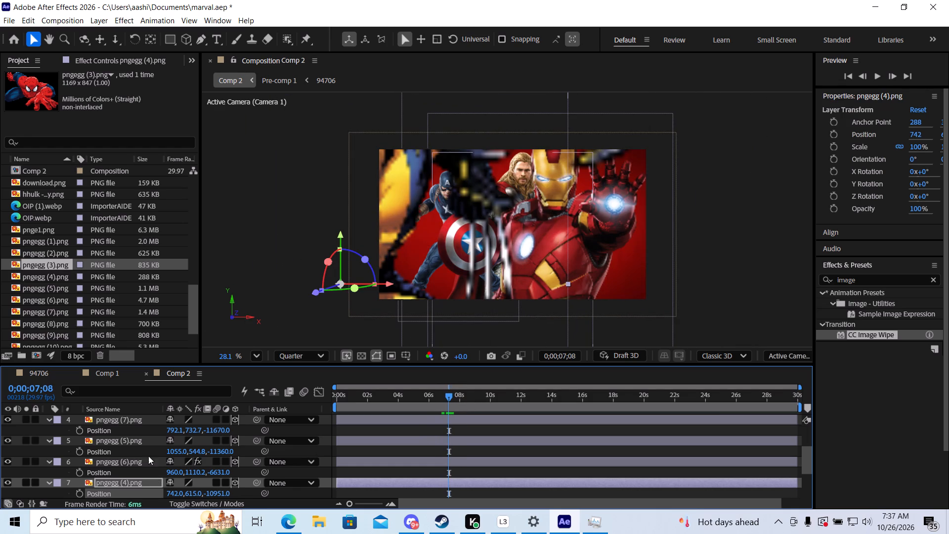
Briefly hide and reshow the pngegg (7) and pngegg (5) layers at 0;00;07;19 to identify which characters they show.
click(124, 459)
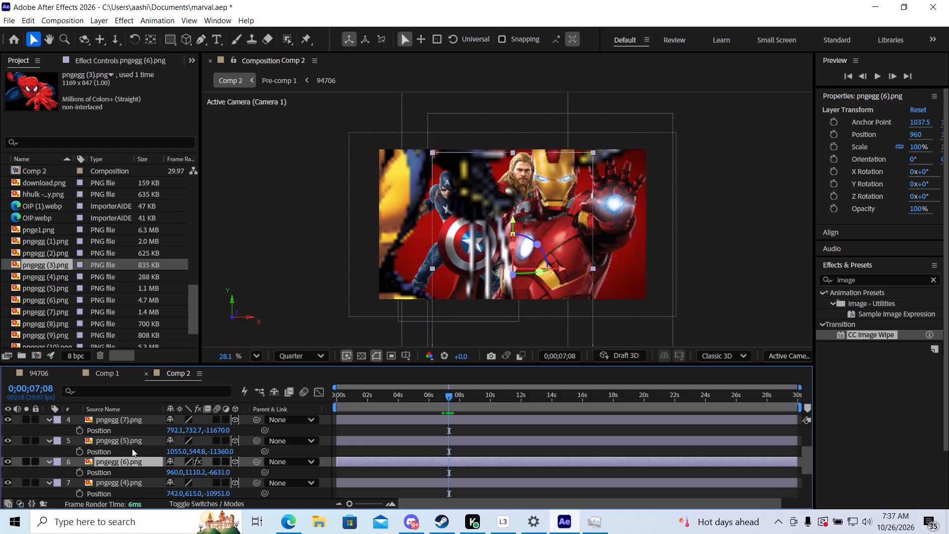
click(137, 440)
click(146, 422)
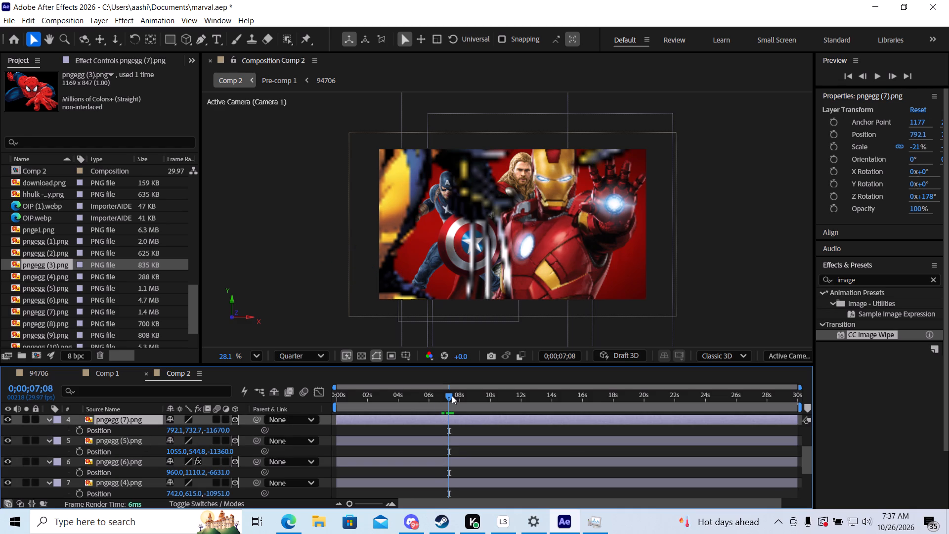
drag(451, 396, 457, 396)
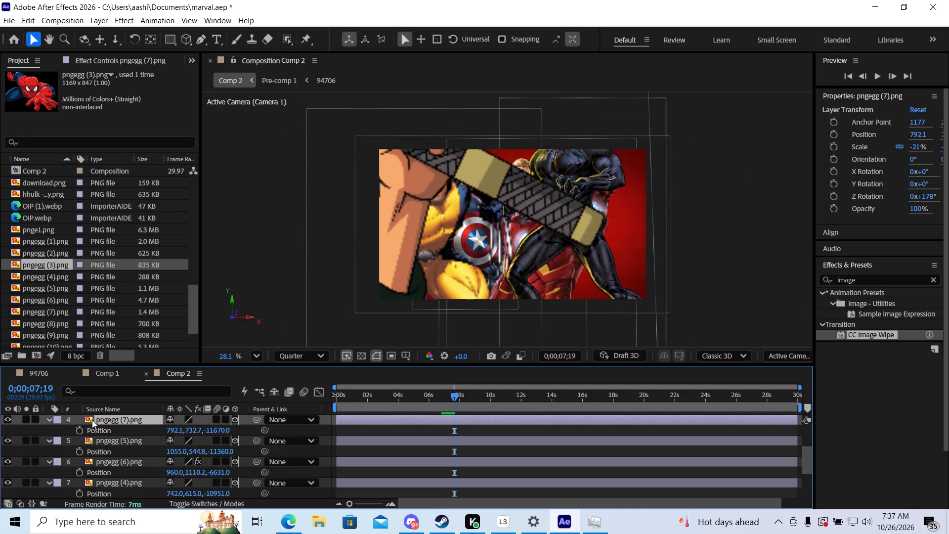
click(9, 420)
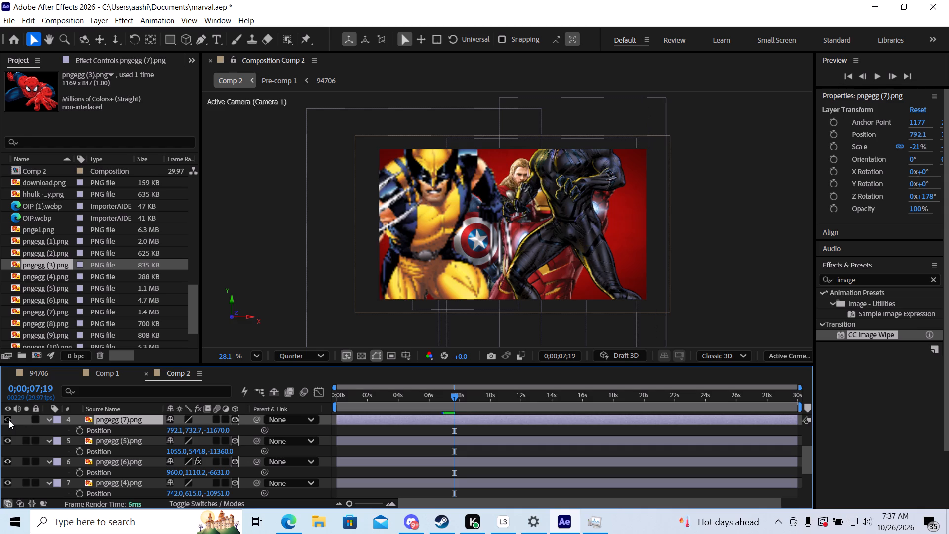
click(9, 420)
click(5, 440)
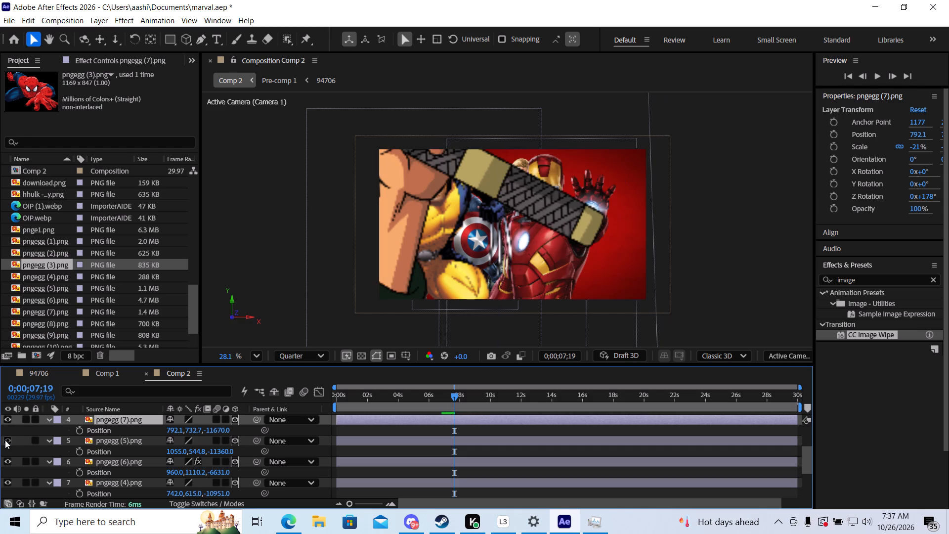
click(5, 440)
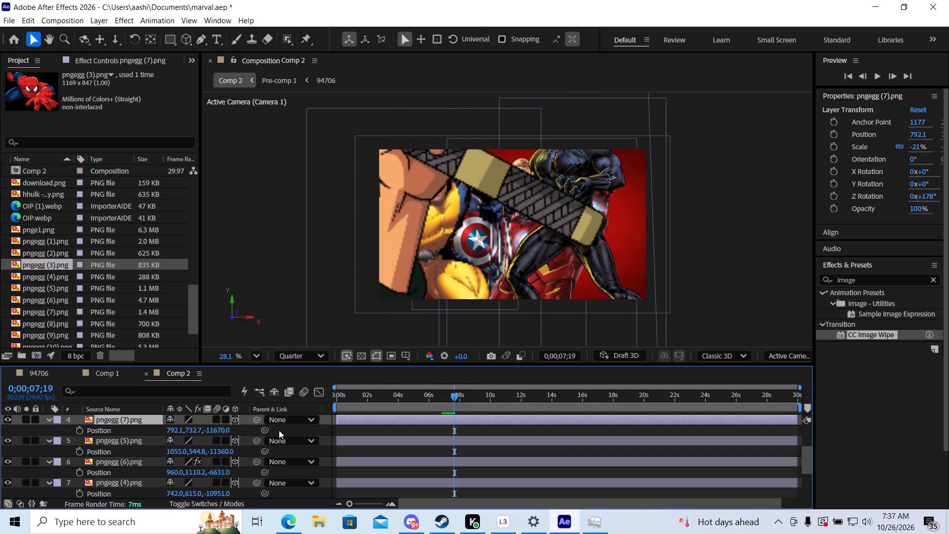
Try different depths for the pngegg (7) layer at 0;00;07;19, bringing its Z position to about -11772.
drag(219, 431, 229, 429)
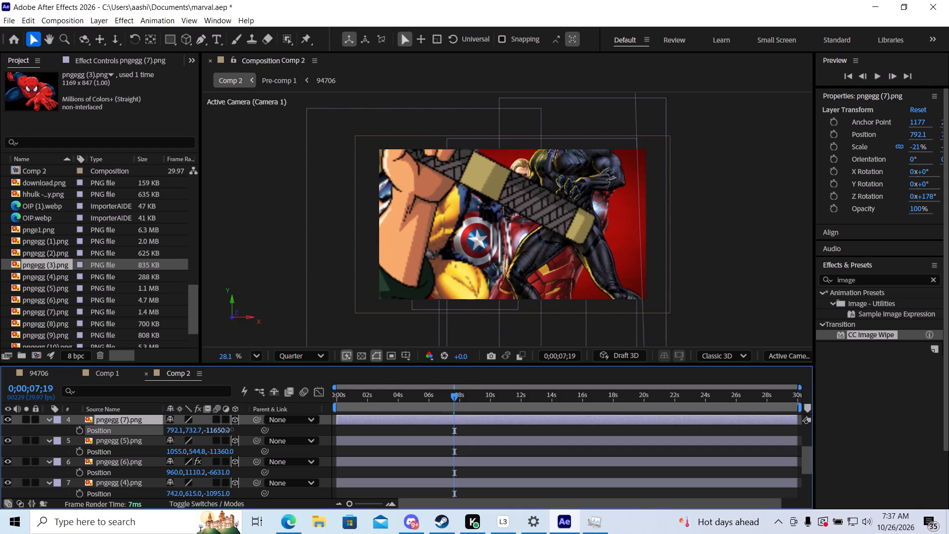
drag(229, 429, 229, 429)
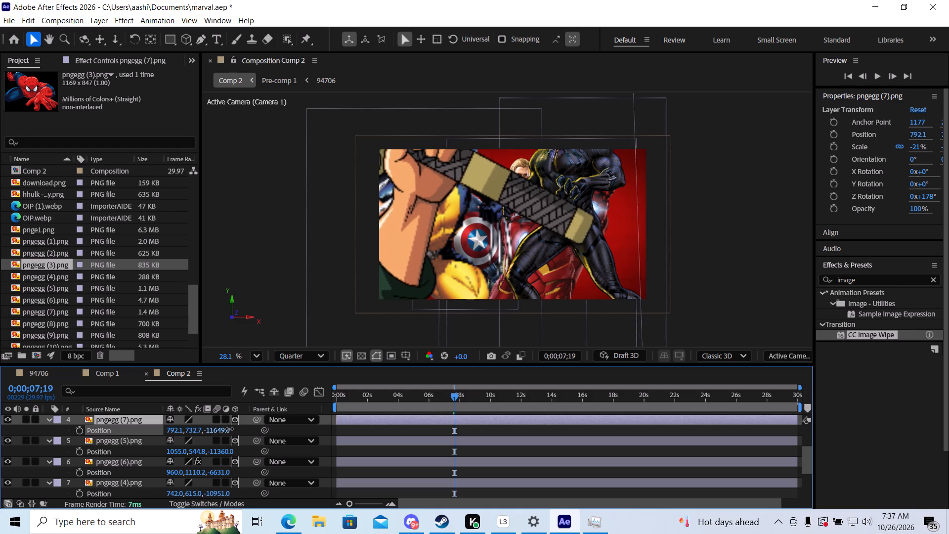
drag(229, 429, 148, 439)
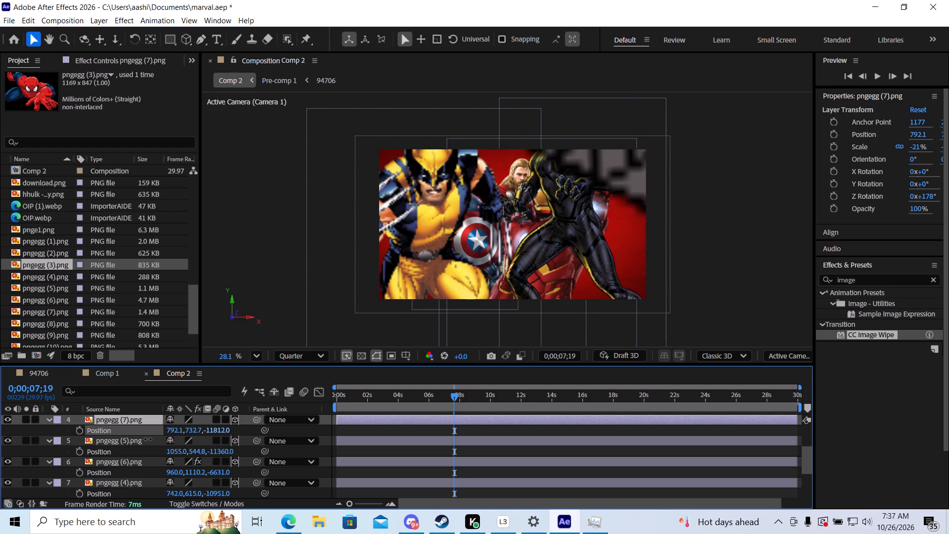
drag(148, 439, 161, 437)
Set the pngegg (5) layer's Z position to about -11605.
click(118, 442)
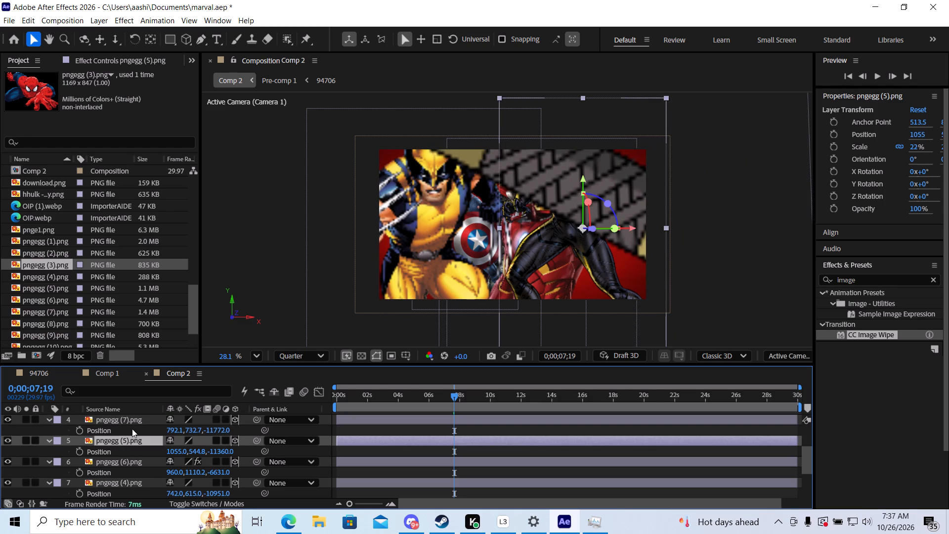
drag(218, 453, 89, 457)
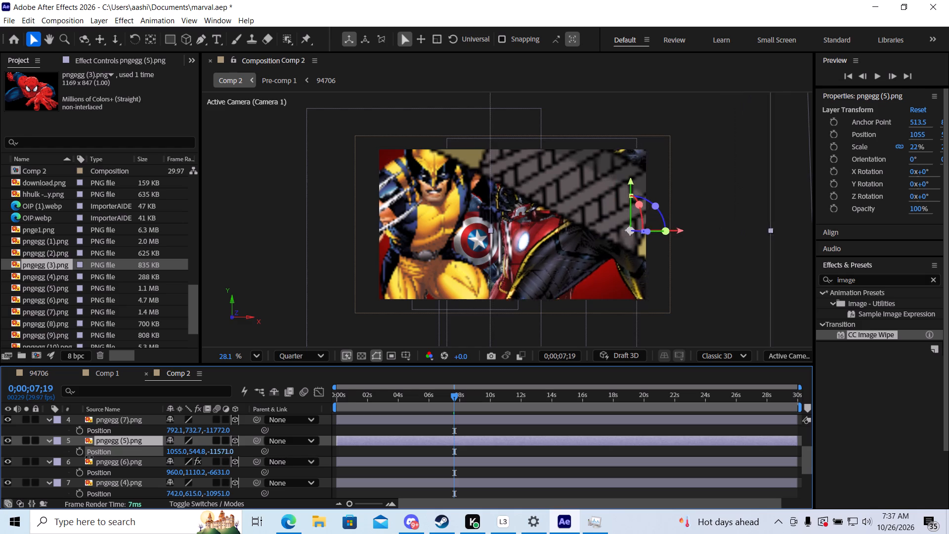
drag(89, 457, 78, 458)
drag(223, 450, 218, 451)
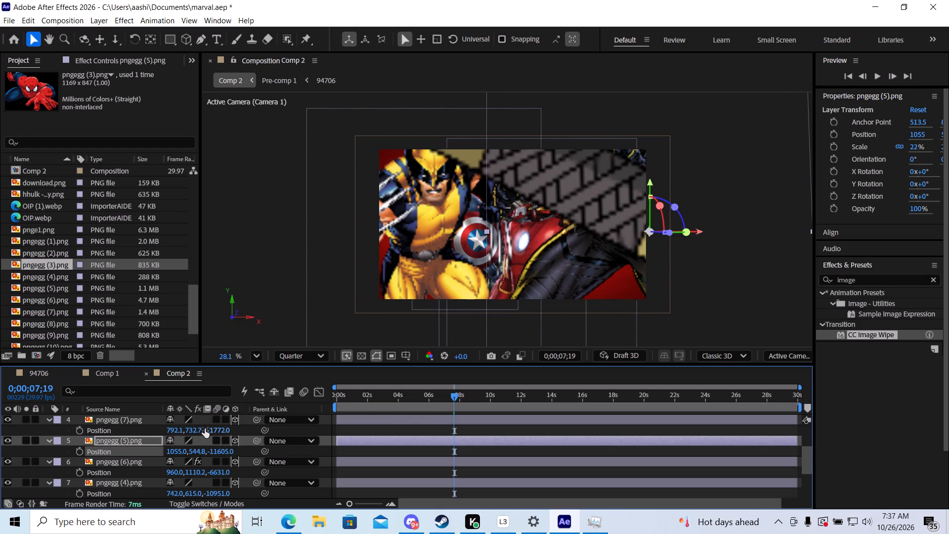
Set the pngegg (7) layer's Z position to about -11960 and check the frame at 0;00;07;24.
click(123, 419)
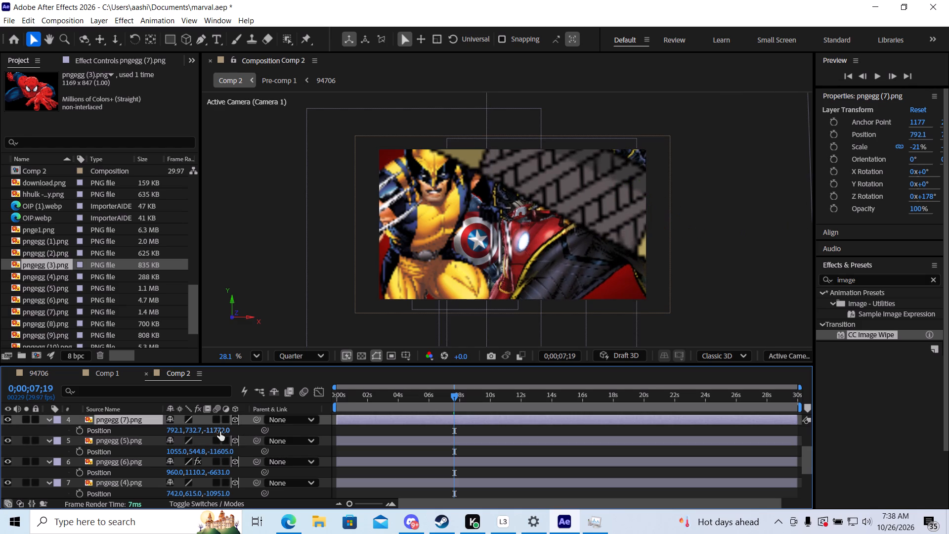
drag(220, 431, 102, 429)
click(453, 395)
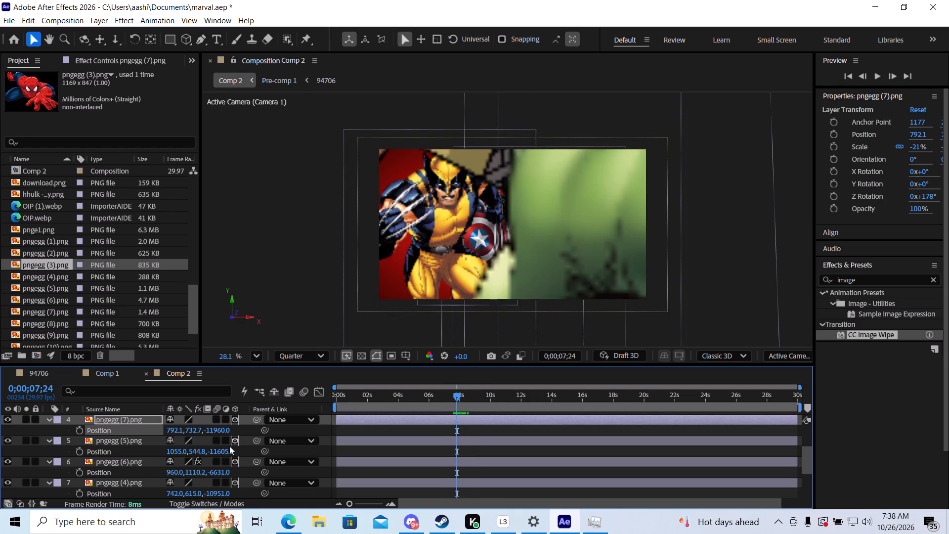
Scale the hhulk - Copy layer uniformly to 28%.
scroll(130, 446, up, 2)
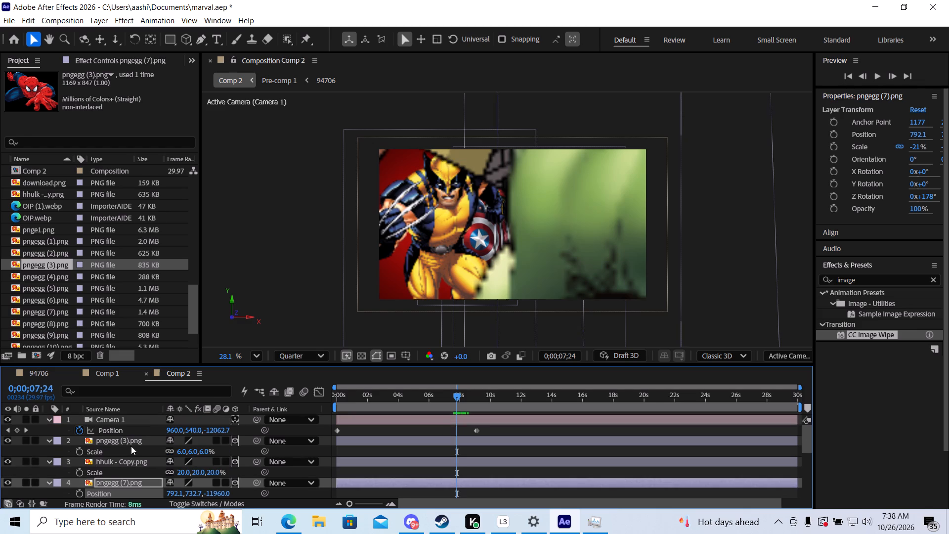
click(129, 460)
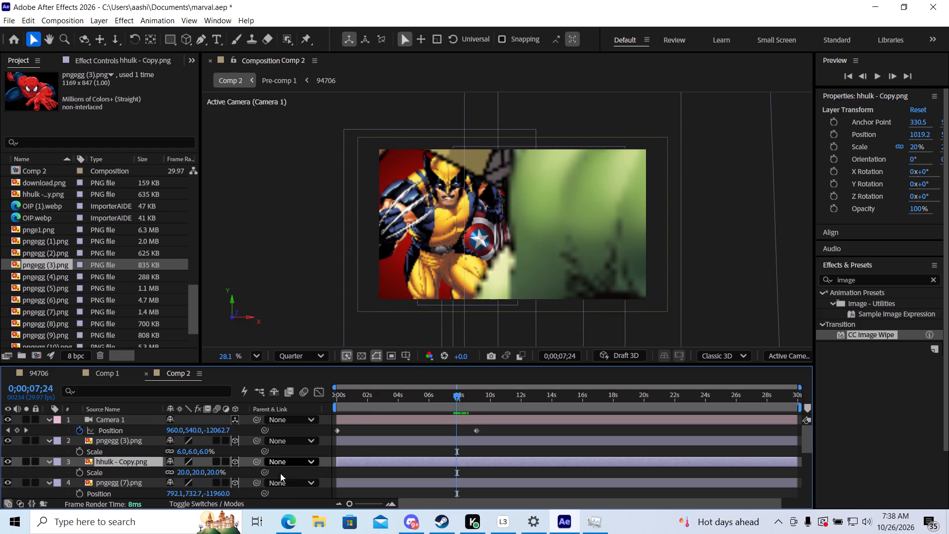
click(213, 473)
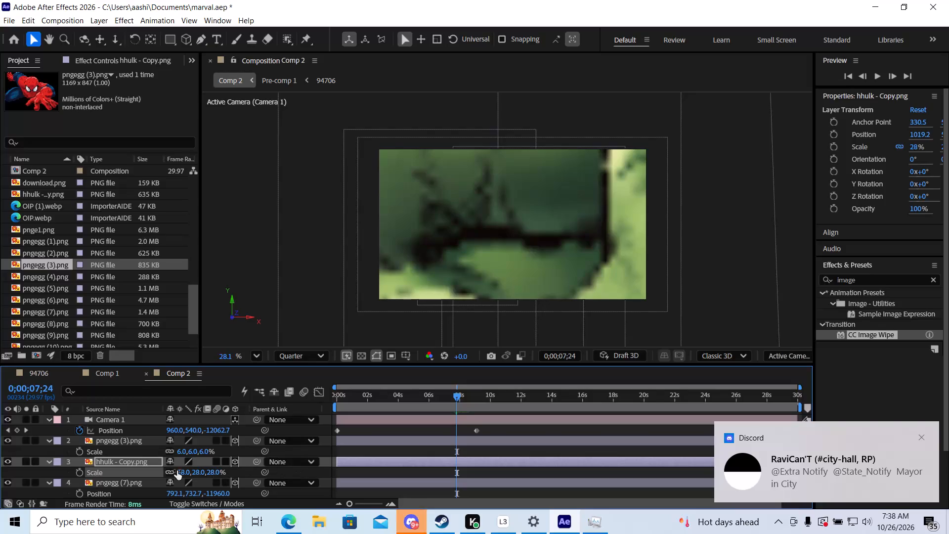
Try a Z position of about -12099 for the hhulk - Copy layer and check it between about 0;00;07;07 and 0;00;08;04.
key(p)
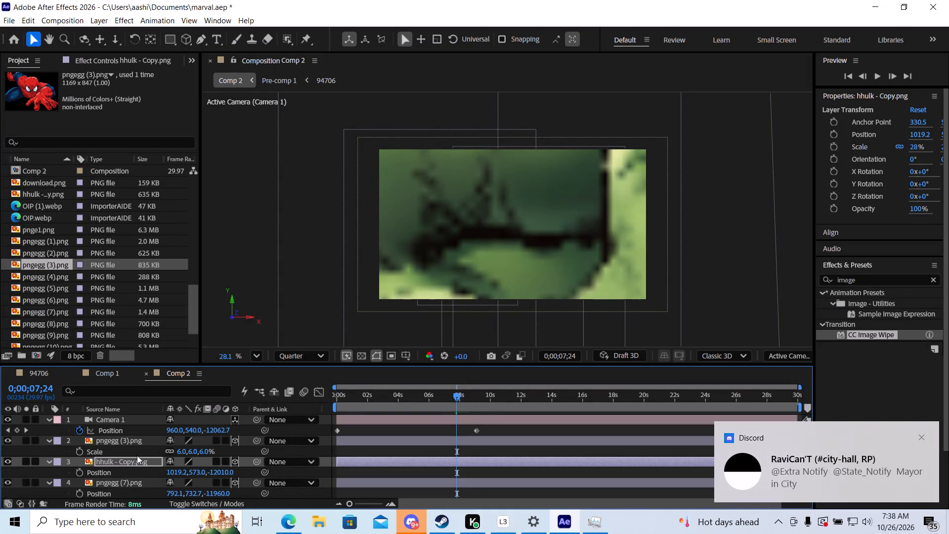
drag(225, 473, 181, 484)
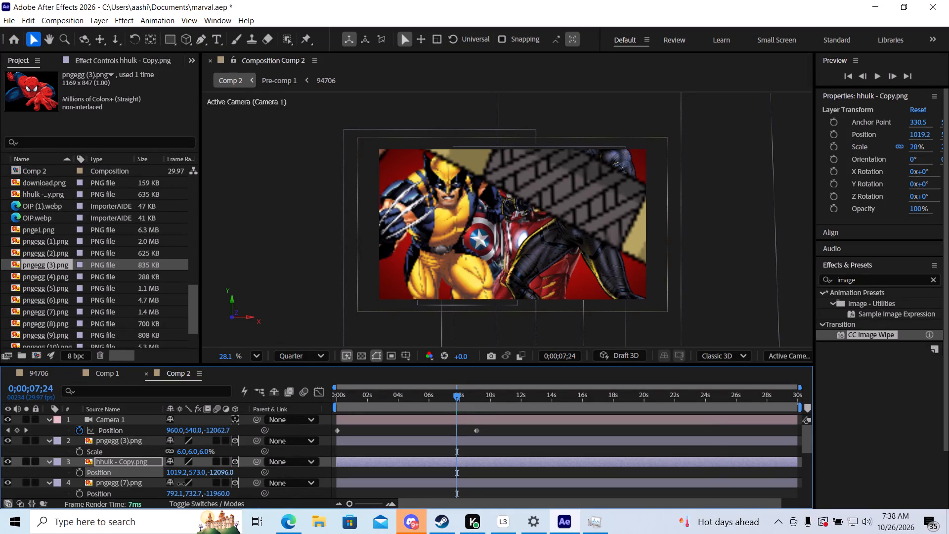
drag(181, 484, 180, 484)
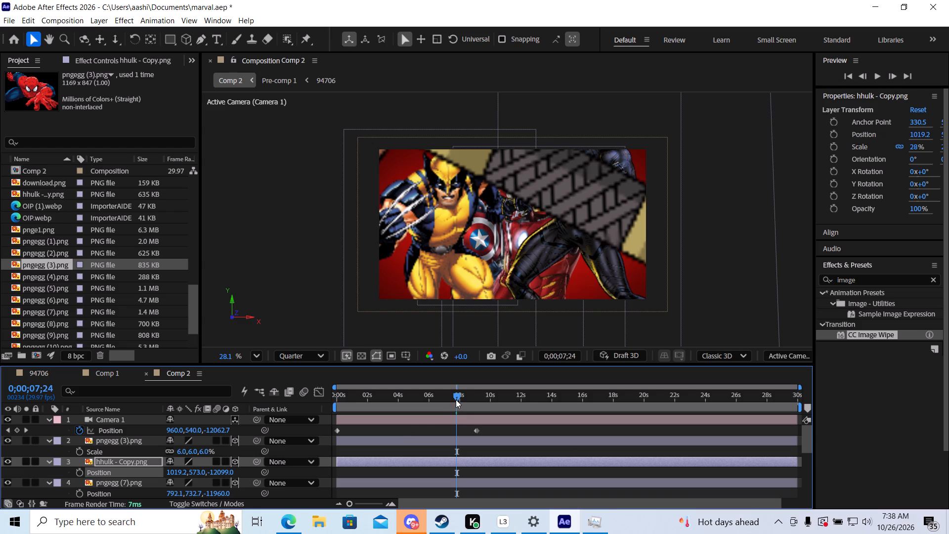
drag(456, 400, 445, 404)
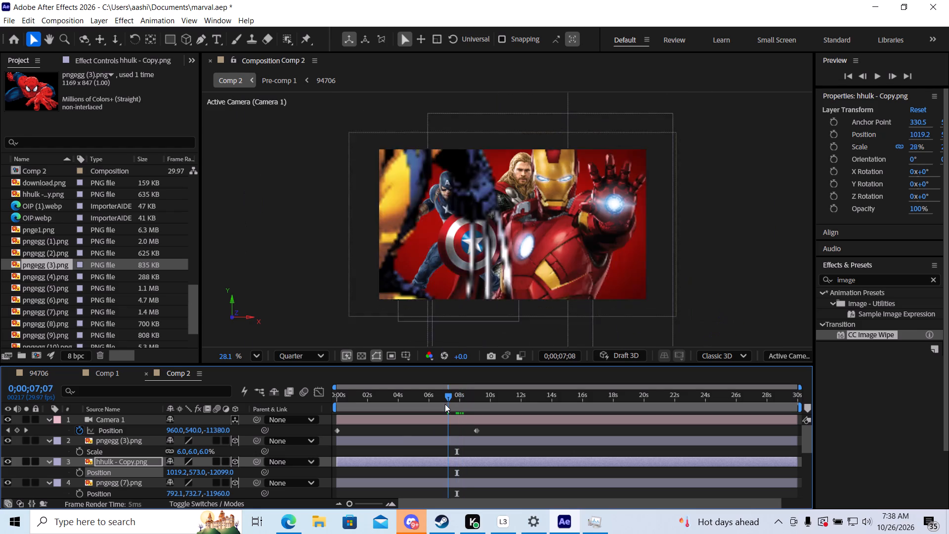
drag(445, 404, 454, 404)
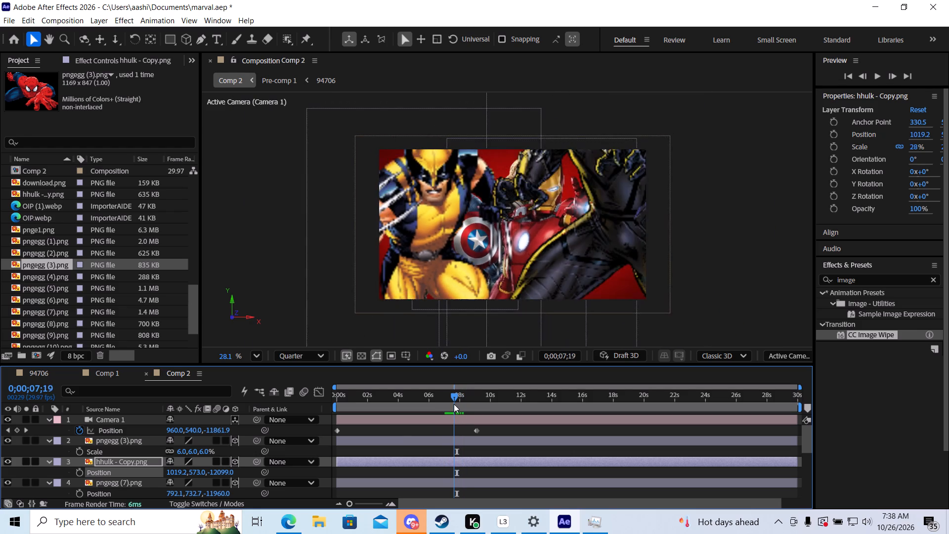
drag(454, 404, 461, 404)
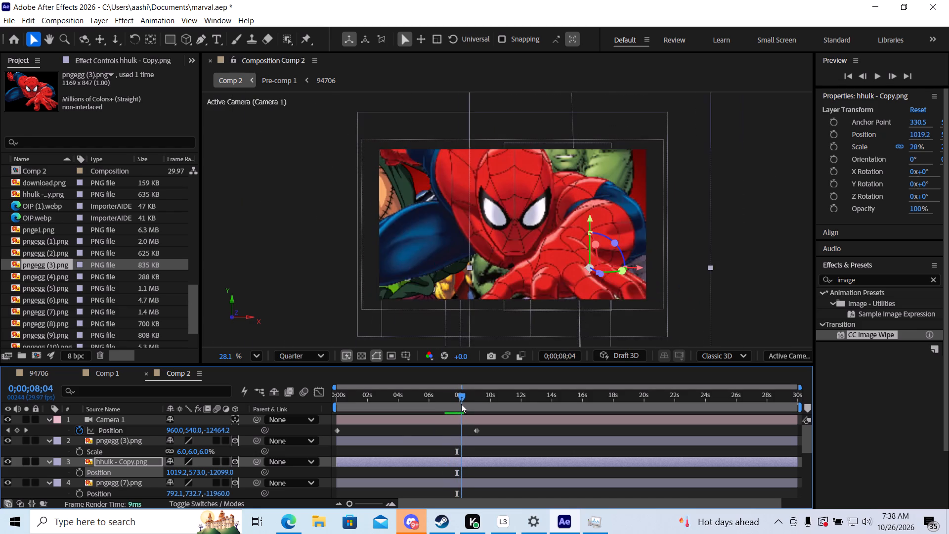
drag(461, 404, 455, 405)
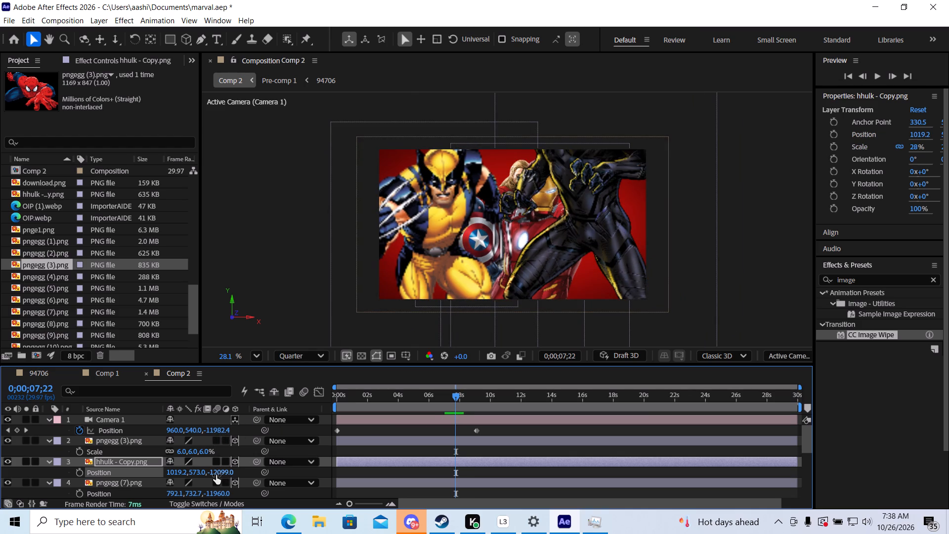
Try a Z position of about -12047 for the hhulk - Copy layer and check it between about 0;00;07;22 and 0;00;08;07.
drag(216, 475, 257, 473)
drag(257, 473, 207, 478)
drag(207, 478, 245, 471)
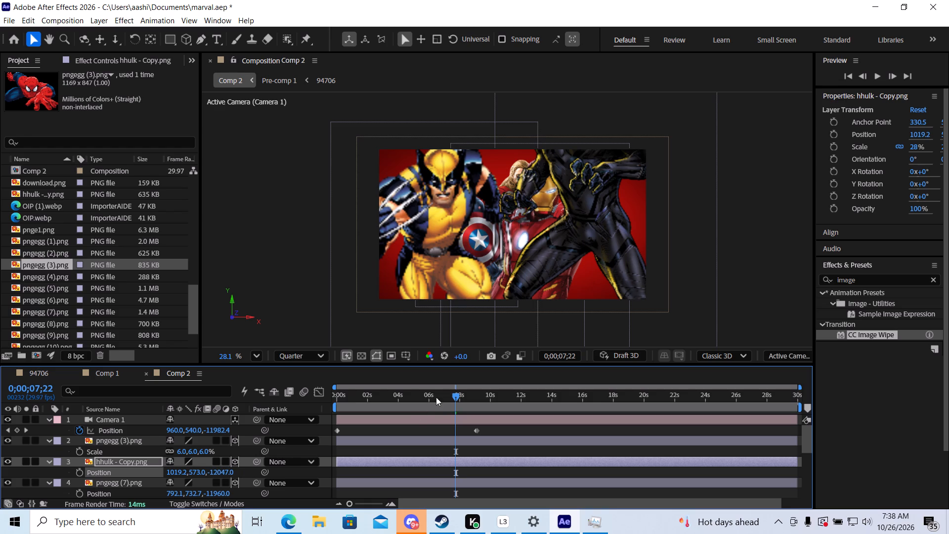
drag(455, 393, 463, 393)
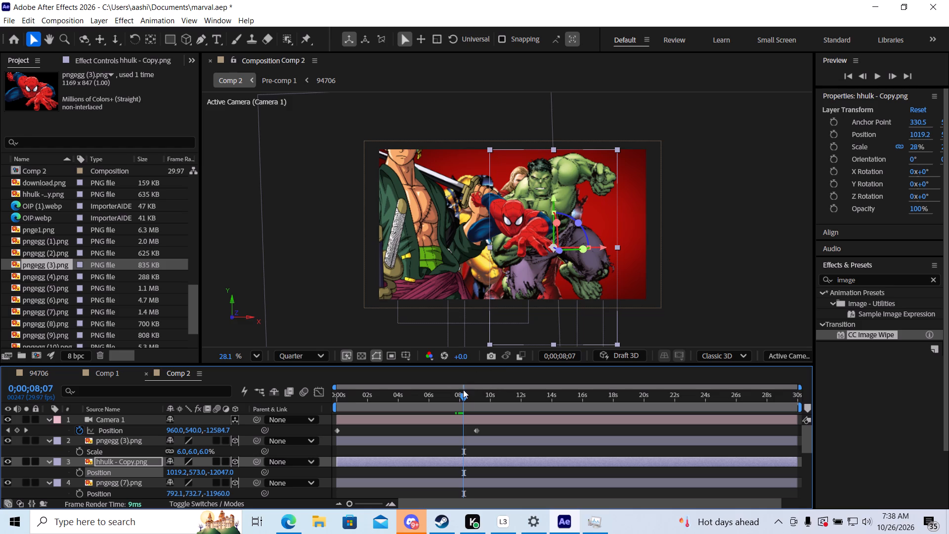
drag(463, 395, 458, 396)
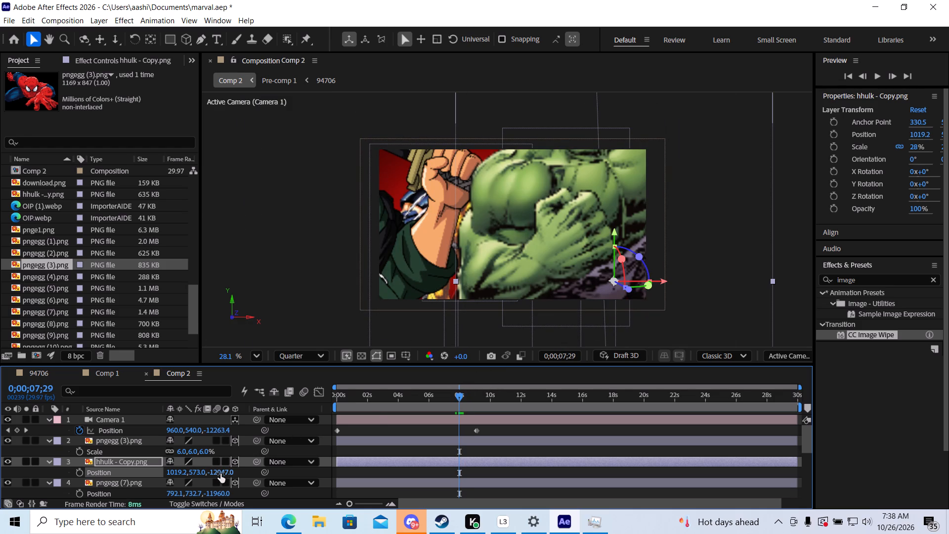
Set the hhulk - Copy layer's Z position to about -12281 at 0;00;07;29.
drag(220, 474, 308, 471)
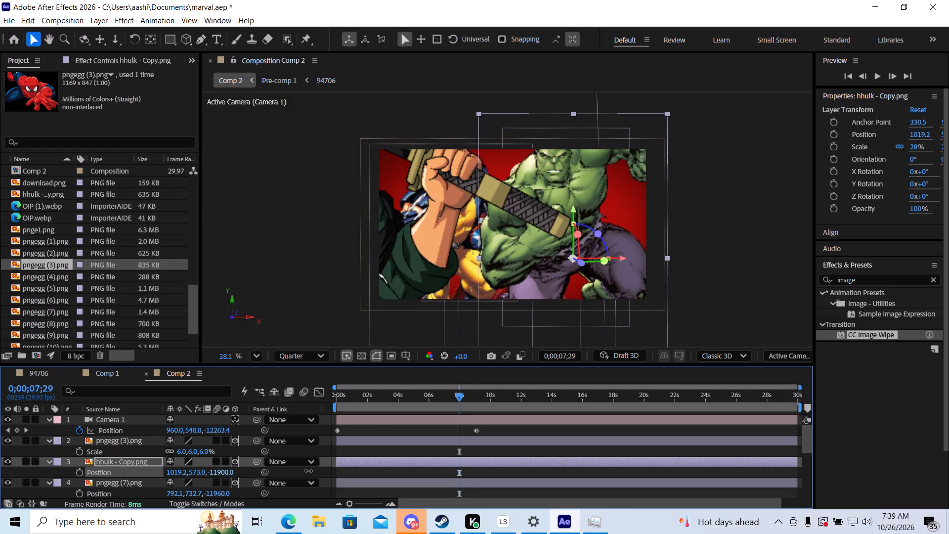
drag(308, 471, 107, 484)
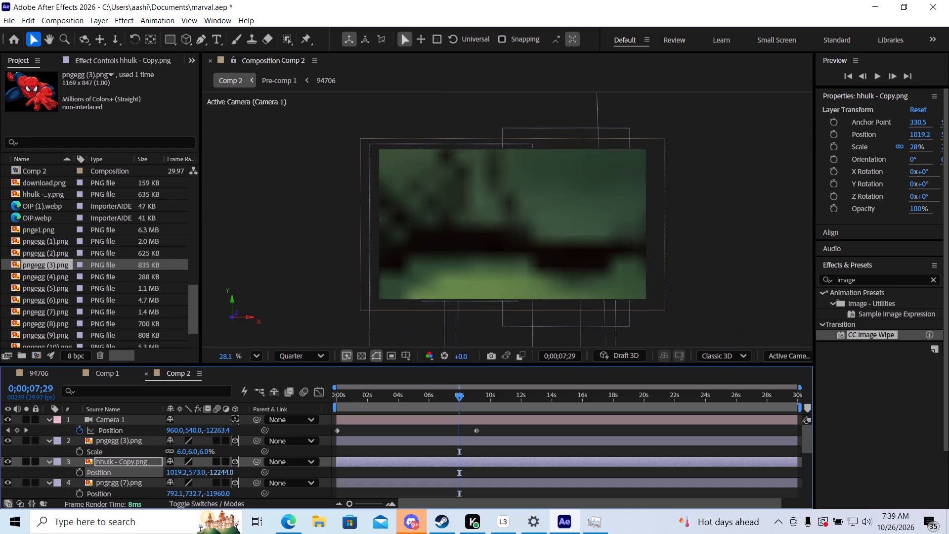
drag(107, 484, 87, 485)
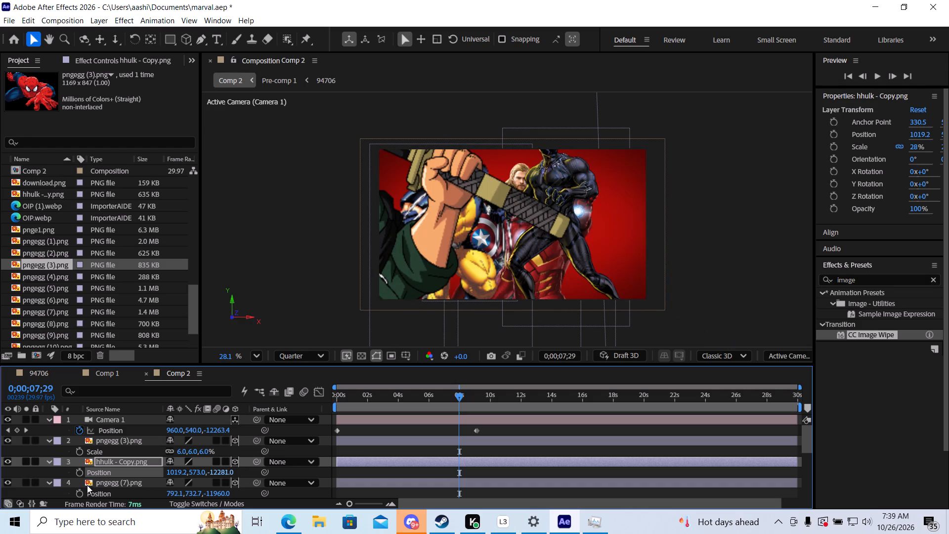
Scrub the camera pull-back between about 0;00;06;20 and 0;00;10;15 to examine how the characters enter one after another.
drag(457, 392, 462, 392)
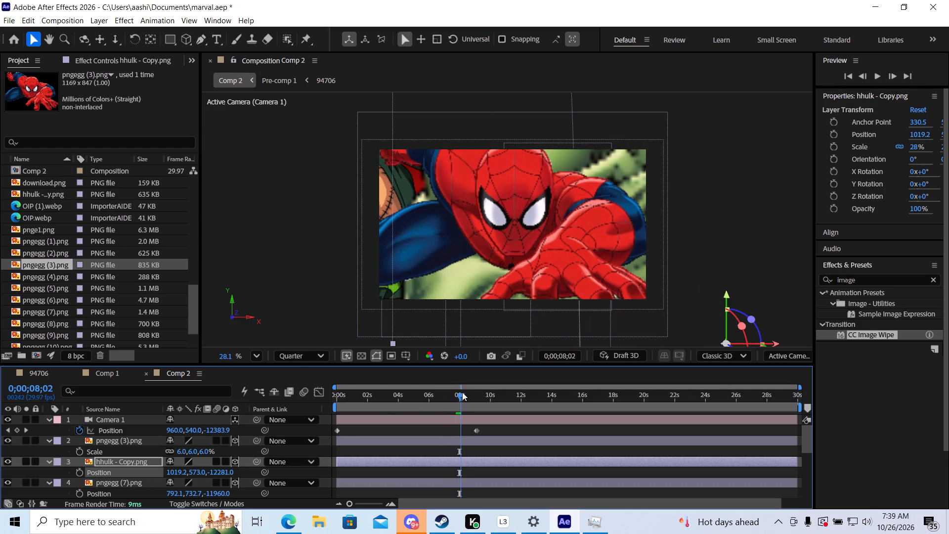
drag(462, 392, 475, 392)
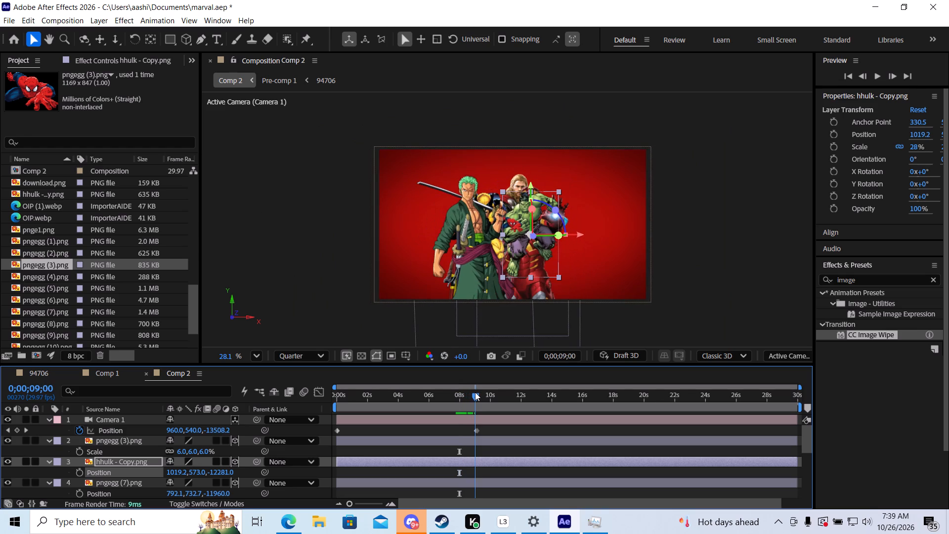
drag(475, 392, 463, 393)
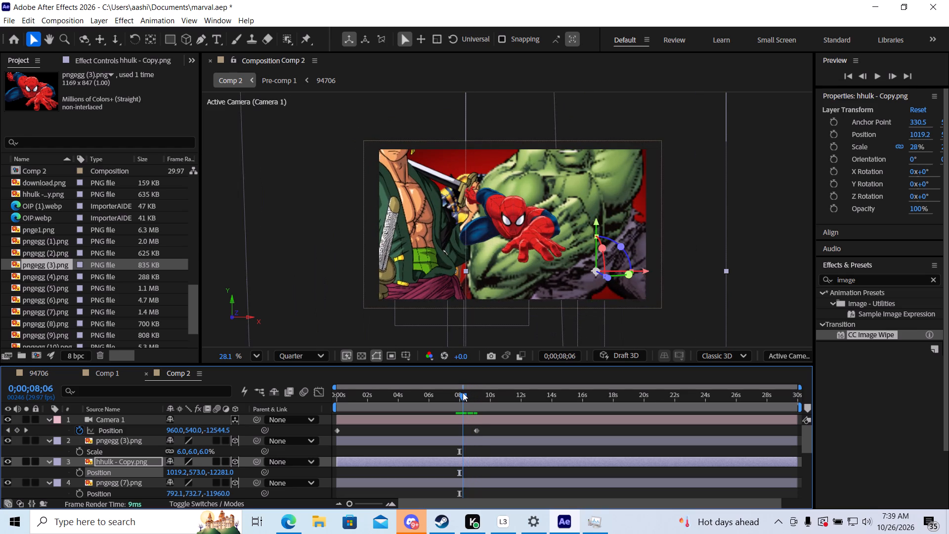
drag(463, 393, 457, 394)
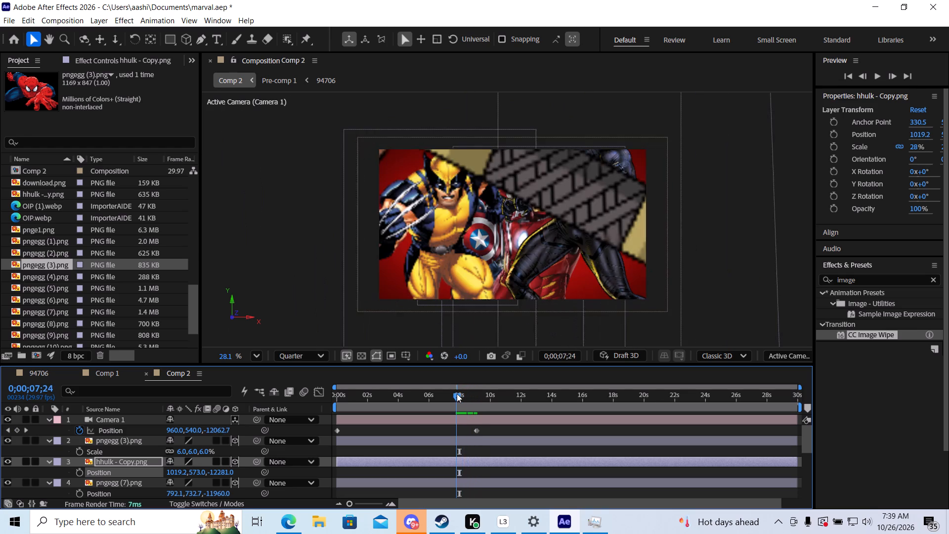
drag(457, 394, 462, 393)
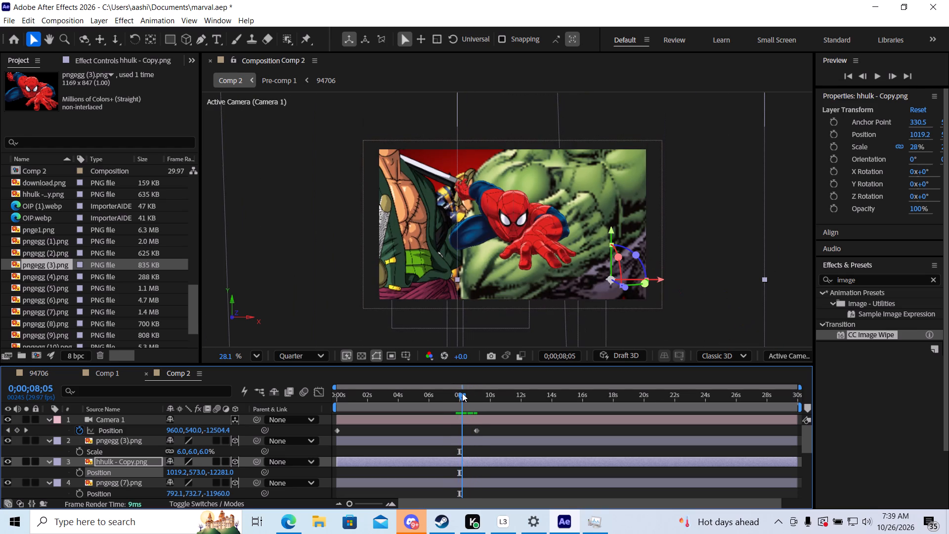
drag(462, 393, 467, 393)
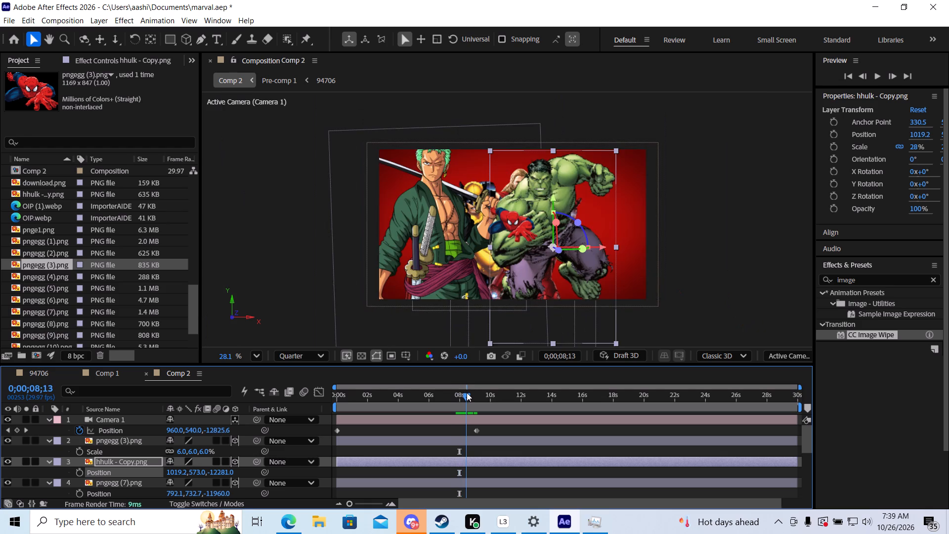
drag(467, 393, 510, 387)
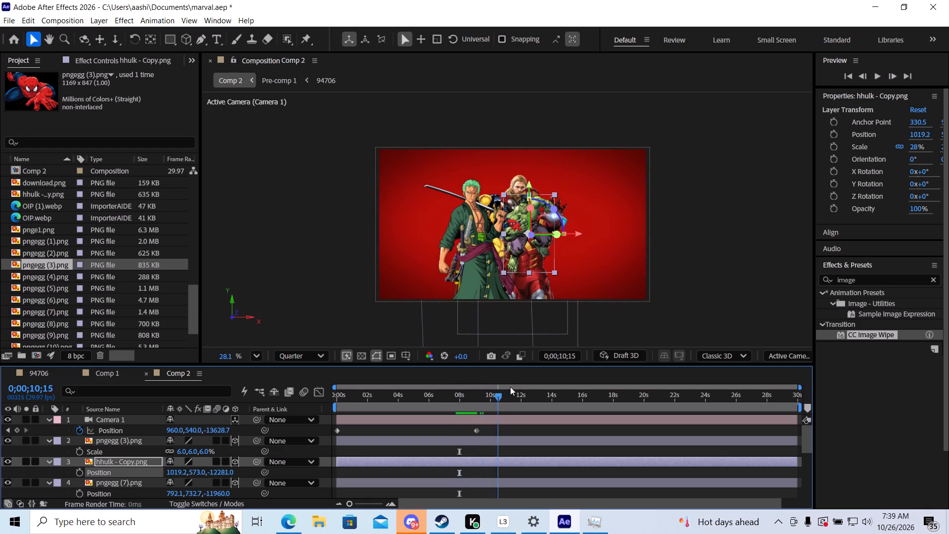
drag(510, 387, 453, 391)
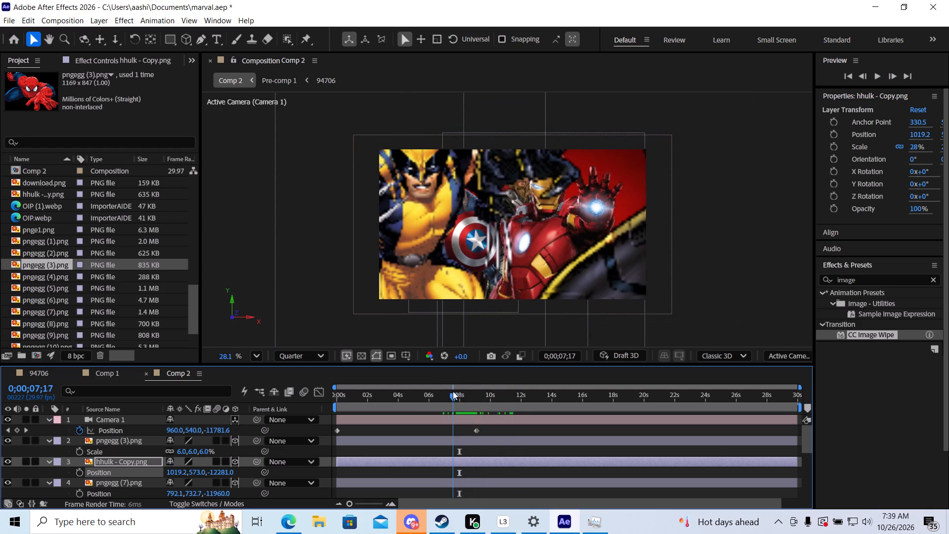
drag(453, 391, 447, 390)
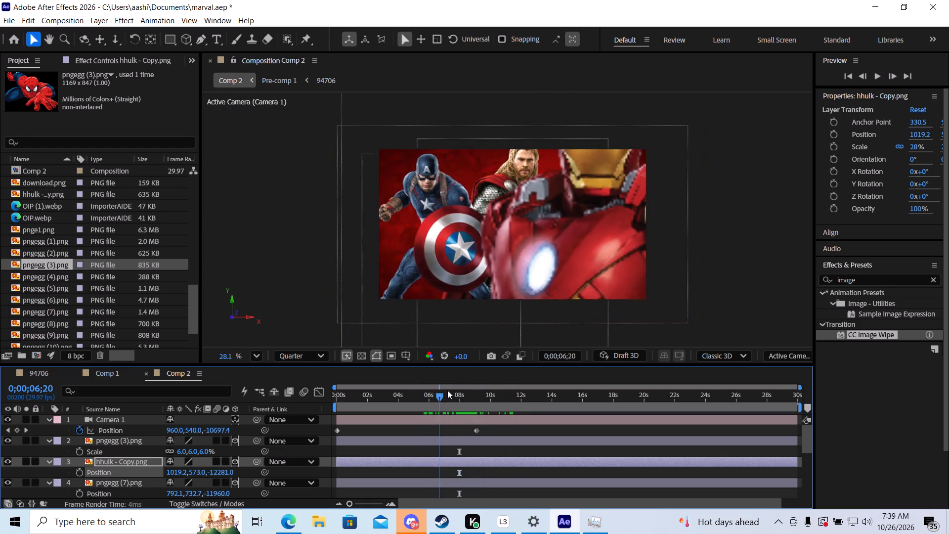
Set the scale of the Spider-Man layer pngegg (3) to 35% at 0;00;08;04.
drag(447, 390, 460, 388)
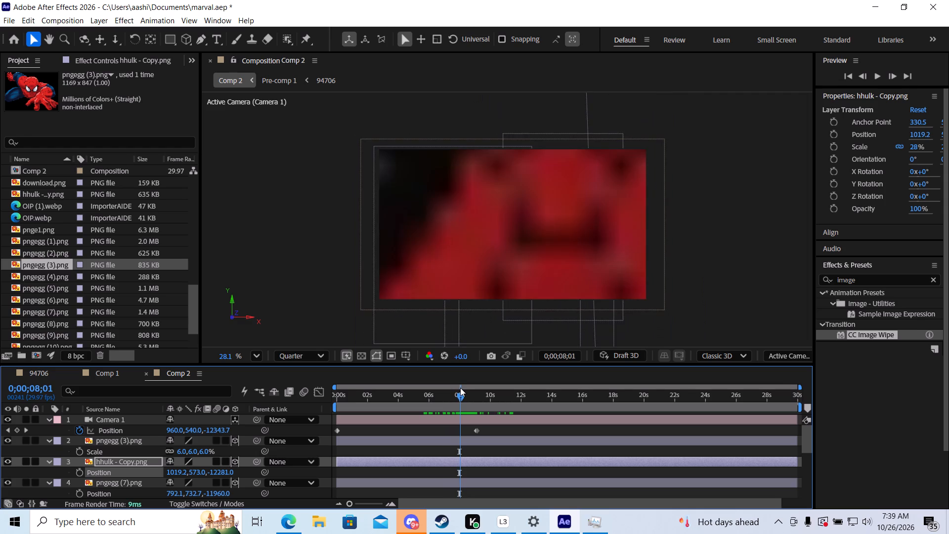
drag(460, 388, 462, 388)
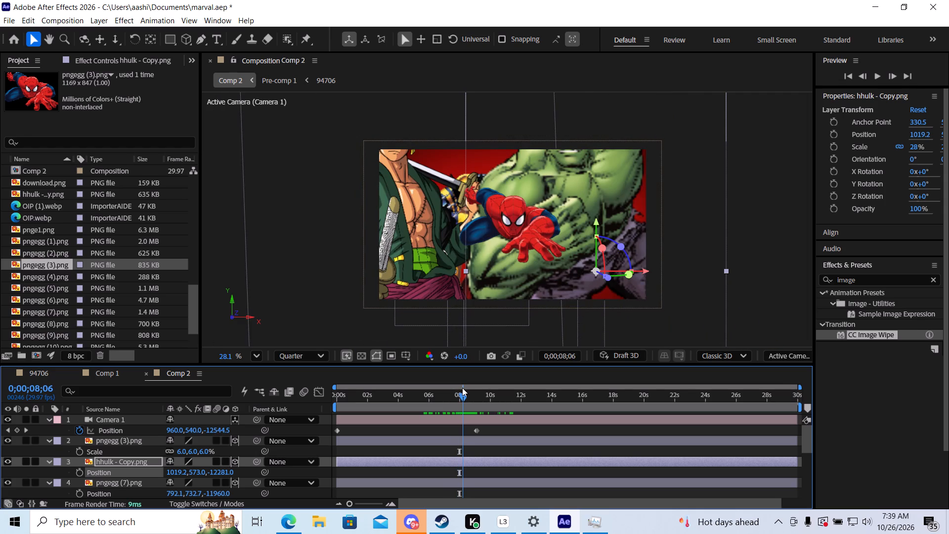
drag(462, 388, 459, 388)
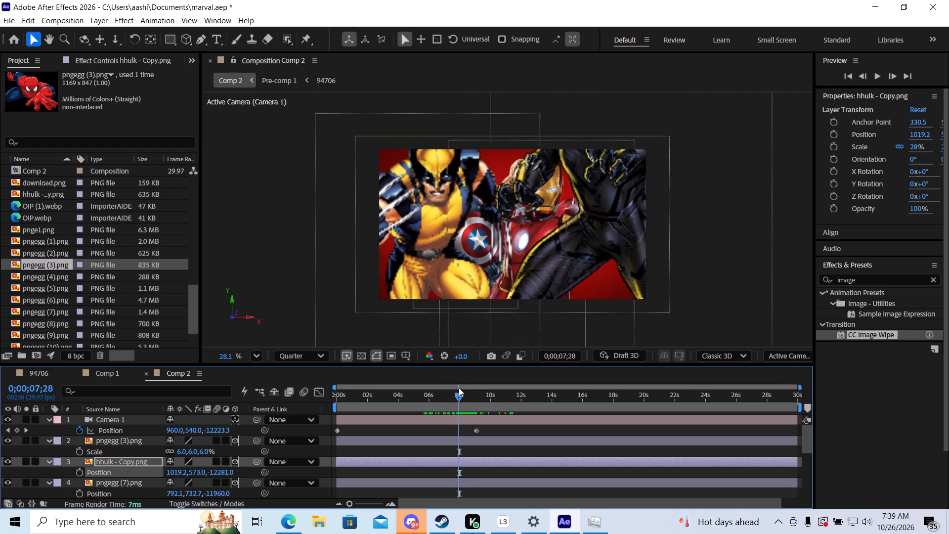
drag(459, 388, 464, 387)
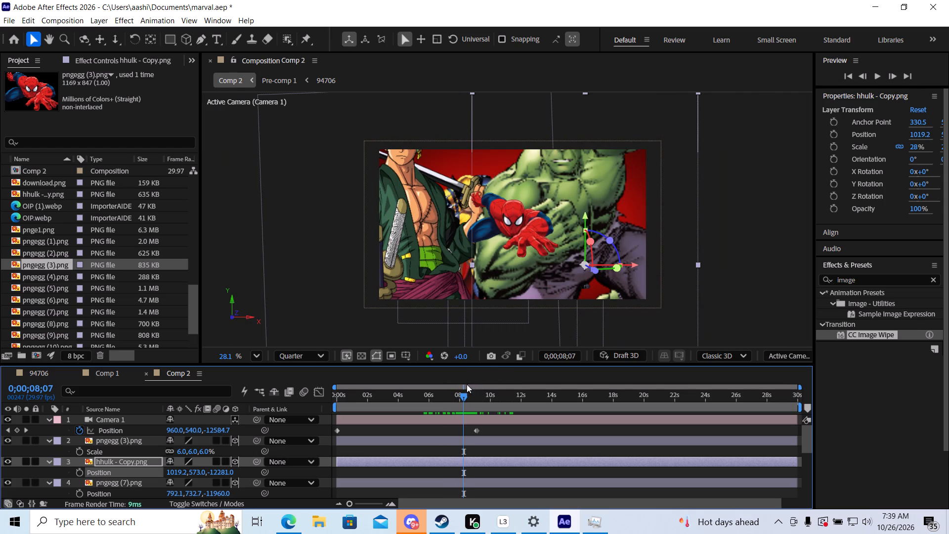
click(465, 397)
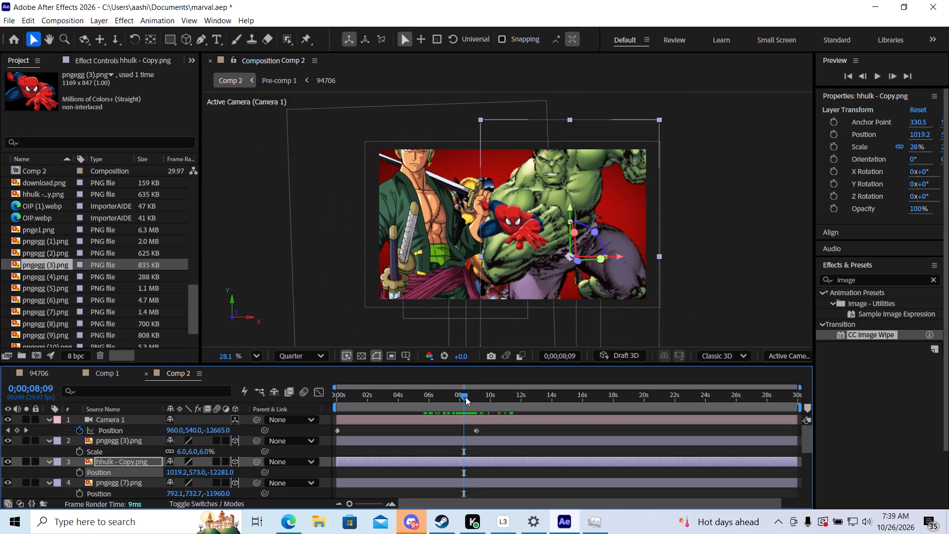
click(112, 437)
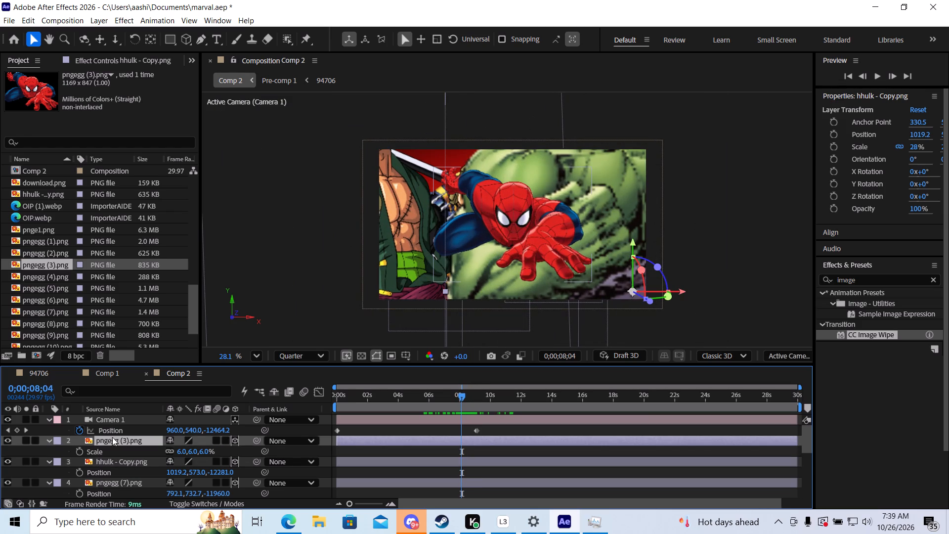
drag(201, 452, 218, 451)
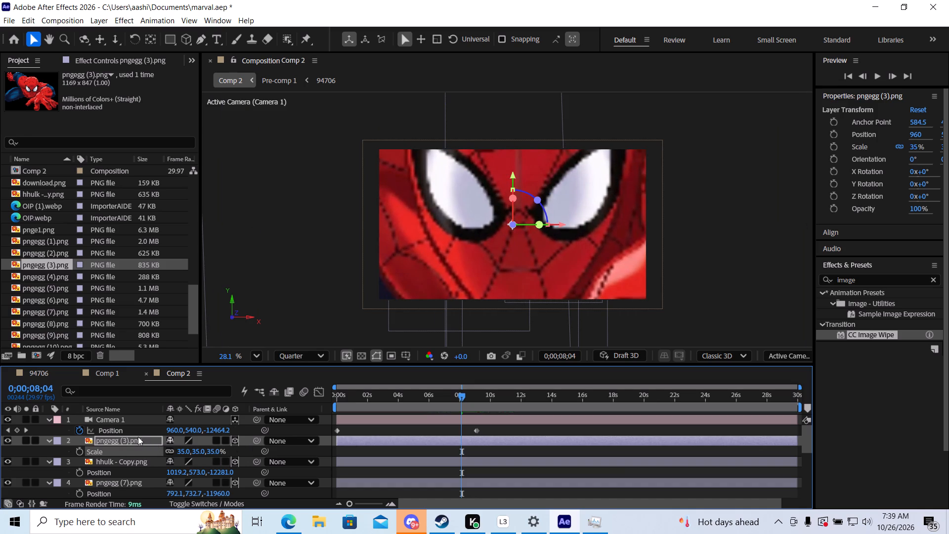
Lower the pngegg (3) layer to a Y position of about 625.7 at 0;00;08;17.
key(p)
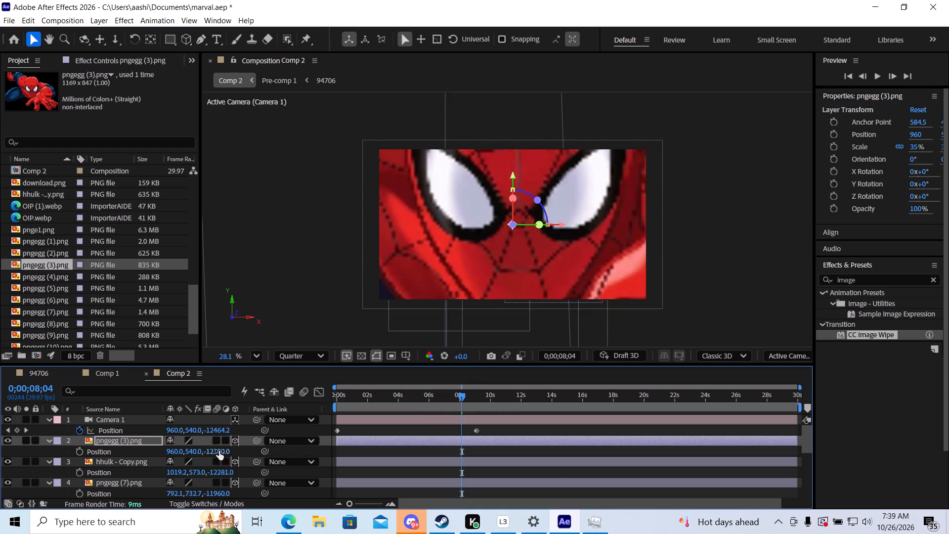
drag(460, 397, 472, 398)
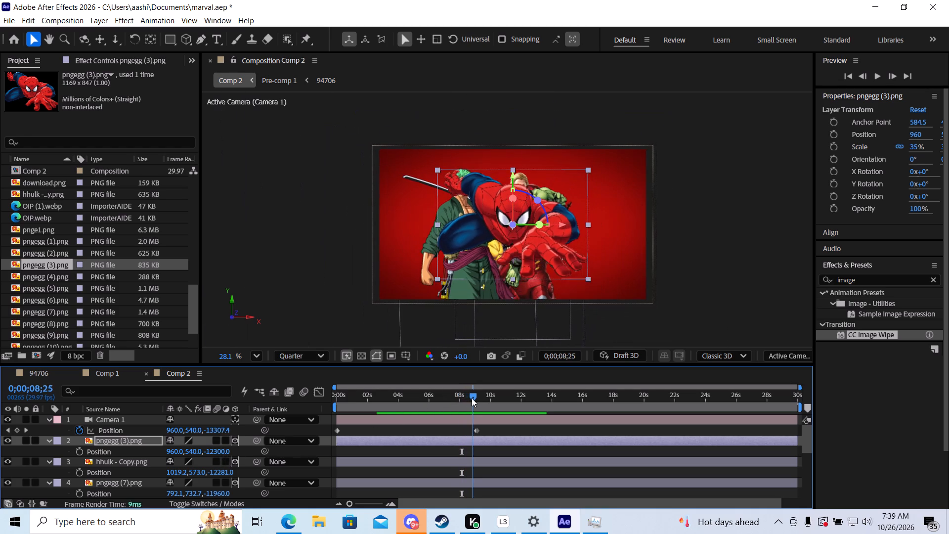
drag(472, 398, 467, 399)
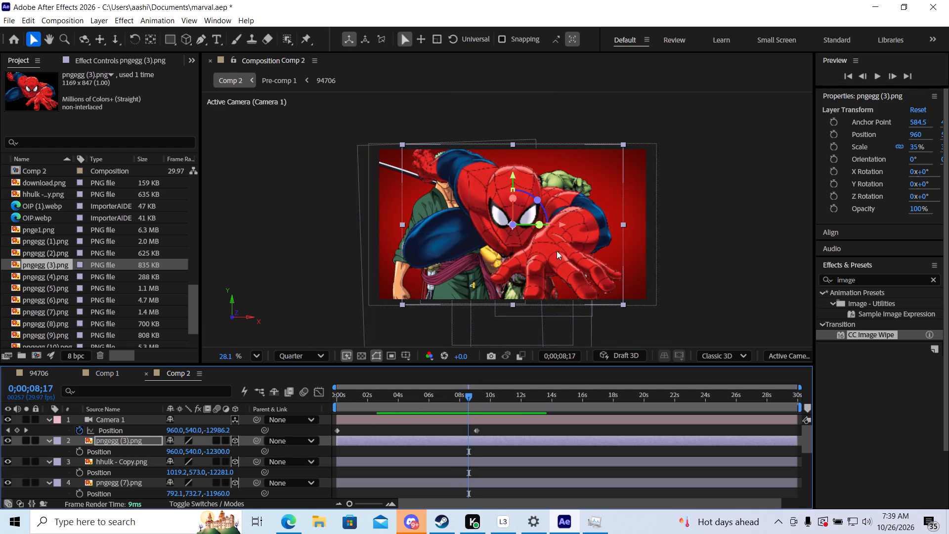
drag(513, 178, 509, 201)
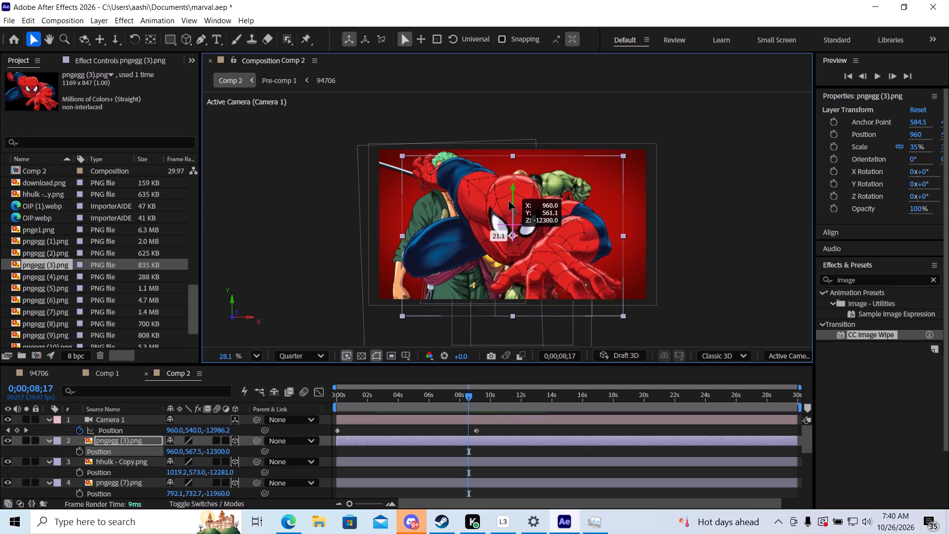
drag(509, 201, 509, 226)
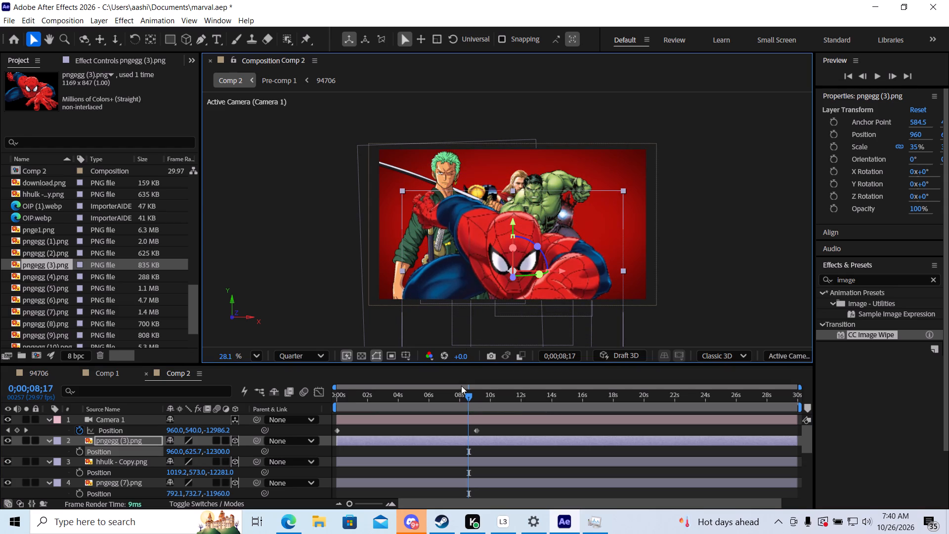
Play the camera pull-back from the start to examine how the enlarged Spider-Man layer enters and fits the group.
drag(468, 393, 473, 393)
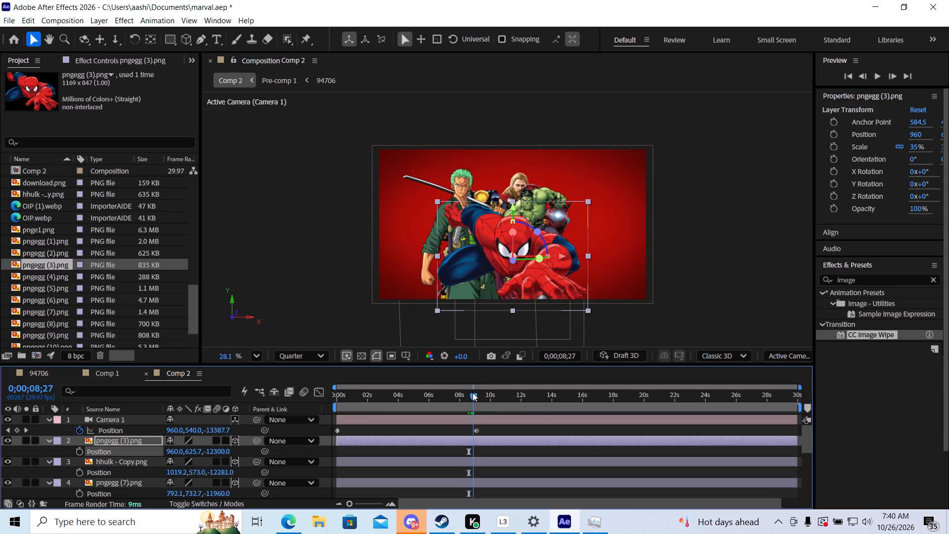
drag(473, 393, 484, 391)
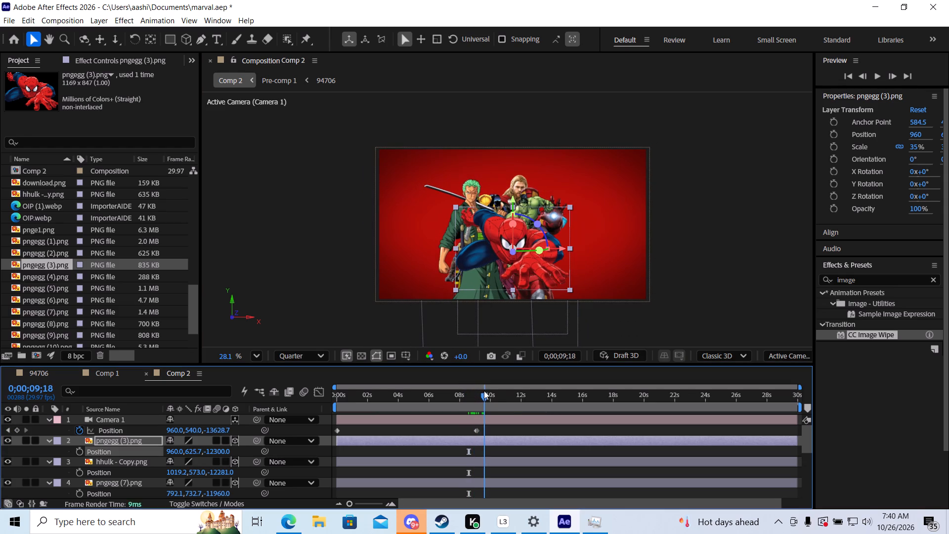
drag(484, 391, 301, 404)
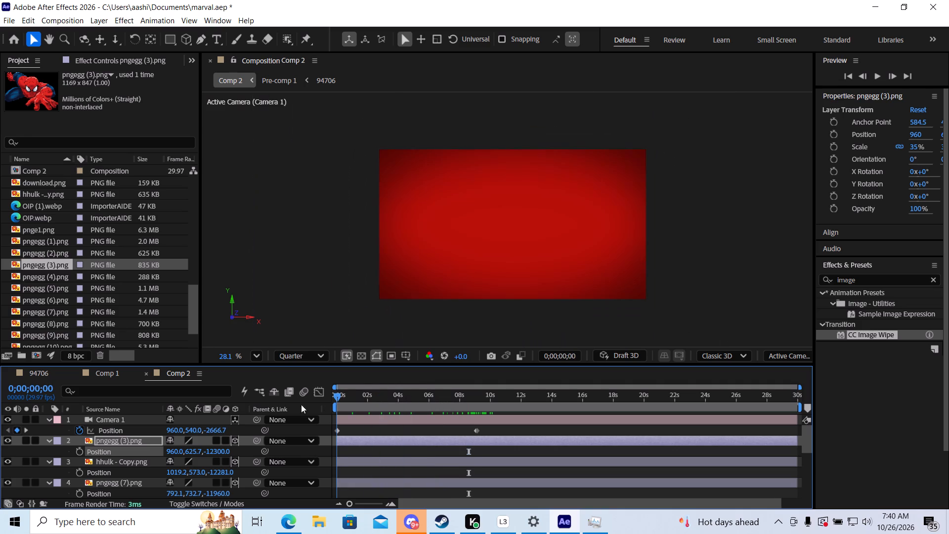
drag(301, 404, 237, 406)
key(space)
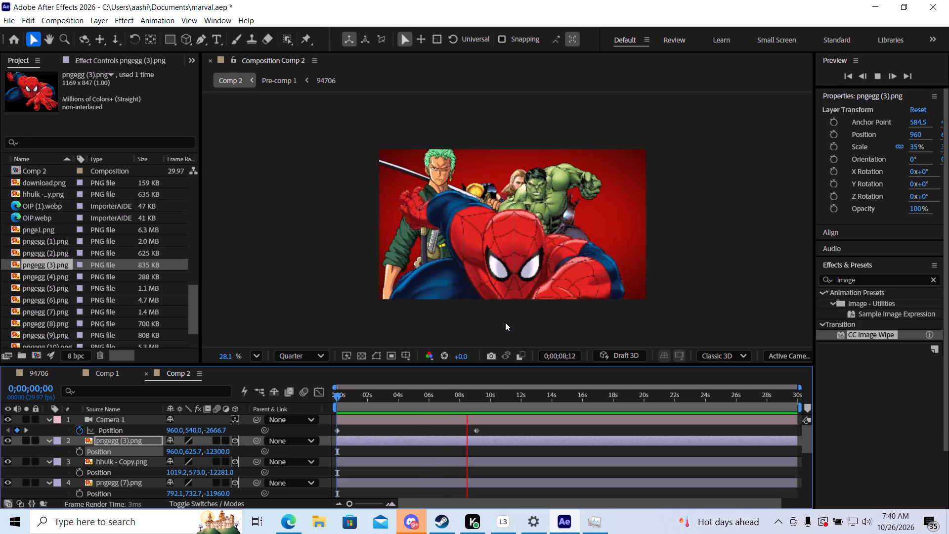
key(space)
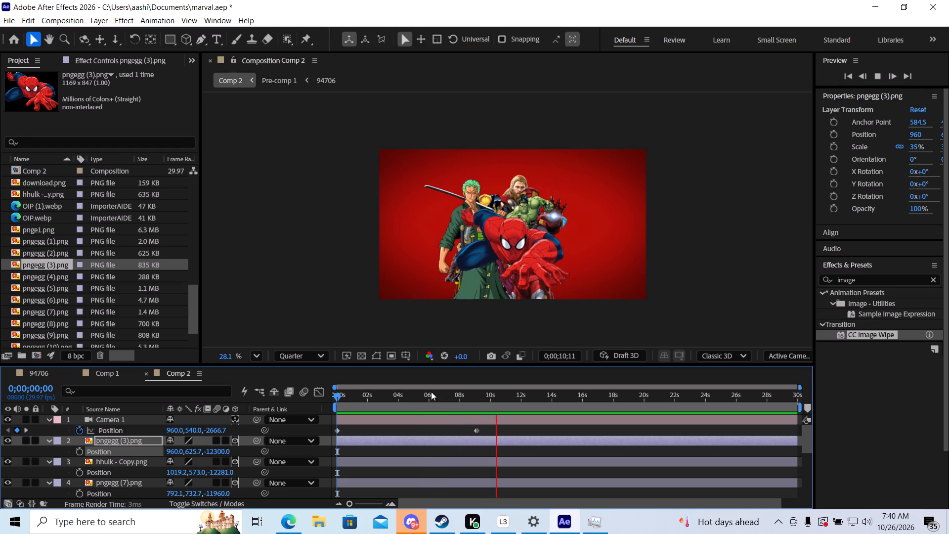
key(space)
Replay the pull-back from about 0;00;06;09 and 0;00;07;23 to examine the order in which the characters enter.
drag(513, 394, 452, 414)
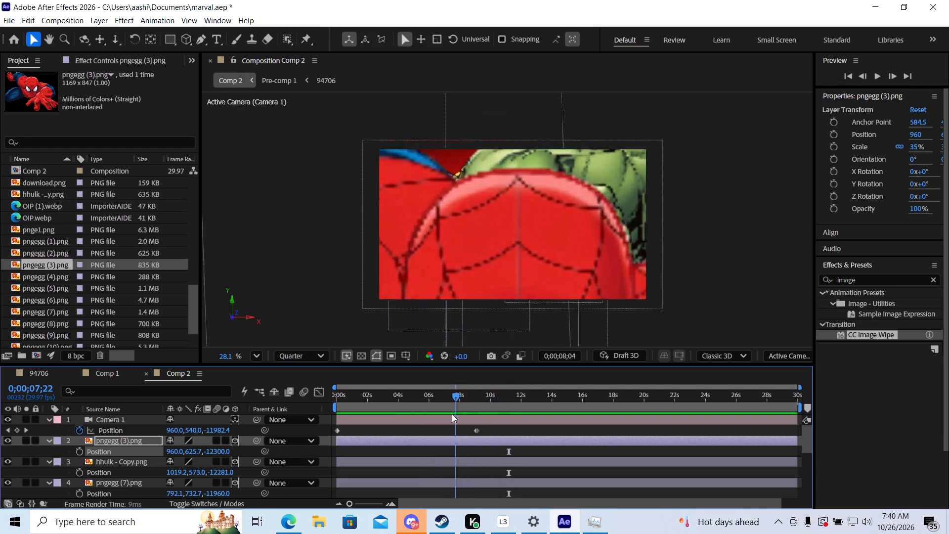
drag(452, 414, 457, 414)
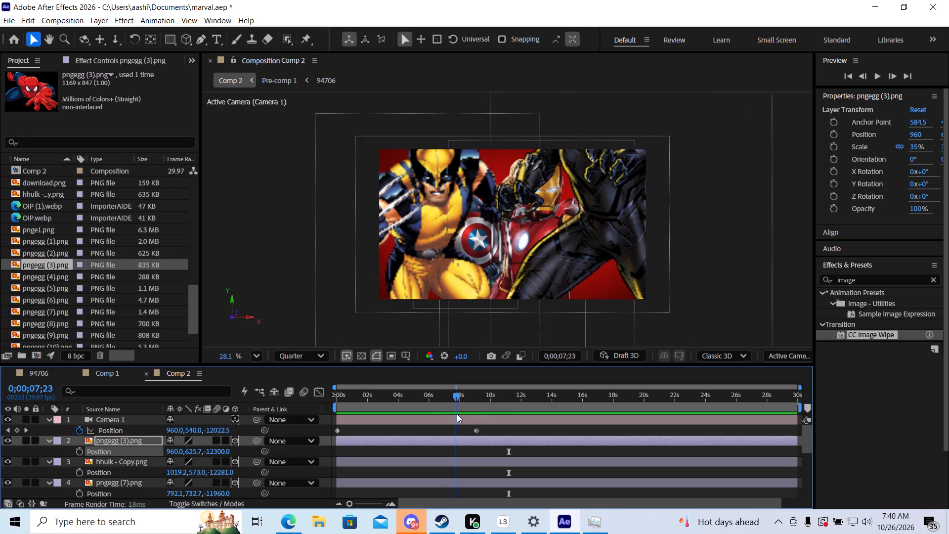
drag(457, 414, 433, 417)
key(space)
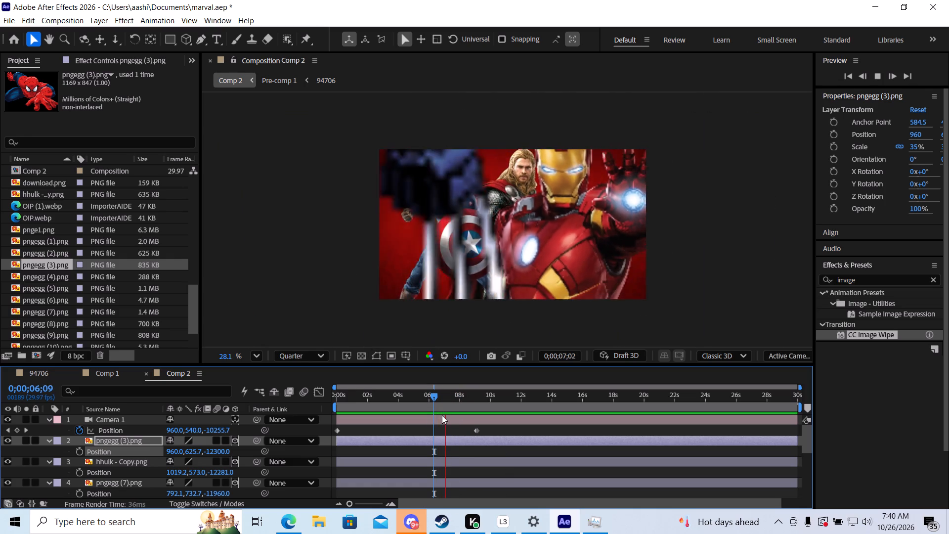
key(space)
key(space)
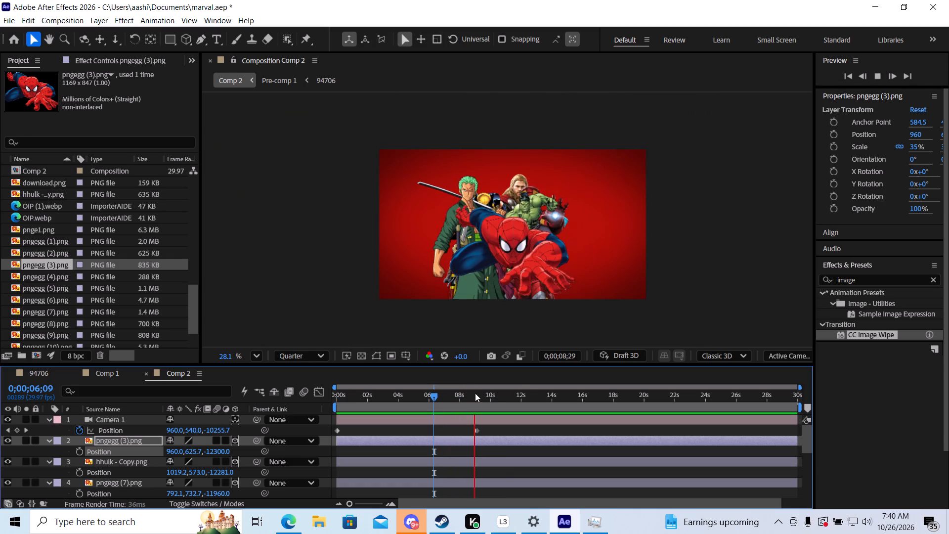
drag(475, 394, 449, 402)
key(space)
key(space)
key(space)
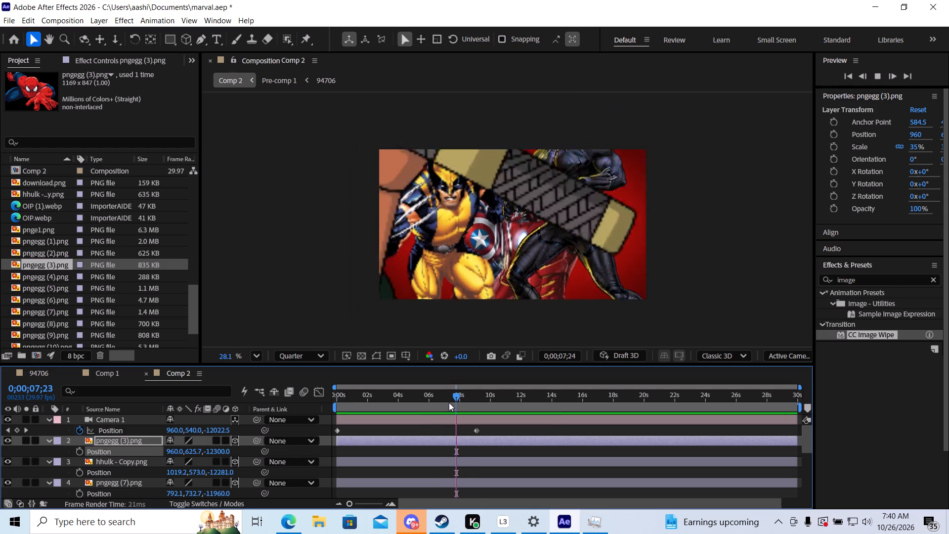
key(space)
At 0;00;07;24, toggle the visibility of pngegg (5) and pngegg (6) as a check, and hide the pngegg (7) layer.
click(459, 392)
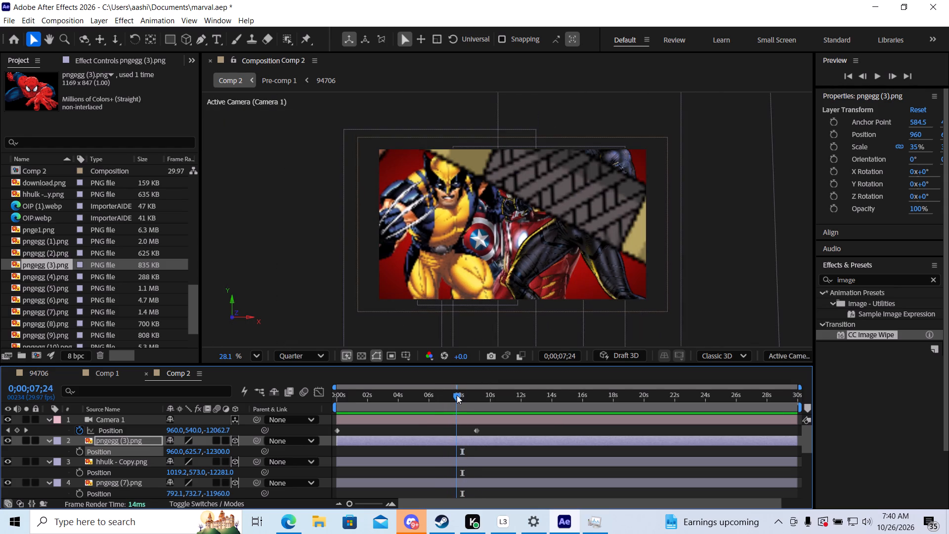
scroll(111, 466, down, 1)
click(113, 471)
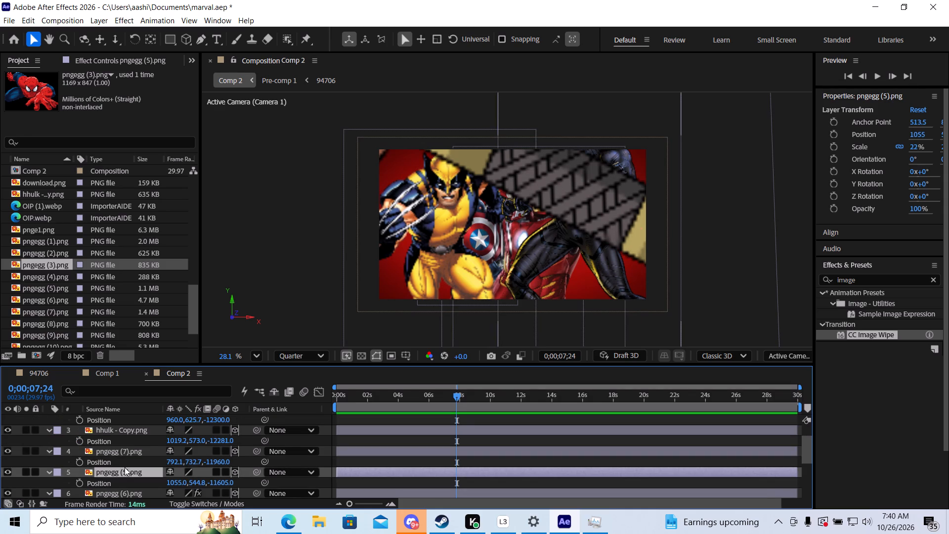
click(8, 472)
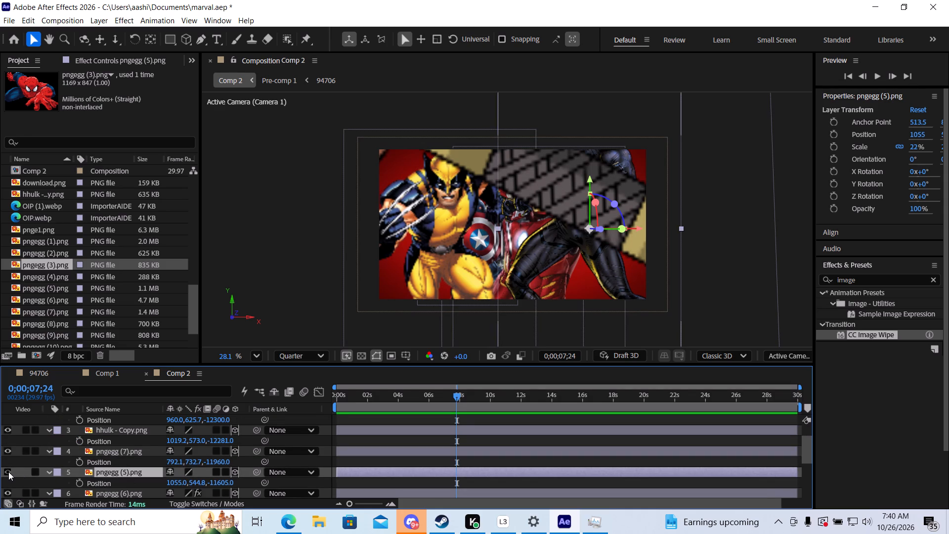
click(8, 472)
click(11, 490)
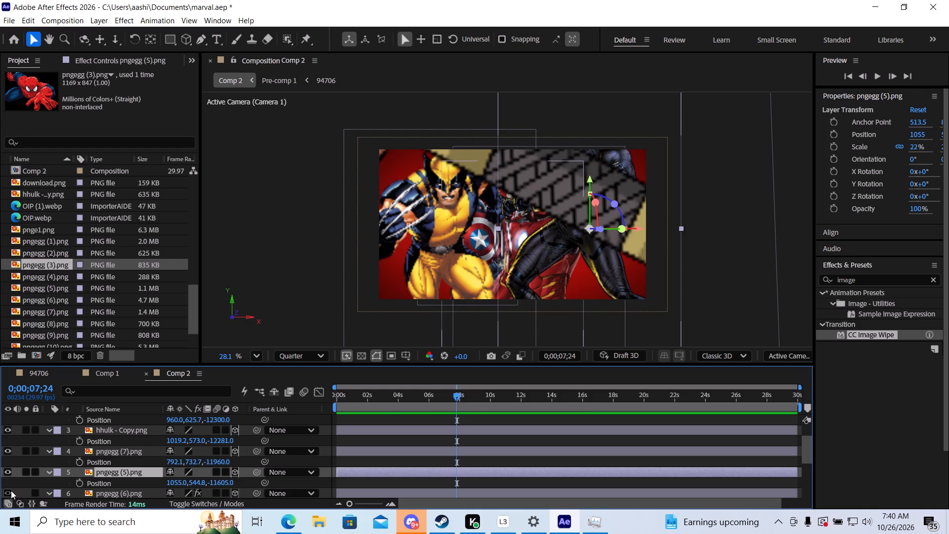
click(11, 490)
click(6, 450)
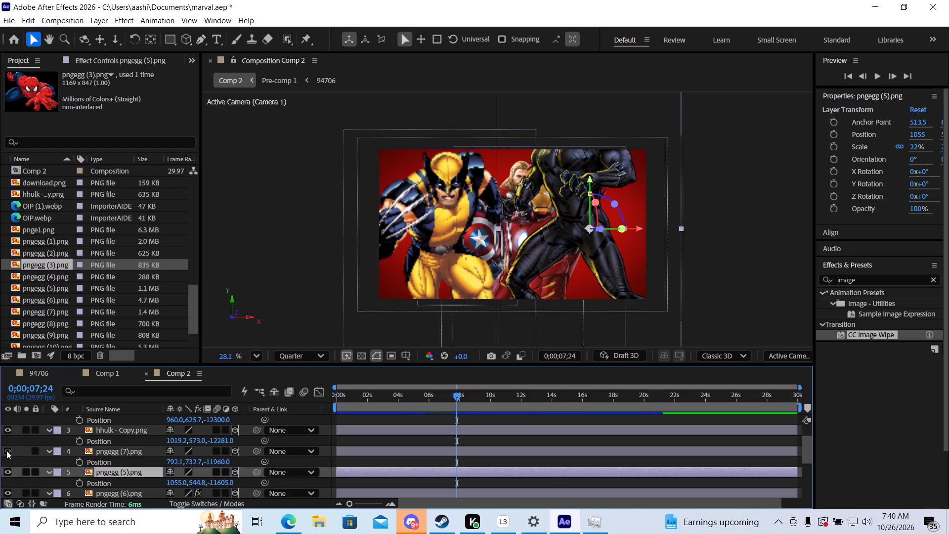
Set the hidden pngegg (7) layer's Z position to about -12252.
drag(218, 462, 244, 462)
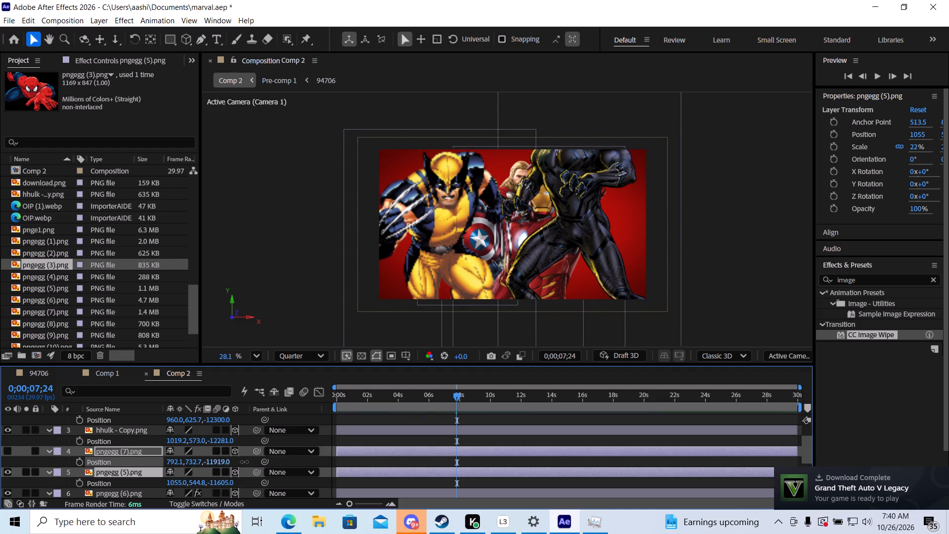
drag(244, 462, 313, 461)
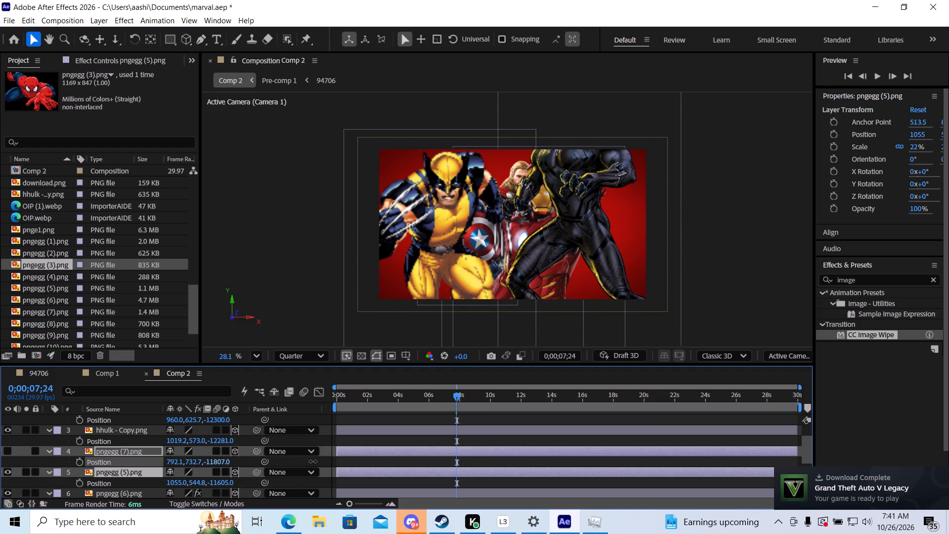
drag(313, 461, 342, 461)
drag(342, 461, 208, 467)
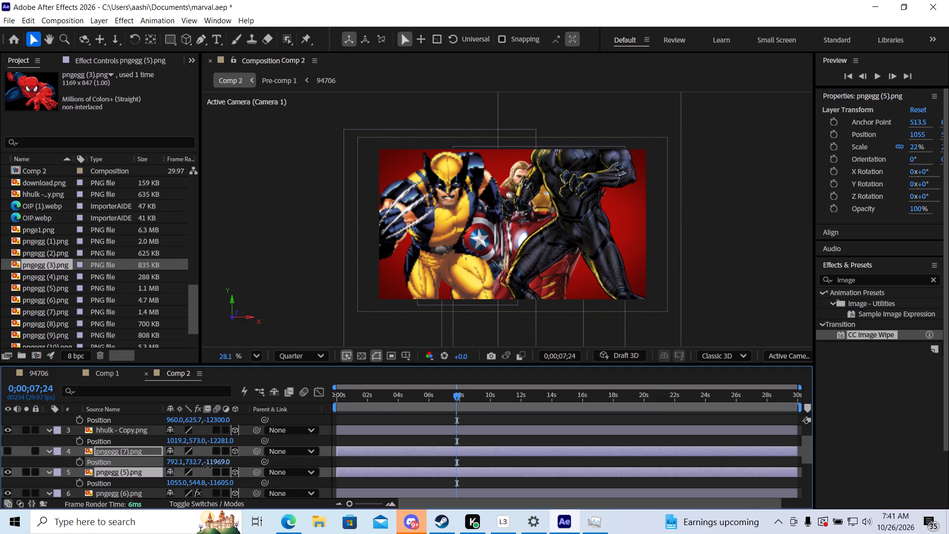
drag(208, 467, 26, 458)
drag(26, 458, 32, 456)
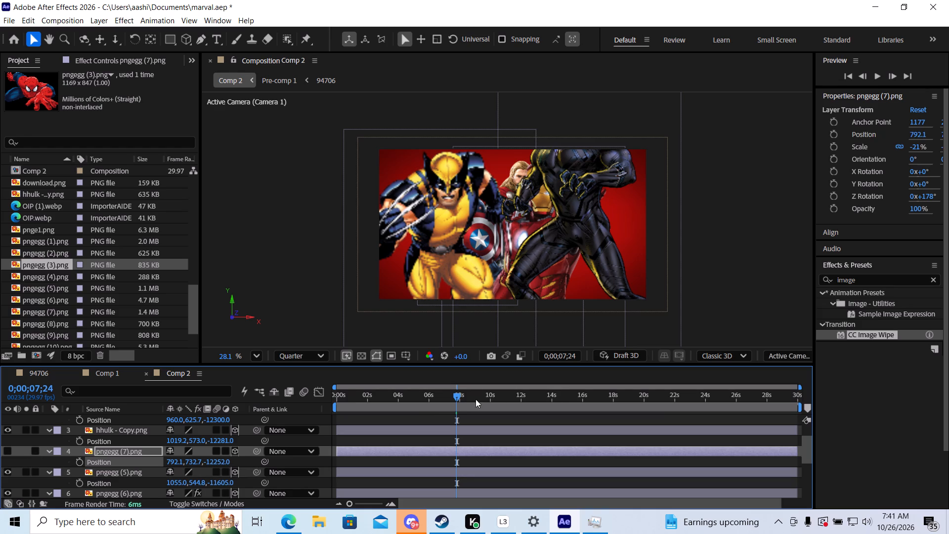
At 0;00;08;12, set the hidden pngegg (7) layer's Z position to about -11123 and make the layer visible again.
drag(457, 399, 466, 398)
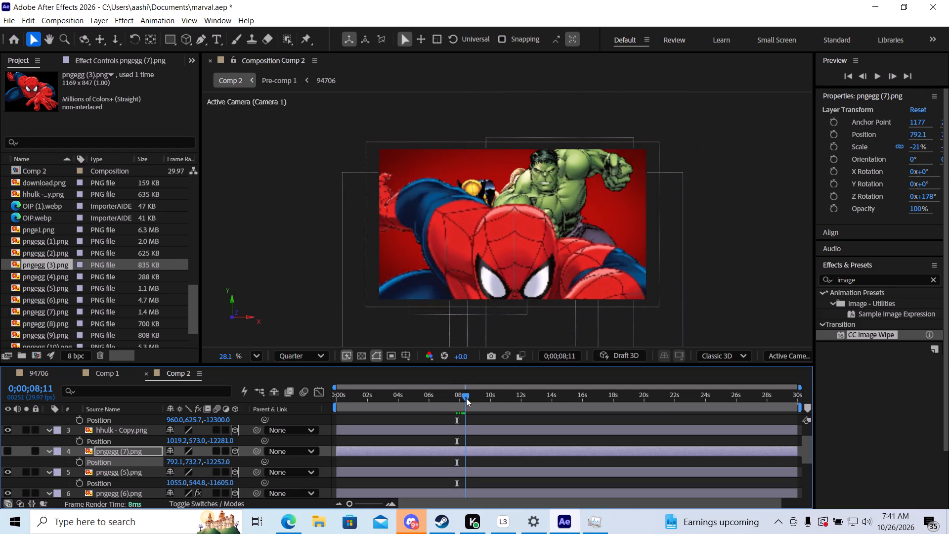
drag(466, 398, 485, 396)
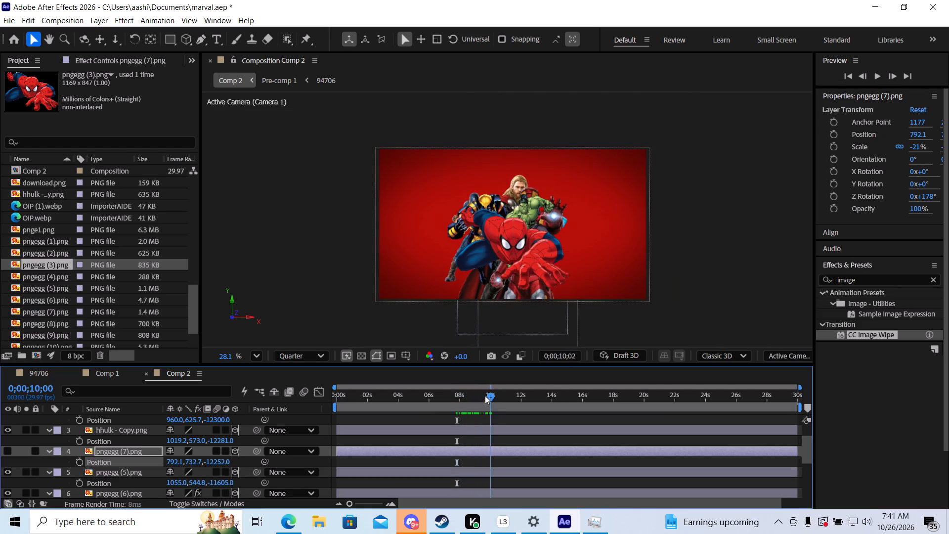
drag(485, 396, 467, 400)
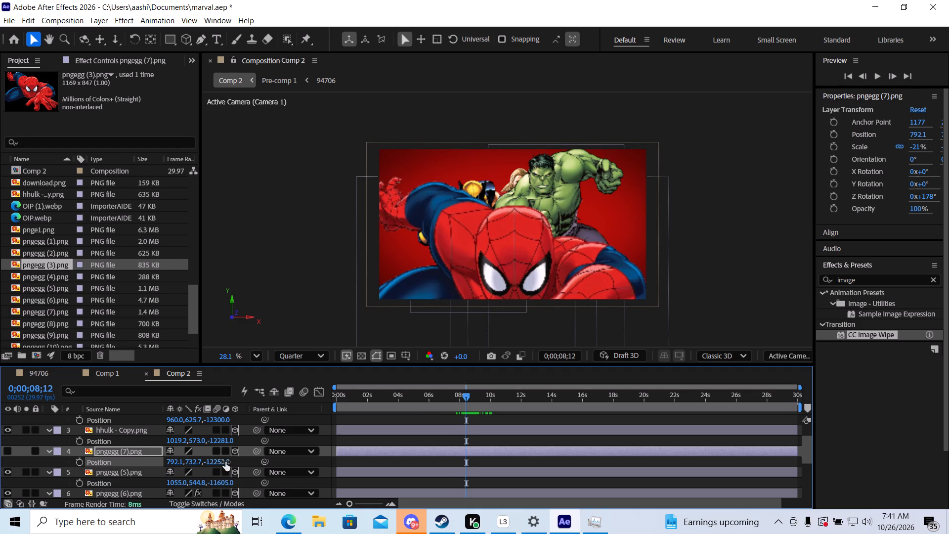
drag(225, 462, 615, 454)
drag(615, 454, 627, 454)
drag(216, 461, 301, 465)
drag(301, 465, 513, 469)
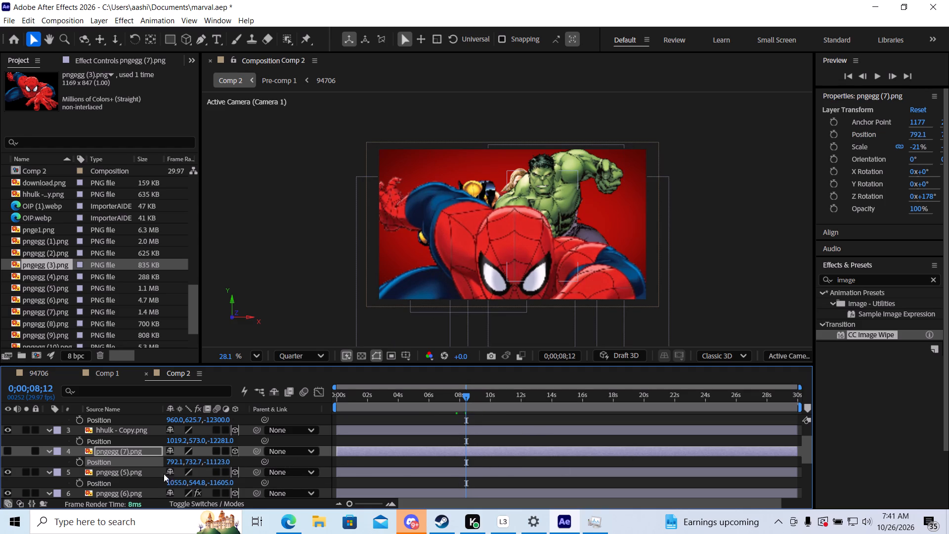
click(10, 451)
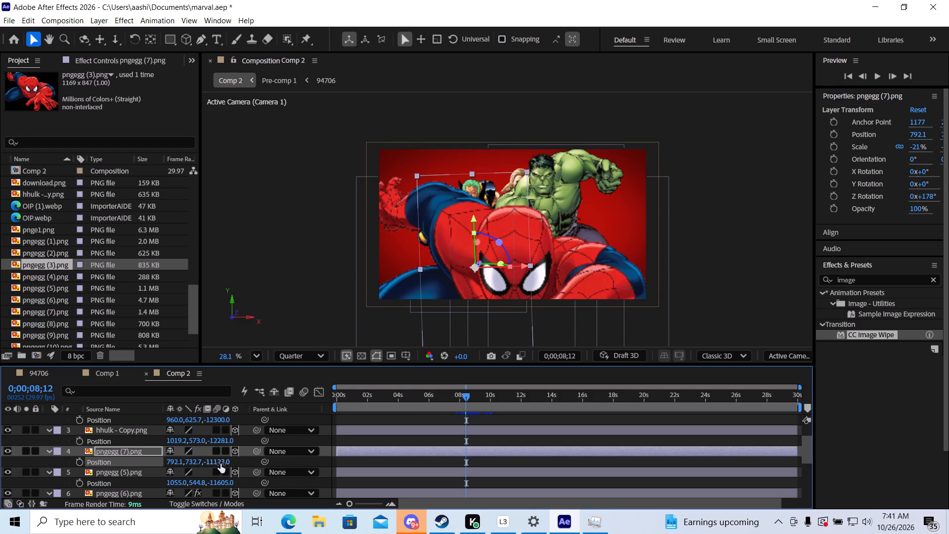
Bring the pngegg (7) layer closer to the camera, tuning its Z position to about -12060 at 0;00;07;29.
drag(223, 463, 80, 484)
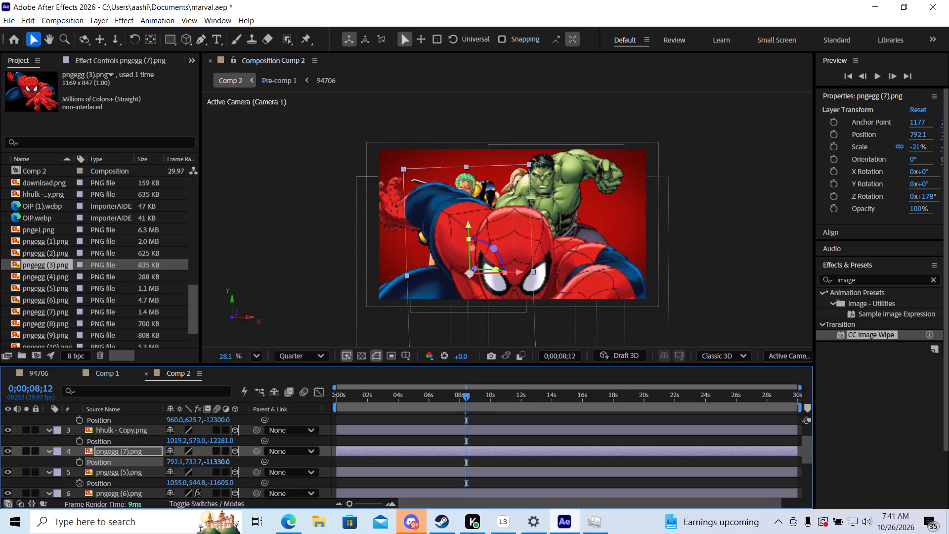
drag(80, 484, 0, 490)
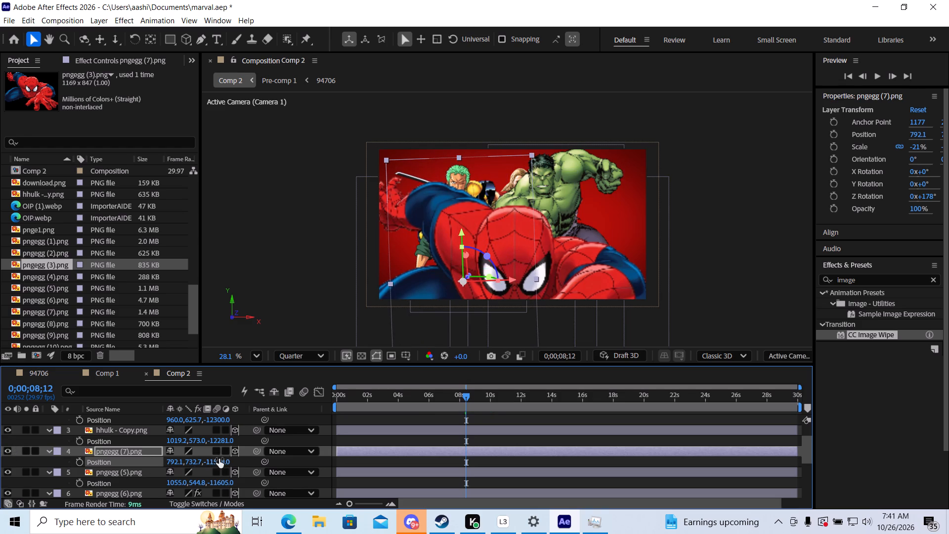
drag(219, 459, 56, 481)
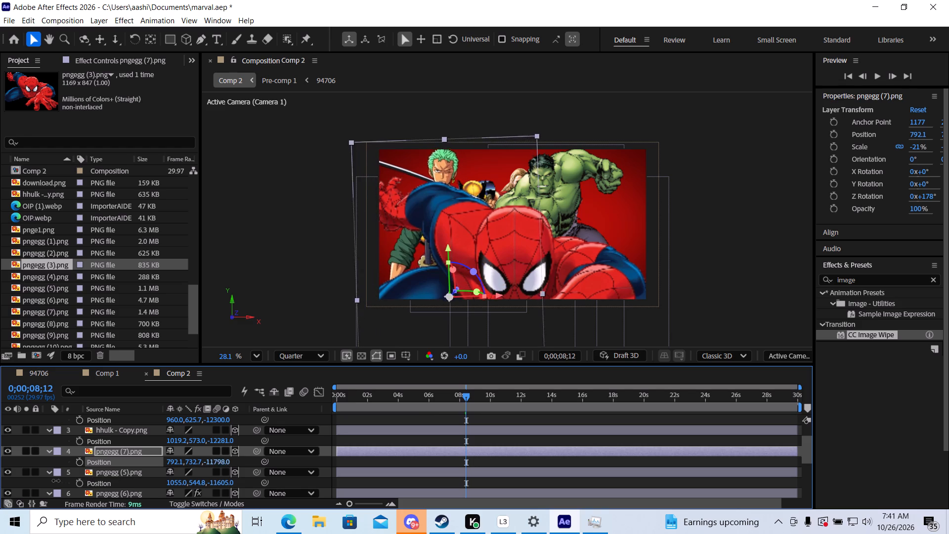
drag(56, 481, 0, 485)
drag(223, 466, 211, 466)
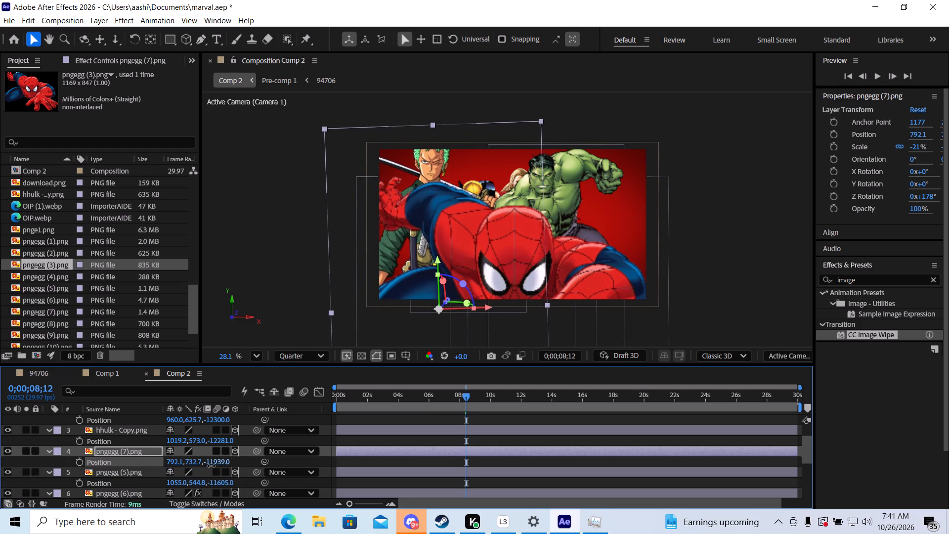
drag(211, 466, 198, 467)
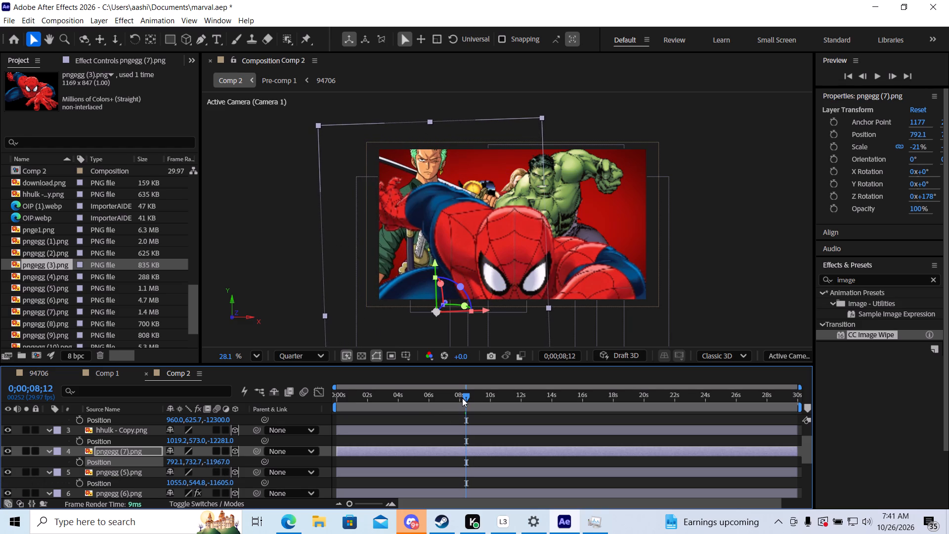
drag(462, 398, 457, 400)
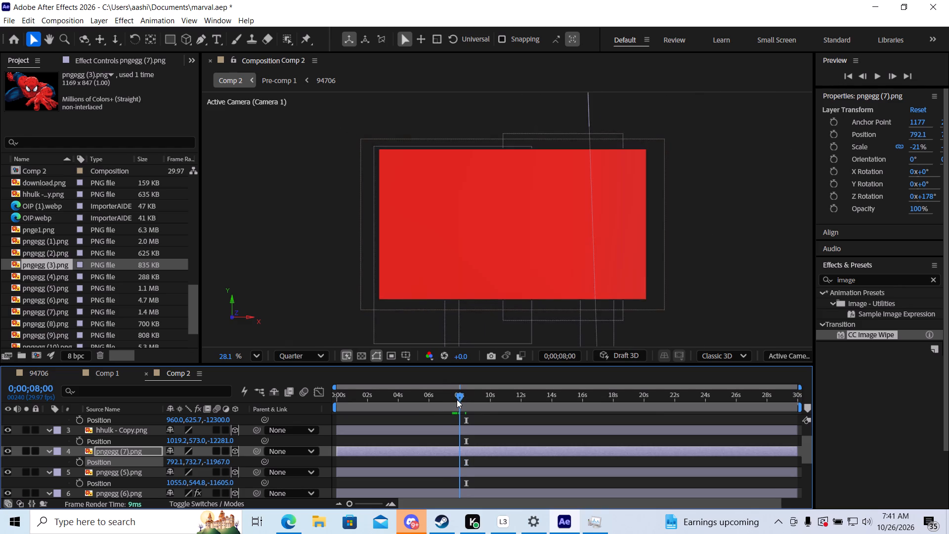
drag(457, 400, 453, 400)
drag(453, 400, 455, 399)
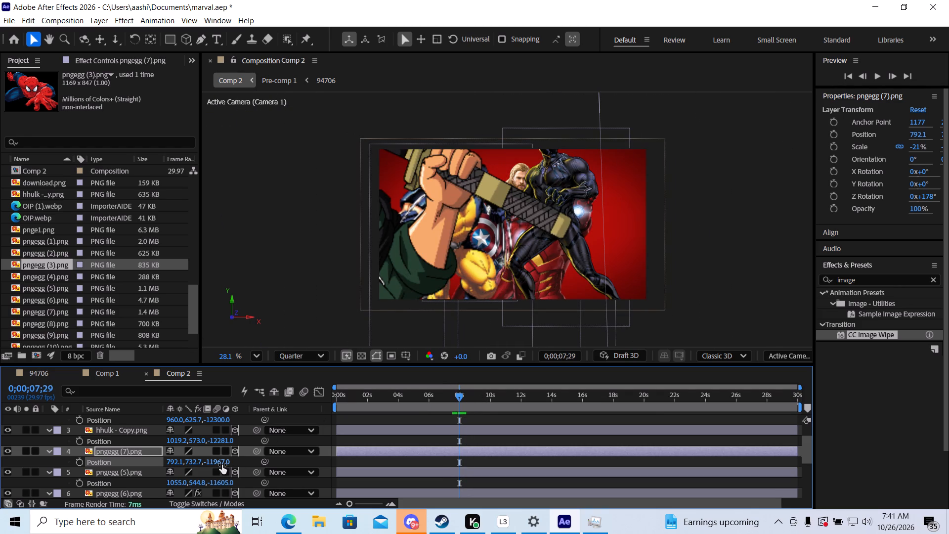
drag(222, 465, 212, 466)
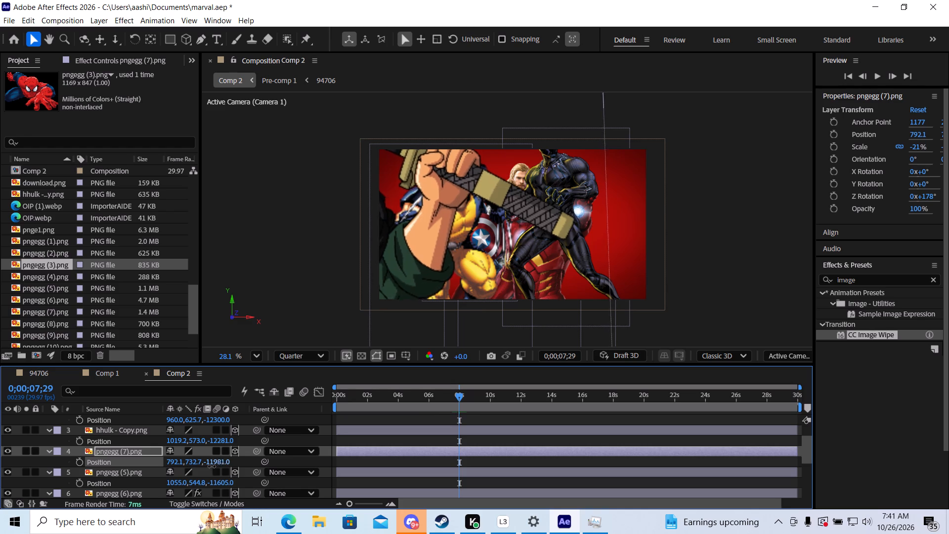
drag(212, 466, 170, 470)
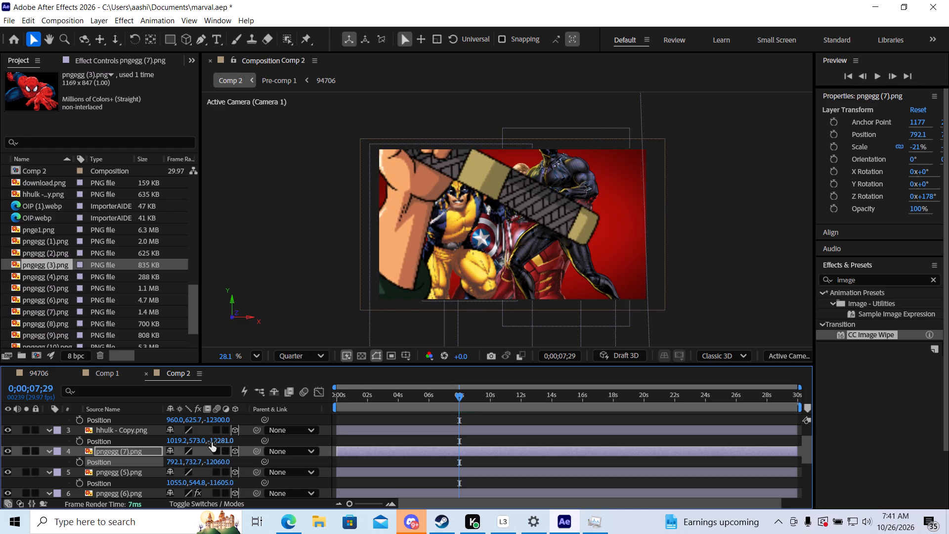
Set the hhulk - Copy layer's Z position to about -12448.
click(123, 430)
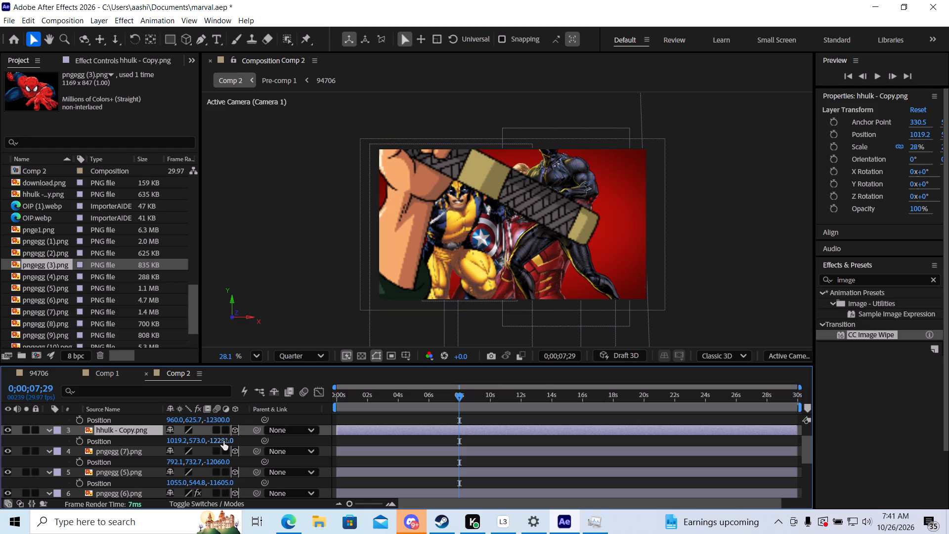
drag(223, 441, 132, 449)
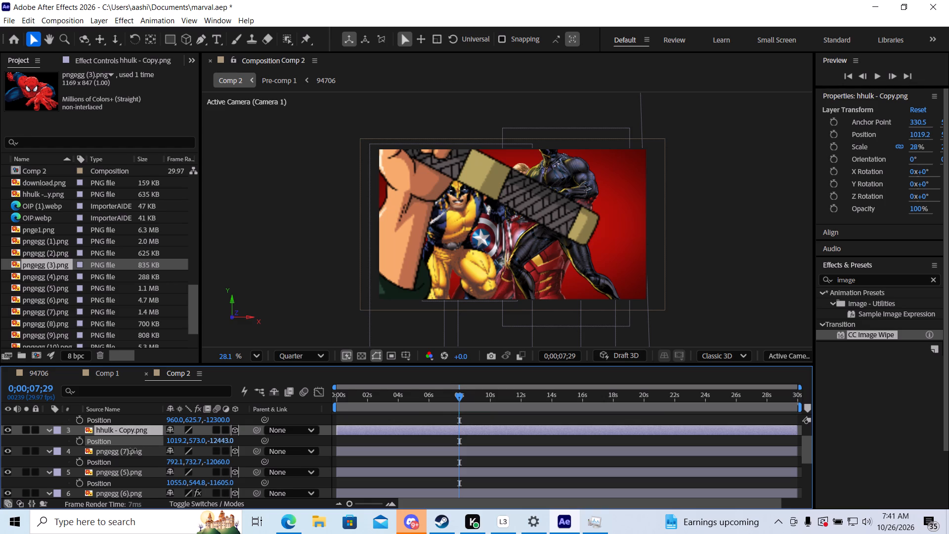
drag(132, 449, 130, 450)
At 0;00;07;28, set the Spider-Man layer pngegg (3) to a Z position of about -12986.
click(455, 393)
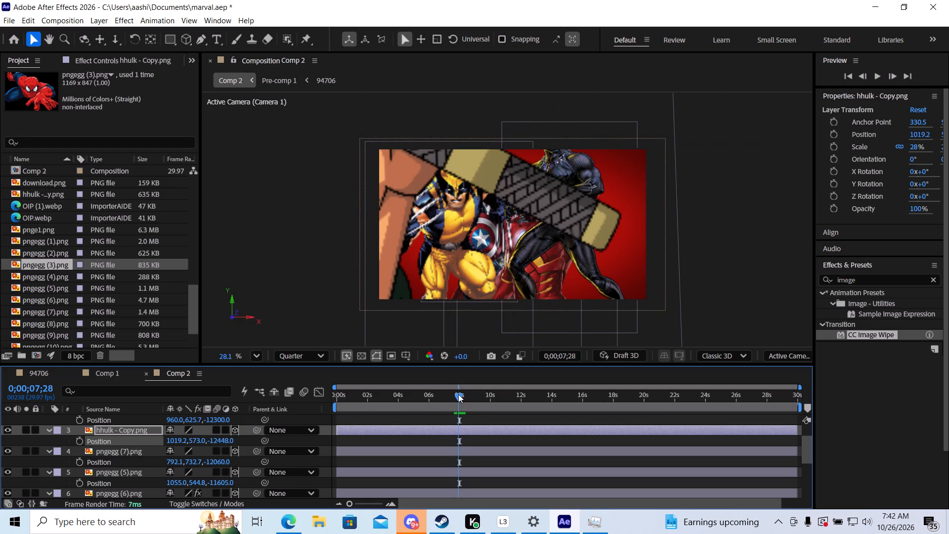
scroll(139, 450, up, 1)
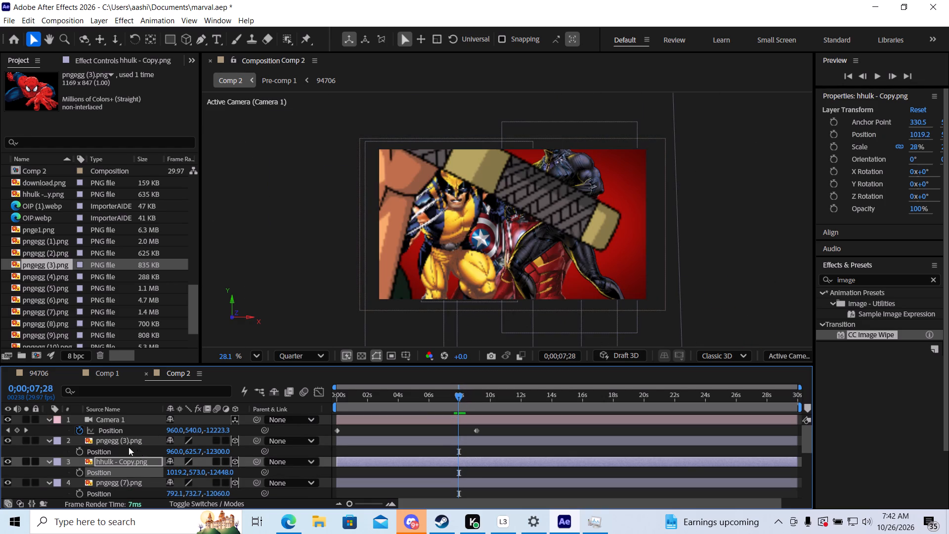
click(129, 439)
drag(226, 453, 211, 454)
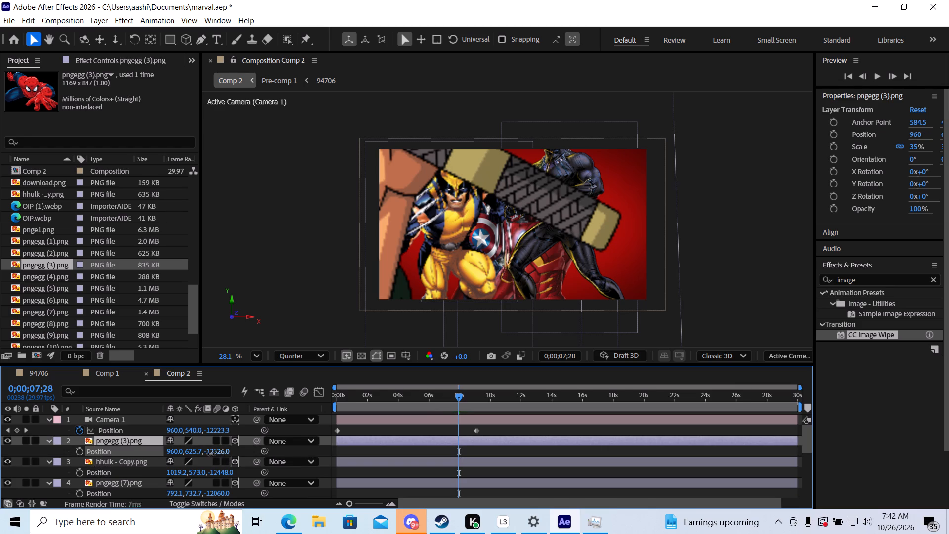
drag(211, 454, 113, 461)
drag(113, 461, 36, 462)
drag(36, 462, 0, 467)
drag(216, 450, 98, 458)
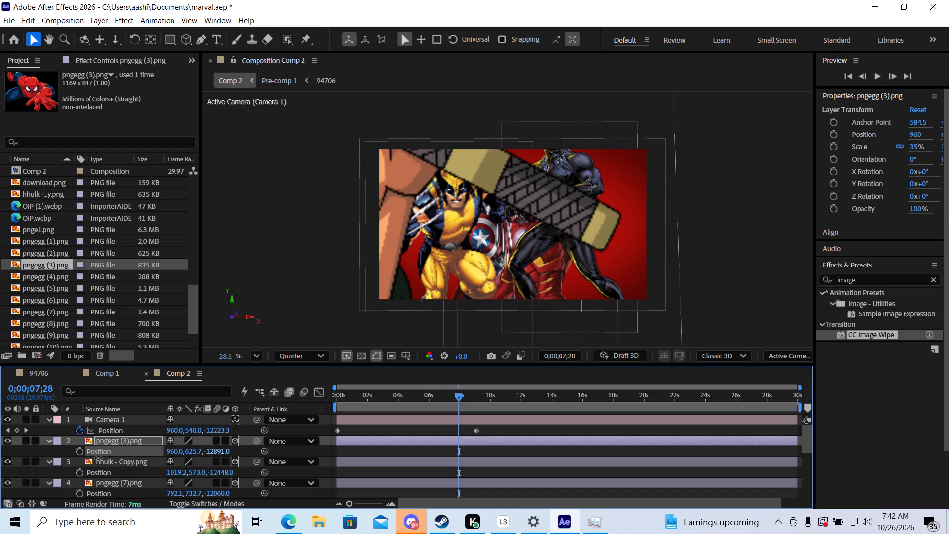
drag(98, 458, 43, 461)
Check the characters' entry up to 0;00;10;10 and nudge the pngegg (3) layer to a Y position of 626.4.
drag(459, 398, 465, 398)
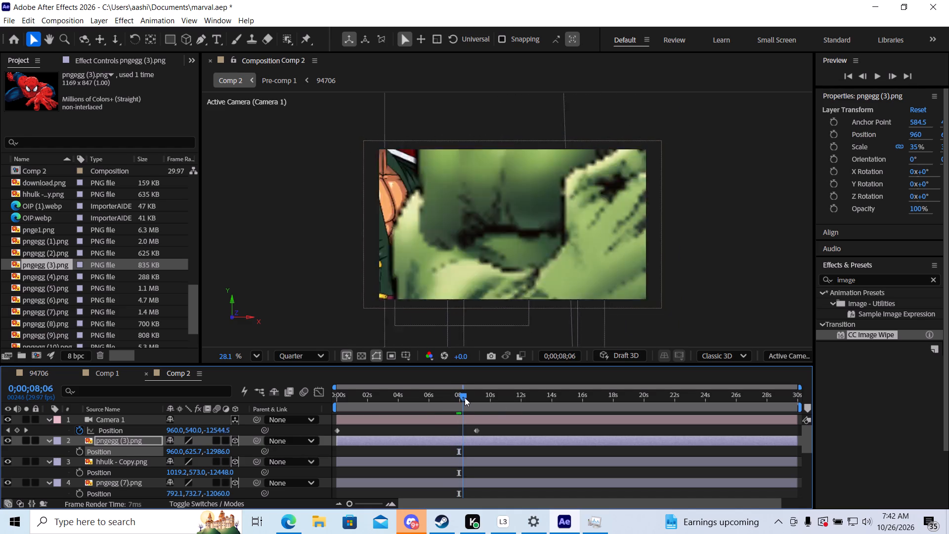
drag(465, 398, 474, 397)
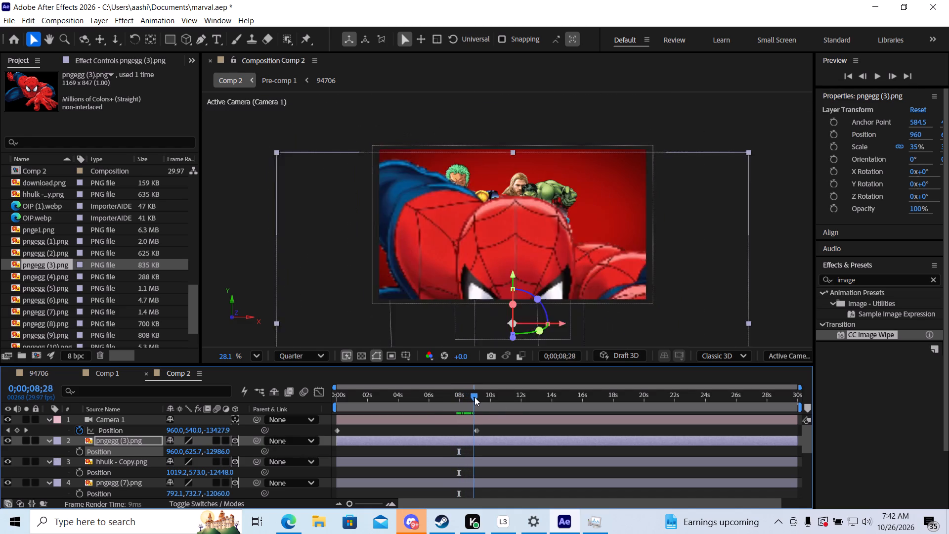
drag(474, 397, 491, 397)
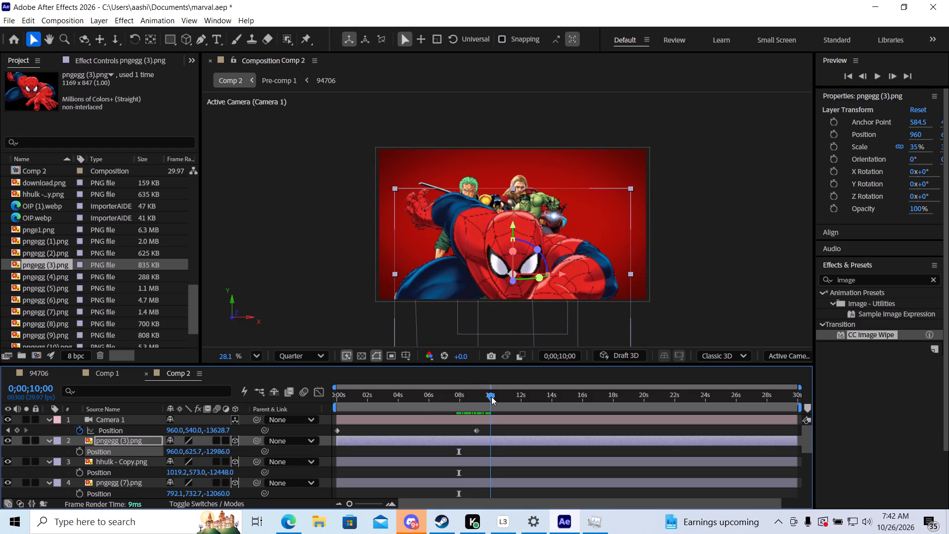
drag(491, 397, 496, 395)
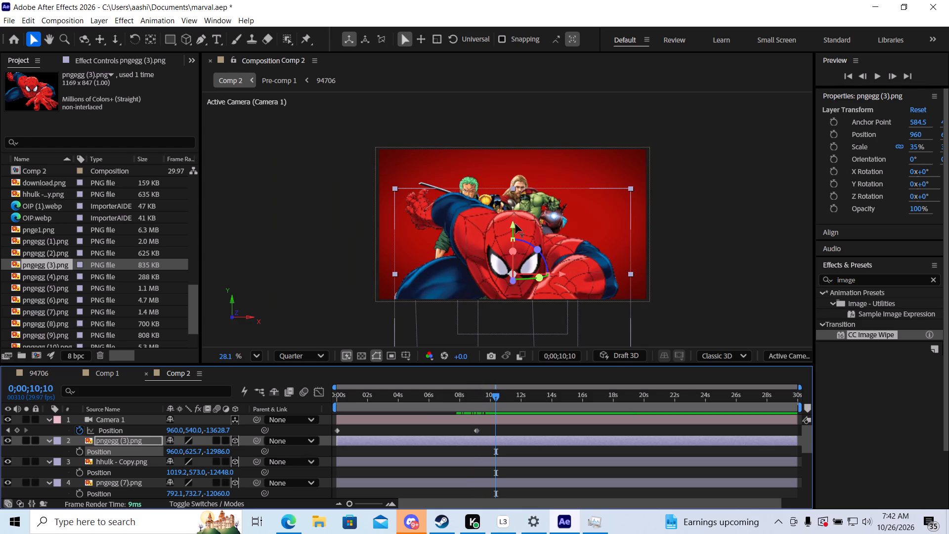
click(515, 226)
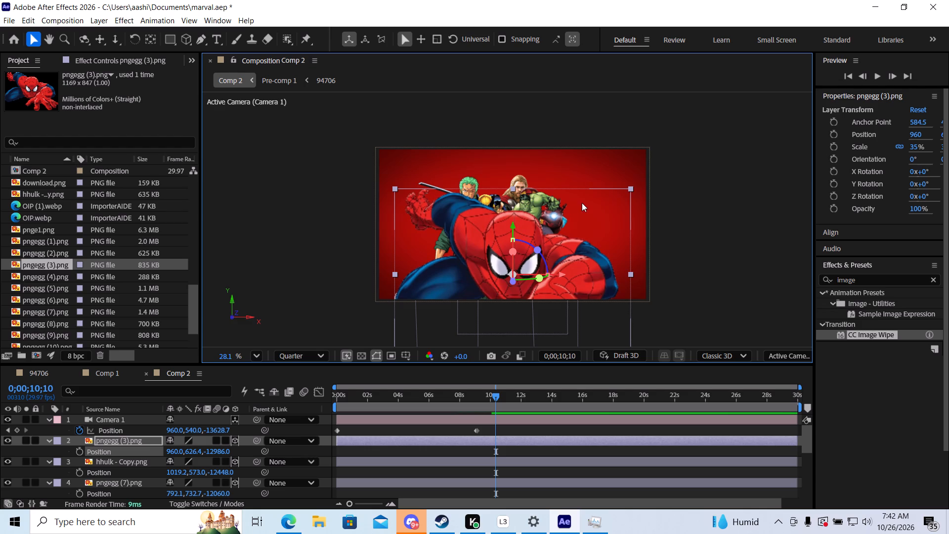
Play the camera pull-back from the start to examine how the characters enter with the new depths.
drag(494, 394, 482, 397)
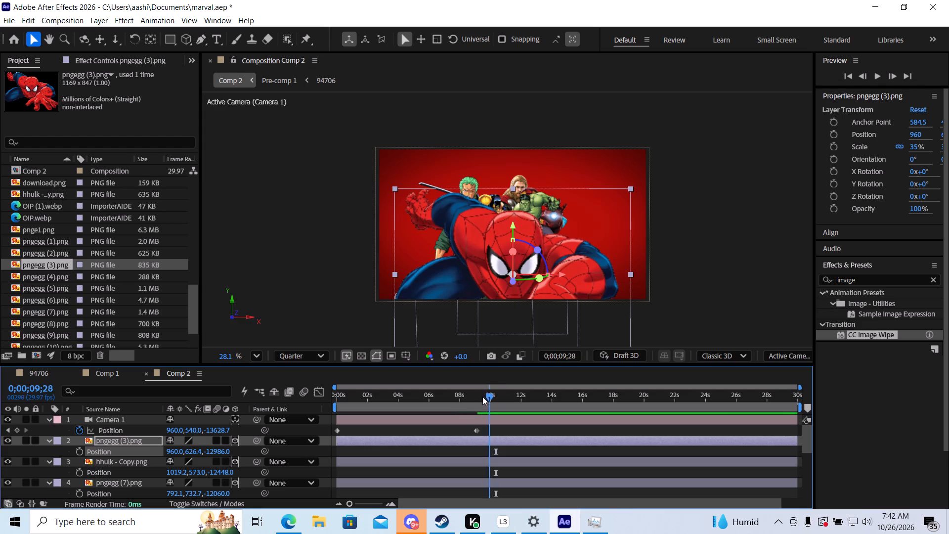
drag(482, 397, 281, 402)
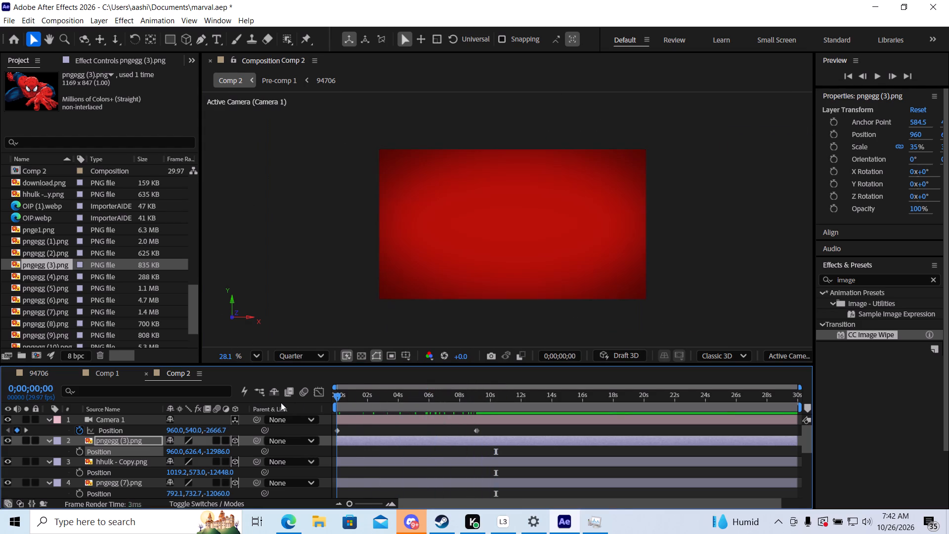
drag(281, 402, 276, 401)
key(space)
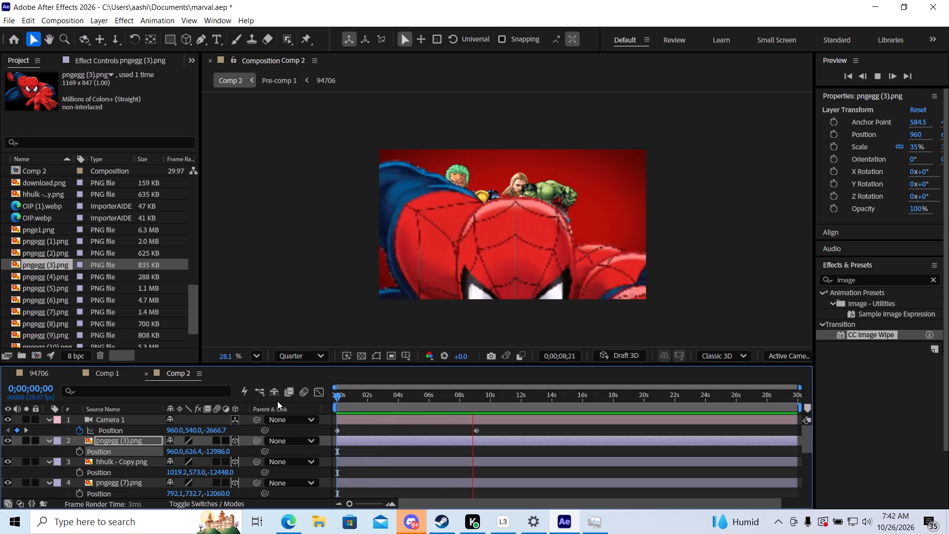
Replay the camera pull-back from the start to about 0;00;10;25 to examine how the characters enter.
key(space)
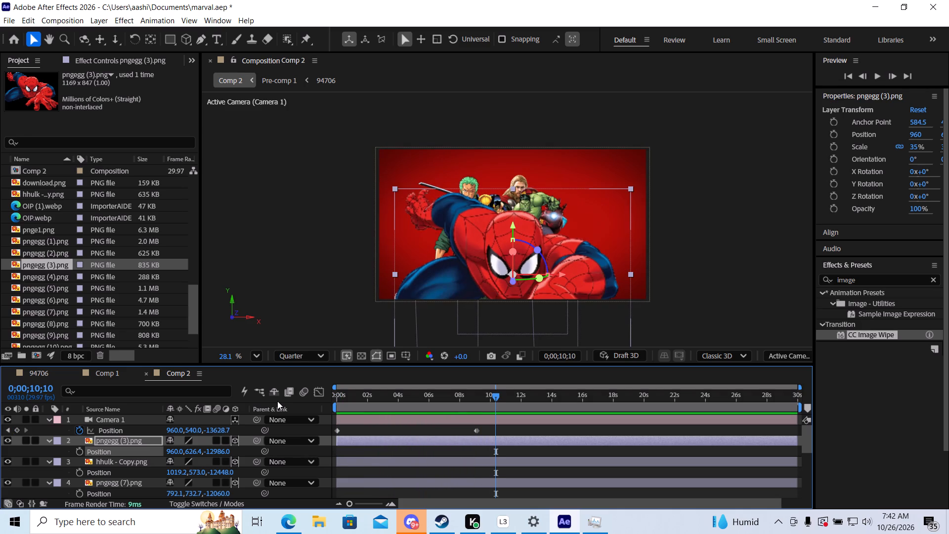
drag(497, 392, 493, 394)
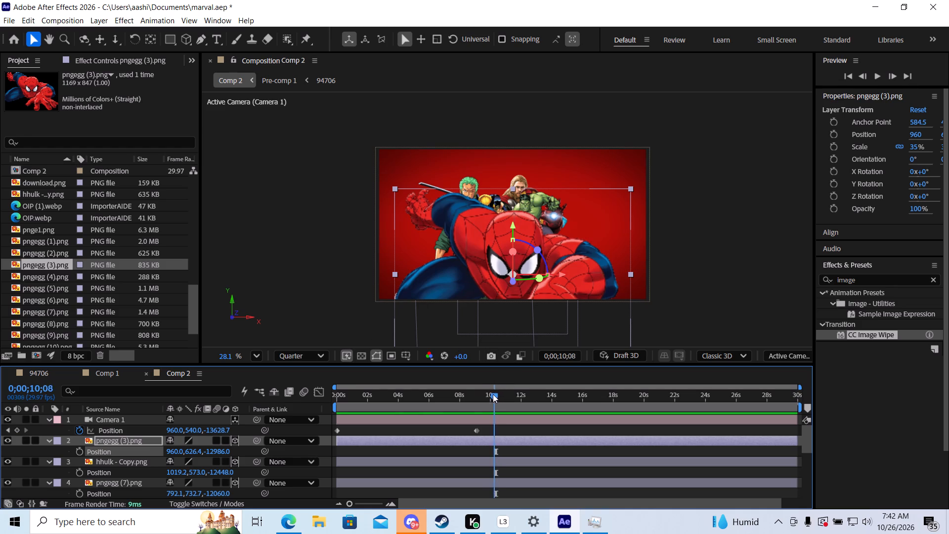
drag(493, 394, 415, 404)
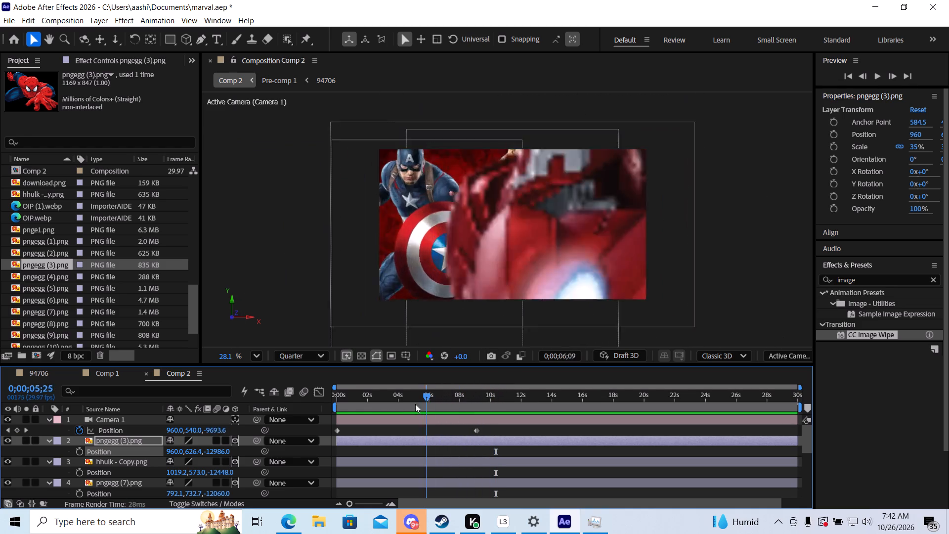
drag(415, 404, 158, 400)
key(space)
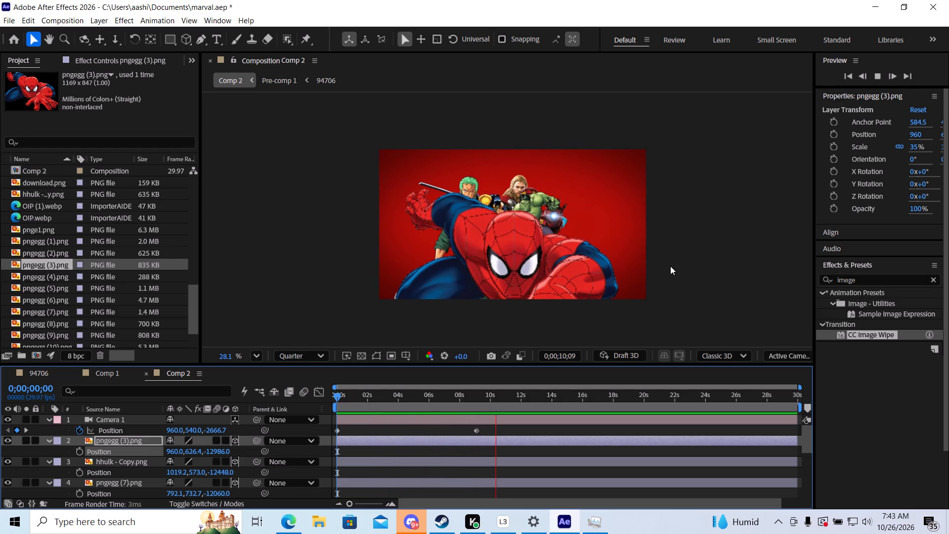
key(space)
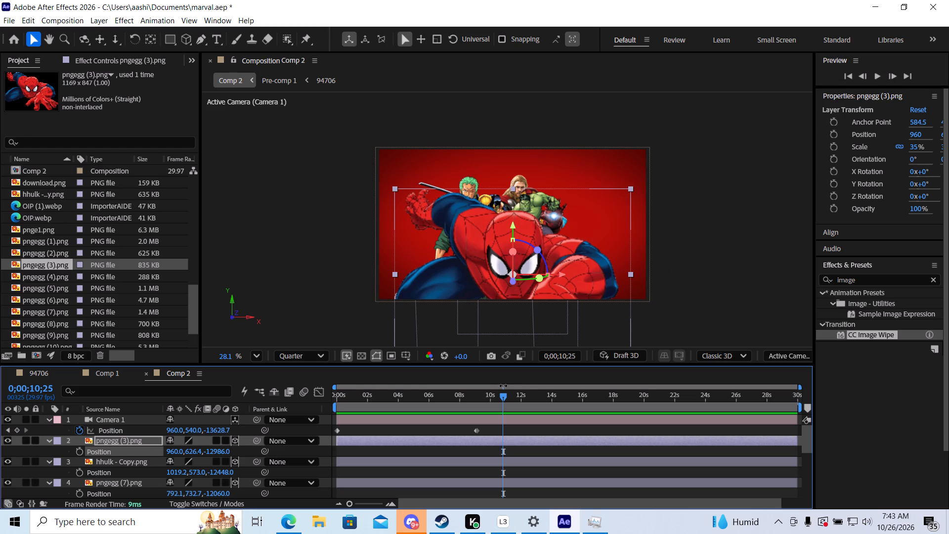
Temporarily hide the hhulk - Copy layer, play from 0;00;05;08 to examine the pull-back without it, and show the layer again.
drag(506, 393, 462, 405)
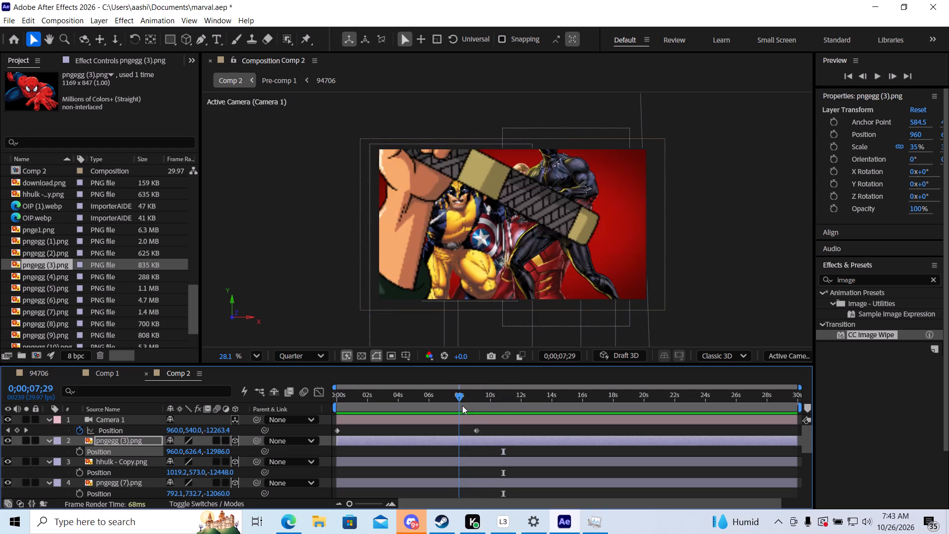
drag(462, 405, 468, 405)
click(125, 463)
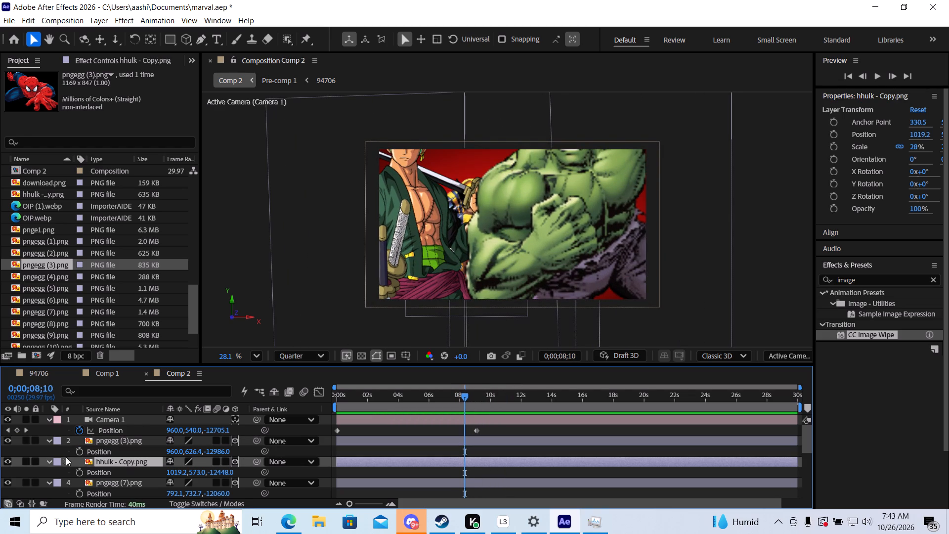
click(8, 461)
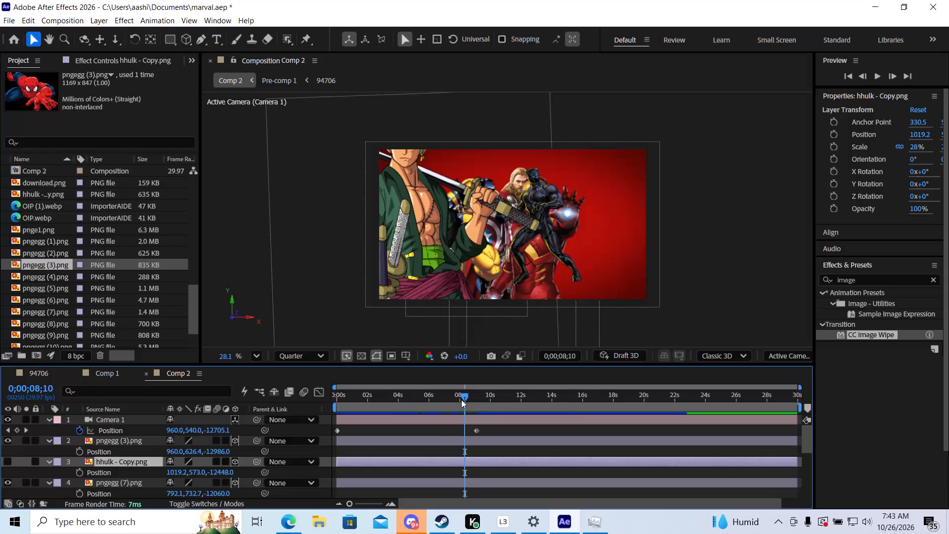
drag(461, 400, 414, 410)
key(space)
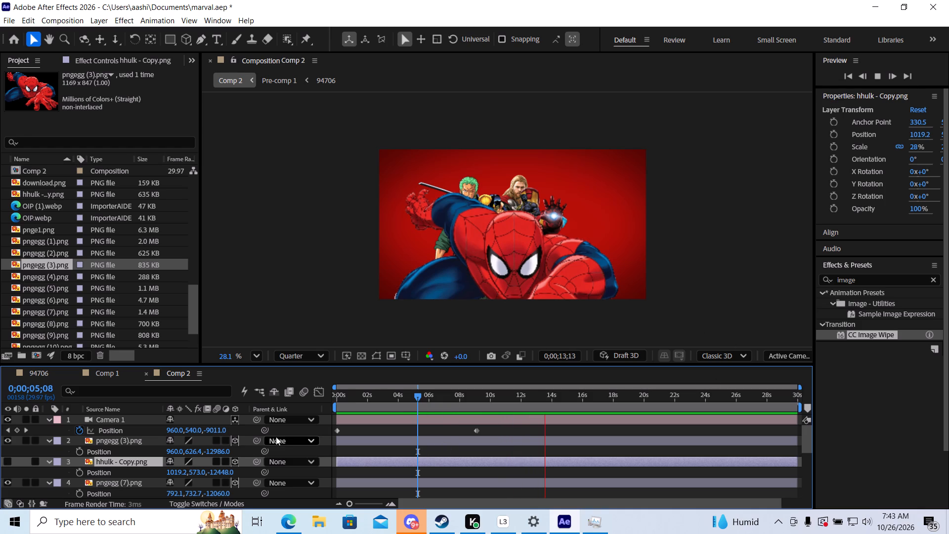
click(116, 460)
click(10, 463)
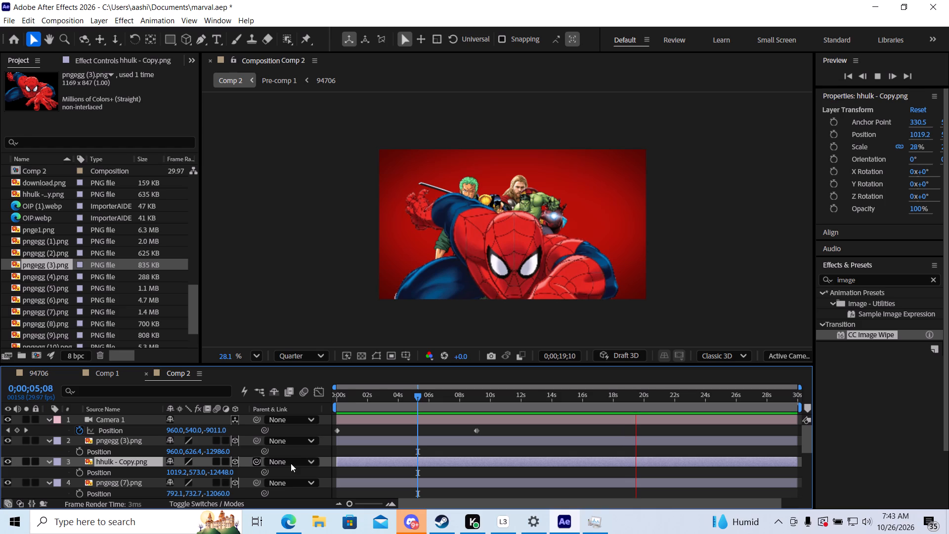
At 0;00;08;10, set the hhulk - Copy layer's Z position to -12760.
drag(414, 397, 444, 399)
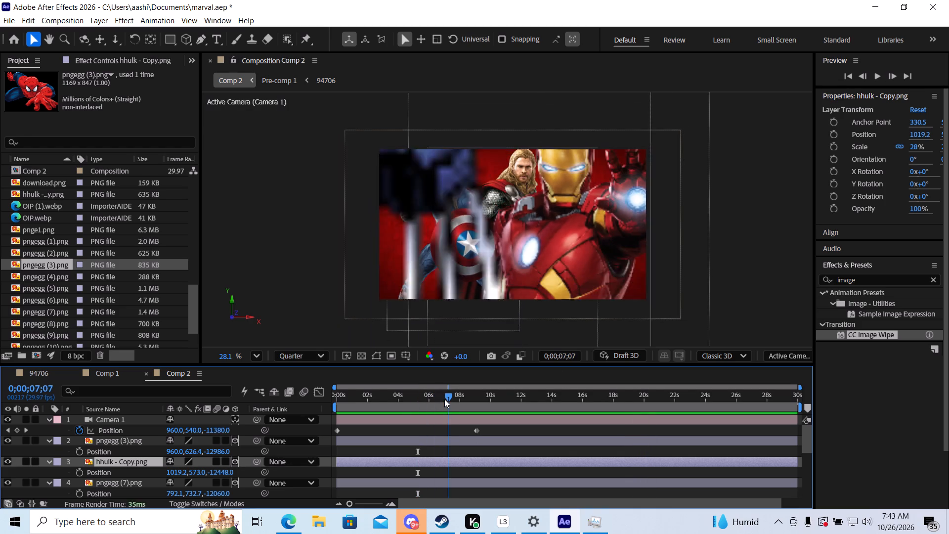
drag(444, 399, 459, 399)
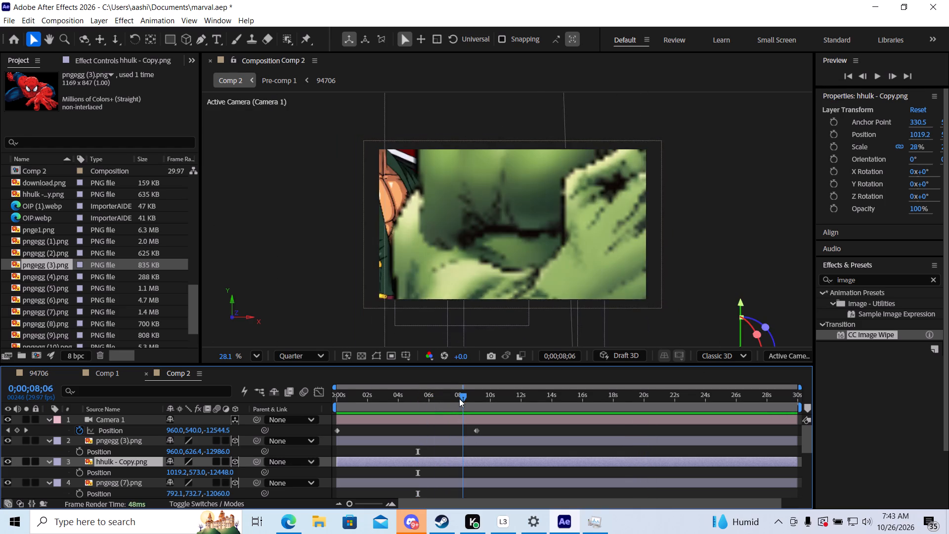
drag(459, 399, 461, 398)
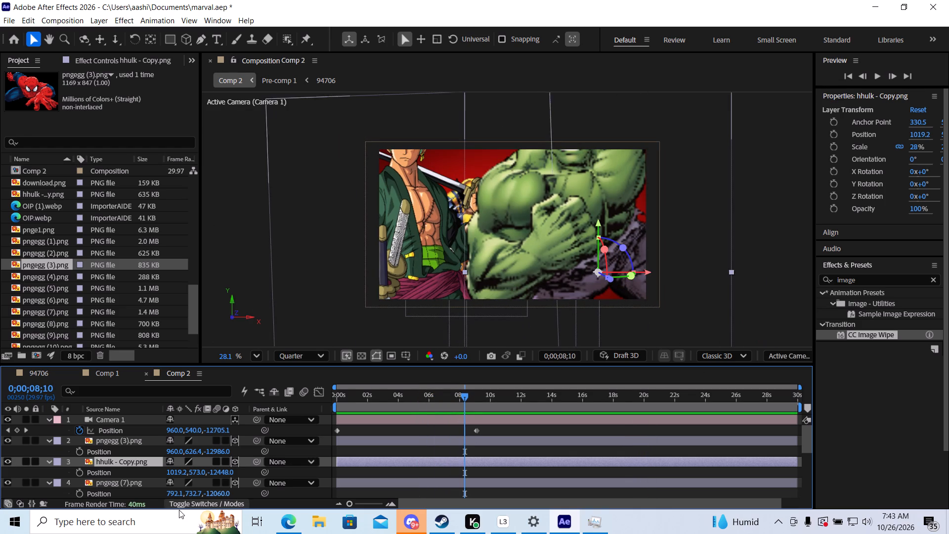
drag(224, 475, 224, 475)
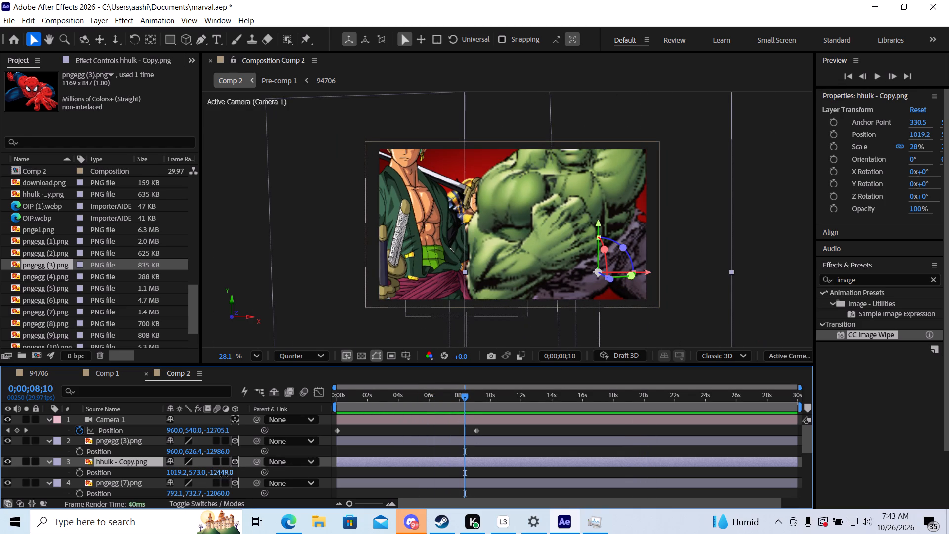
drag(224, 475, 91, 500)
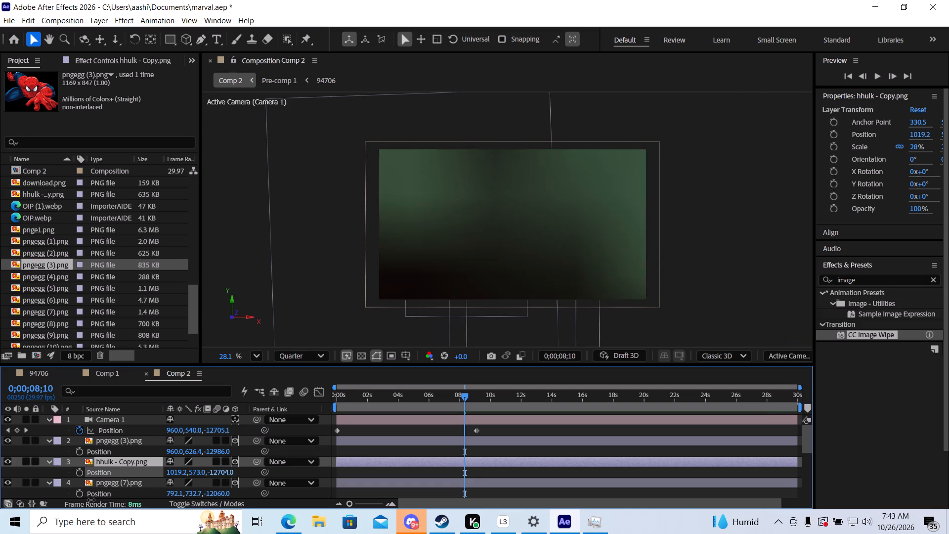
drag(91, 500, 62, 506)
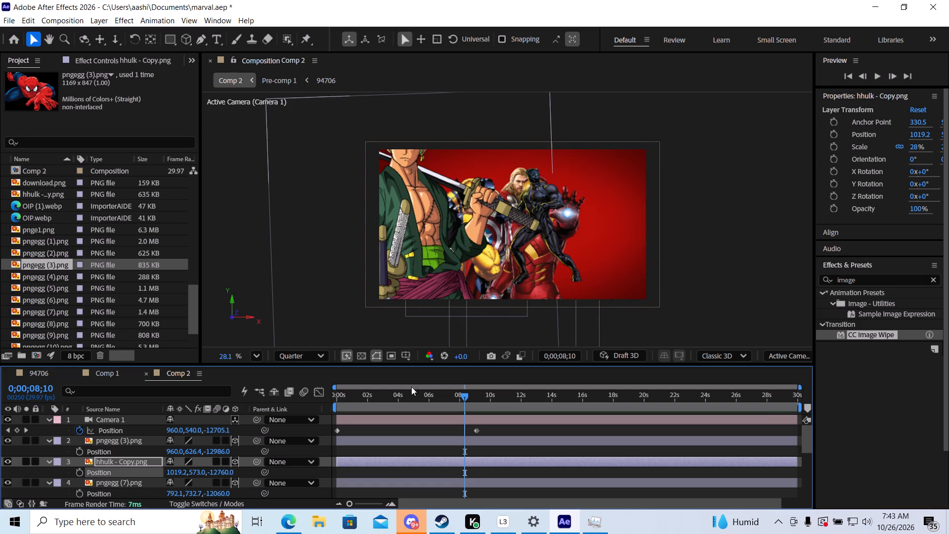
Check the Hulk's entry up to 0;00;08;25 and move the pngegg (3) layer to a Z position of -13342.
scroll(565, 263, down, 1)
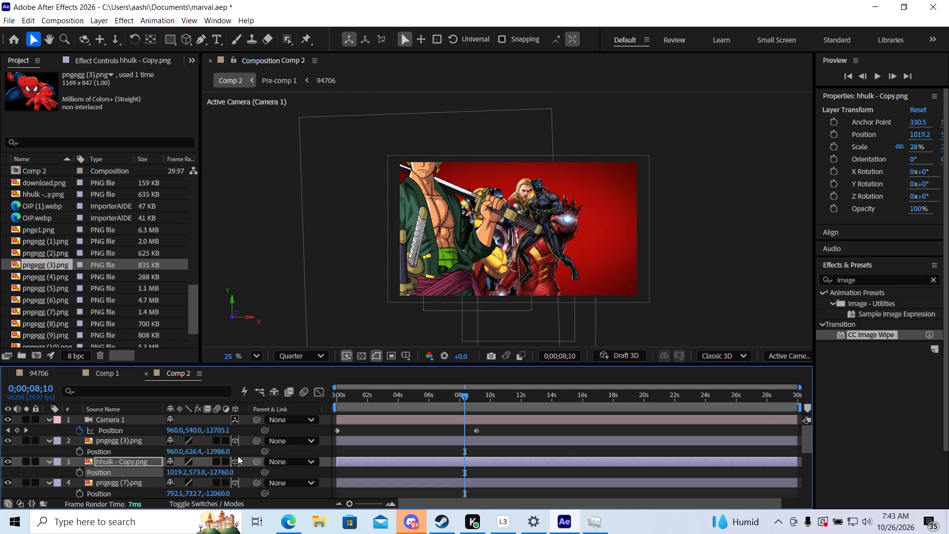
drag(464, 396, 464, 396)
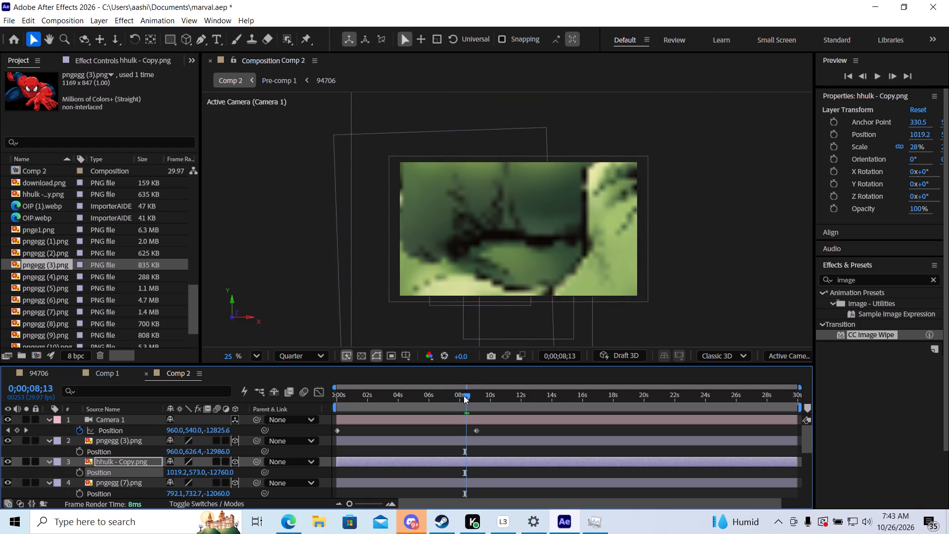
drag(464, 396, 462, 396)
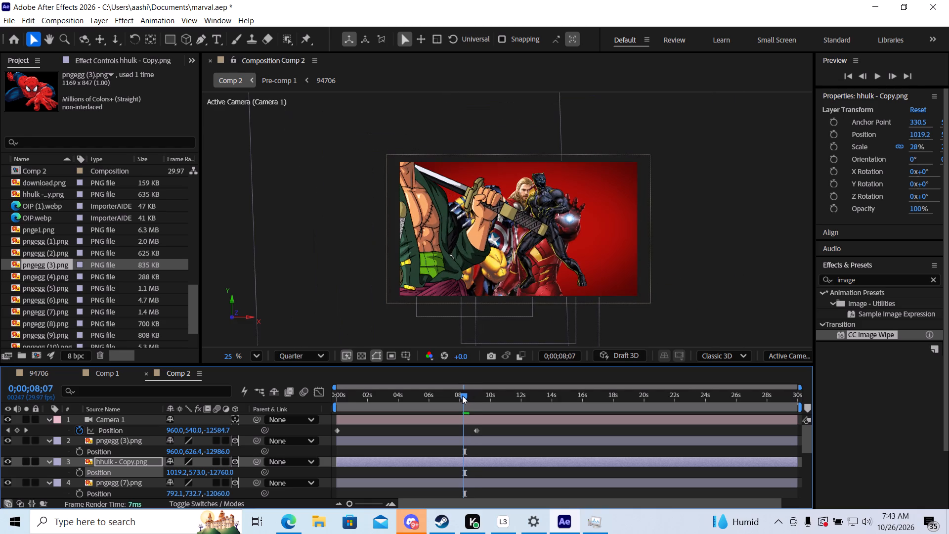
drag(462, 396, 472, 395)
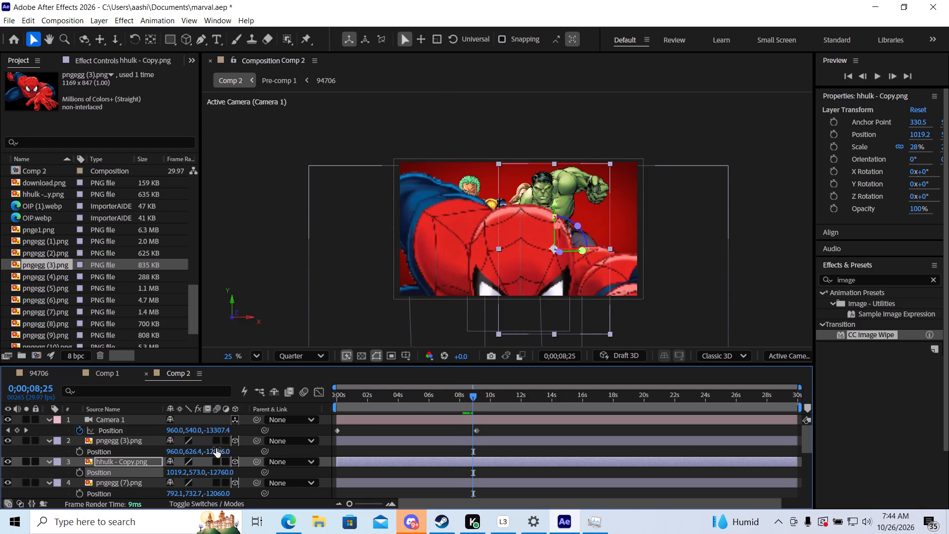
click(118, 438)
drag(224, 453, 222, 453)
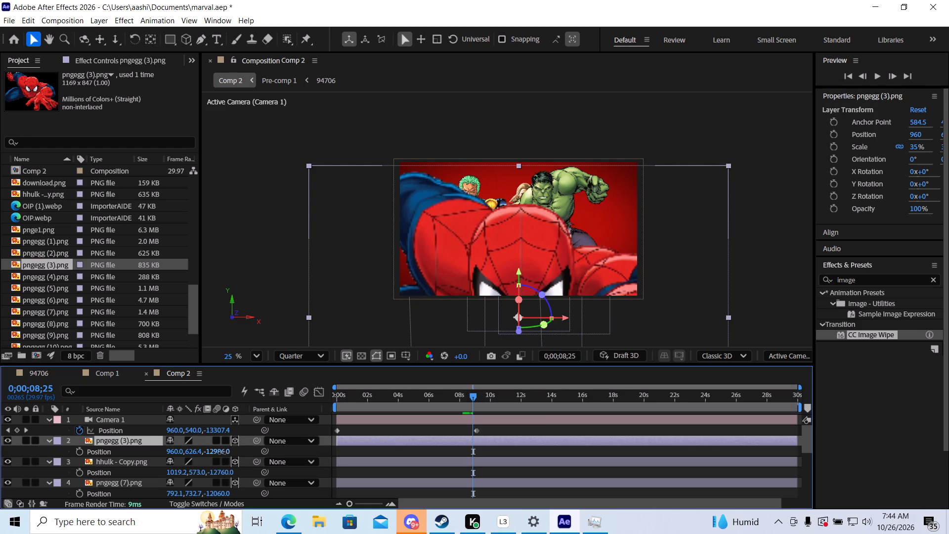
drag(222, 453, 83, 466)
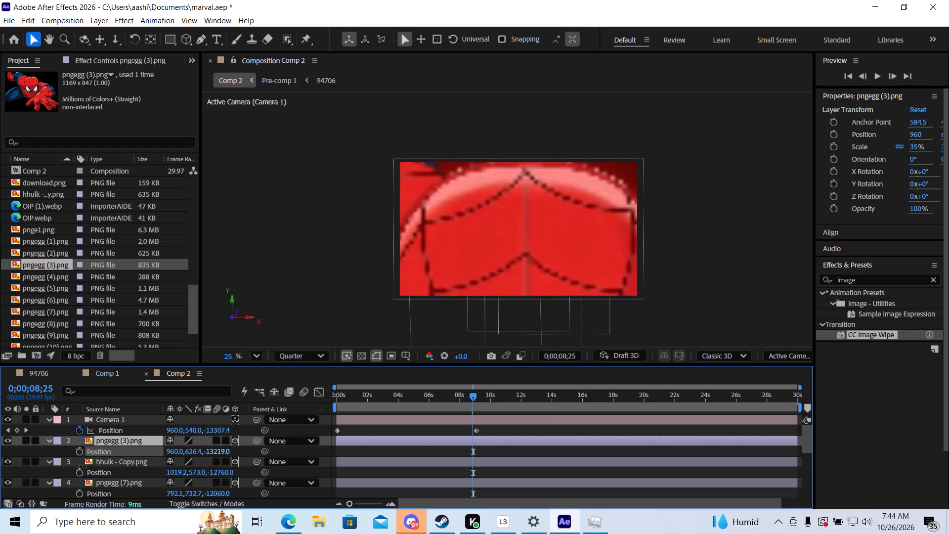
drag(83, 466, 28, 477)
Check the characters' entry up to 0;00;10;03 and set the pngegg (3) layer's Z position to -13064 there.
drag(471, 398, 447, 402)
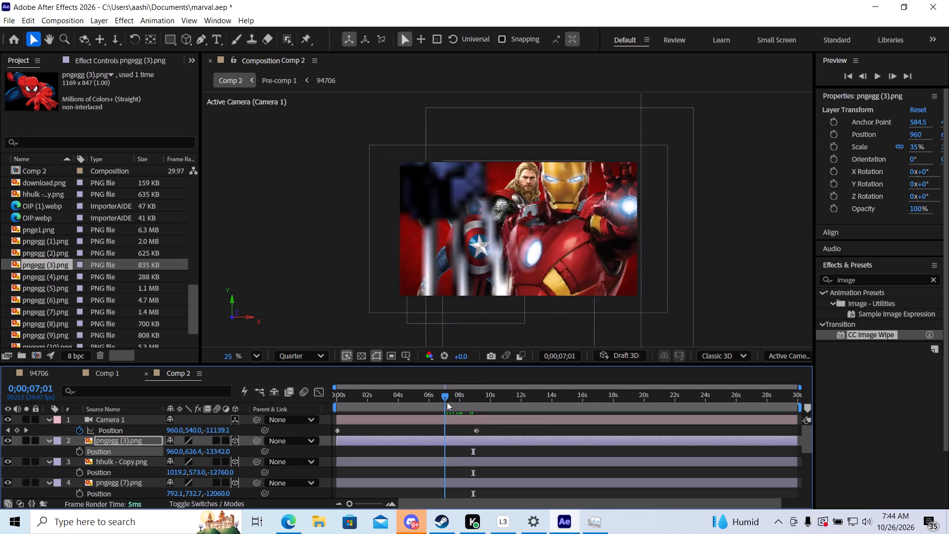
drag(447, 402, 466, 401)
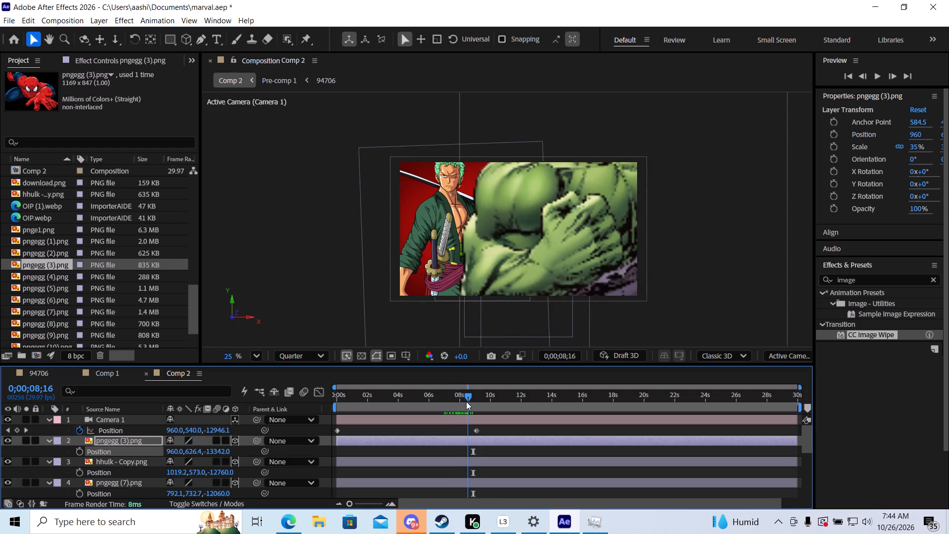
drag(466, 401, 475, 401)
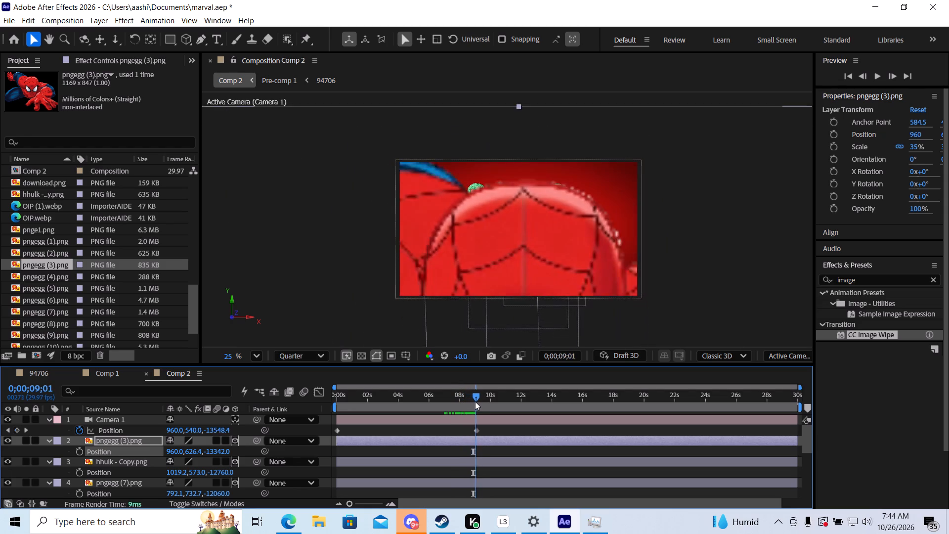
drag(475, 401, 490, 400)
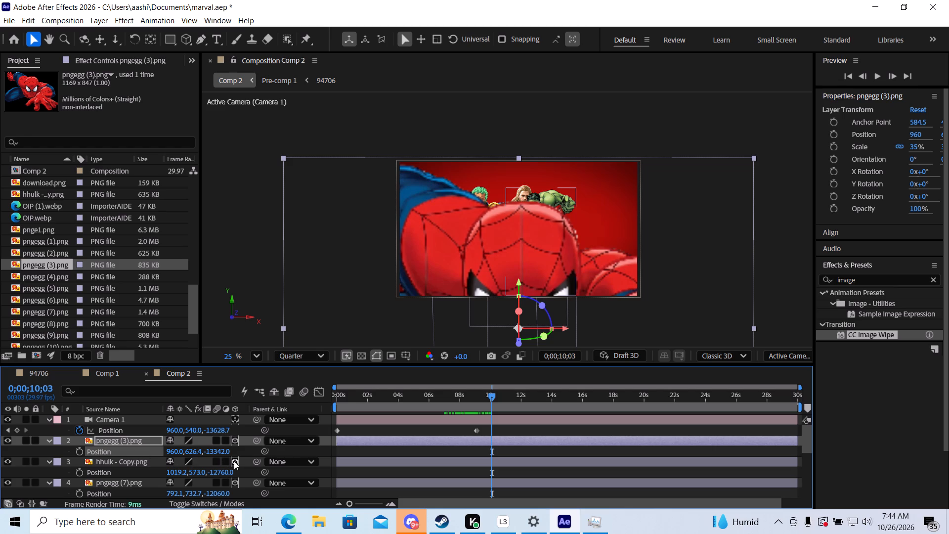
drag(224, 455, 232, 456)
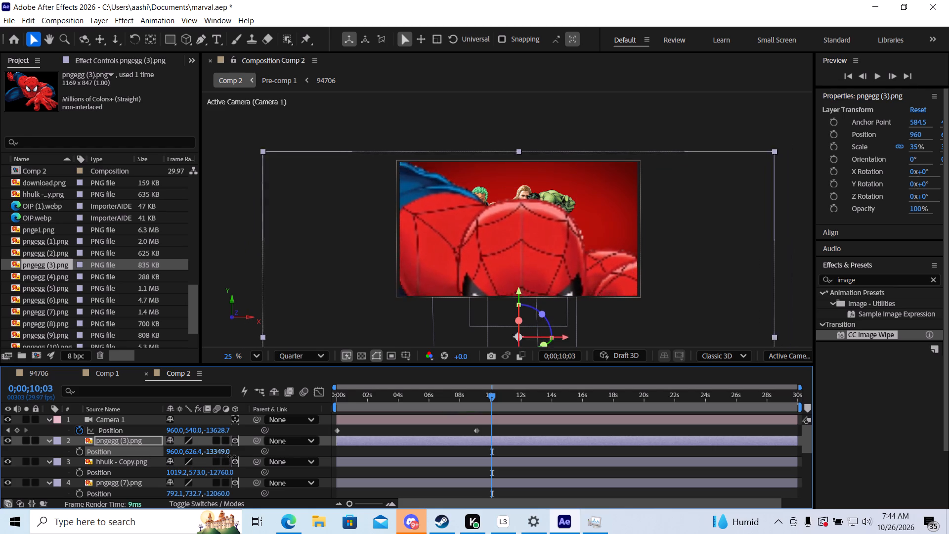
drag(232, 456, 374, 450)
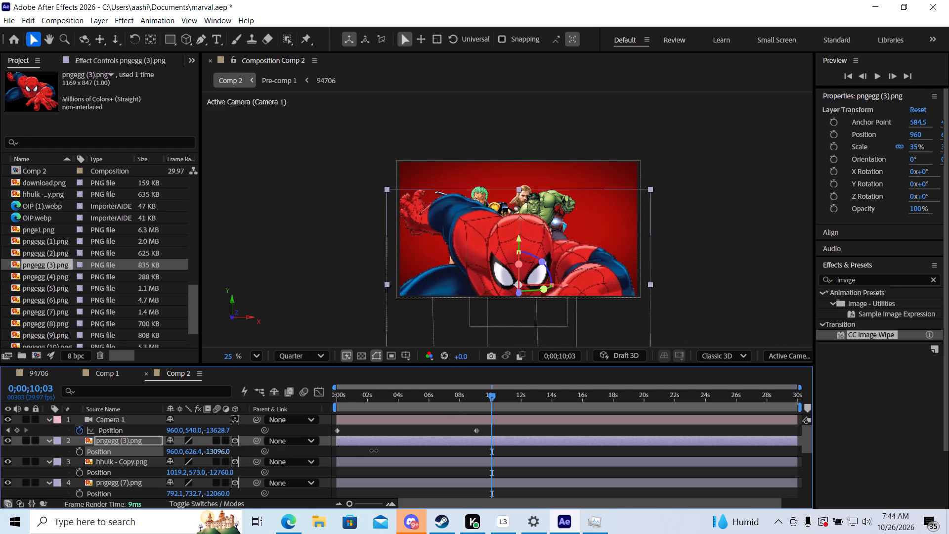
drag(374, 450, 389, 449)
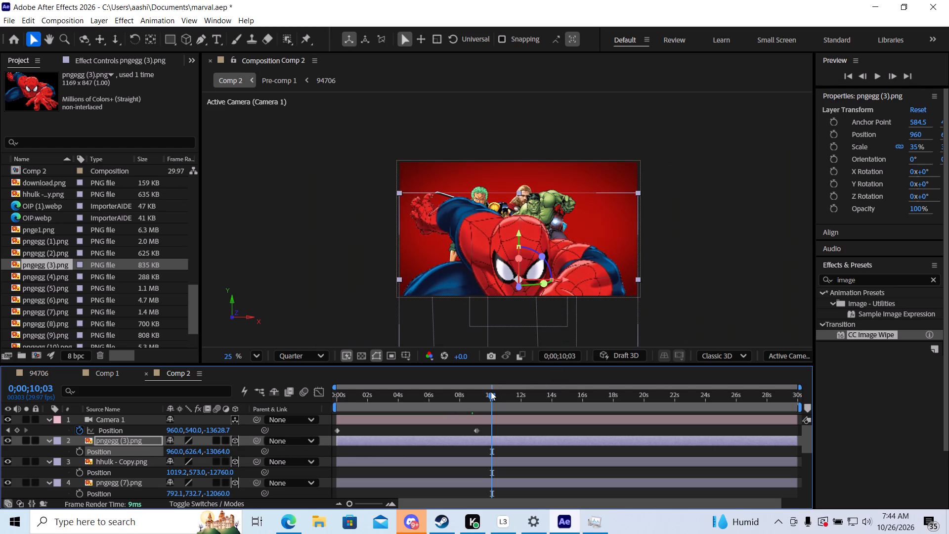
Review the Hulk's entry around 0;00;08;17 and play the pull-back from the start to examine the adjusted depths.
drag(491, 392, 416, 404)
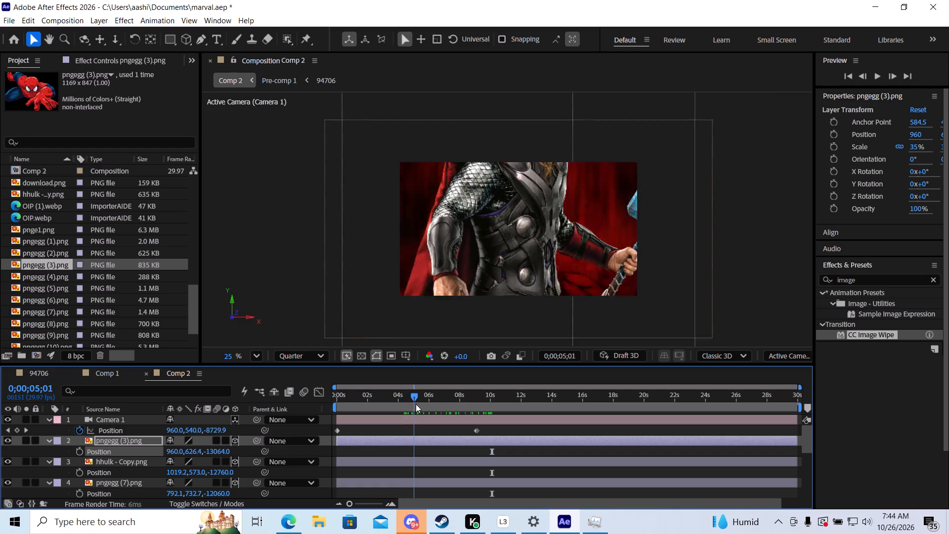
drag(416, 404, 459, 401)
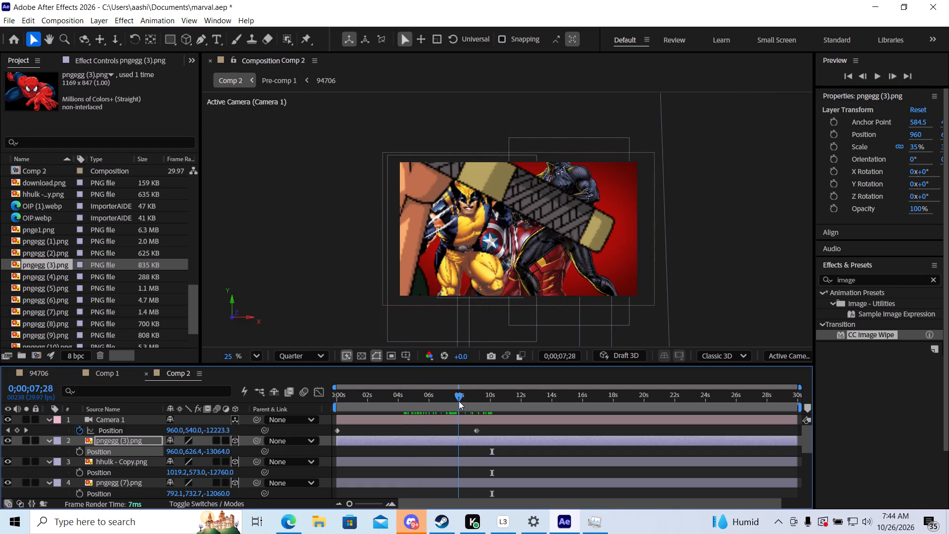
drag(459, 401, 464, 401)
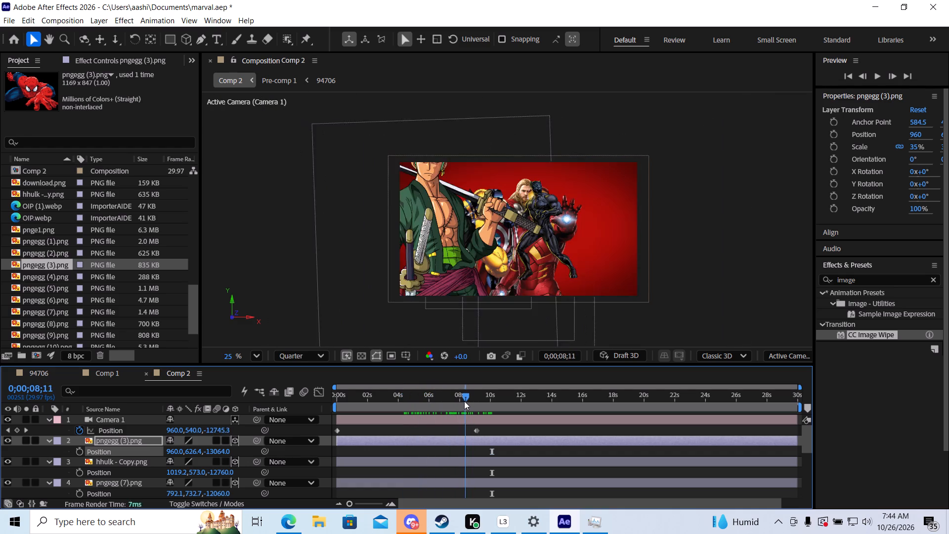
drag(464, 401, 468, 401)
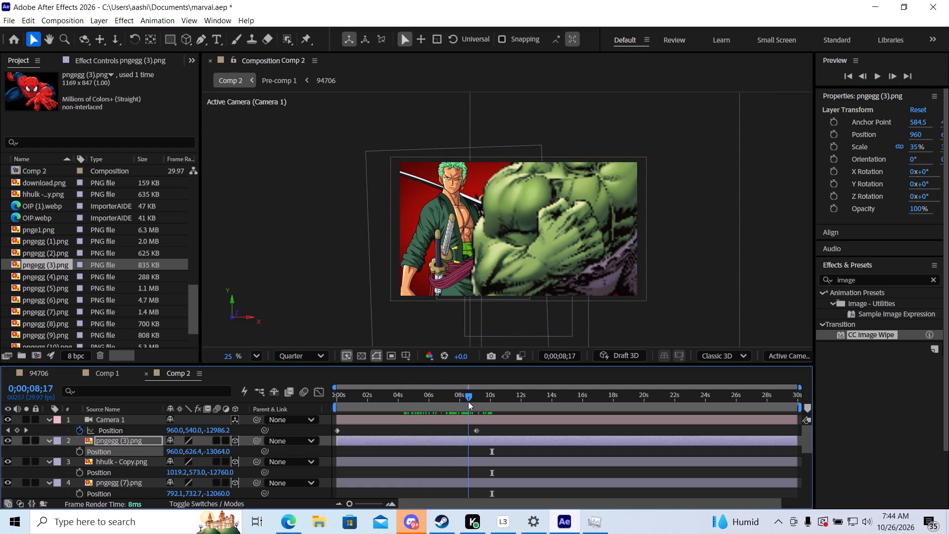
drag(468, 401, 322, 404)
key(space)
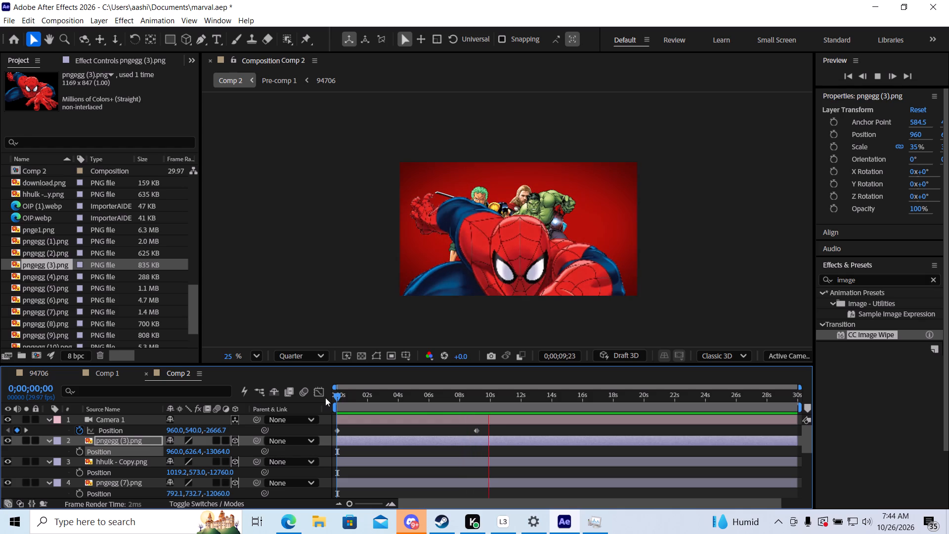
Play the camera pull-back from 0;00;00;27 through Spider-Man's entry to examine the characters' timing.
drag(339, 398, 350, 400)
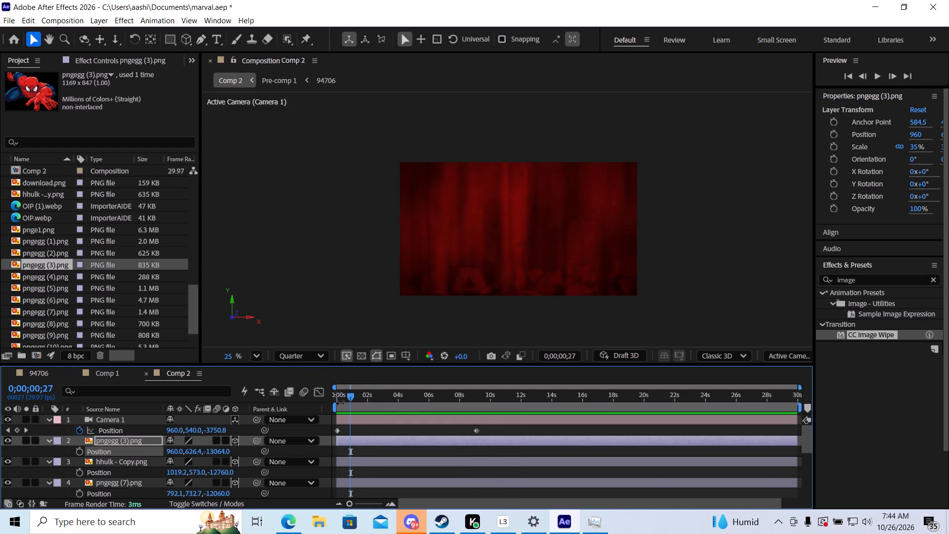
key(space)
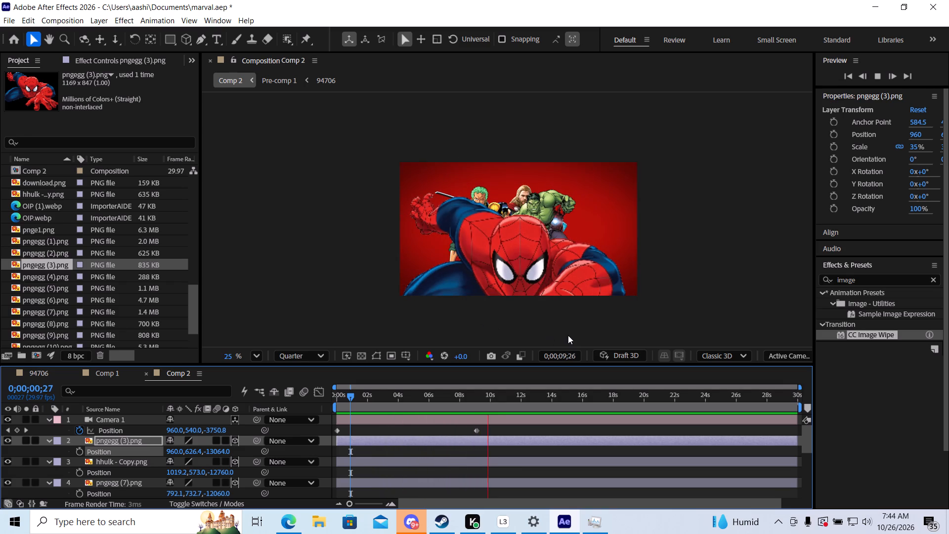
key(space)
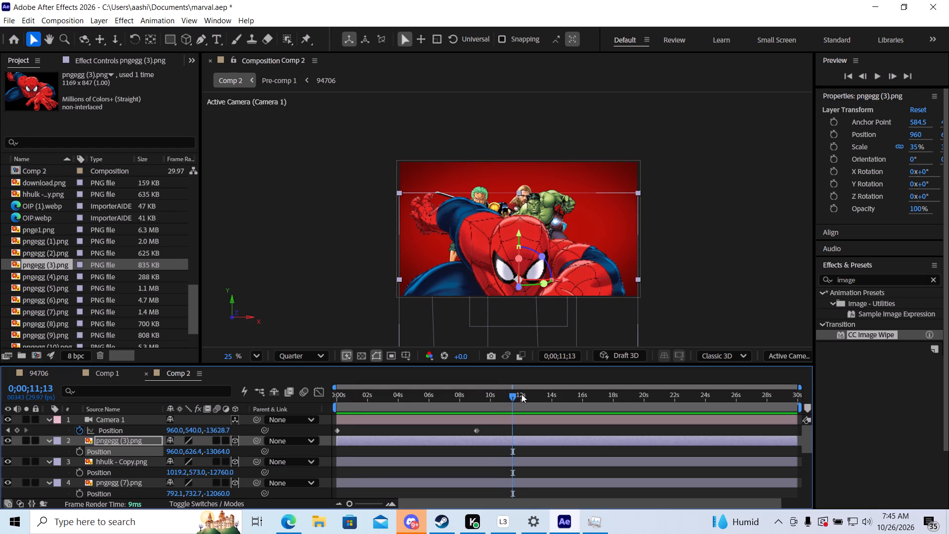
Scrub Comp 2 repeatedly between about 0;00;08;02 and 0;00;09;12, also rechecking from 0;00;03;02, to examine the Hulk's and Spider-Man's entries.
drag(508, 395, 467, 406)
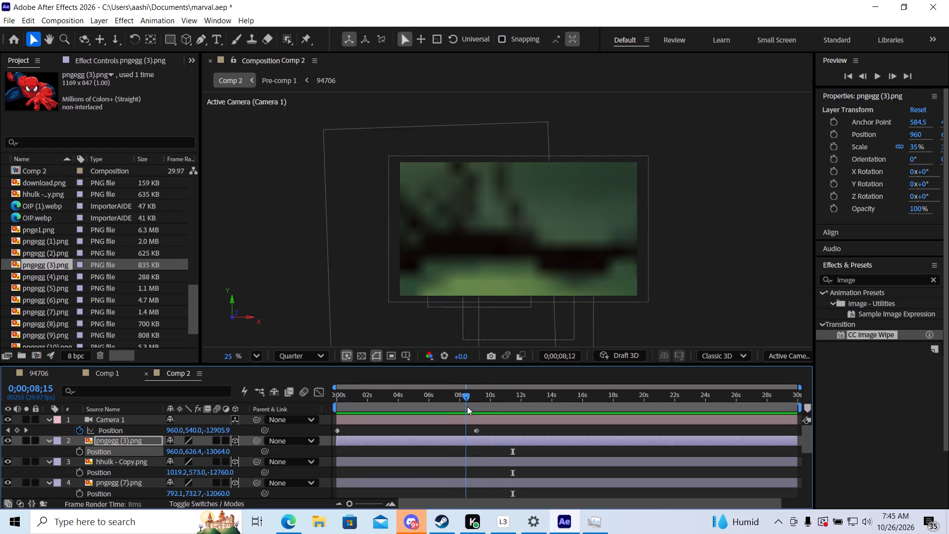
drag(467, 406, 474, 405)
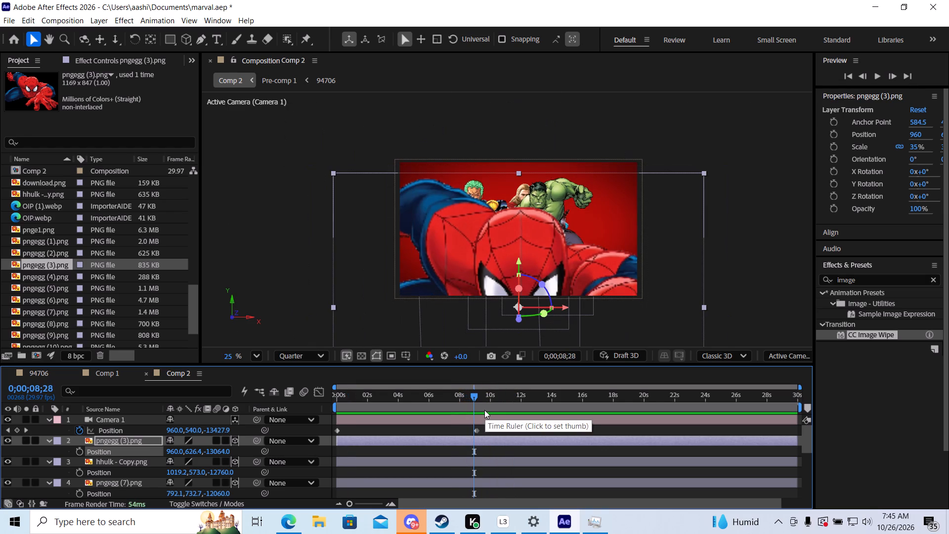
drag(474, 397, 478, 396)
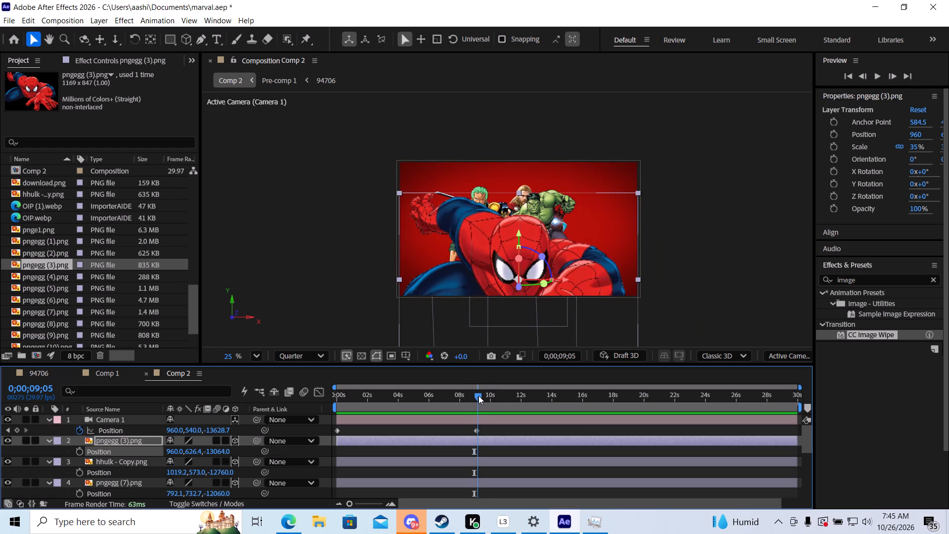
drag(478, 396, 480, 396)
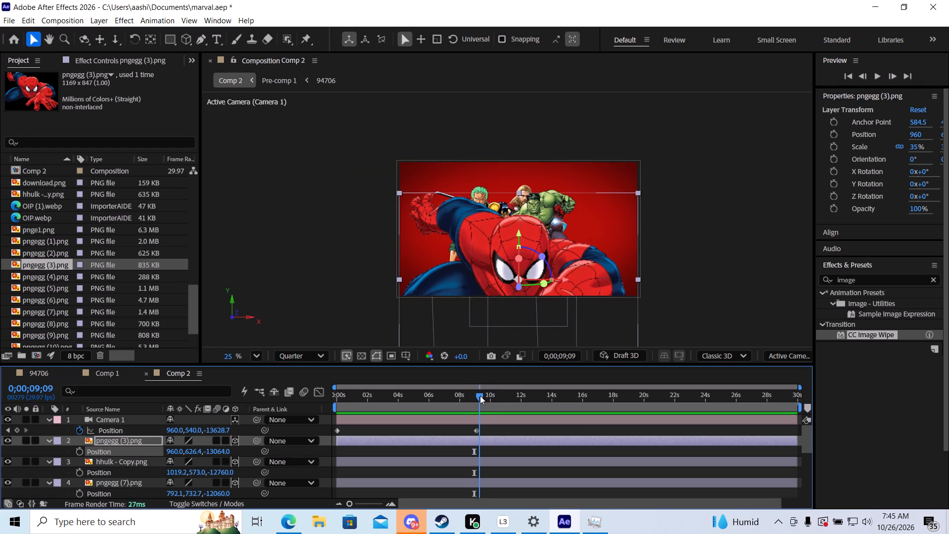
drag(480, 396, 466, 396)
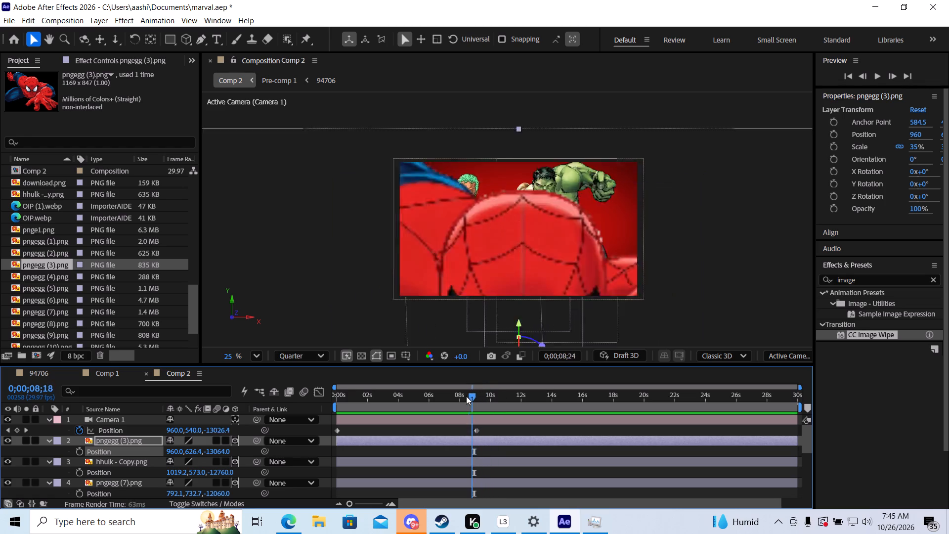
drag(466, 396, 475, 396)
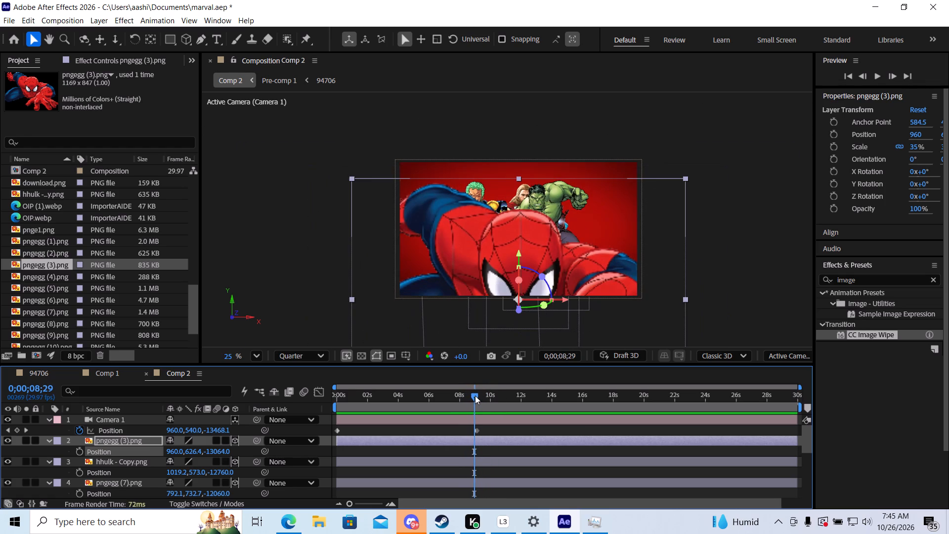
drag(475, 396, 472, 396)
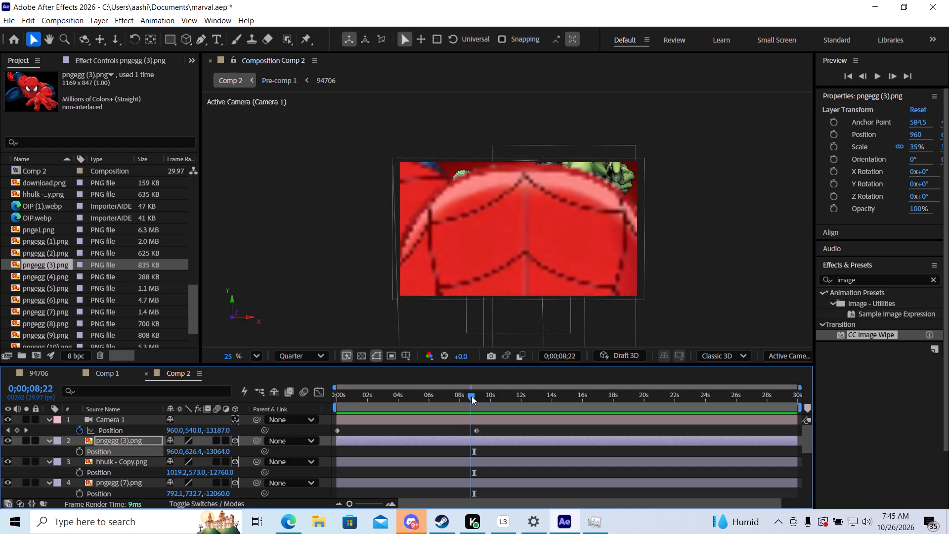
drag(472, 396, 477, 396)
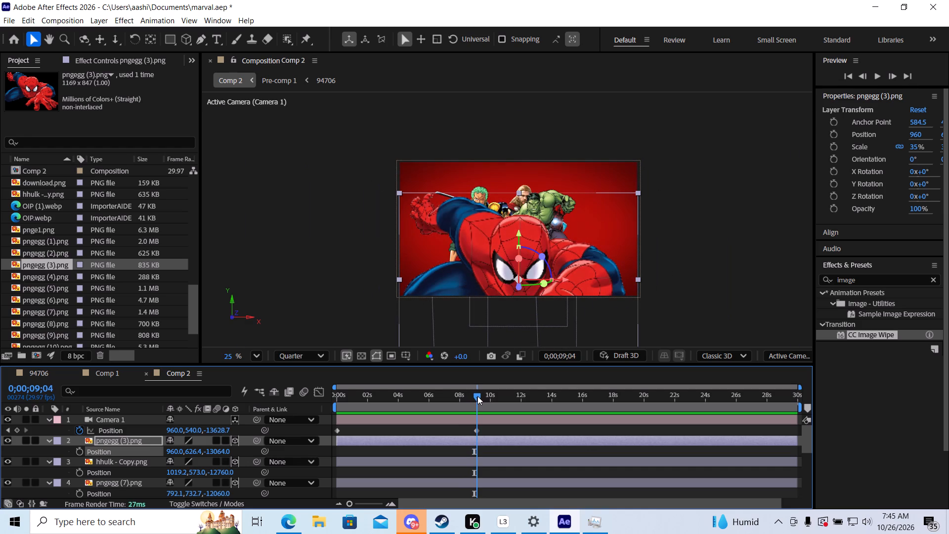
drag(477, 396, 476, 396)
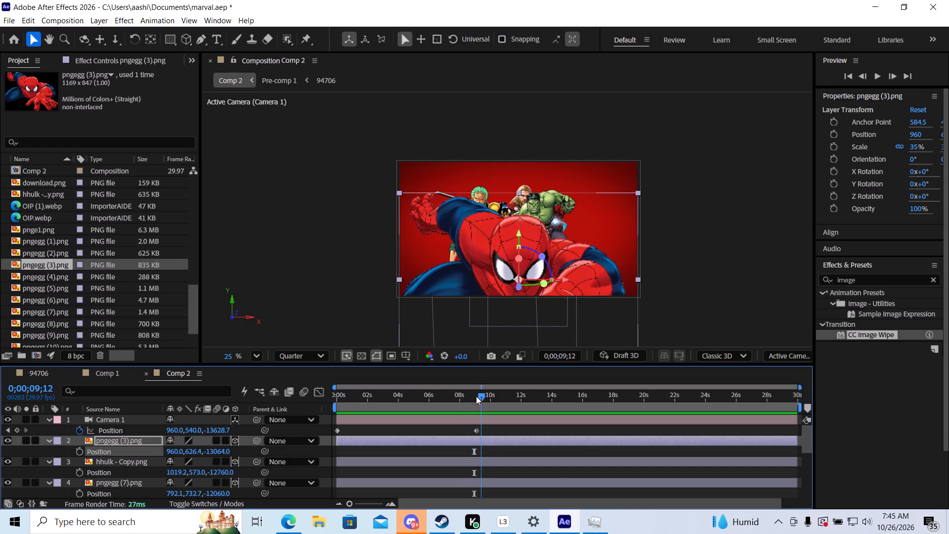
drag(476, 396, 473, 399)
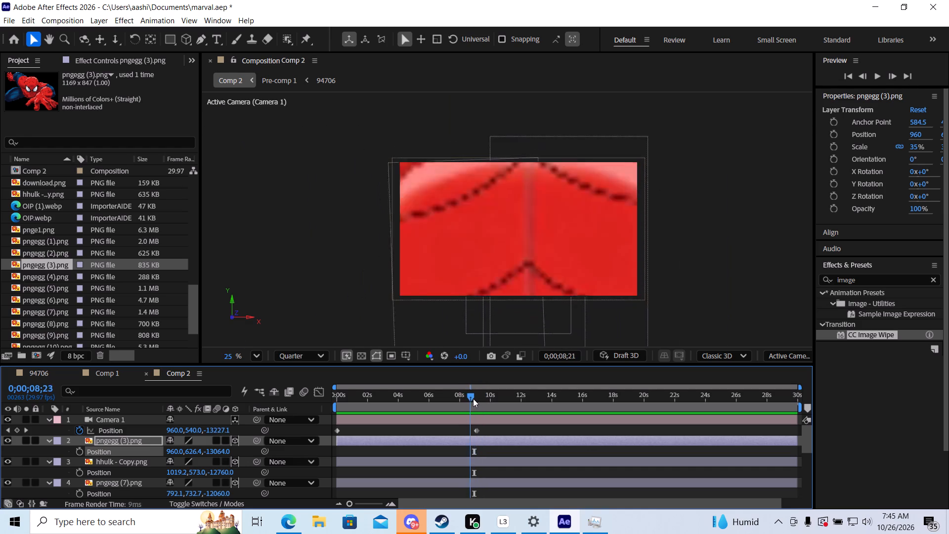
drag(473, 399, 462, 400)
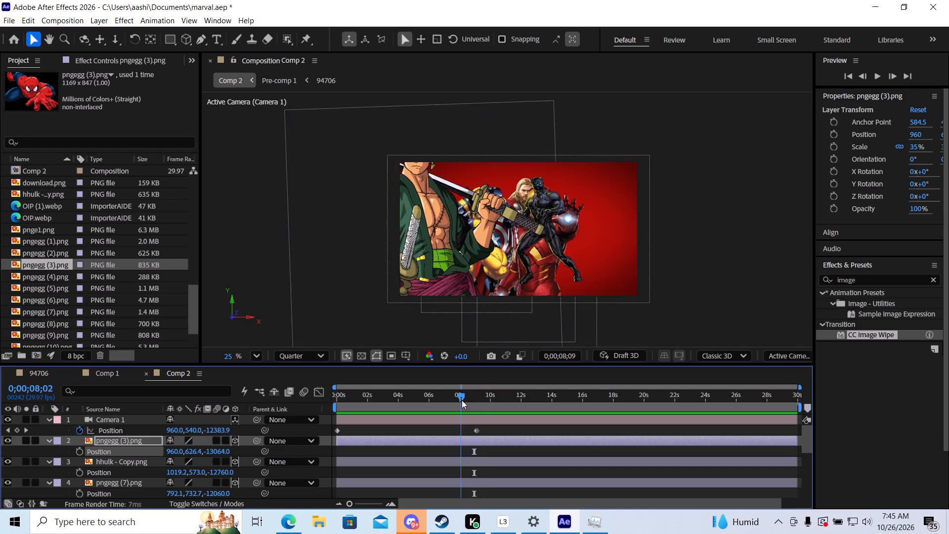
drag(462, 400, 381, 412)
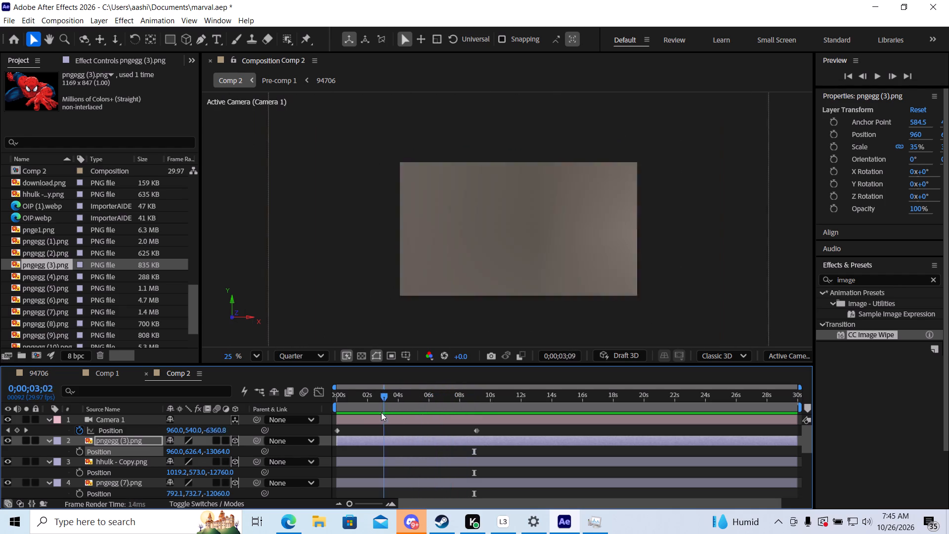
drag(381, 412, 461, 406)
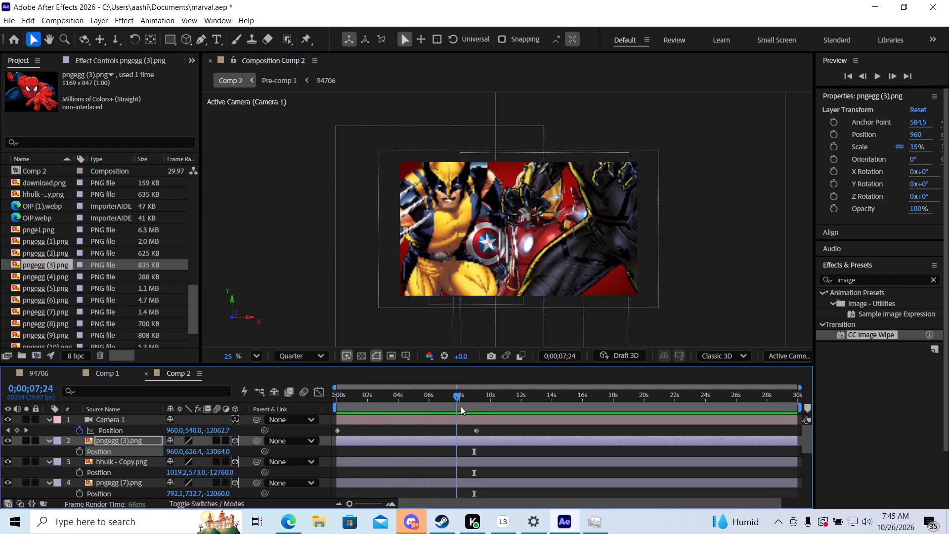
drag(461, 406, 475, 405)
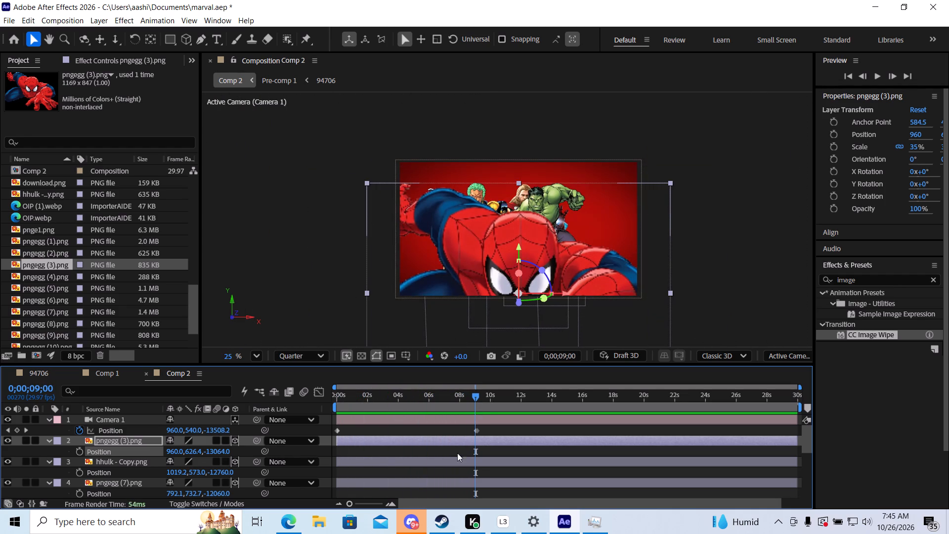
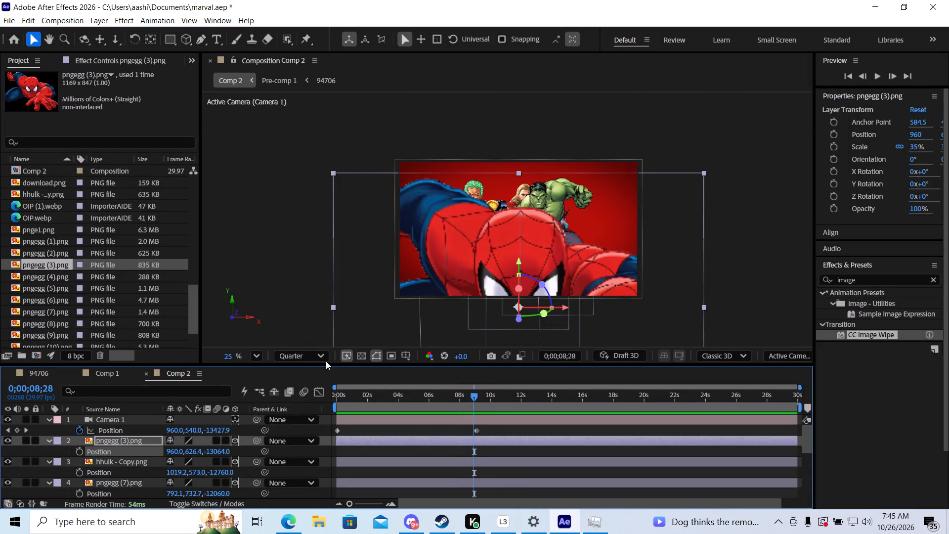
Move the Hulk layer (hhulk - Copy.png) horizontally to an X position of about 1112, clear of Thor.
click(133, 465)
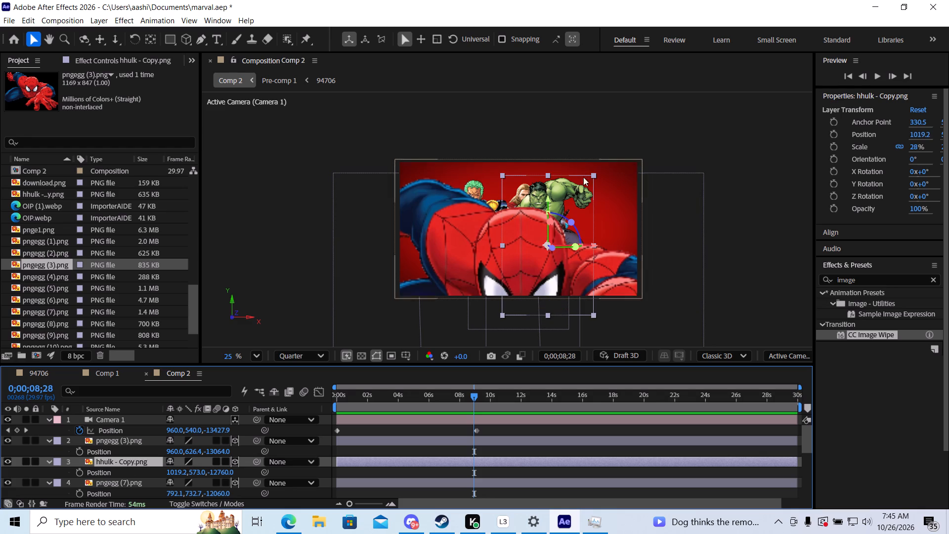
drag(593, 247, 609, 243)
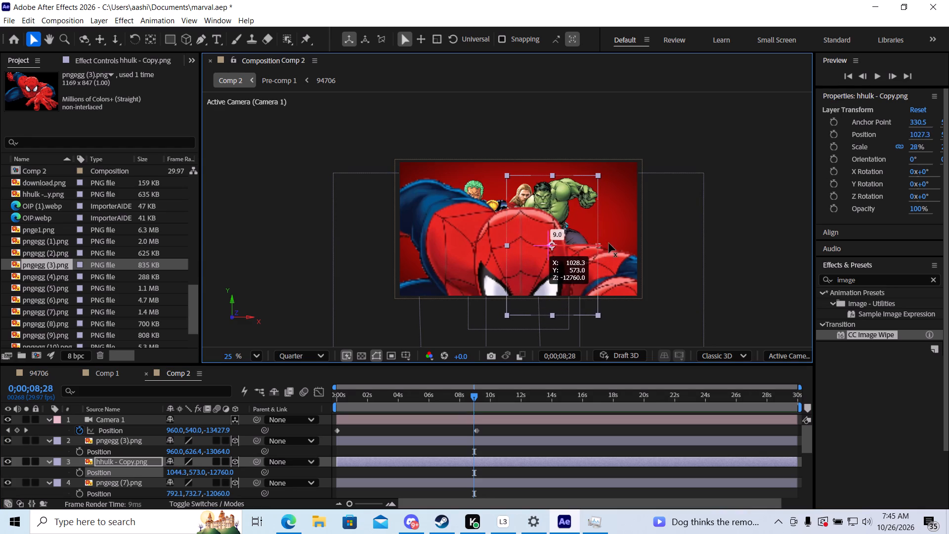
drag(609, 243, 637, 238)
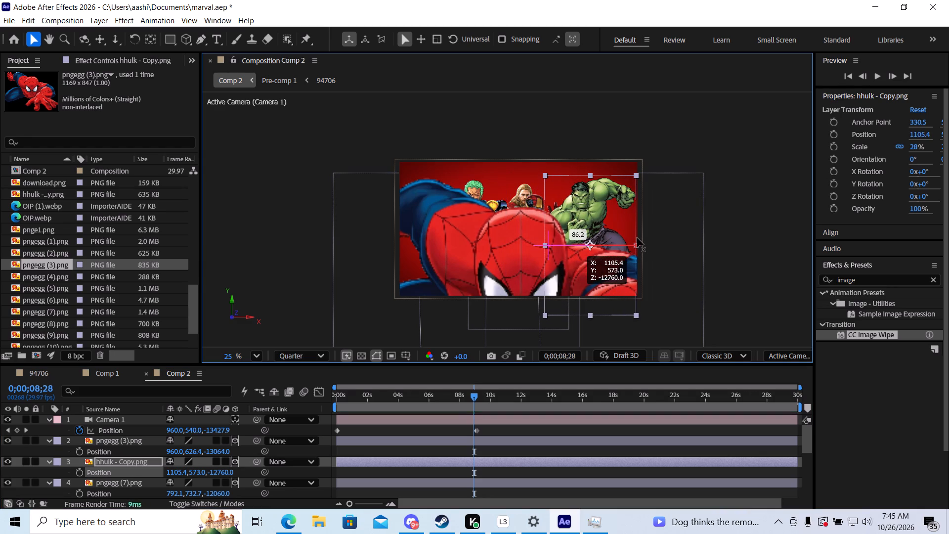
drag(637, 238, 641, 237)
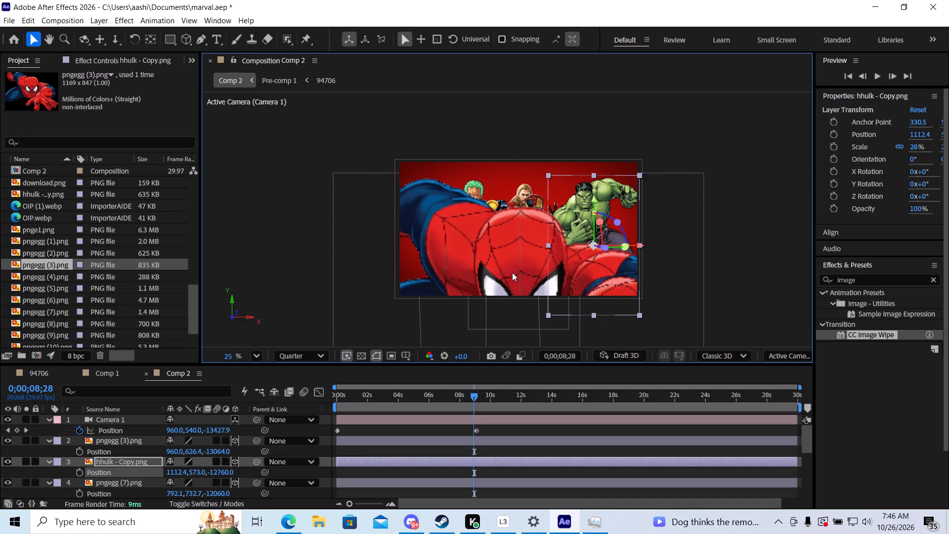
At 0;00;08;10, move the swordsman layer pngegg (7) horizontally to an X position of about 720.
drag(473, 393, 462, 395)
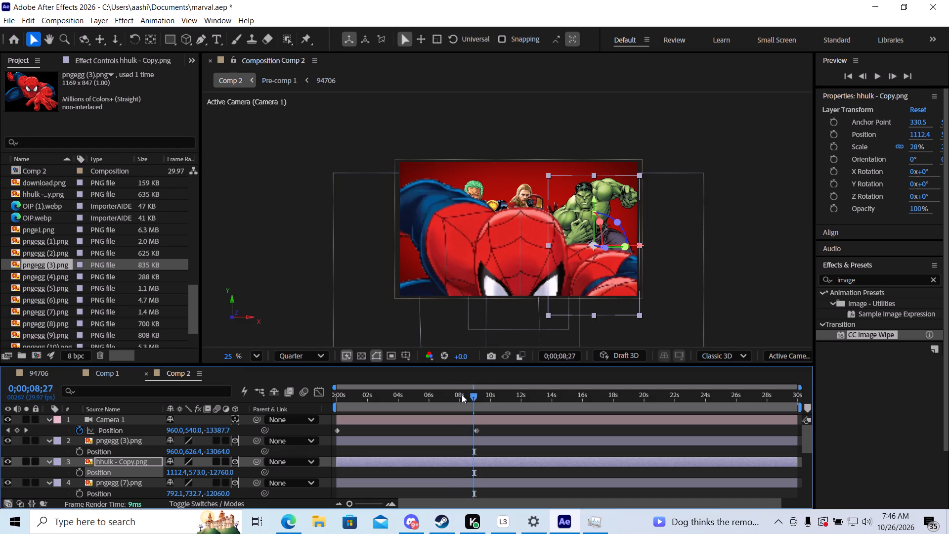
drag(462, 395, 464, 395)
click(446, 247)
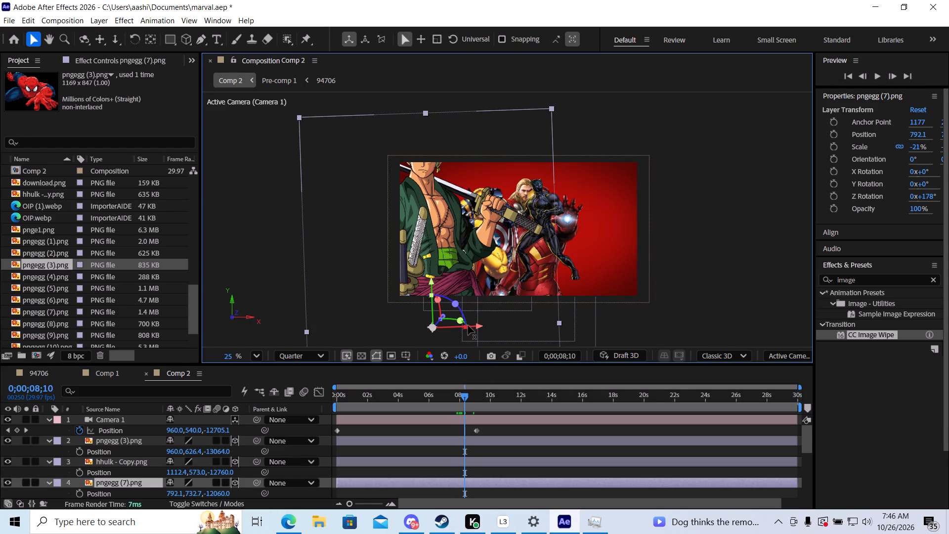
drag(478, 326, 460, 328)
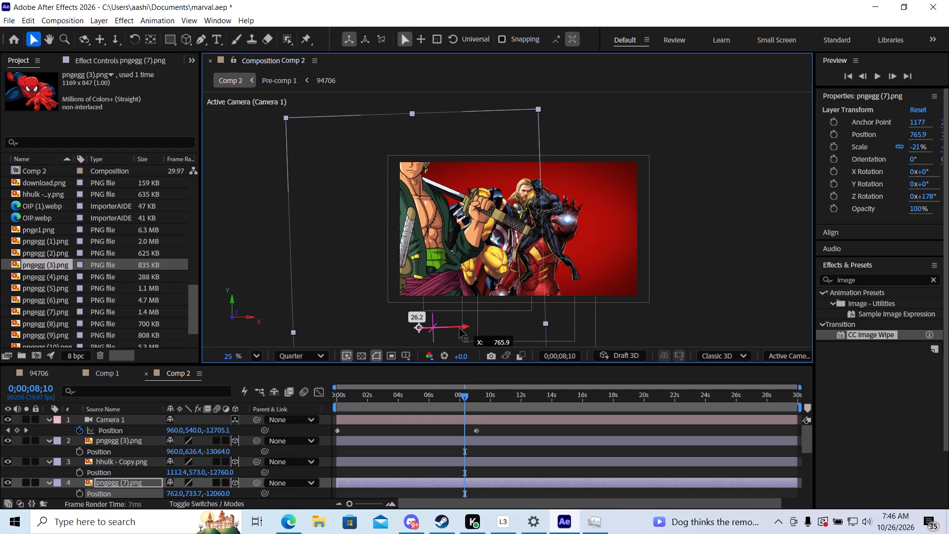
drag(460, 328, 440, 331)
At 0;00;07;28, move the Black Panther layer pngegg (5) horizontally to an X position of about 1124, clear of Iron Man.
drag(465, 393, 455, 394)
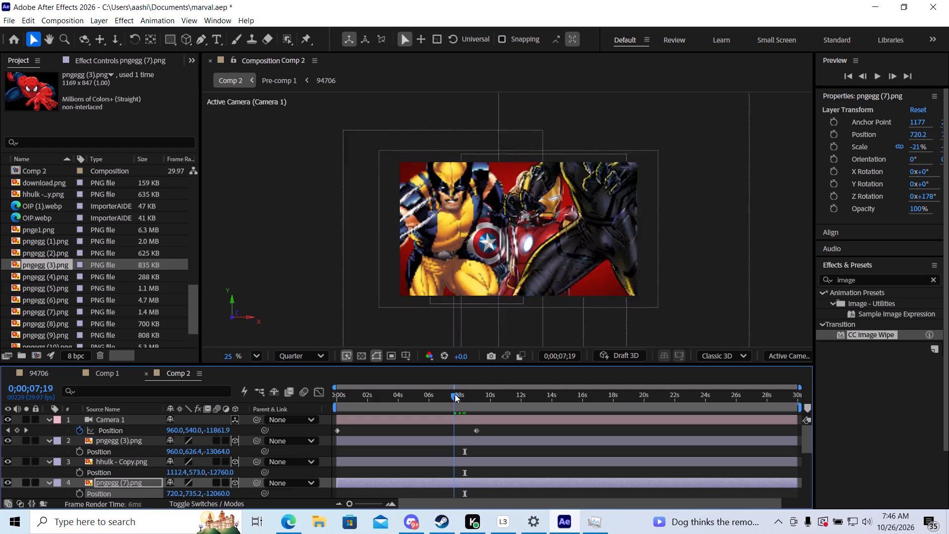
drag(455, 394, 462, 392)
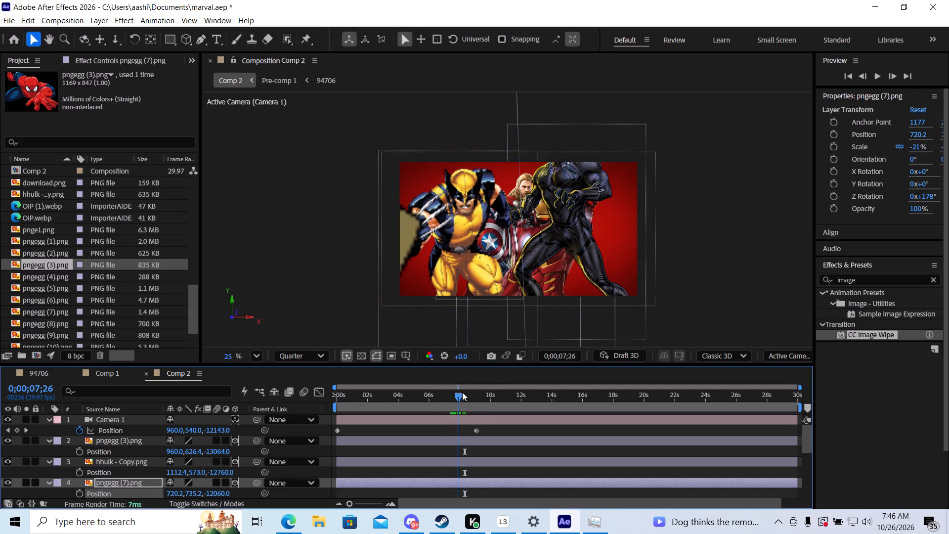
drag(462, 392, 459, 393)
click(557, 228)
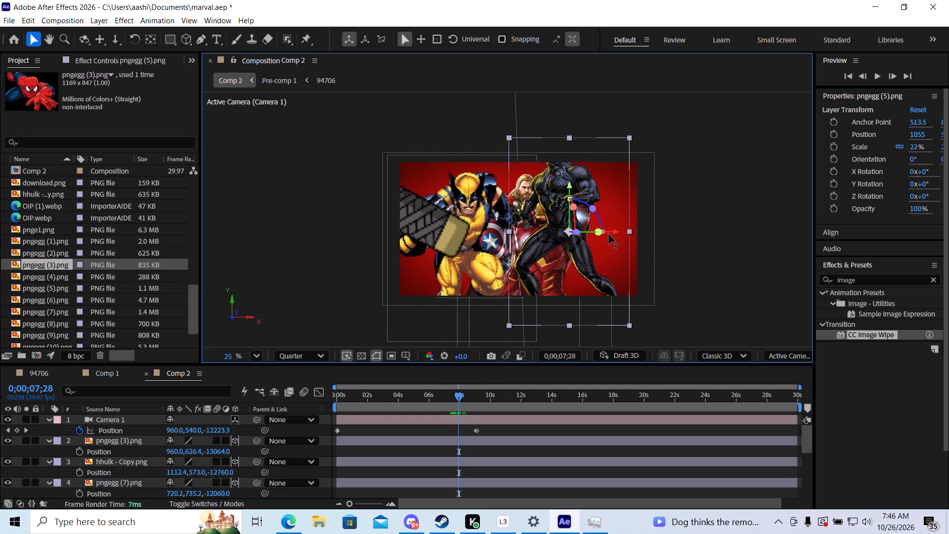
drag(611, 233, 649, 233)
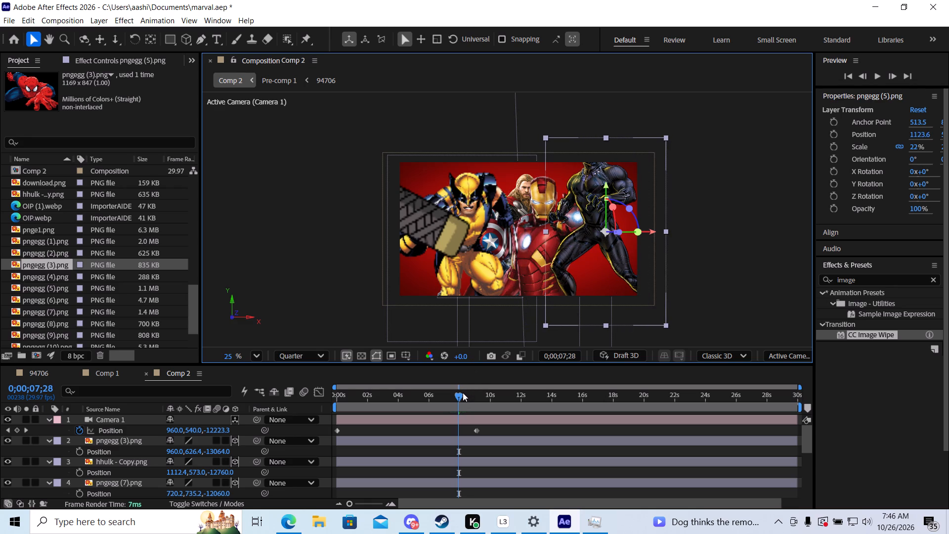
At 0;00;07;05, move the Wolverine layer pngegg (4) horizontally to an X position of about 665, clear of Captain America.
drag(461, 393, 449, 395)
click(475, 192)
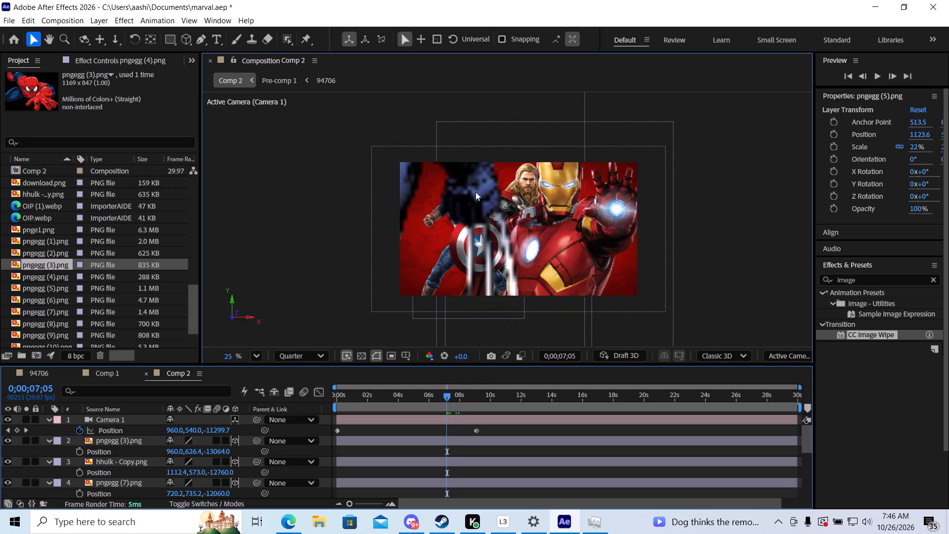
drag(359, 301, 344, 302)
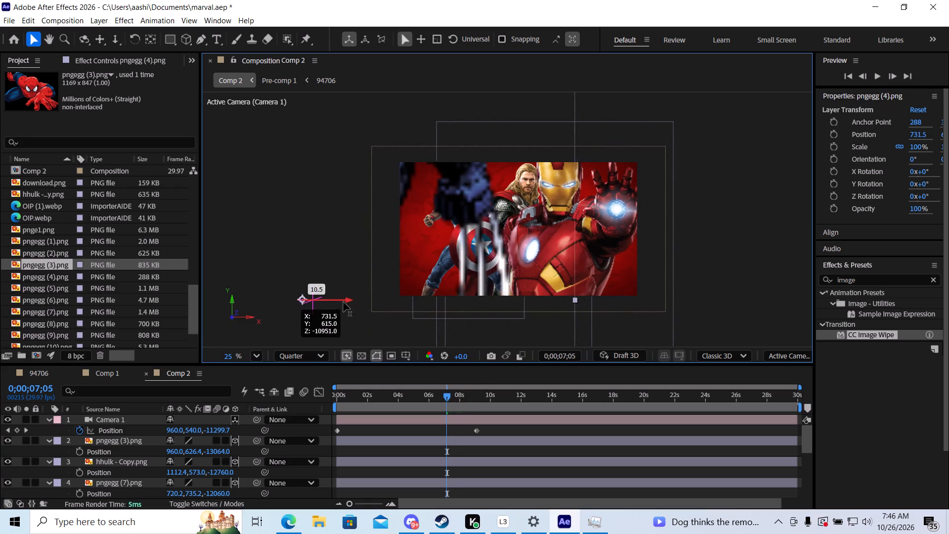
drag(344, 302, 283, 307)
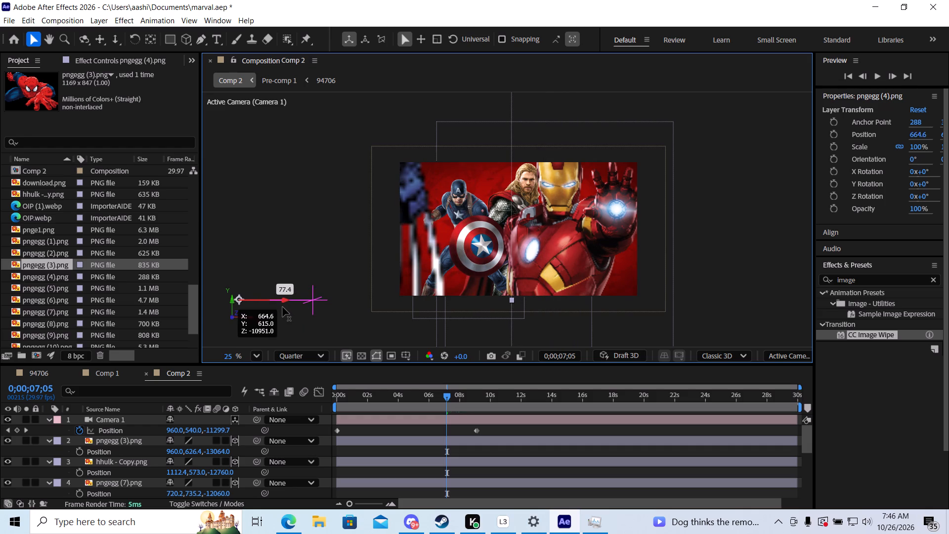
drag(283, 307, 284, 307)
At 0;00;06;19, move the Iron Man layer pngegg (1) horizontally to an X position of about 1210, clear of Thor.
drag(443, 392, 436, 393)
click(561, 246)
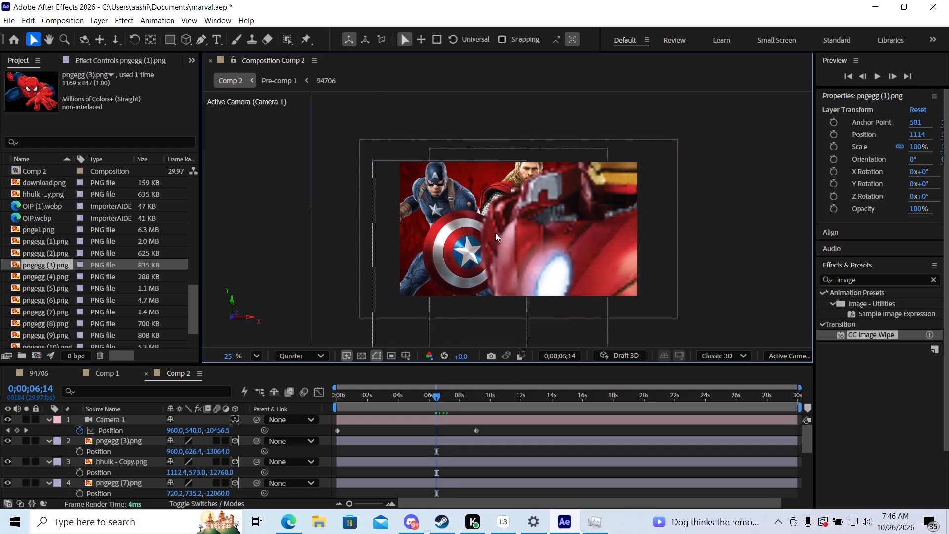
click(495, 233)
click(609, 238)
click(434, 396)
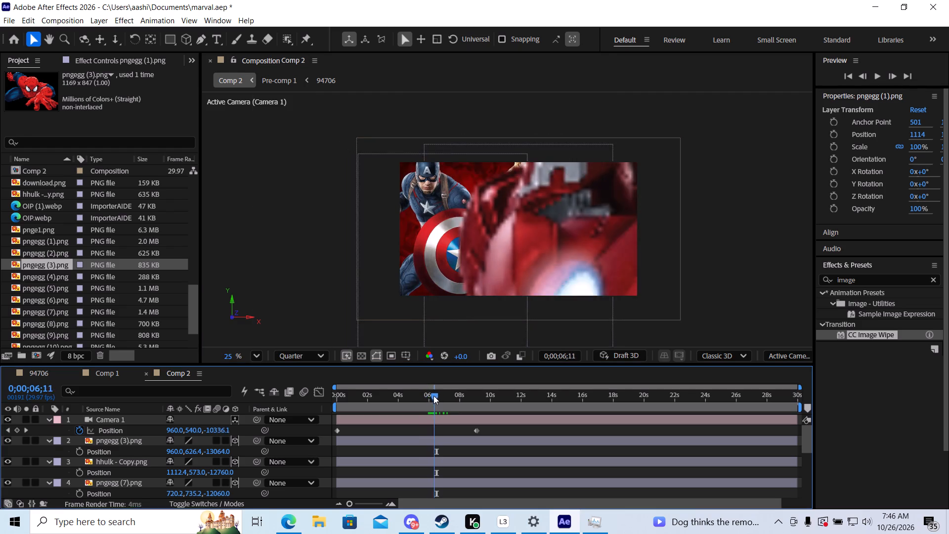
click(596, 245)
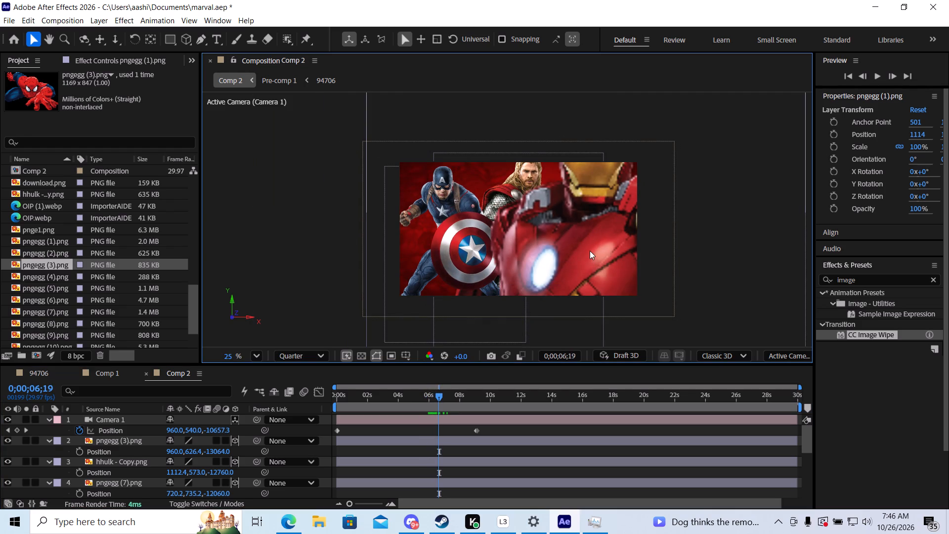
scroll(594, 239, down, 7)
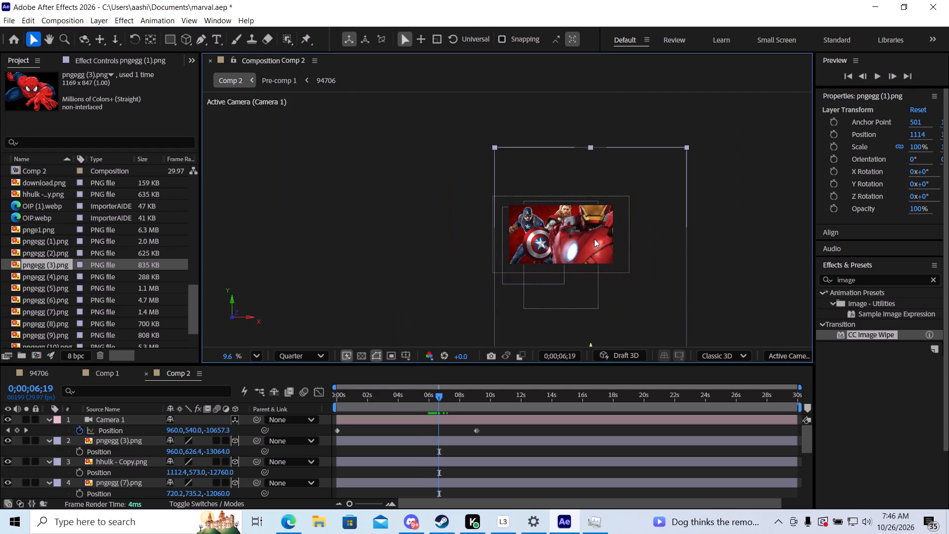
scroll(617, 299, down, 2)
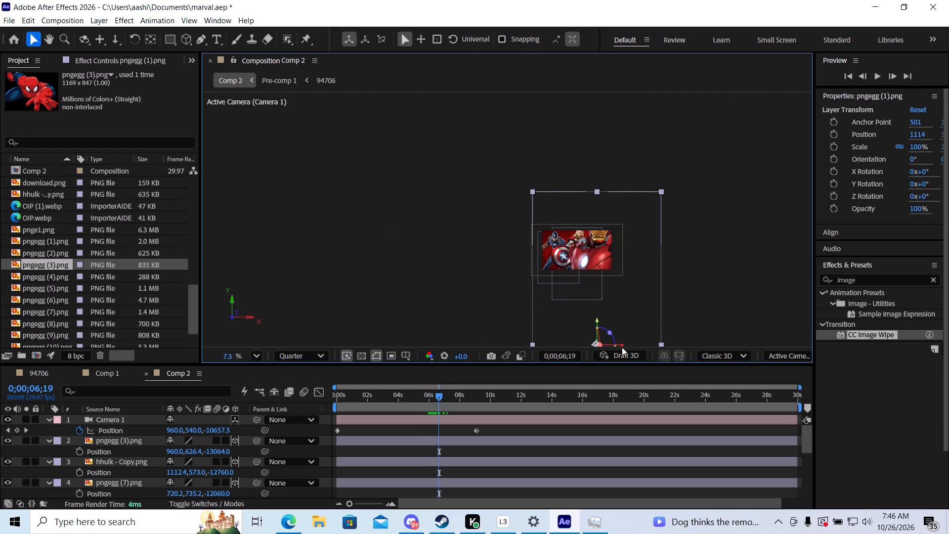
drag(622, 346, 627, 346)
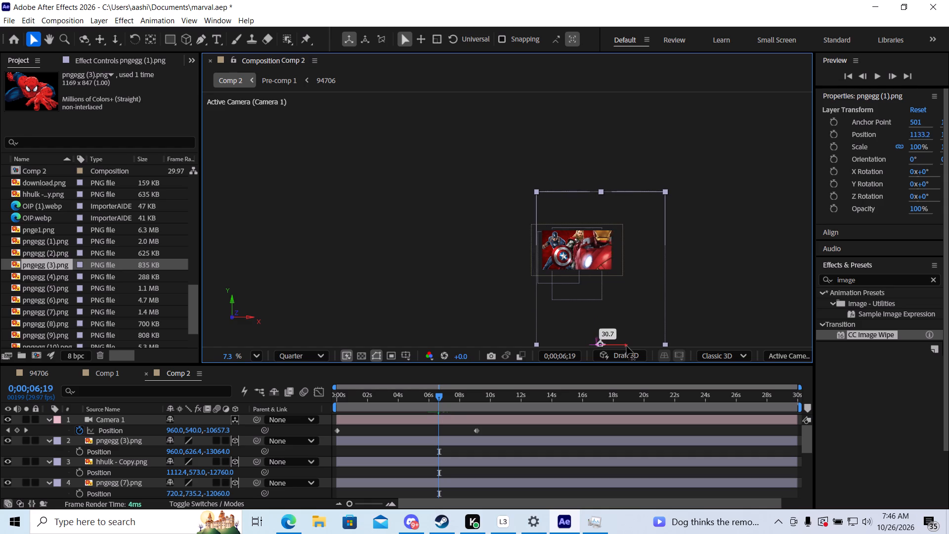
drag(627, 346, 634, 346)
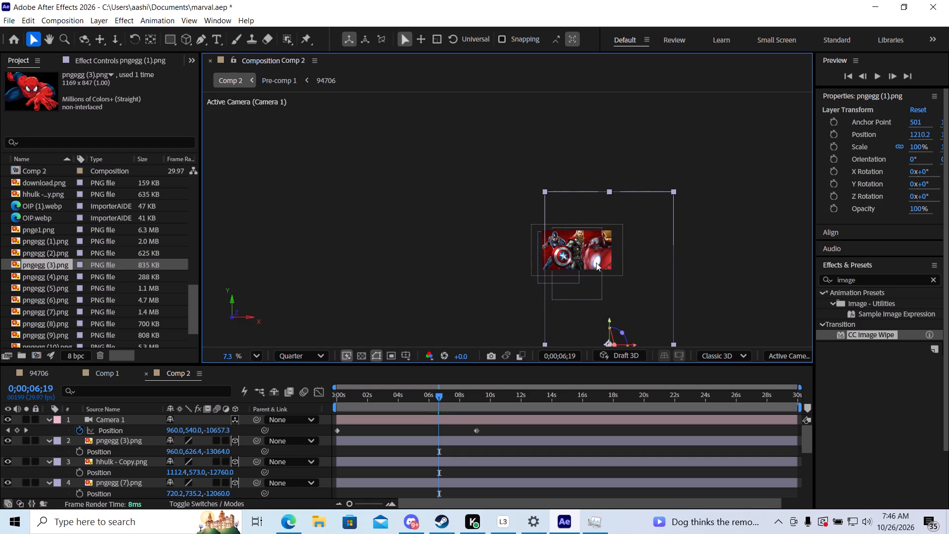
Examine the placement of Captain America and Thor between 0;00;06;19 and 0;00;06;07.
scroll(594, 263, up, 9)
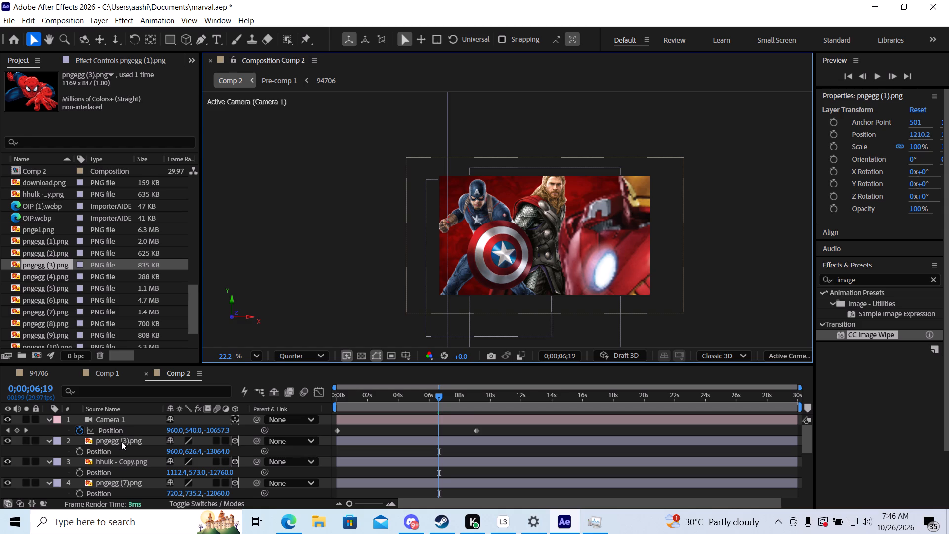
click(479, 220)
scroll(505, 253, up, 4)
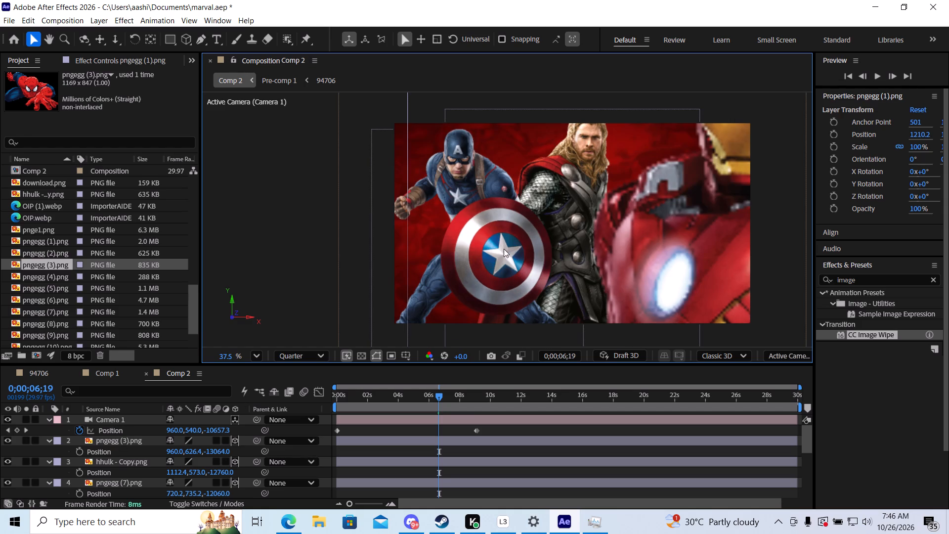
click(477, 196)
scroll(510, 268, down, 4)
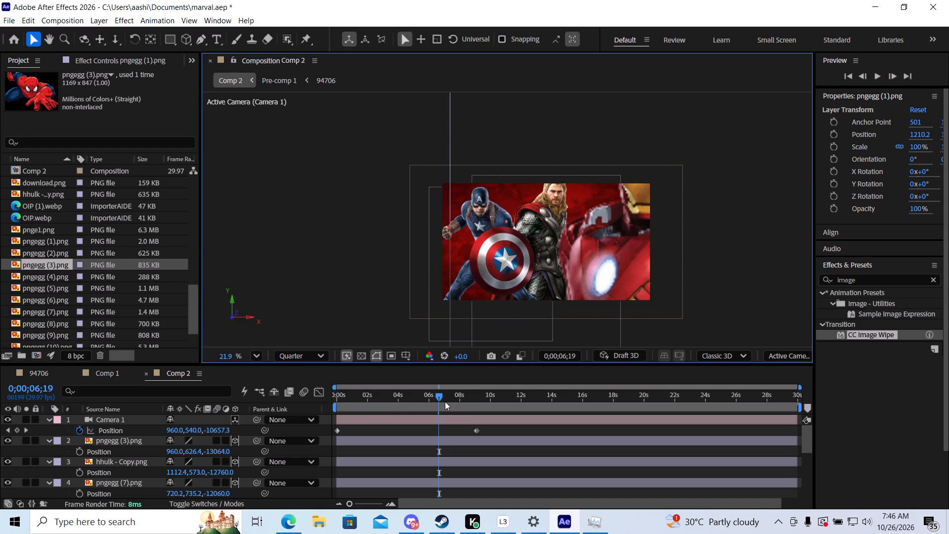
drag(438, 397, 432, 399)
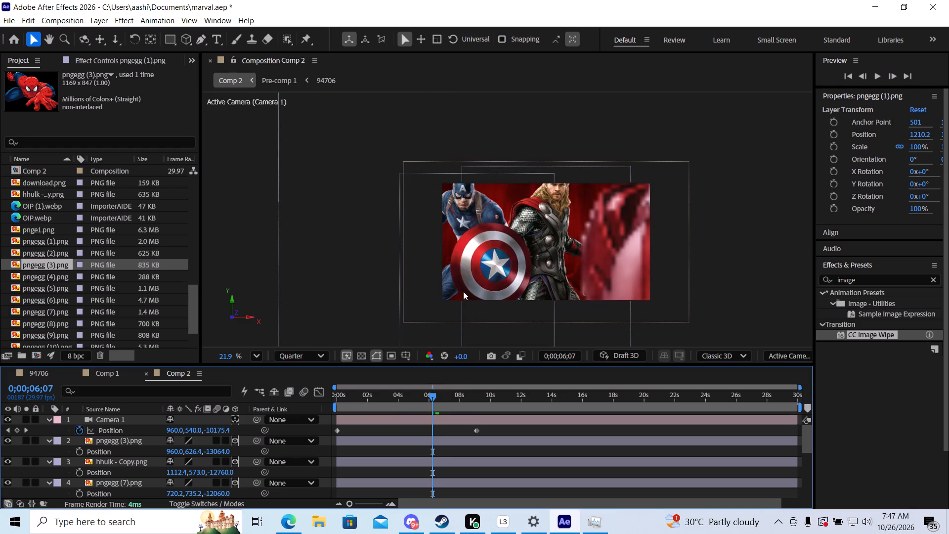
click(487, 255)
scroll(506, 287, down, 7)
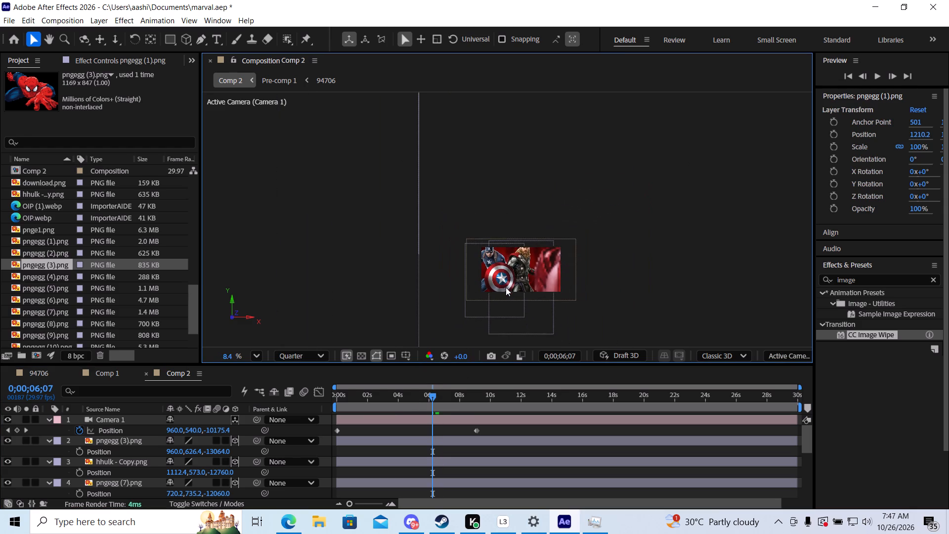
scroll(506, 287, up, 5)
Play the camera pull-back twice from the start to examine the characters' new horizontal spacing and final group arrangement.
drag(431, 397, 421, 399)
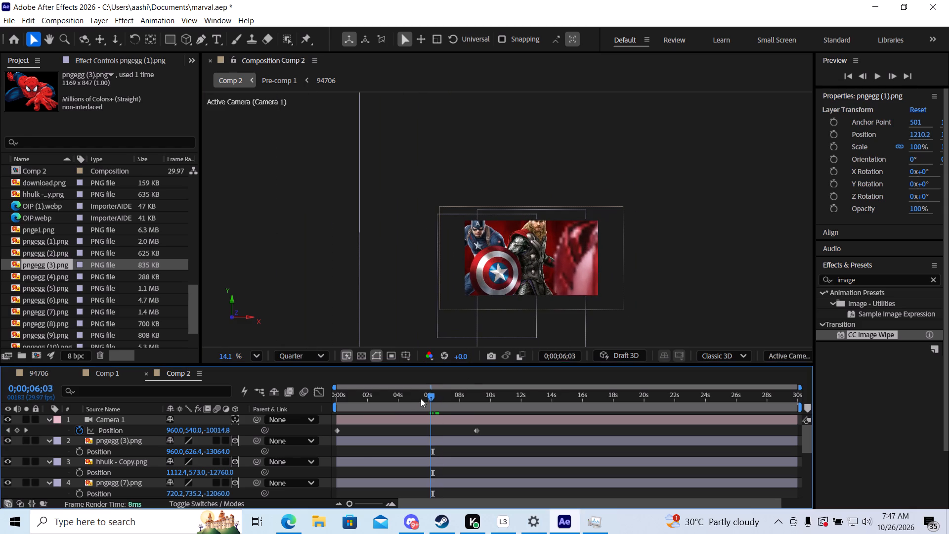
drag(421, 399, 312, 419)
key(space)
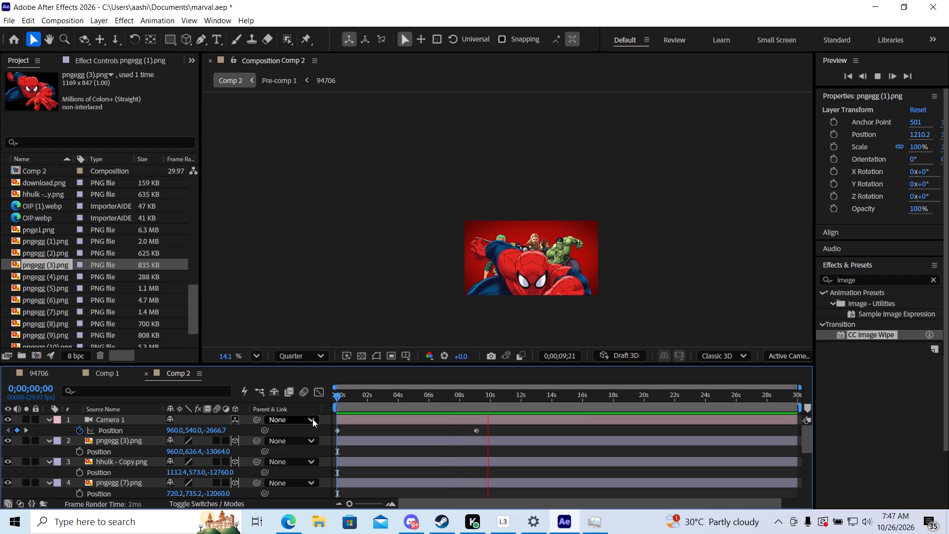
scroll(608, 275, down, 5)
scroll(595, 288, up, 2)
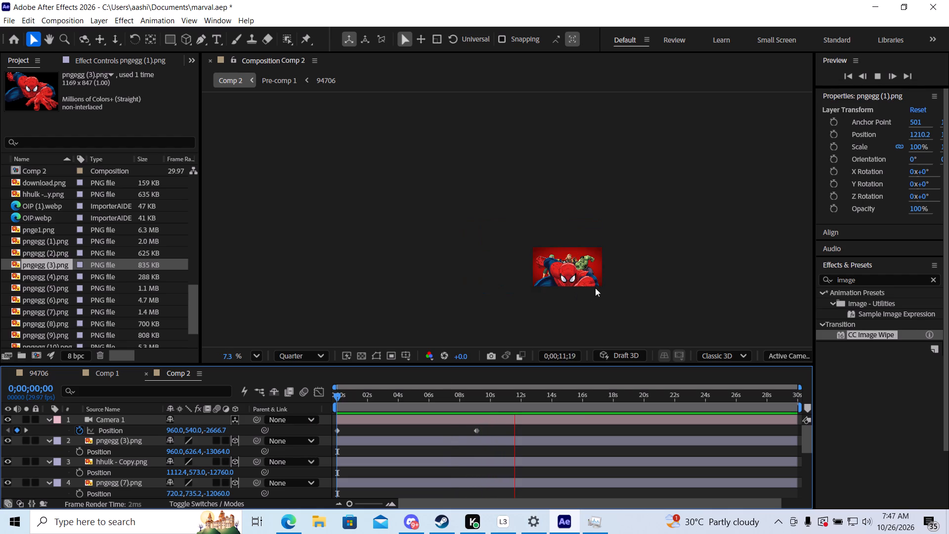
scroll(595, 288, up, 8)
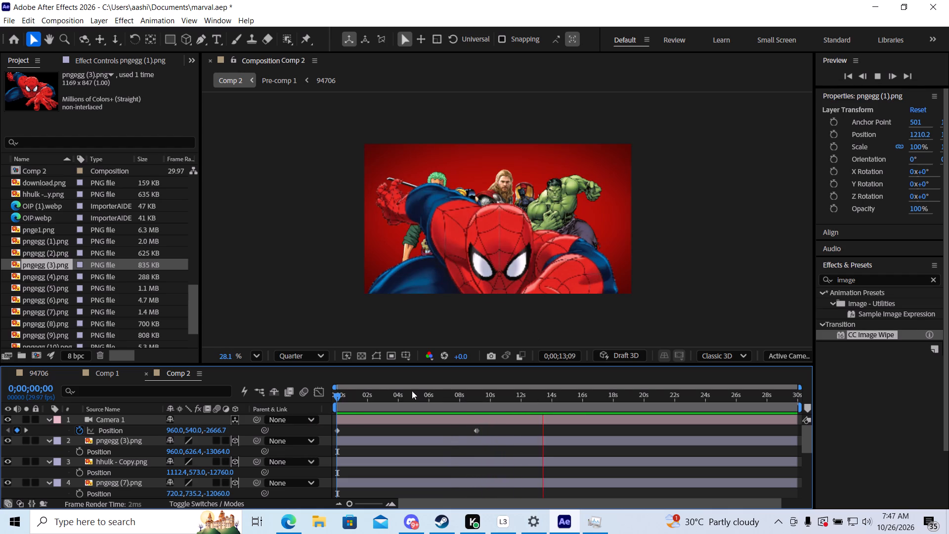
drag(334, 392, 264, 426)
key(space)
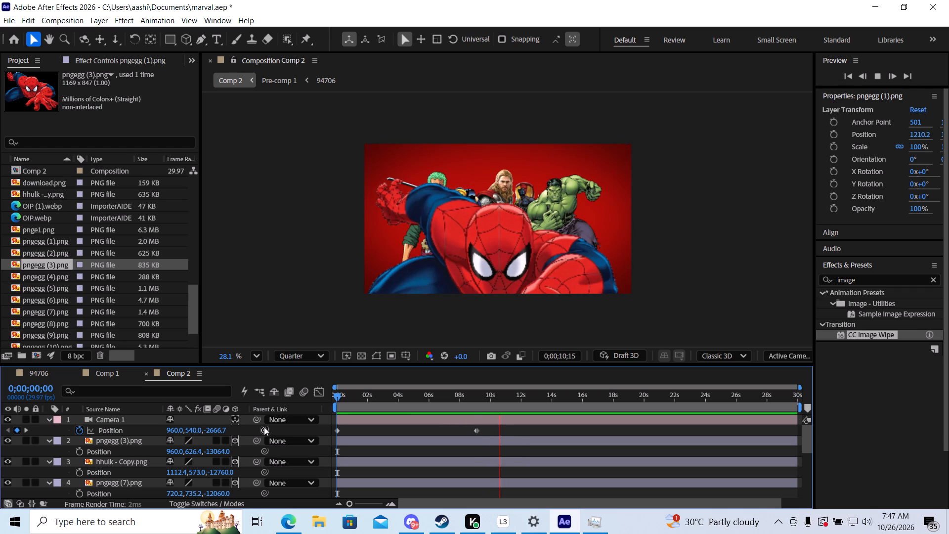
key(space)
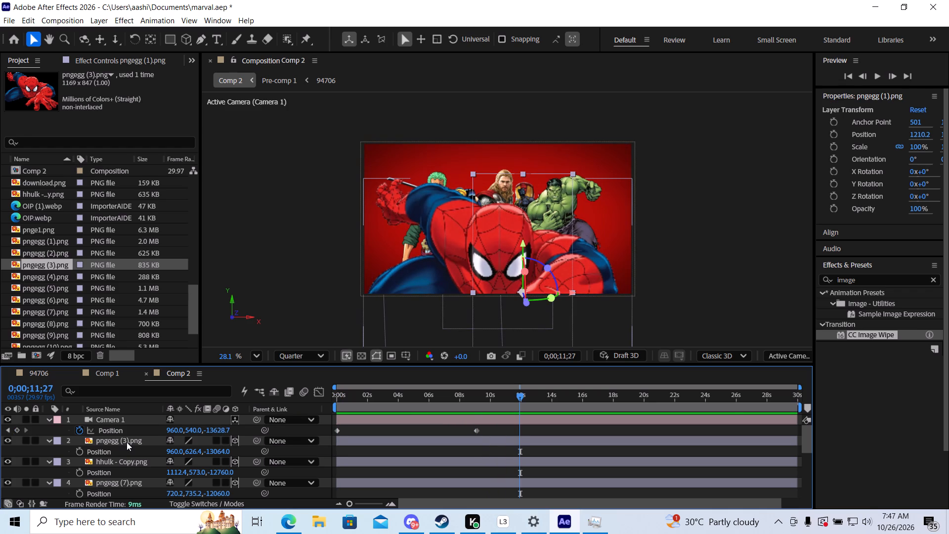
Reduce the scale of the Spider-Man layer pngegg (3) to 34%.
click(127, 442)
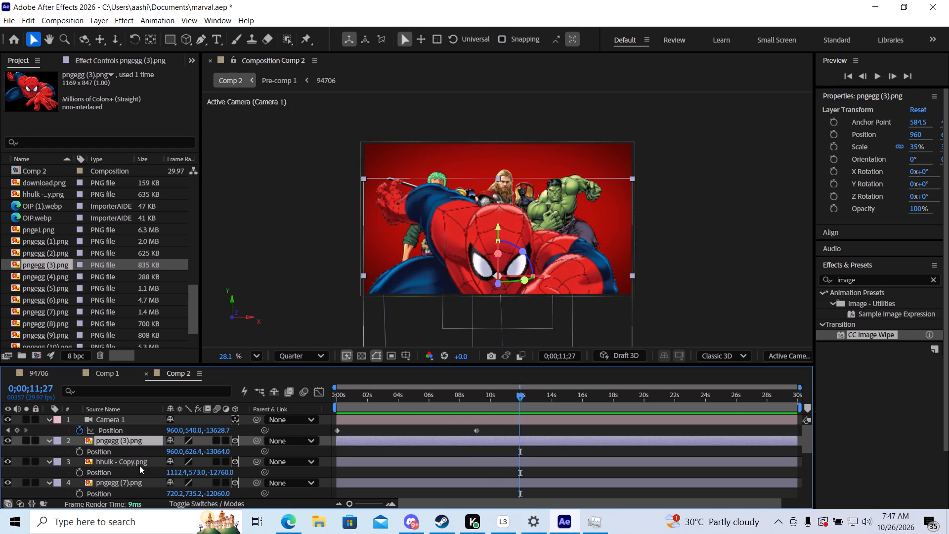
key(s)
click(212, 453)
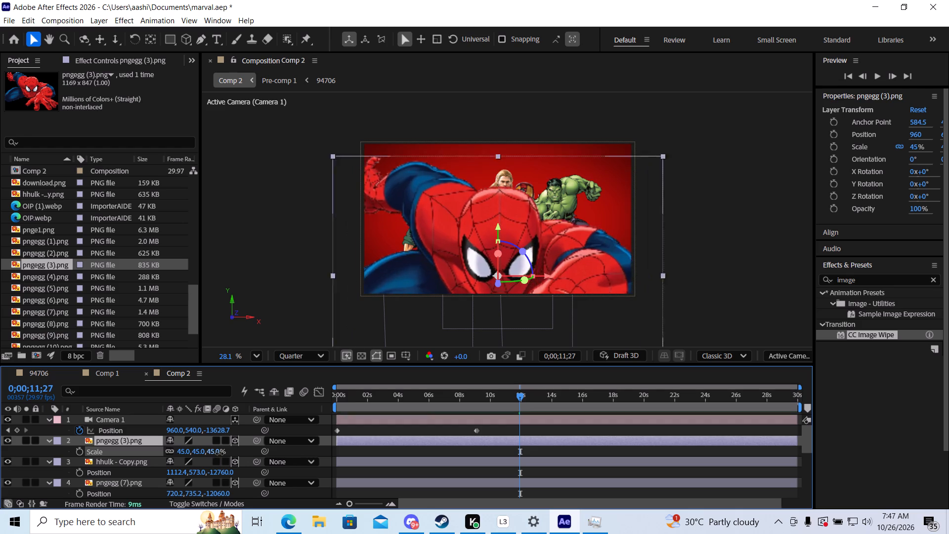
Enlarge the Hulk layer hhulk - Copy by setting its scale to 44%.
click(132, 462)
key(s)
drag(214, 474, 224, 474)
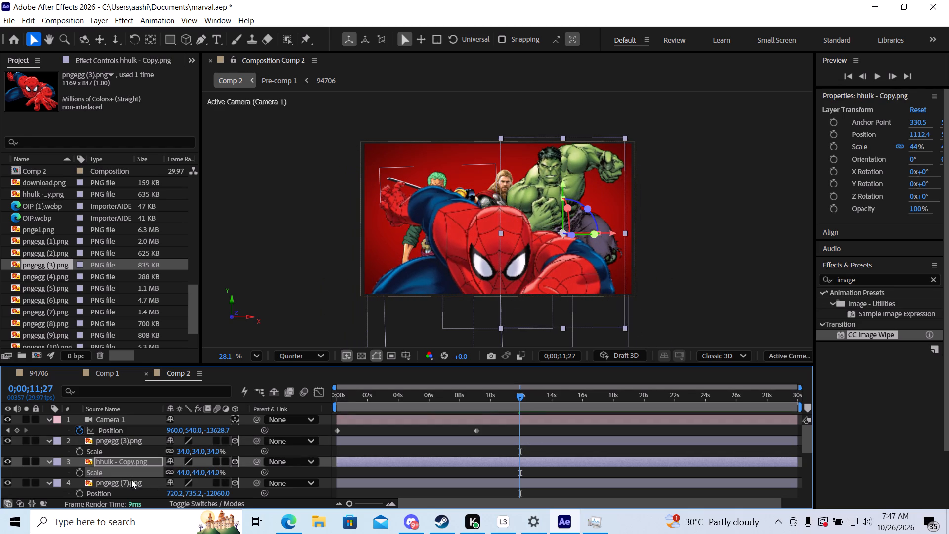
Enlarge the green-haired swordsman layer pngegg (7) to a scale of -32%, keeping the negative sign so he stays upright.
click(120, 482)
key(s)
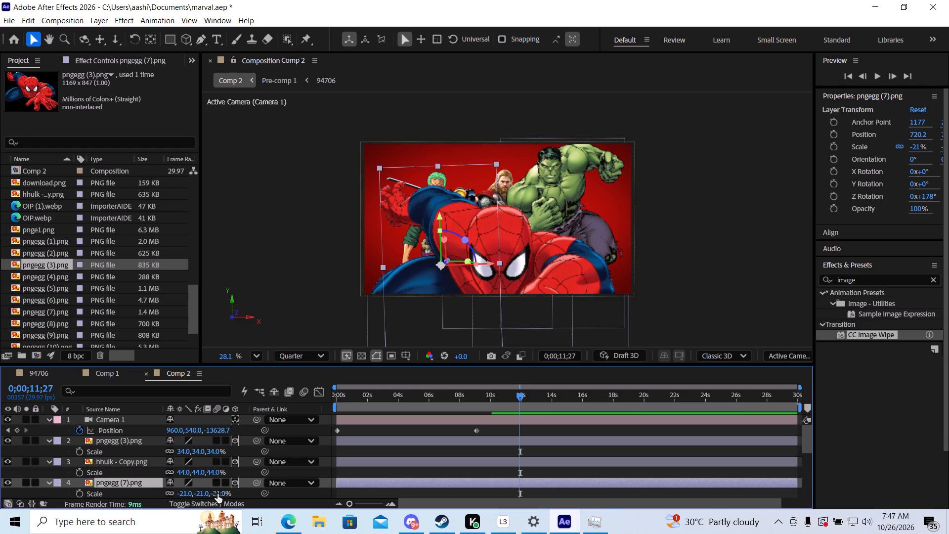
drag(217, 493, 226, 492)
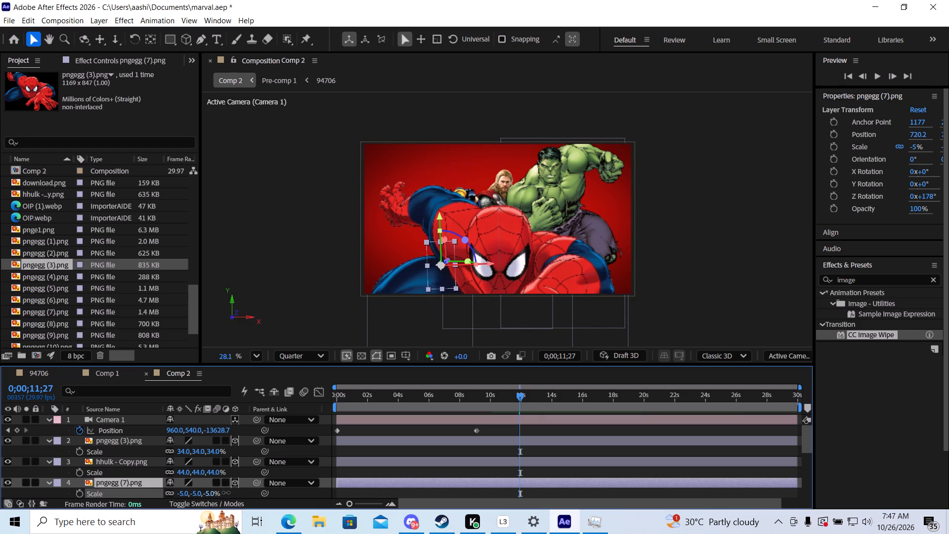
drag(226, 492, 234, 492)
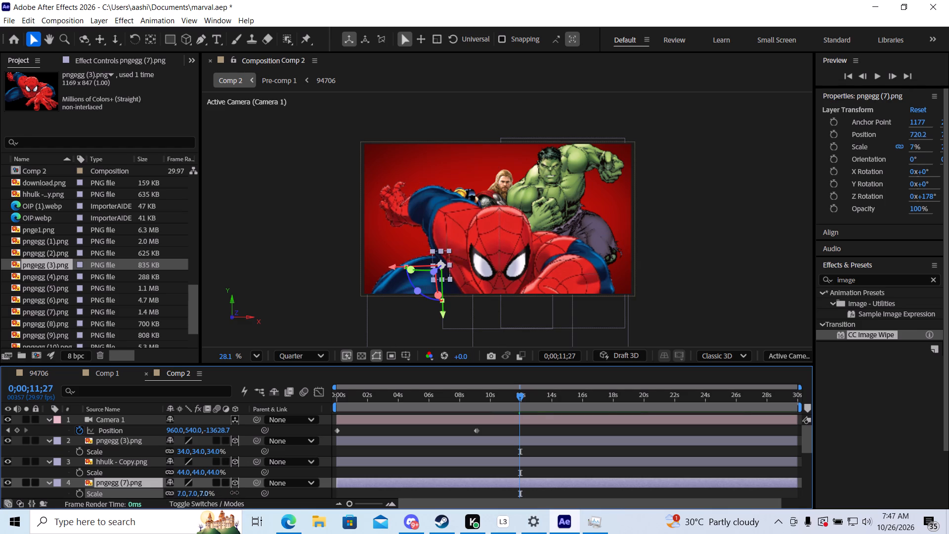
drag(234, 492, 244, 493)
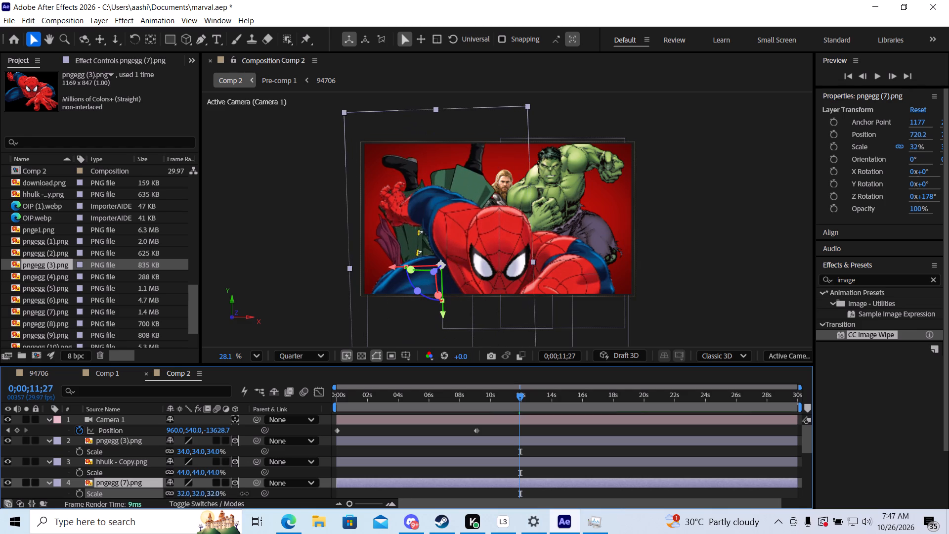
drag(244, 493, 220, 499)
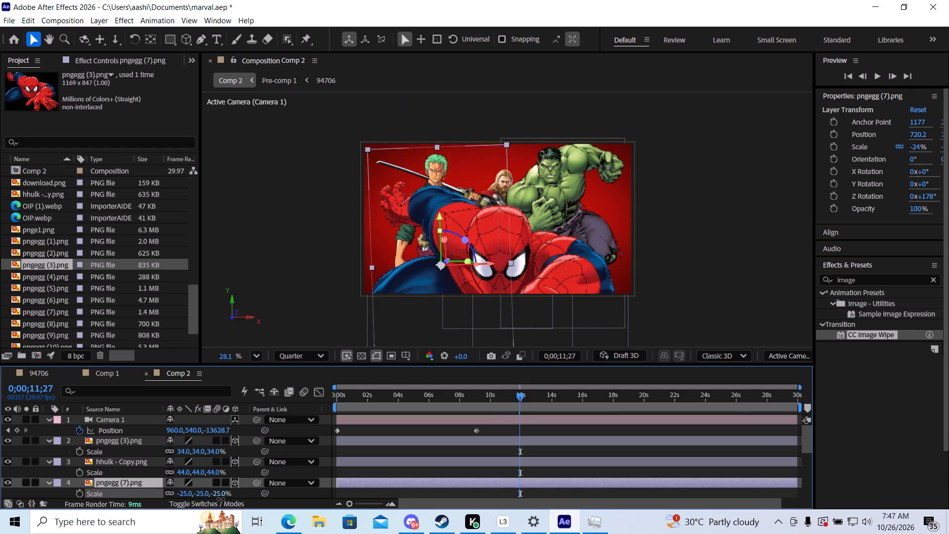
drag(220, 499, 217, 500)
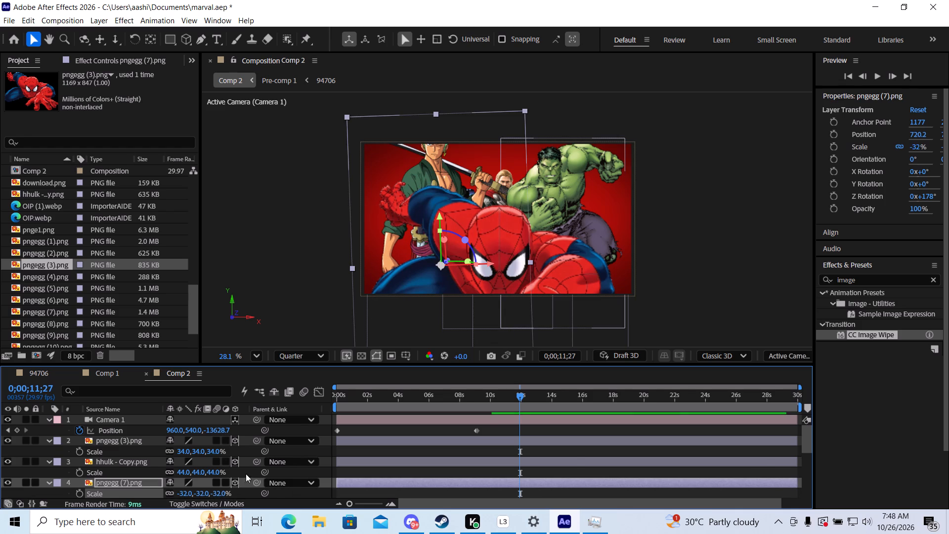
Enlarge the Black Panther layer pngegg (5) by setting its scale to 64%.
scroll(246, 474, down, 1)
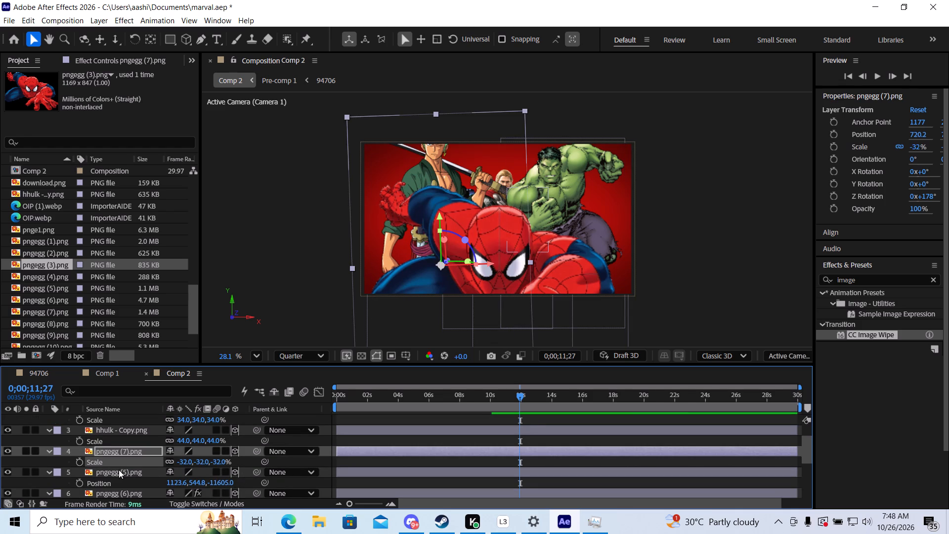
click(119, 470)
key(s)
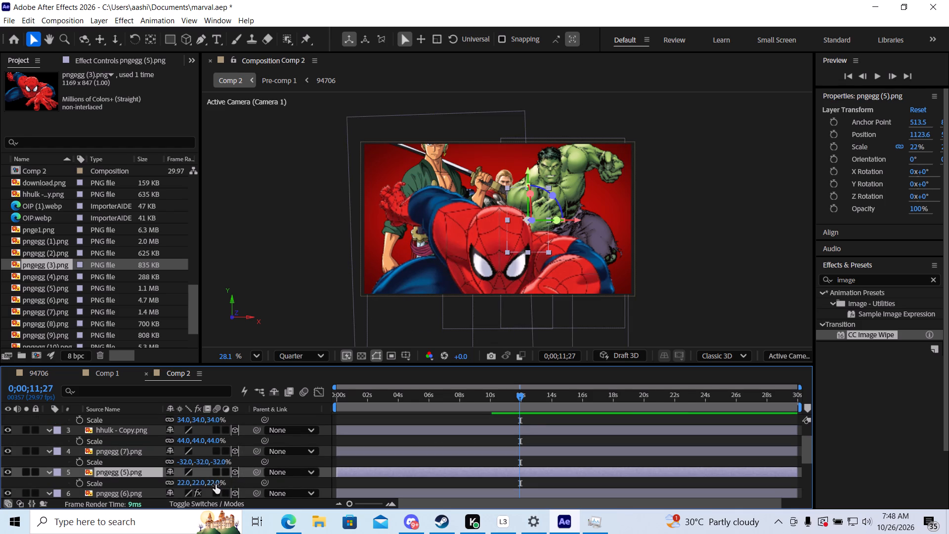
drag(216, 485, 234, 484)
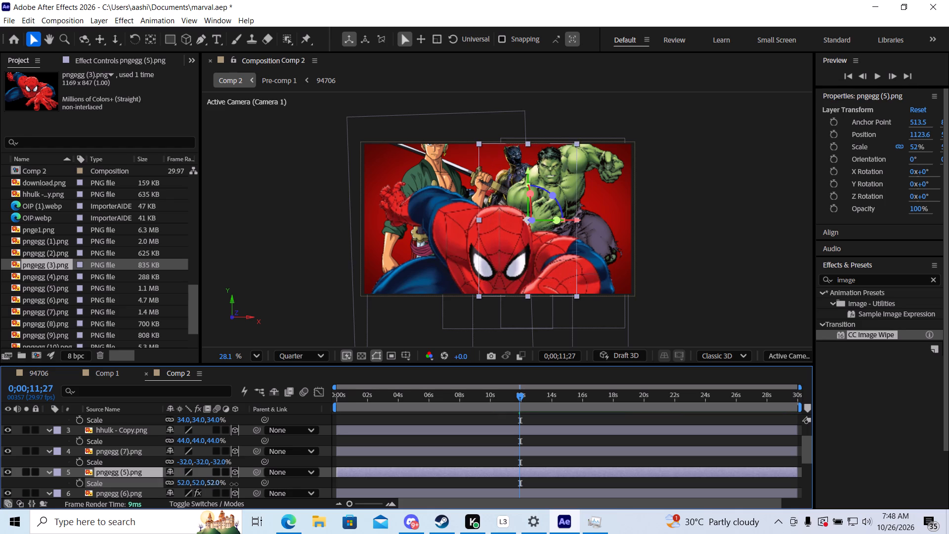
drag(234, 484, 236, 484)
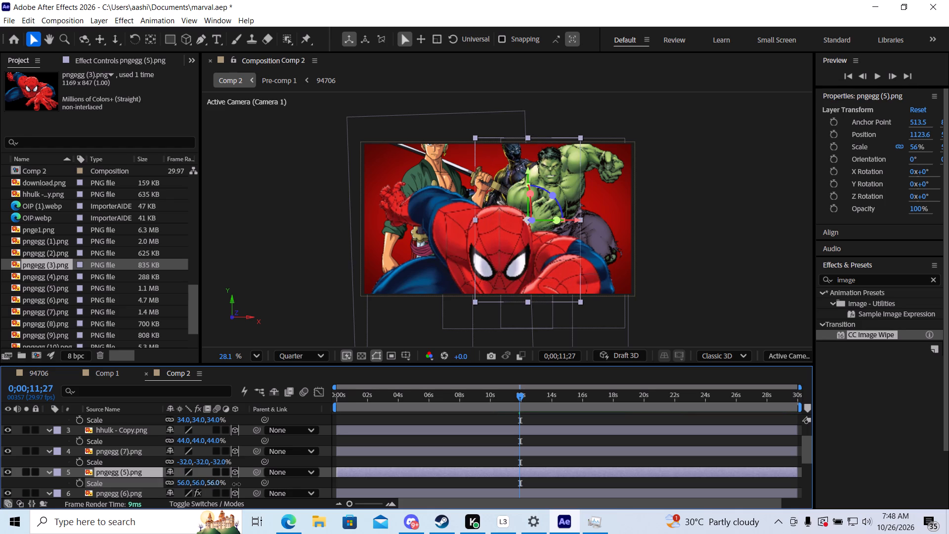
drag(236, 484, 241, 484)
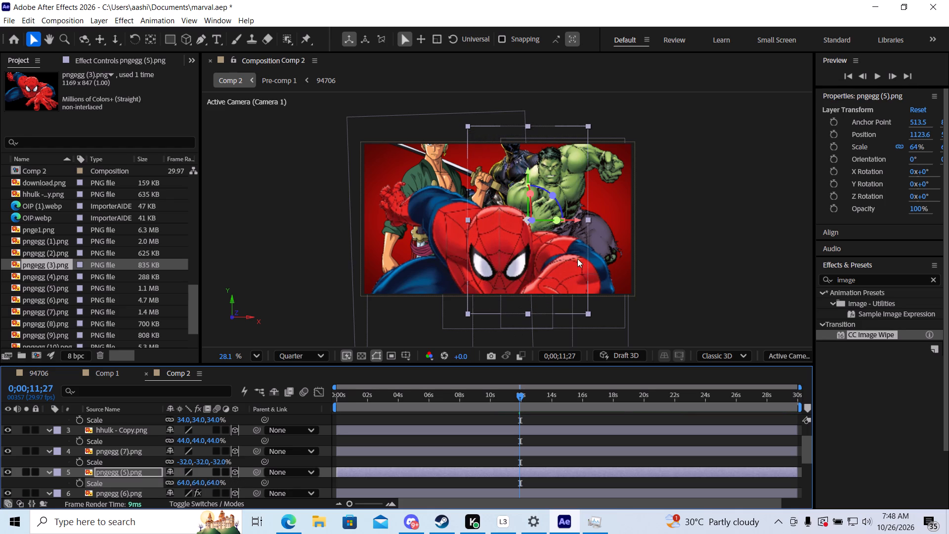
Move the Black Panther layer pngegg (5) horizontally to an X position of about 1426, behind Hulk.
drag(577, 221, 596, 220)
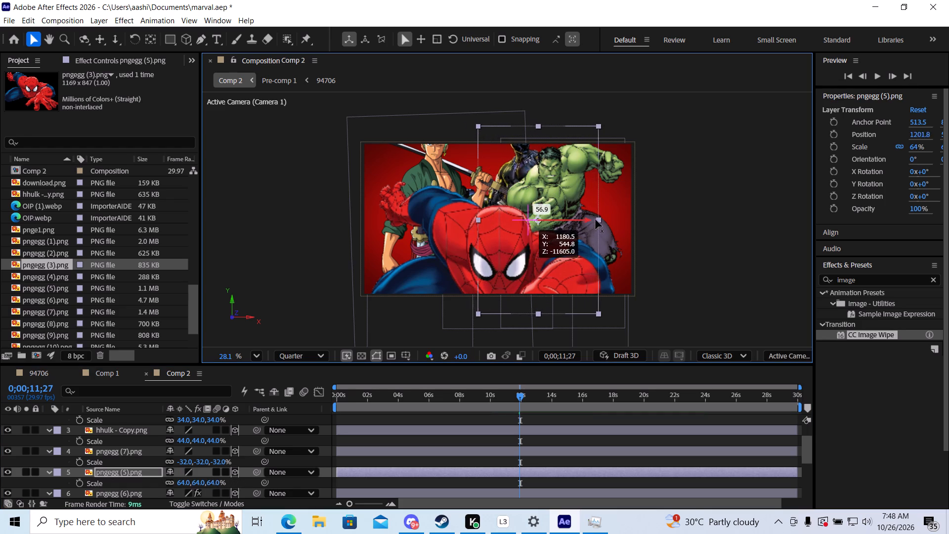
drag(596, 220, 665, 221)
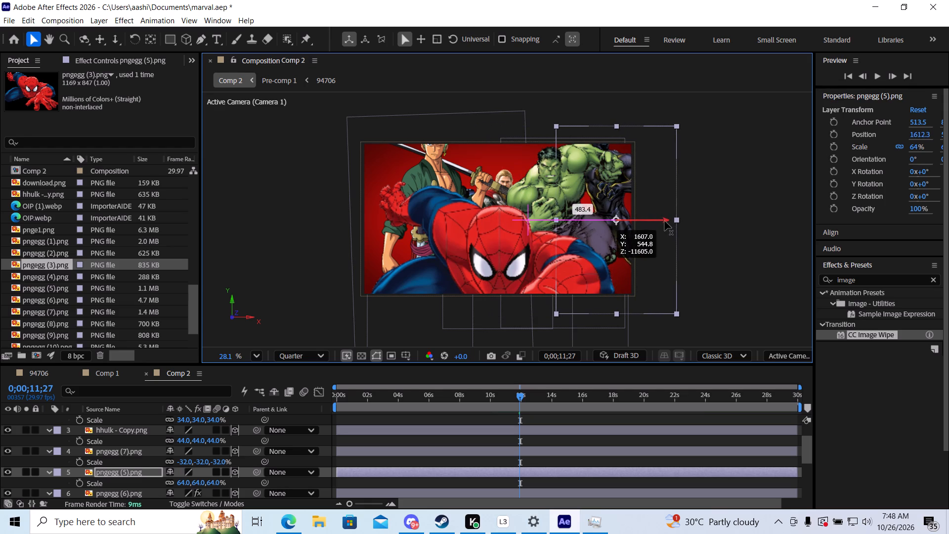
drag(665, 221, 630, 233)
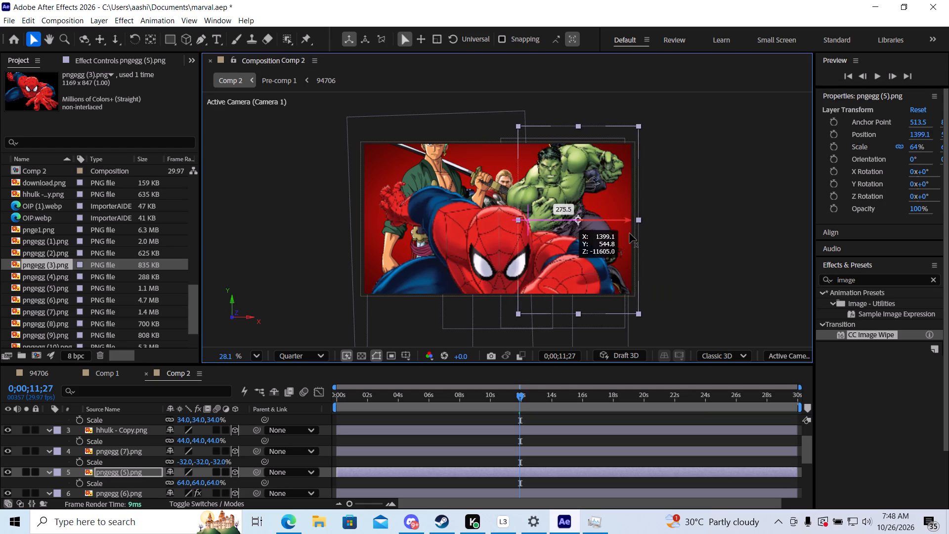
drag(630, 233, 634, 232)
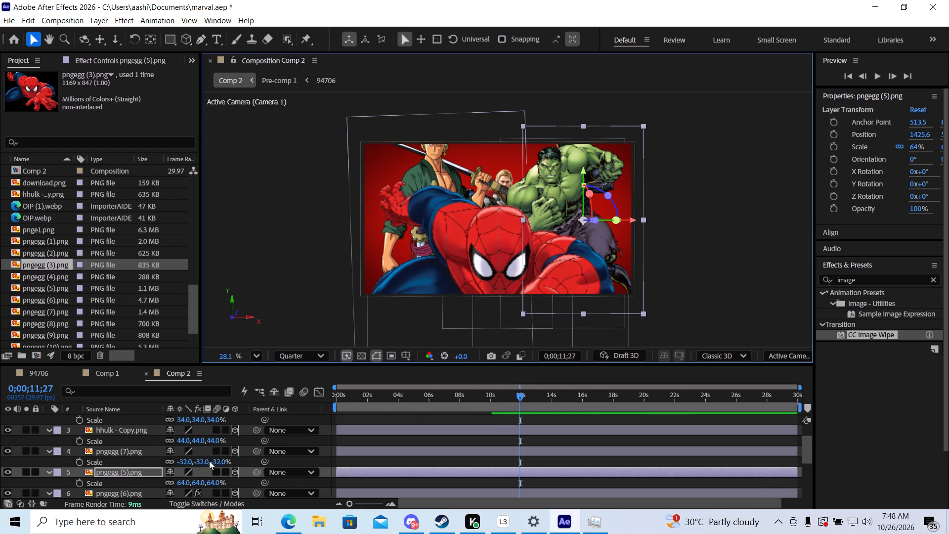
Reveal the Scale property of layers pngegg (6), pngegg (4), pngegg (1) and pnge1, and open pnge1's scale for editing.
scroll(209, 461, down, 1)
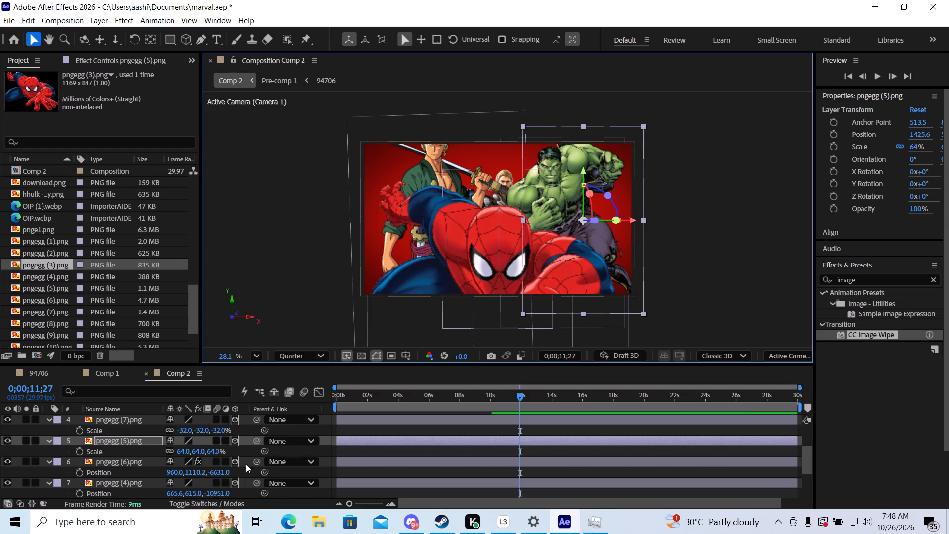
click(132, 460)
key(s)
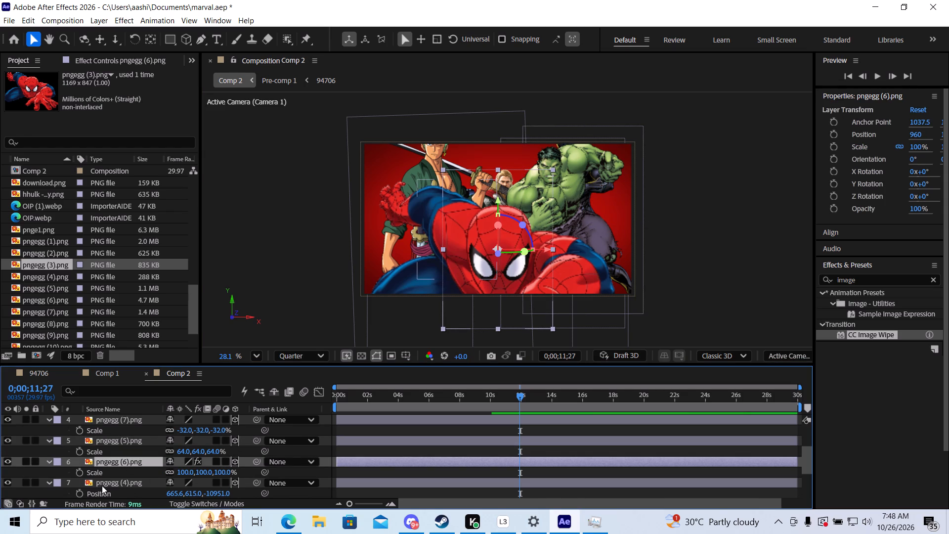
click(110, 481)
key(s)
scroll(150, 467, down, 1)
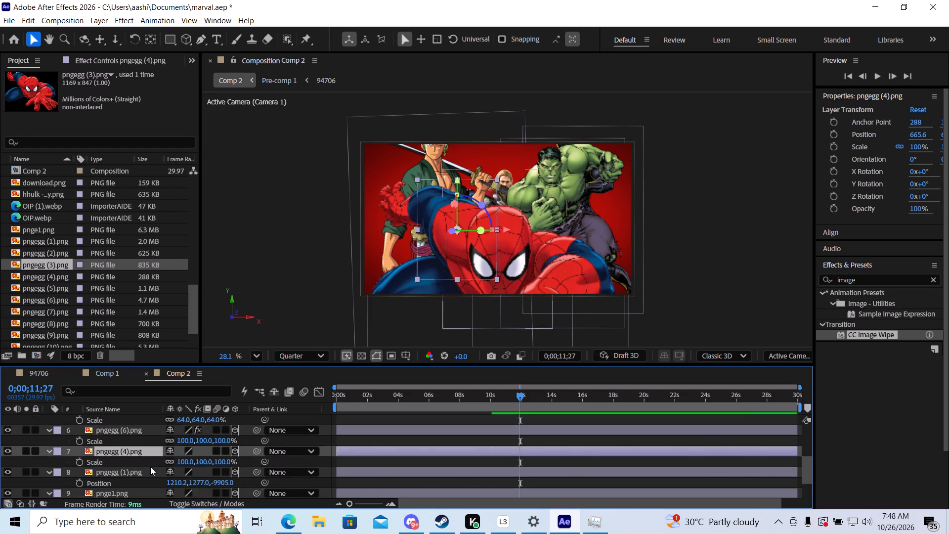
scroll(150, 467, down, 1)
click(129, 442)
key(s)
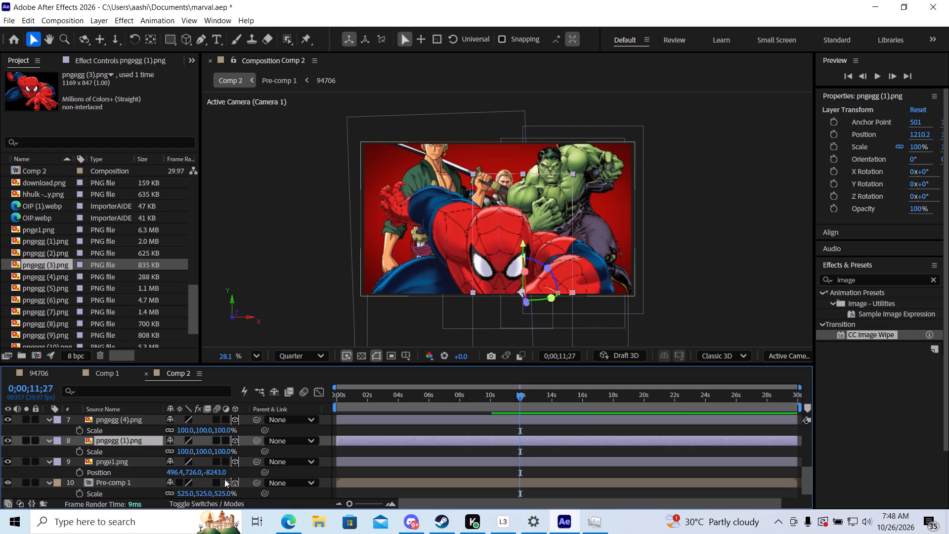
click(99, 461)
key(s)
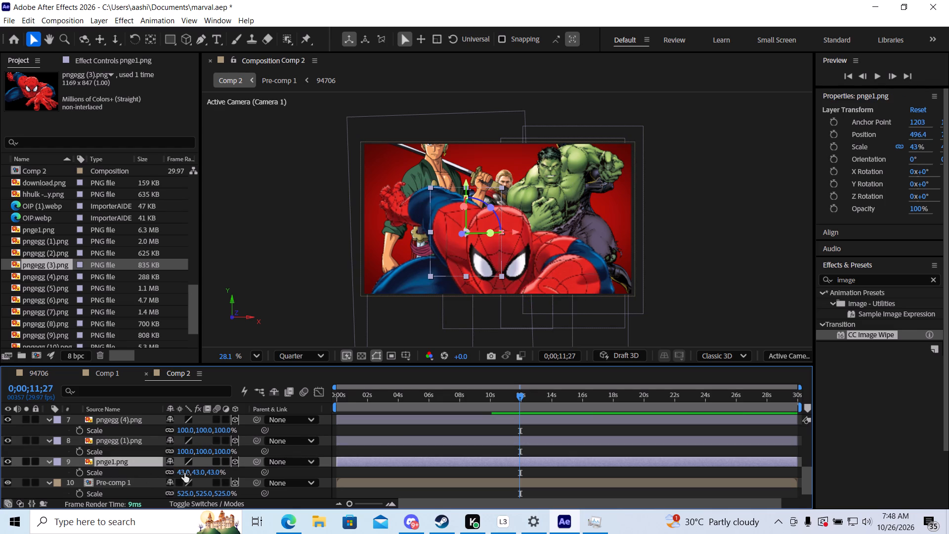
click(215, 472)
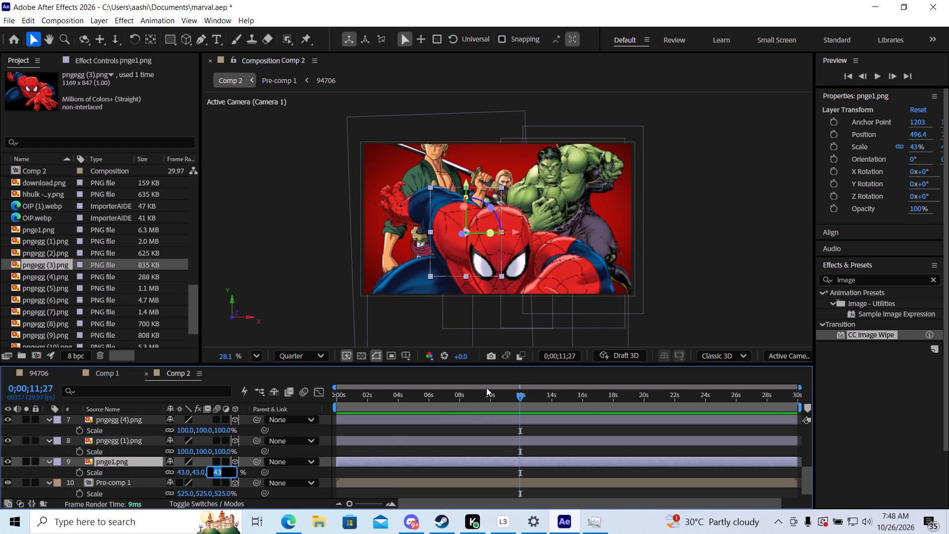
Return to the start of Comp 2 at 0;00;00;00.
drag(518, 392, 103, 488)
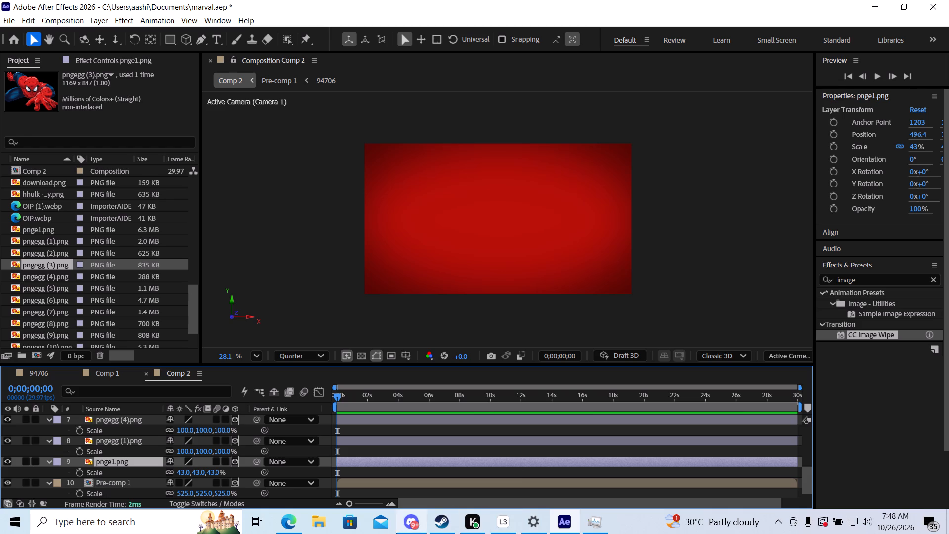
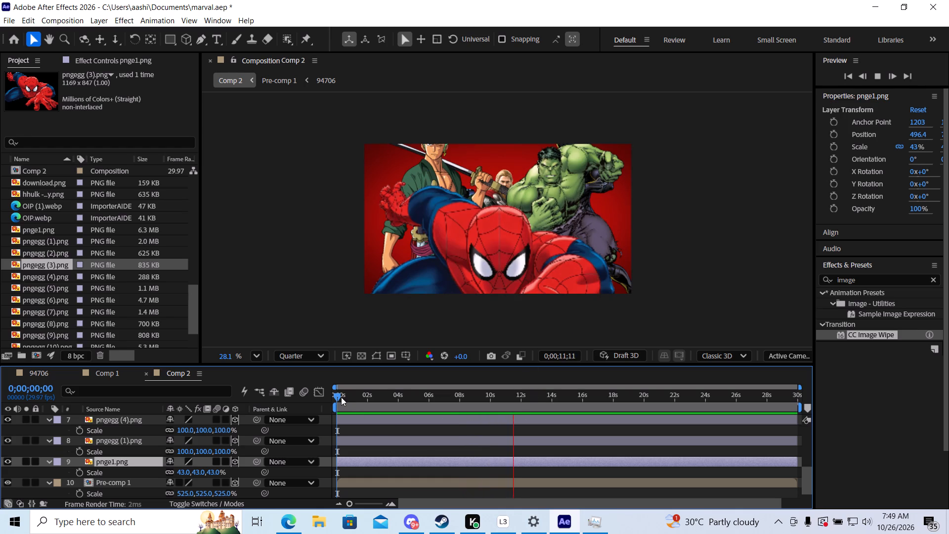
Preview Comp 2 from the start and scrub through the first eight seconds to examine how the characters enter during the camera pull-back.
drag(335, 397, 185, 423)
key(space)
drag(335, 399, 377, 400)
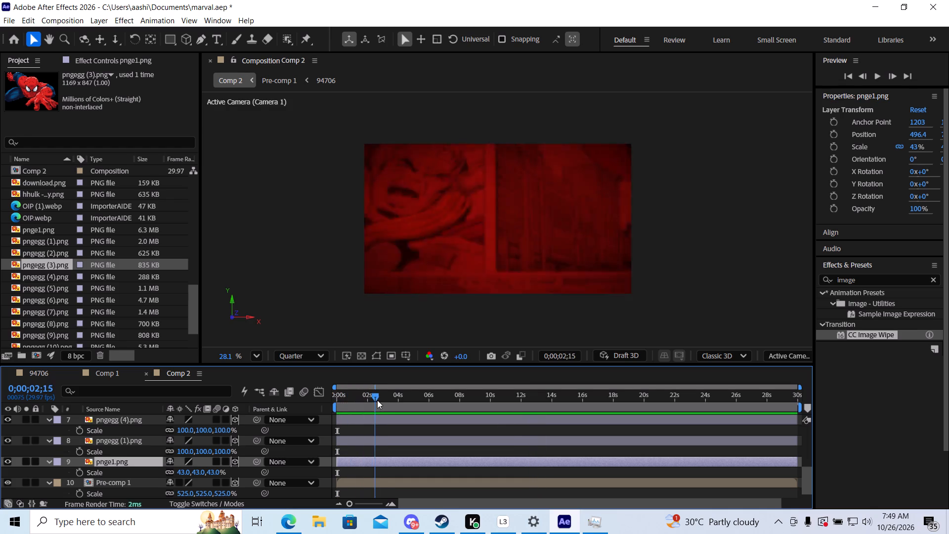
drag(377, 400, 459, 401)
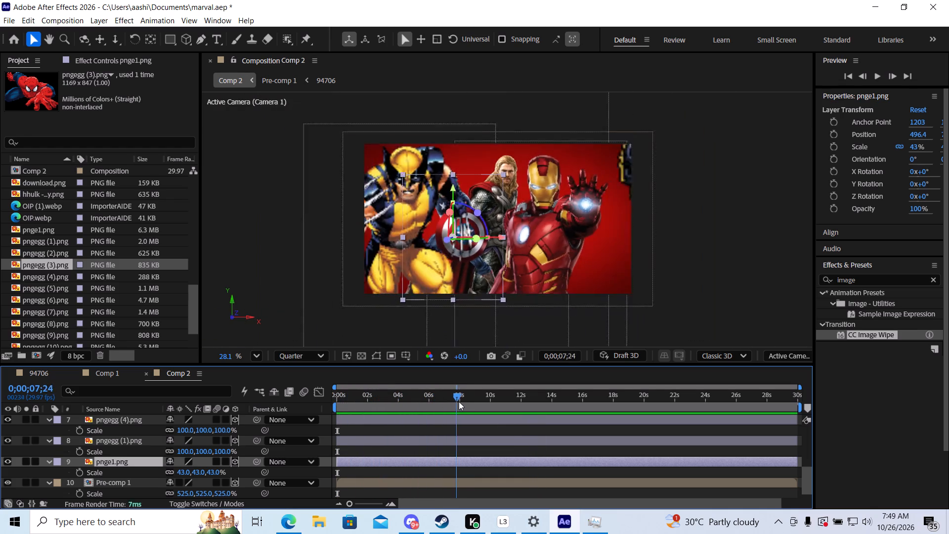
drag(459, 401, 321, 421)
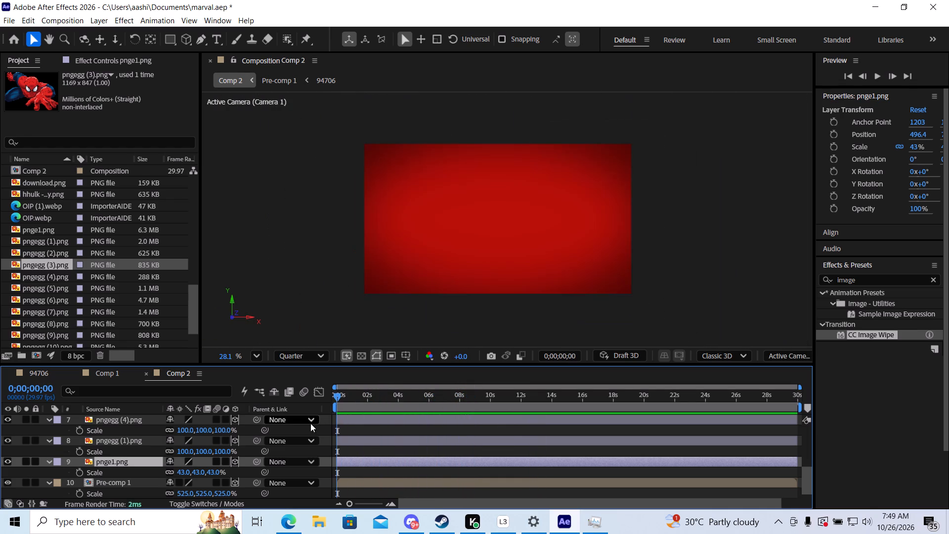
key(space)
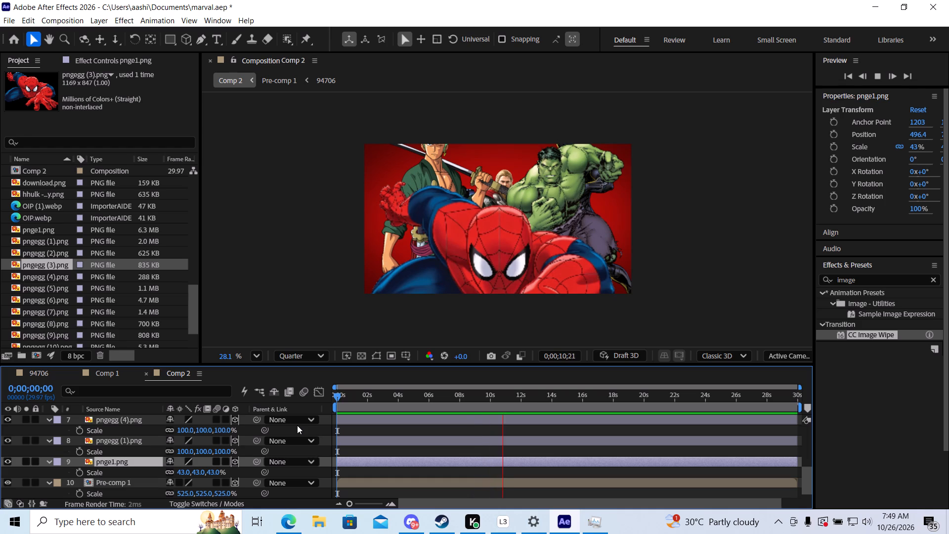
drag(338, 395, 378, 397)
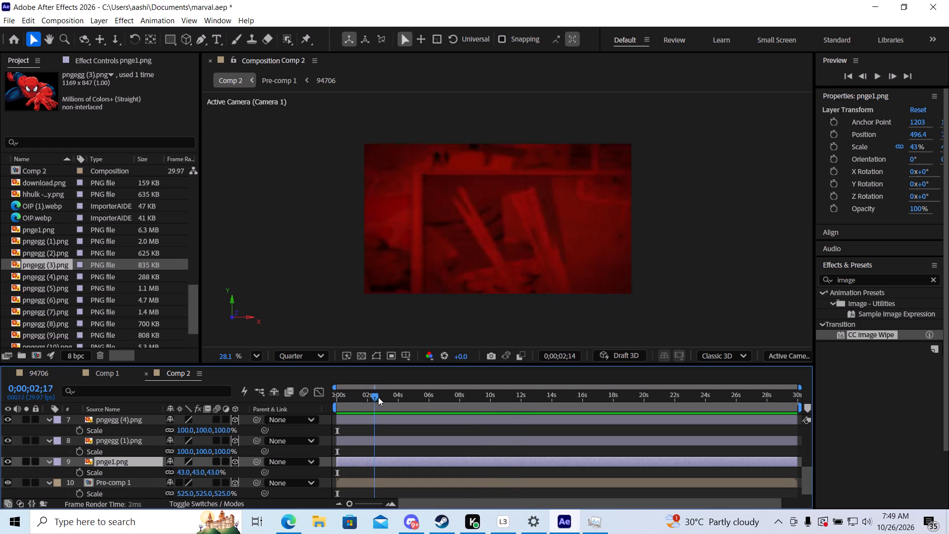
drag(378, 397, 427, 399)
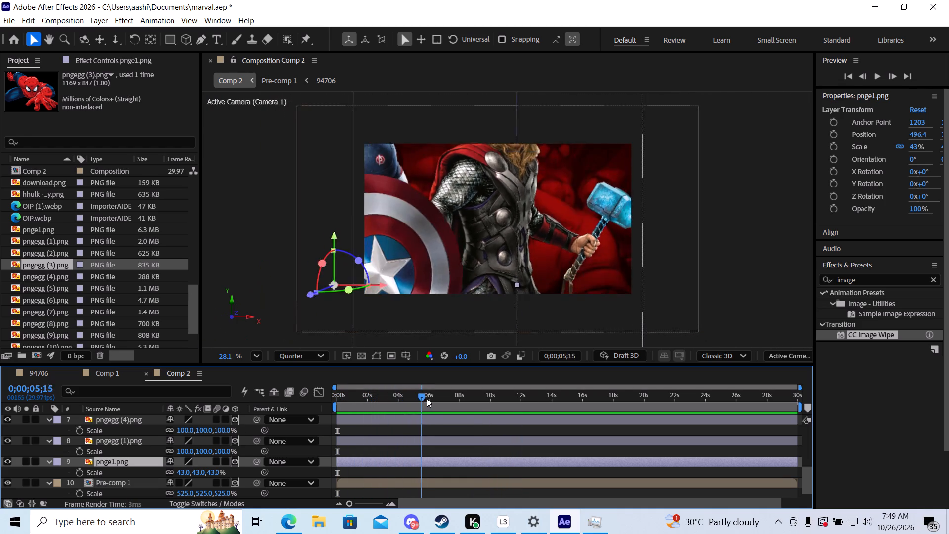
drag(427, 399, 464, 399)
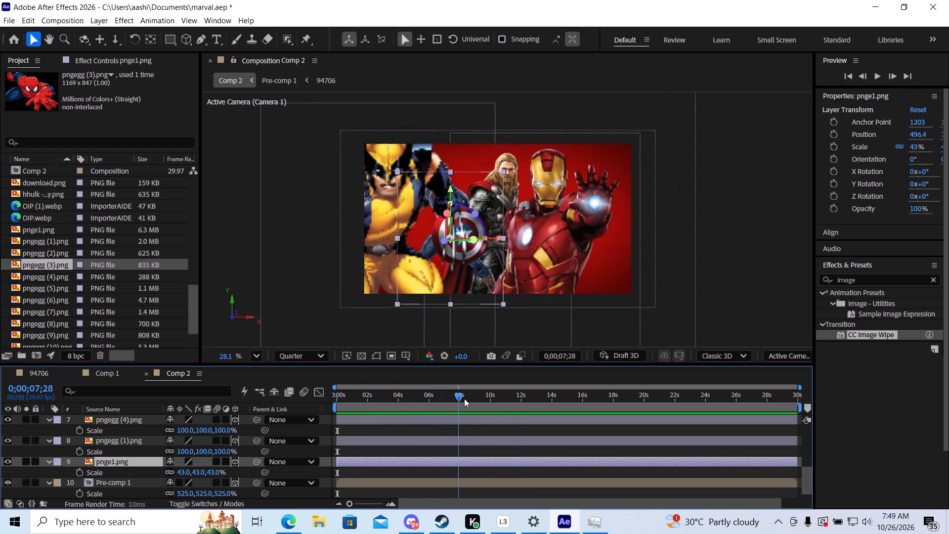
drag(464, 399, 465, 399)
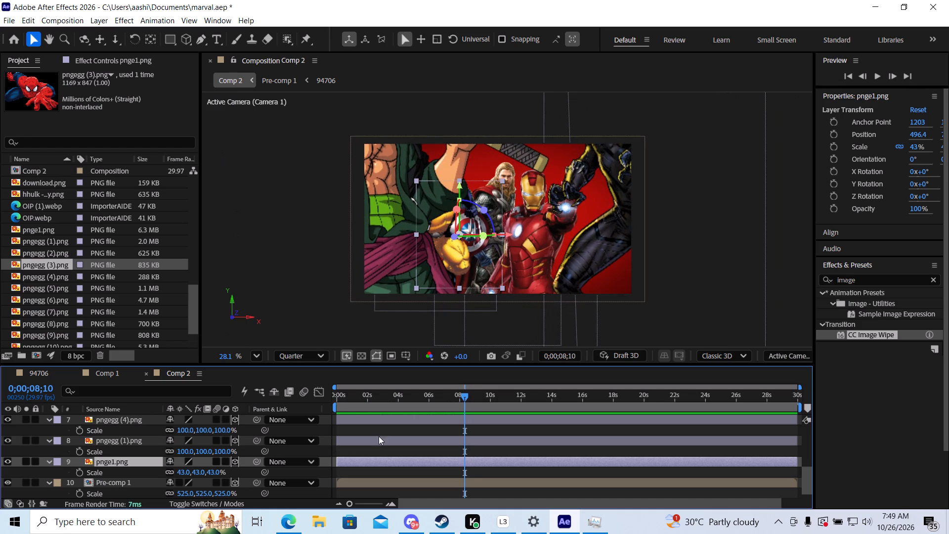
At 0;00;08;27, move the Hulk layer hhulk - Copy closer to the camera, to a Z position of about -13062.
scroll(126, 439, up, 4)
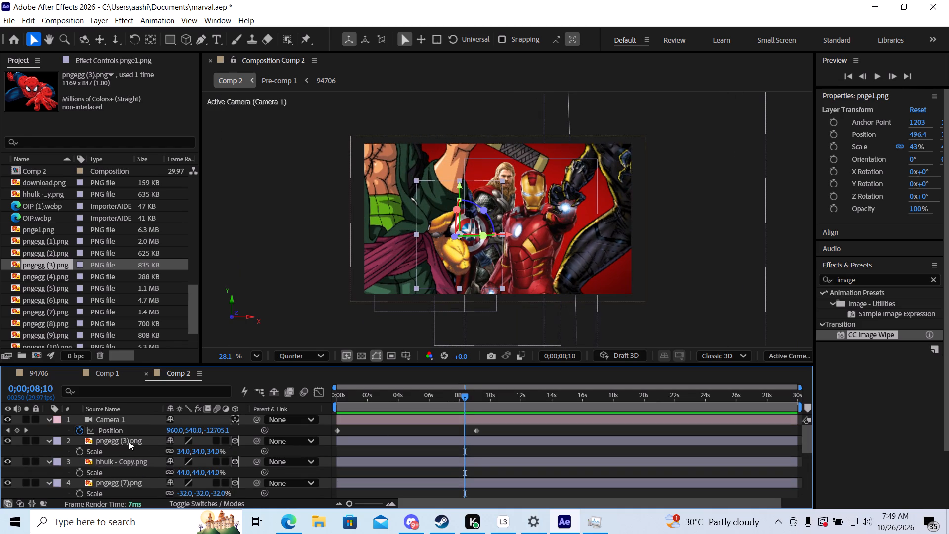
click(129, 442)
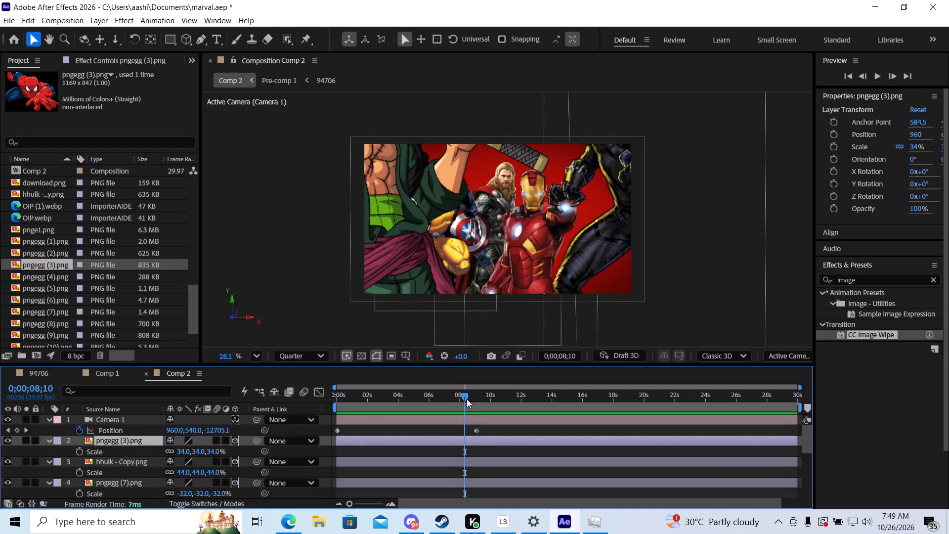
drag(467, 399, 475, 399)
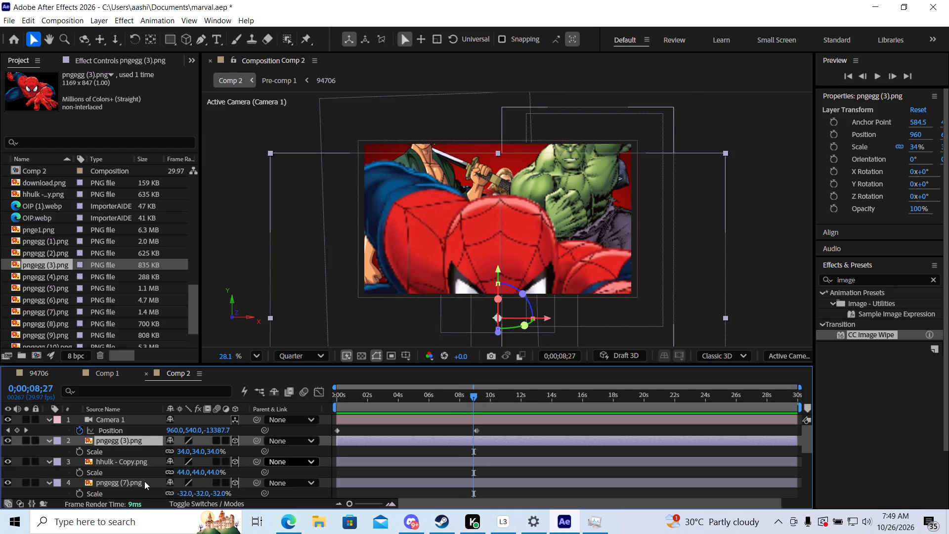
click(133, 465)
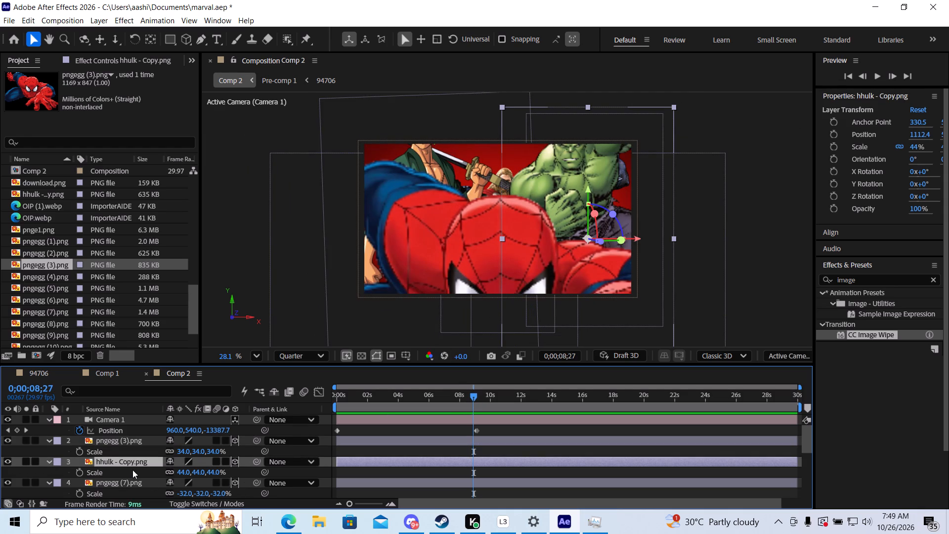
key(p)
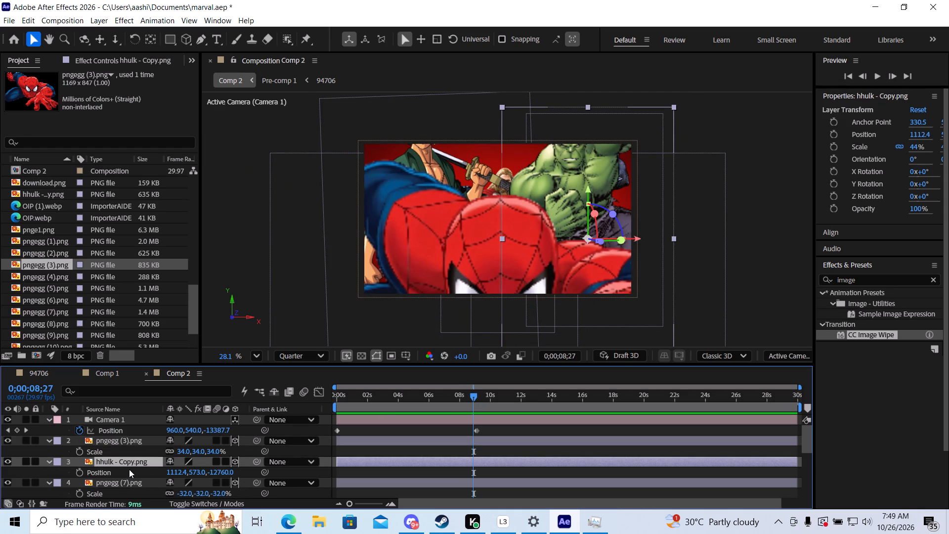
drag(225, 470, 224, 470)
drag(224, 470, 103, 480)
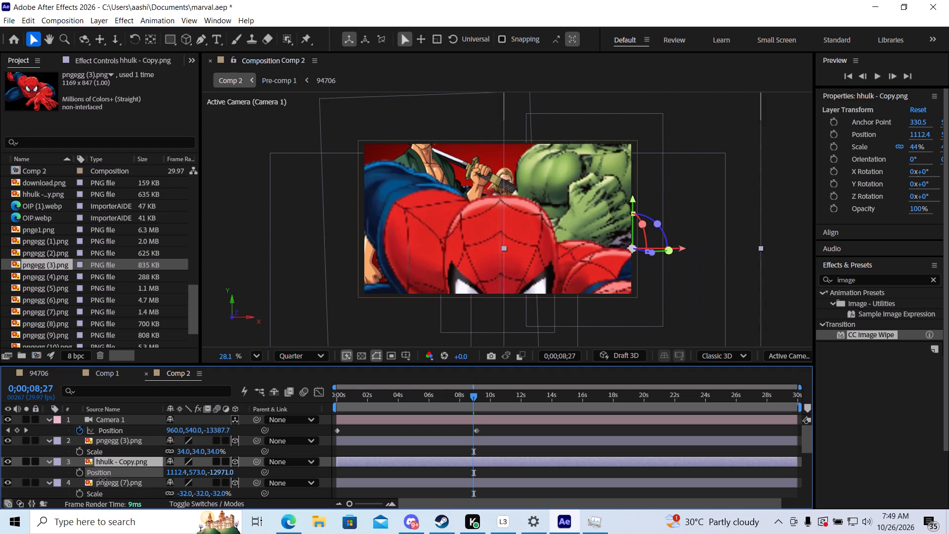
drag(103, 480, 49, 480)
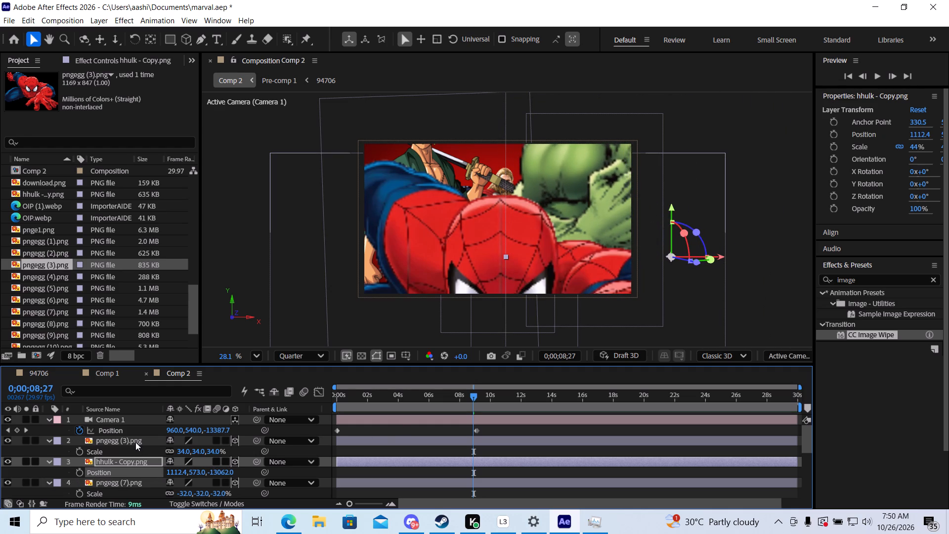
Move the Spider-Man layer pngegg (3) in depth to a Z position of about -13434.
click(135, 442)
key(p)
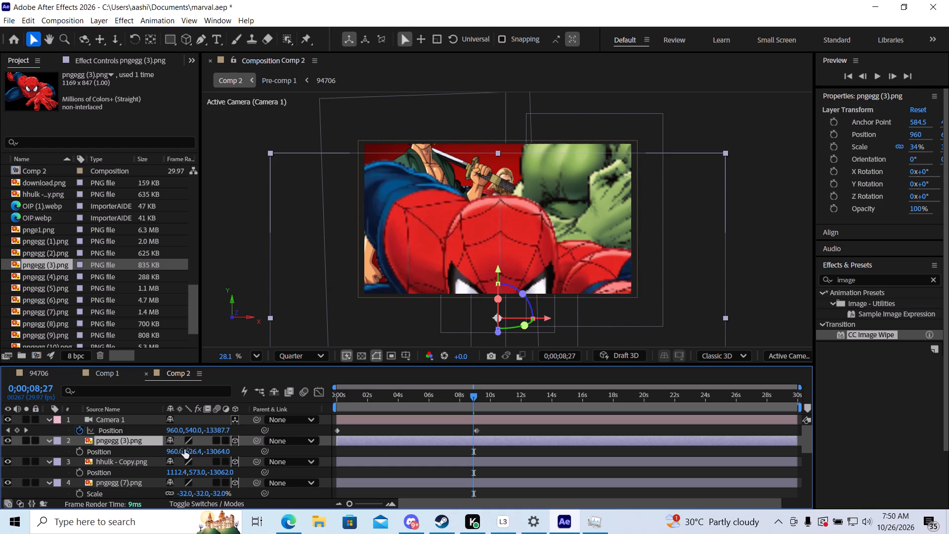
drag(215, 450, 207, 451)
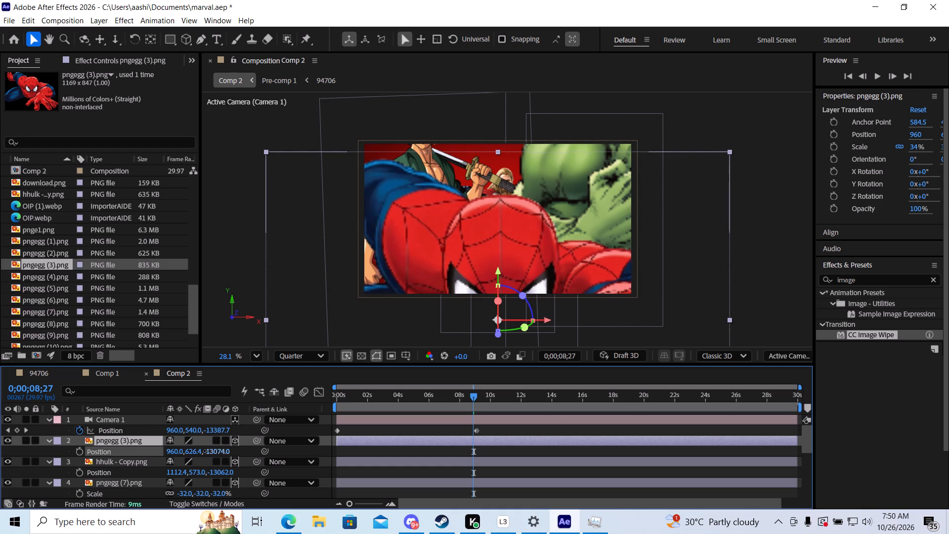
drag(207, 451, 82, 464)
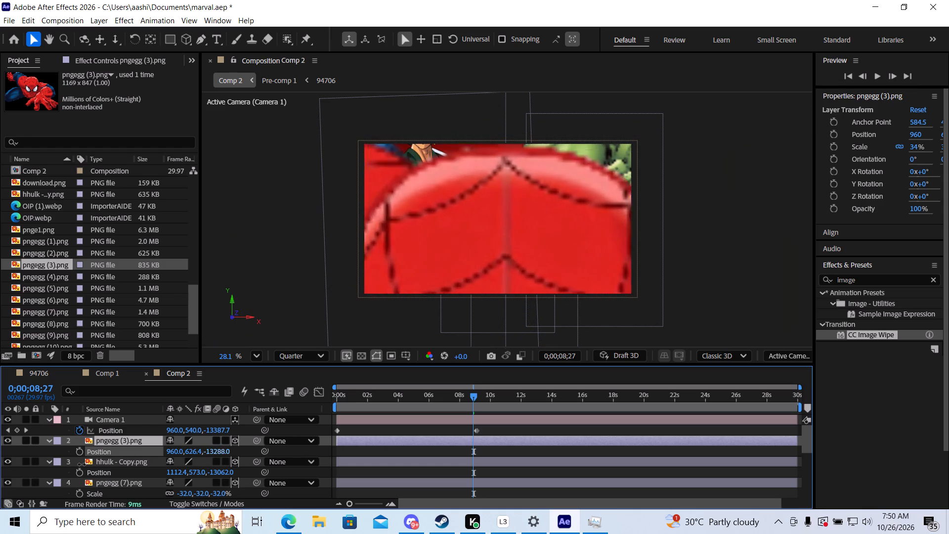
drag(82, 464, 39, 465)
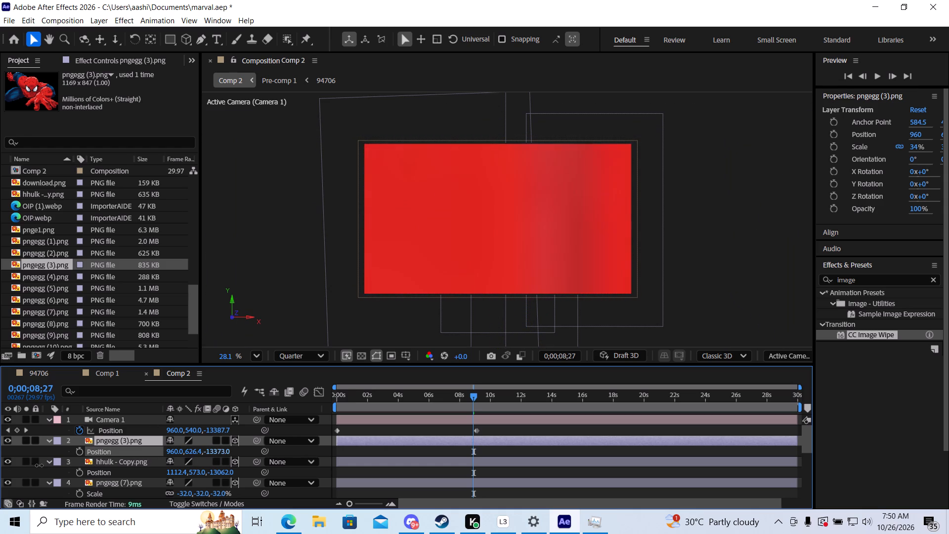
drag(39, 465, 4, 468)
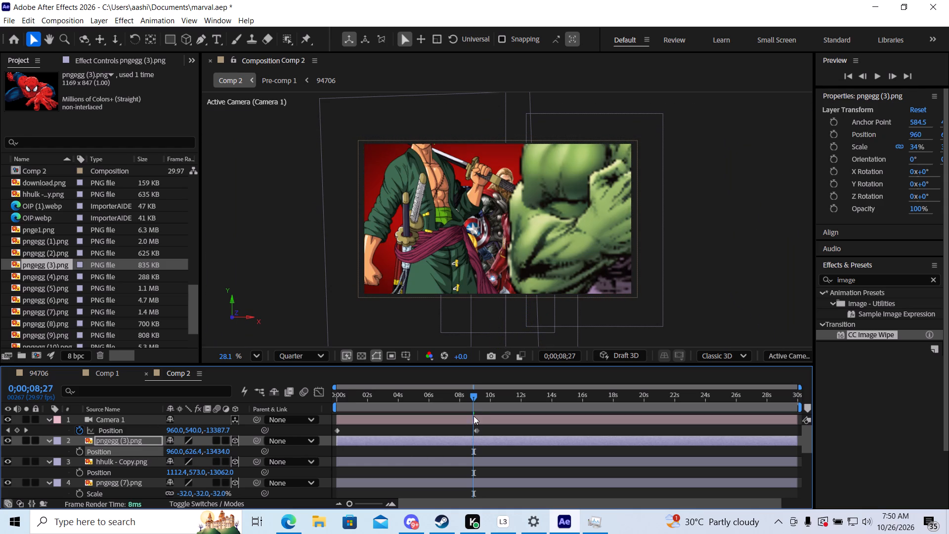
Check Spider-Man's entrance along the camera move, then reduce layer pngegg (3) to 18% scale at 0;00;09;06.
drag(473, 400, 439, 403)
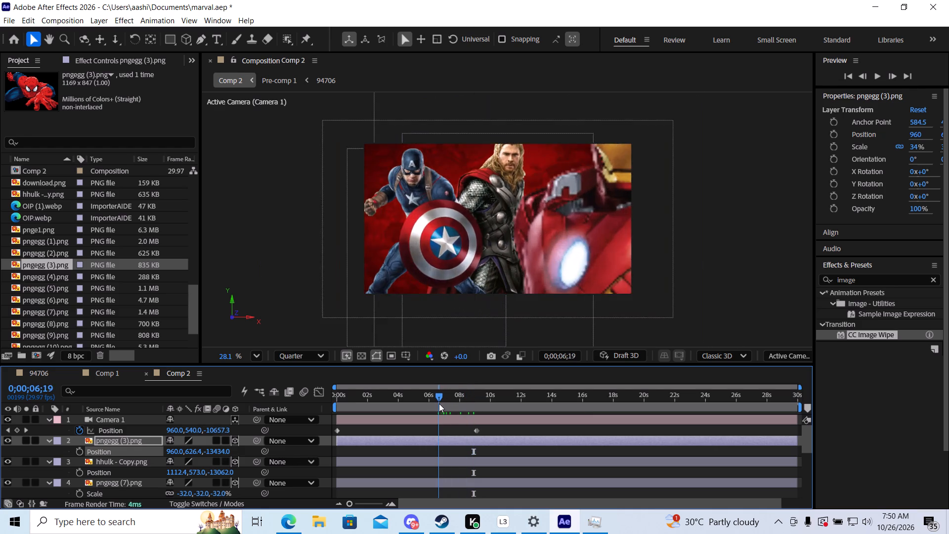
drag(439, 403, 465, 400)
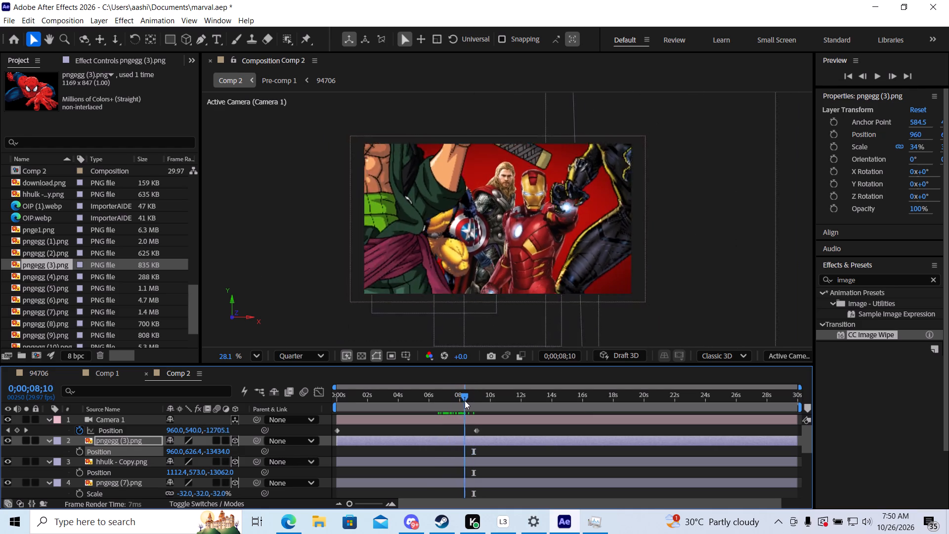
drag(465, 400, 493, 397)
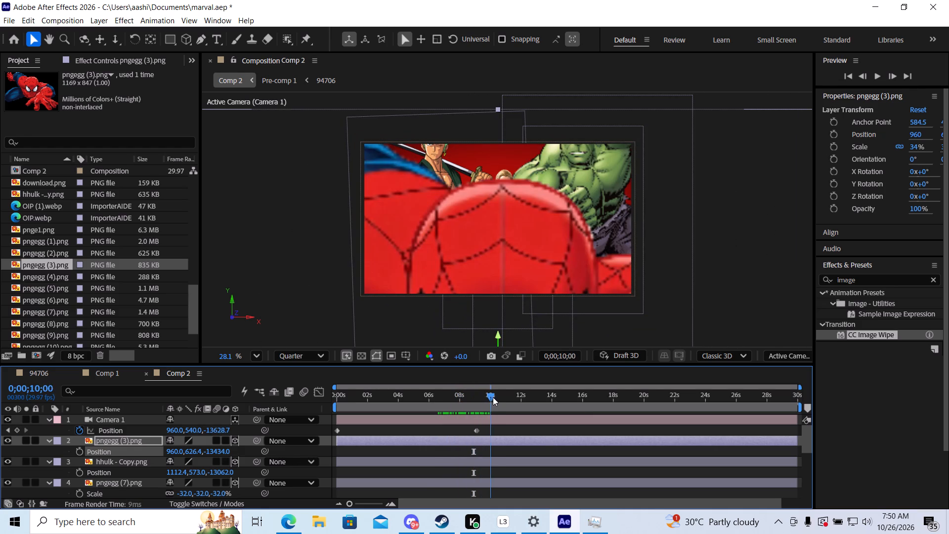
drag(493, 397, 478, 399)
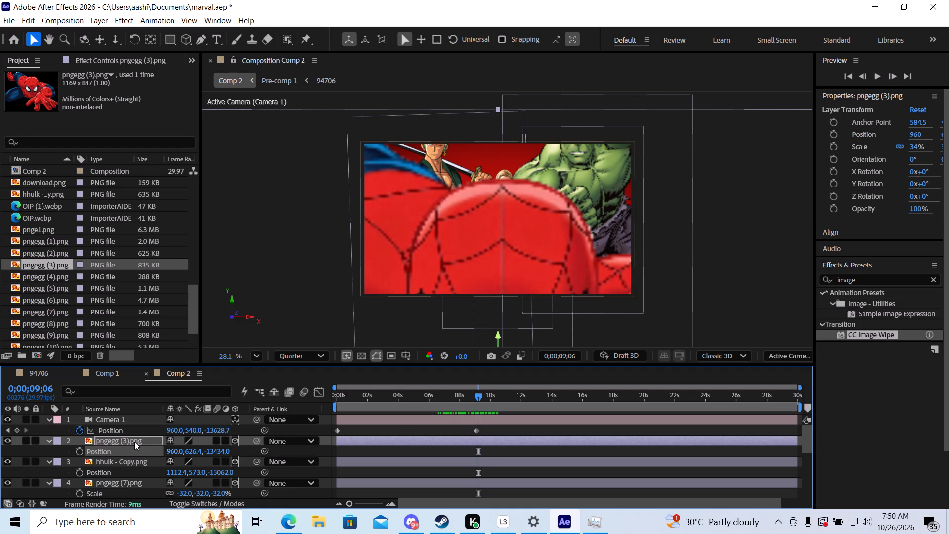
key(s)
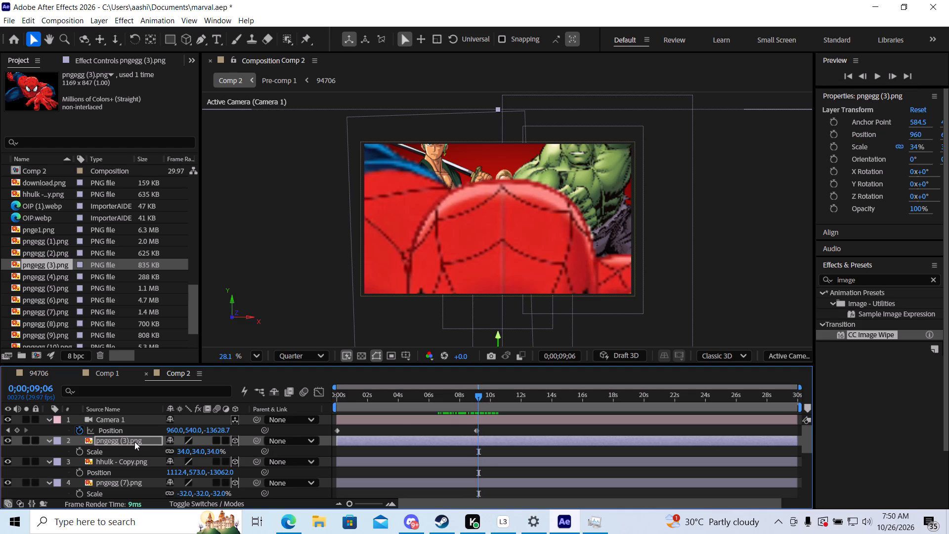
drag(212, 451, 200, 453)
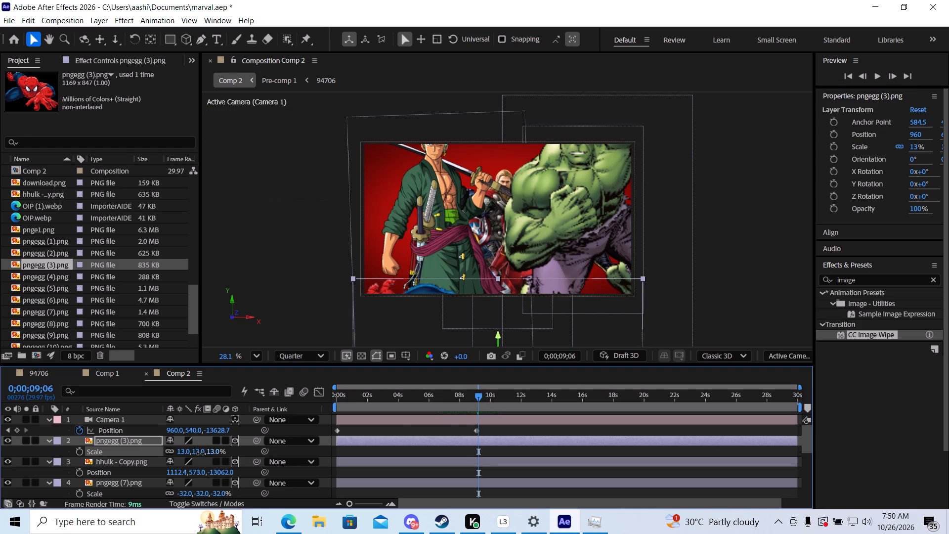
drag(200, 453, 203, 453)
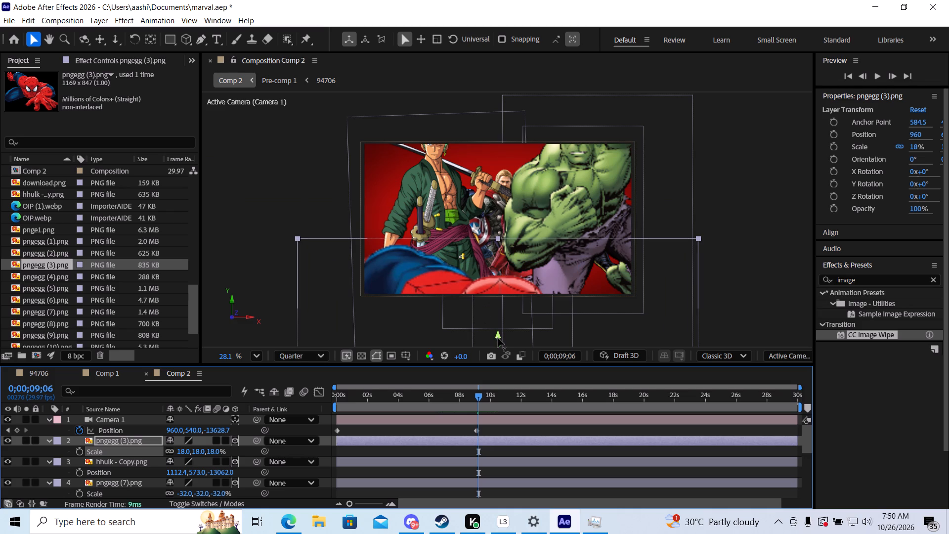
Raise the Spider-Man layer pngegg (3) vertically so his head and eyes sit inside the frame in front of Hulk.
drag(498, 338, 515, 252)
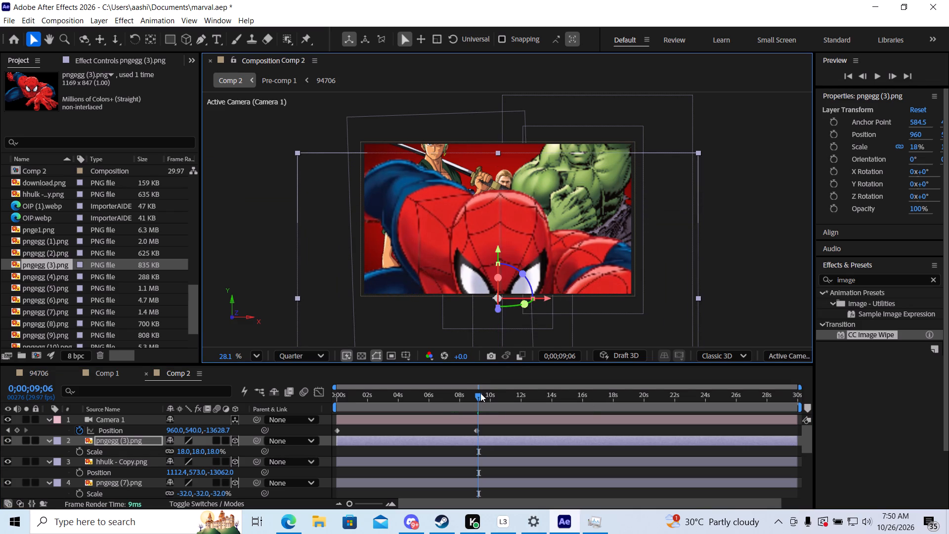
Play and scrub through the camera move from the start to check how Spider-Man enters after the other characters.
drag(480, 393, 480, 394)
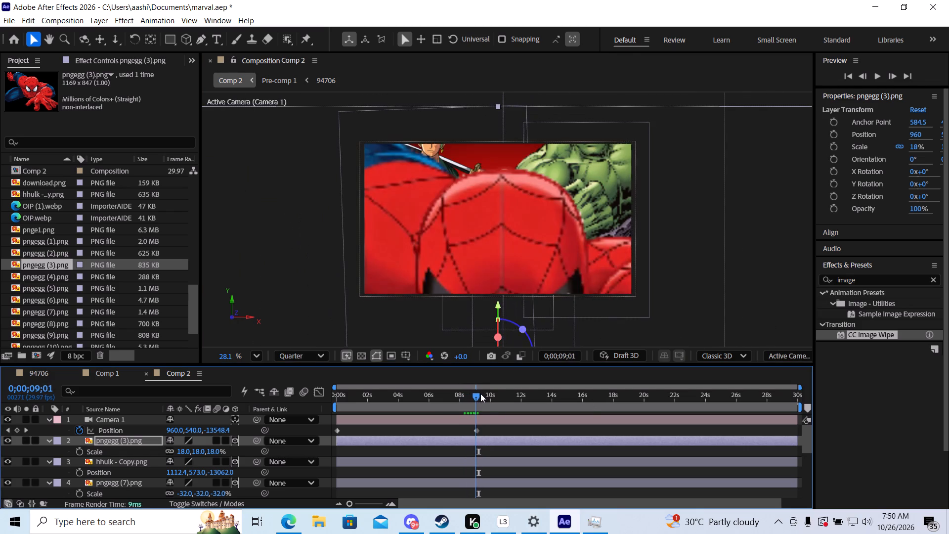
drag(480, 394, 495, 391)
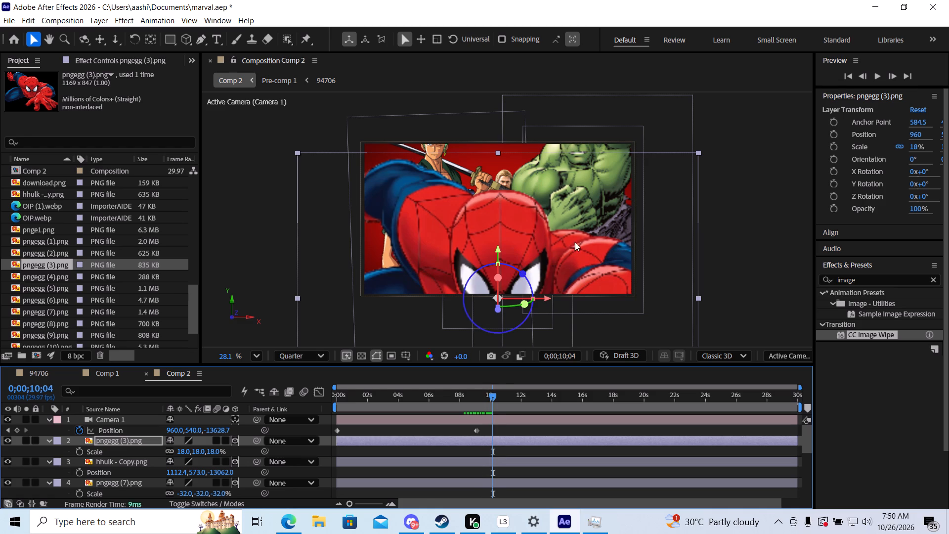
drag(493, 397, 442, 402)
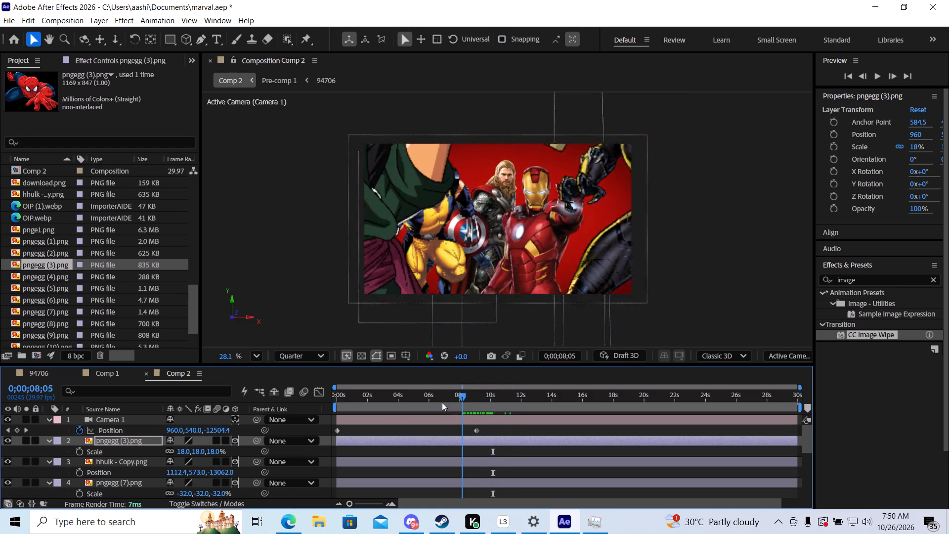
drag(442, 402, 258, 414)
key(space)
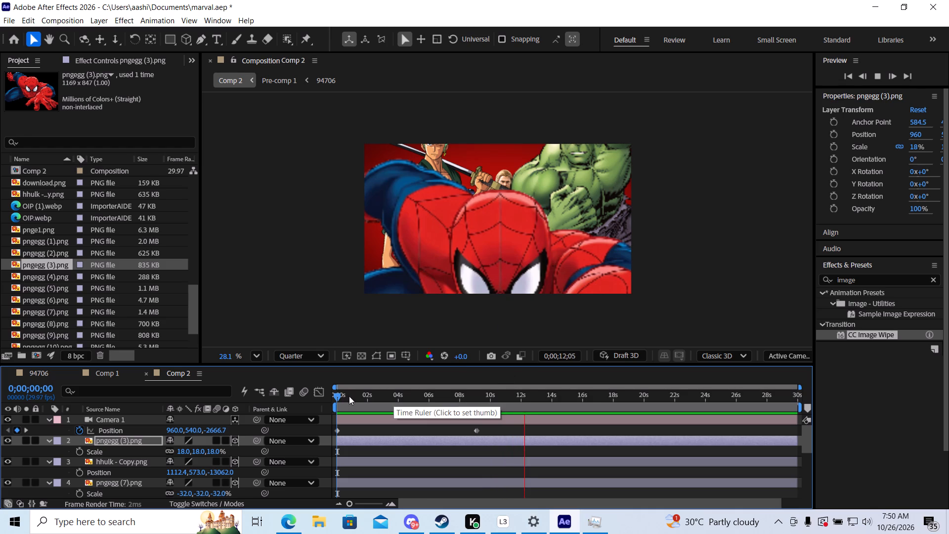
drag(339, 394, 395, 394)
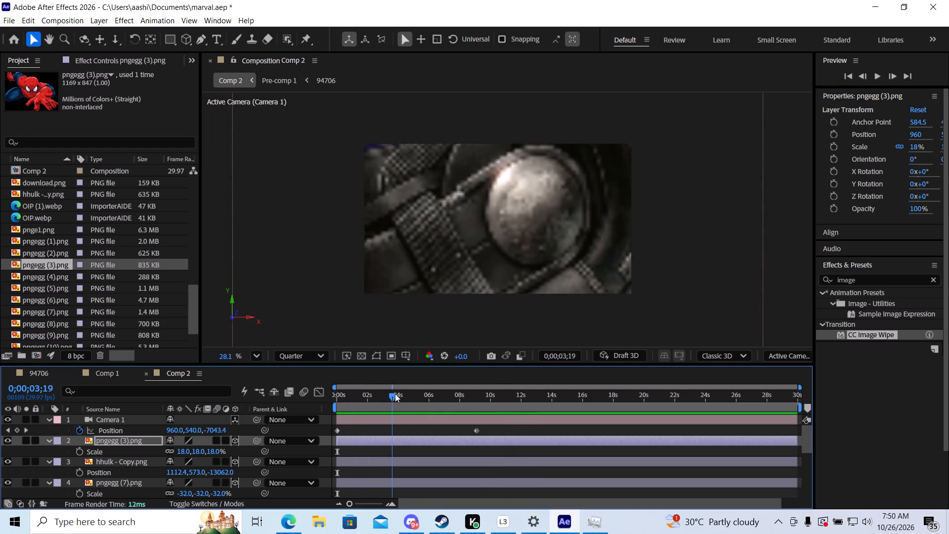
drag(395, 394, 434, 392)
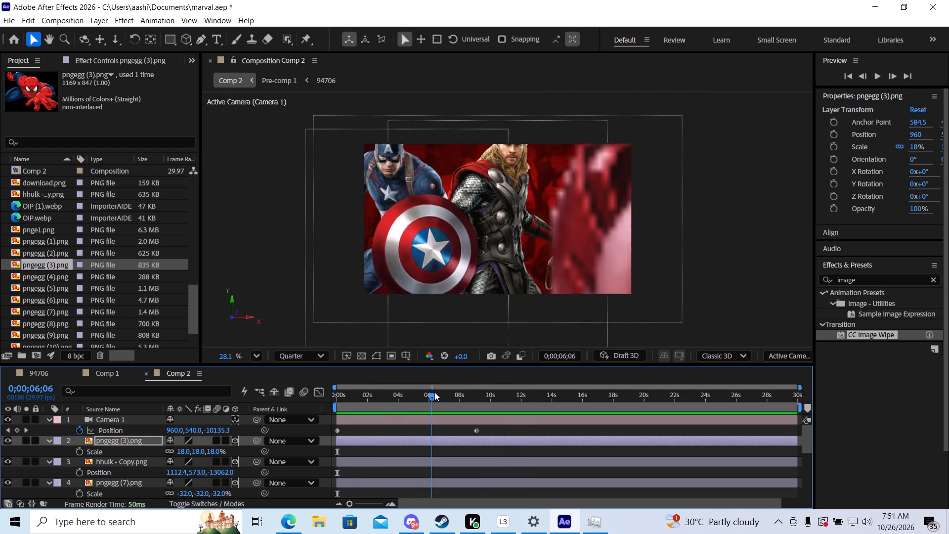
drag(434, 392, 473, 389)
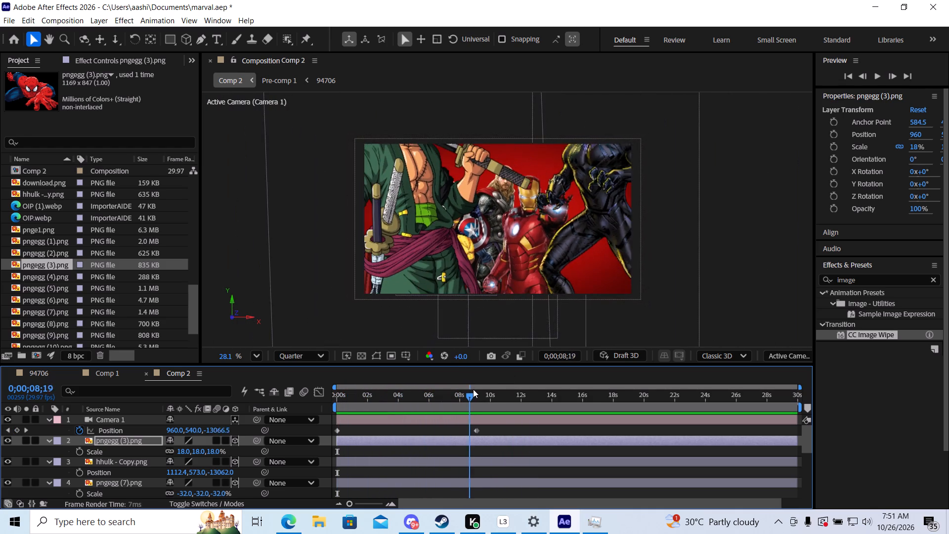
At 0;00;09;07, reduce Spider-Man layer pngegg (3) to 10% scale and raise it so his face sits mid-frame.
drag(473, 389, 481, 388)
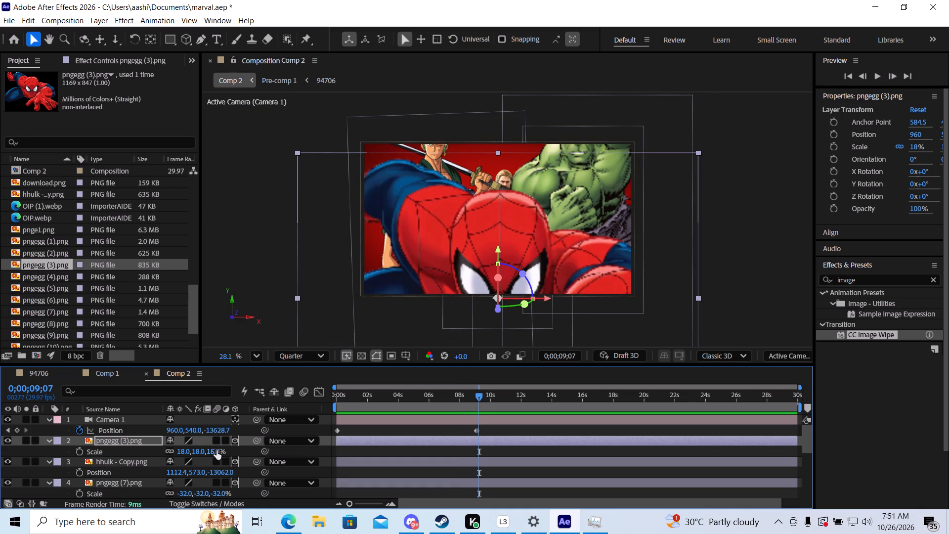
click(216, 452)
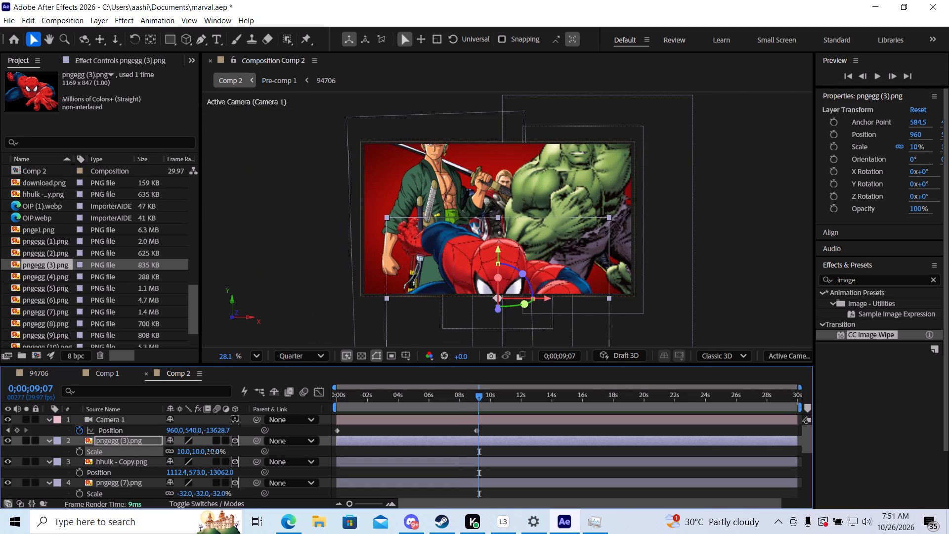
drag(498, 253, 501, 234)
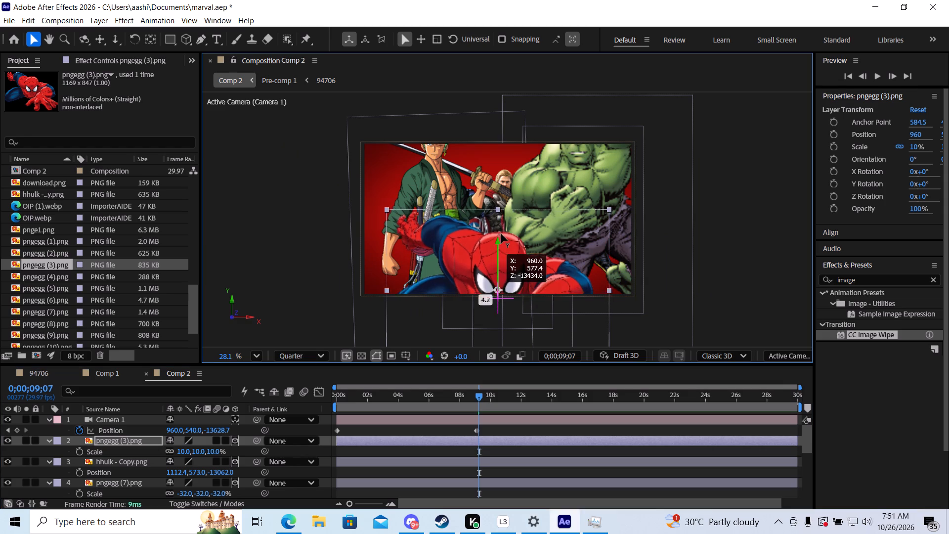
drag(501, 234, 499, 188)
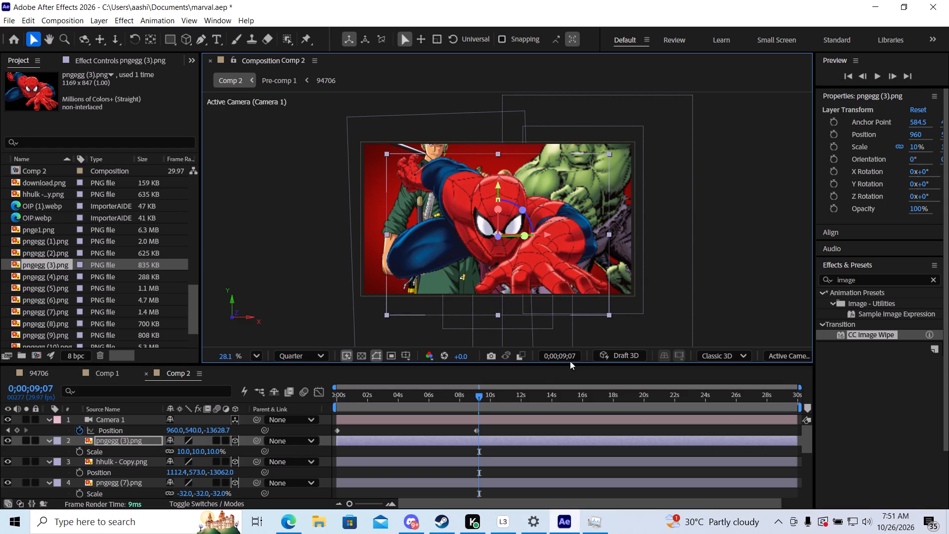
Preview the camera pull-back from about 0;00;05;07 and scrub around 7 to 10 seconds to examine the character entrances.
drag(478, 394, 472, 397)
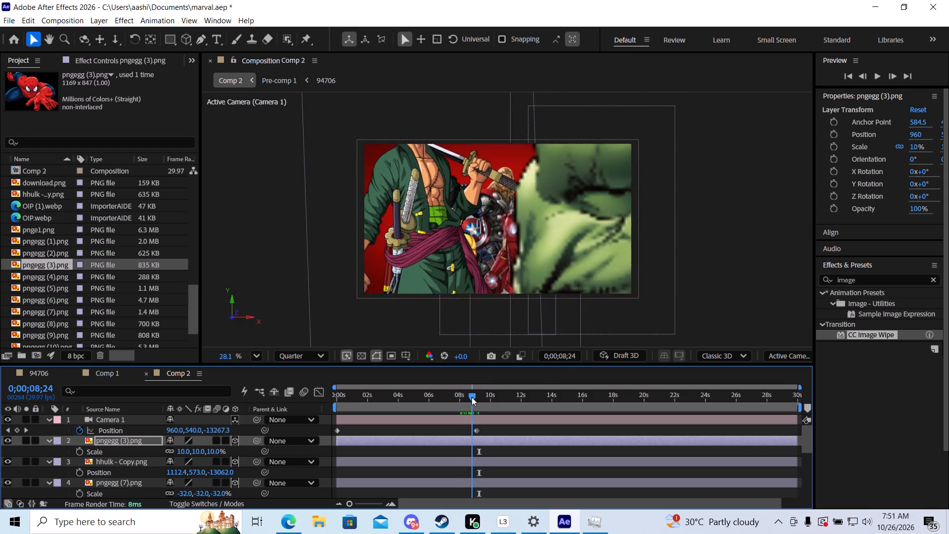
drag(472, 397, 471, 396)
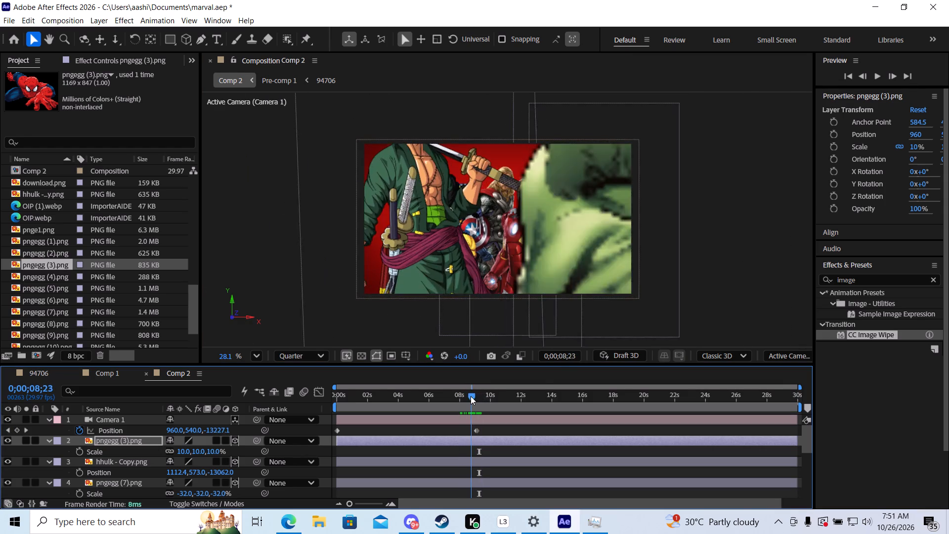
drag(471, 396, 417, 399)
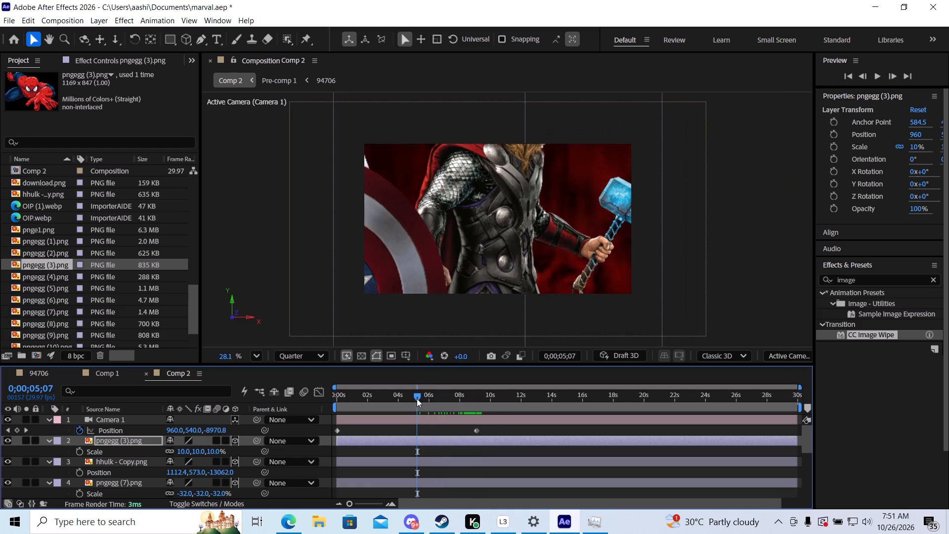
key(space)
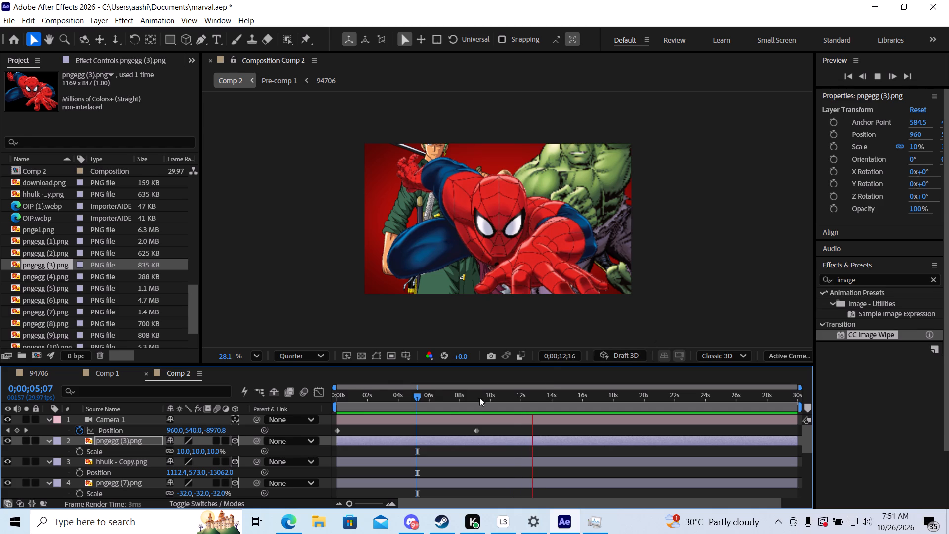
drag(422, 398, 449, 398)
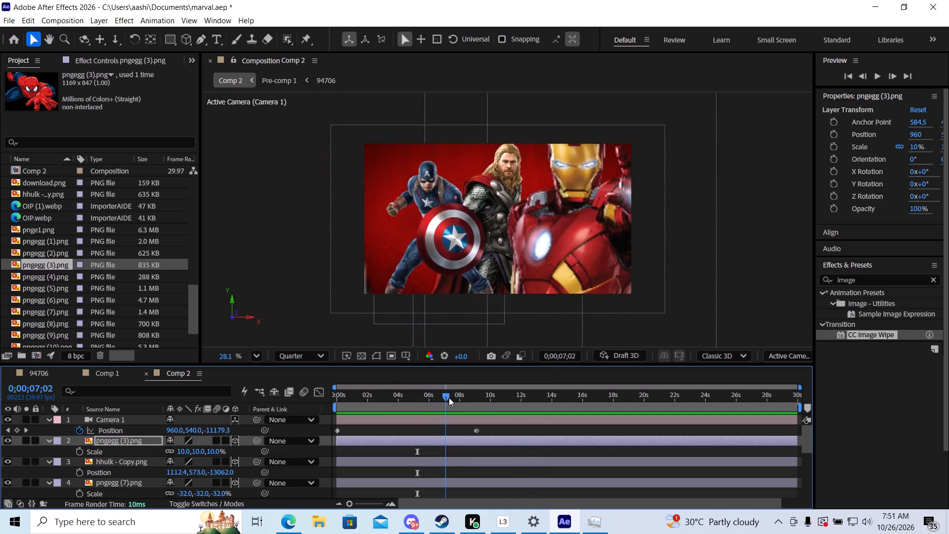
drag(449, 398, 479, 398)
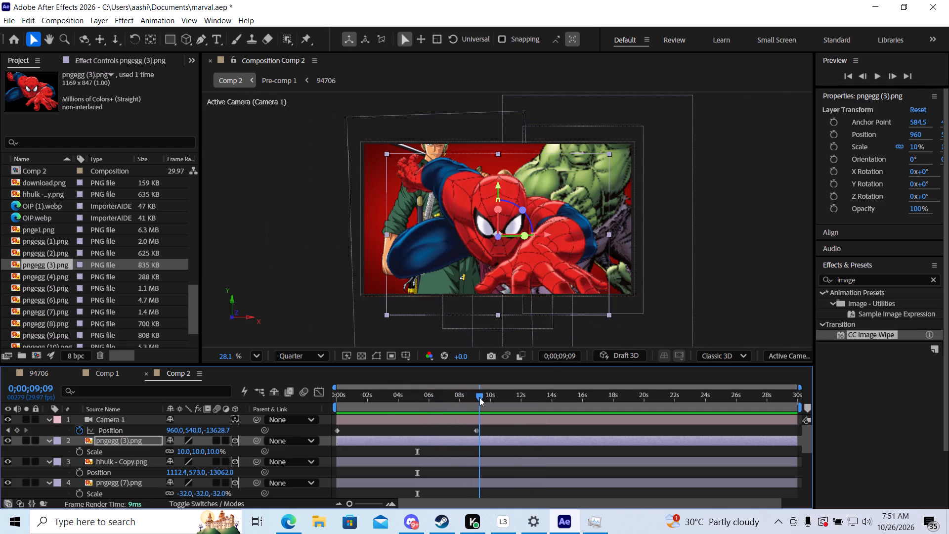
drag(479, 398, 480, 397)
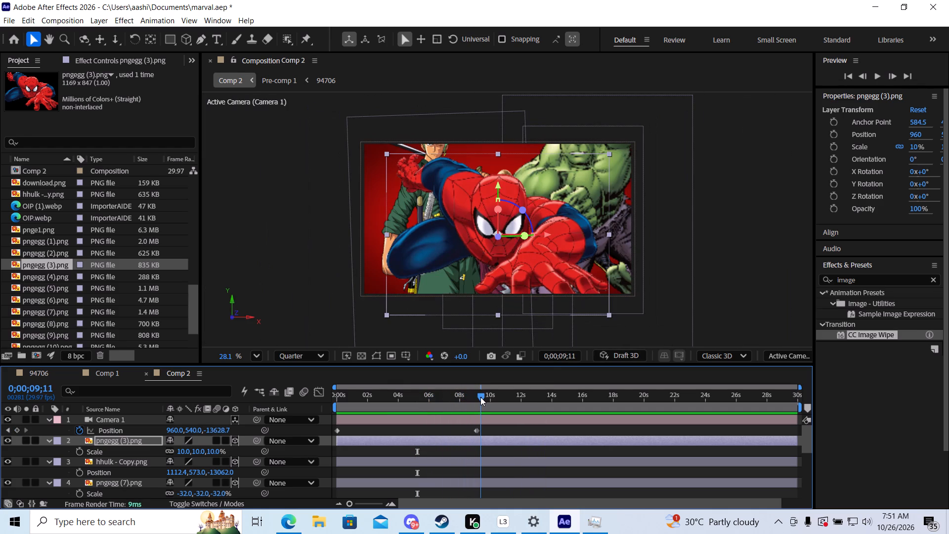
drag(480, 397, 462, 401)
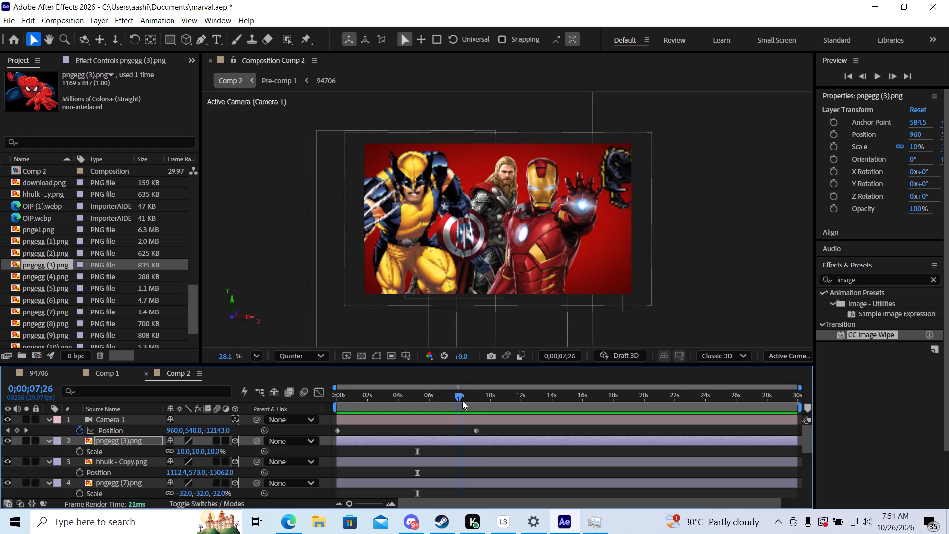
drag(462, 401, 479, 401)
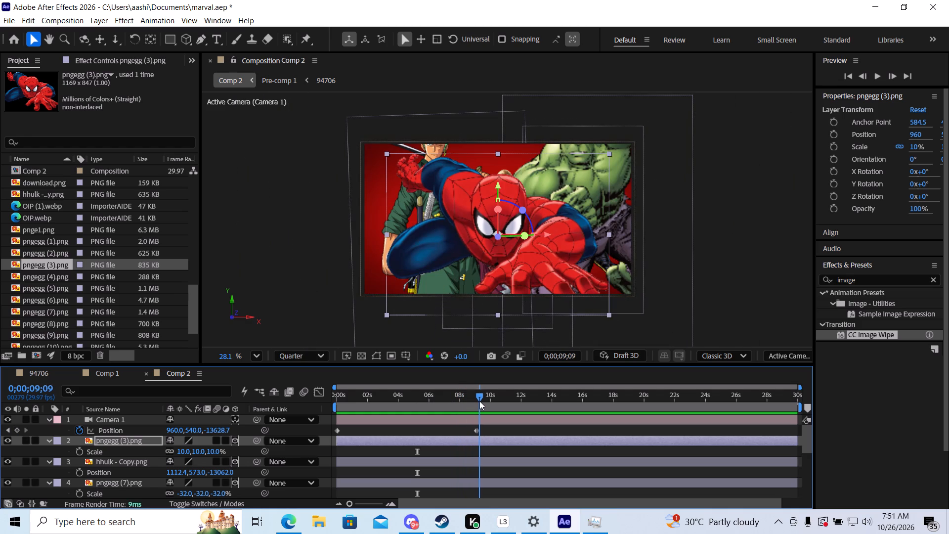
drag(479, 401, 453, 403)
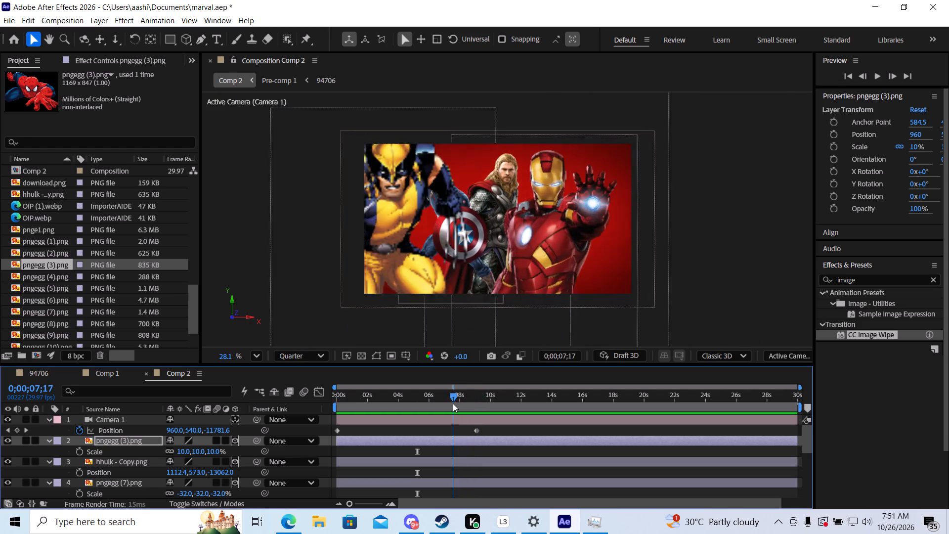
drag(453, 403, 451, 405)
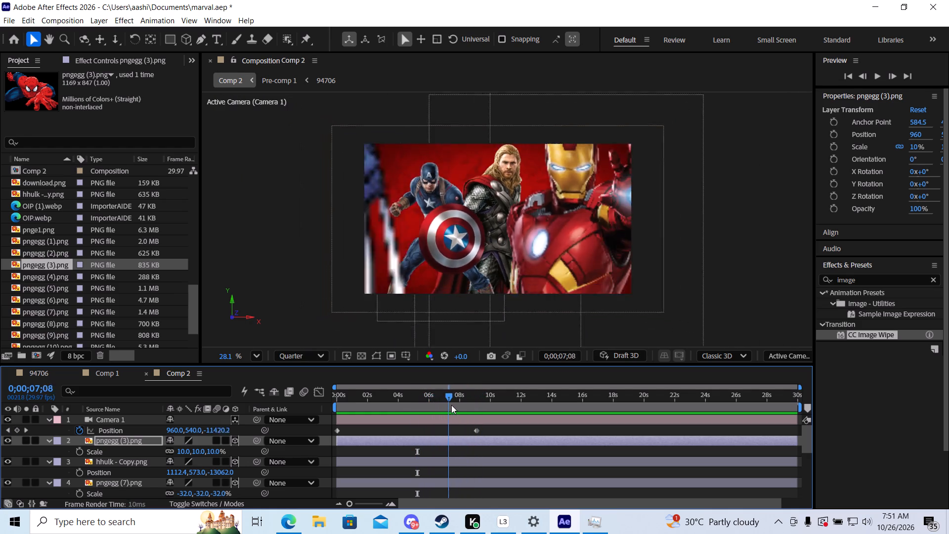
drag(451, 405, 493, 401)
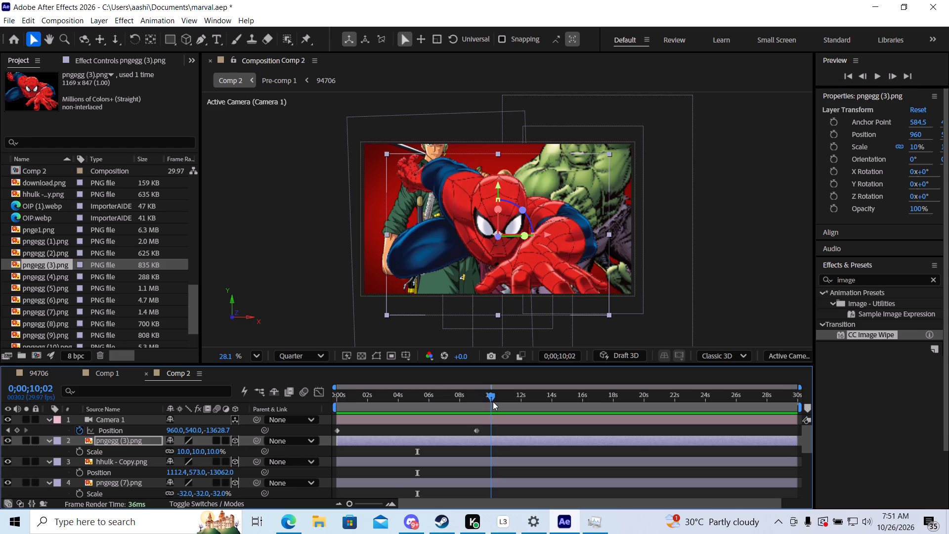
drag(493, 401, 468, 402)
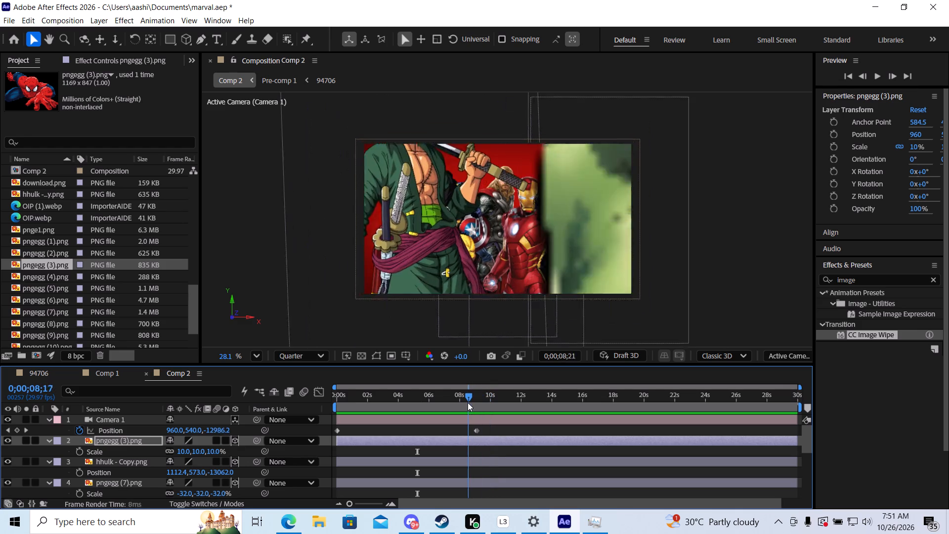
At 0;00;10;02, lower Spider-Man layer pngegg (3) slightly along its vertical axis.
drag(468, 402, 491, 401)
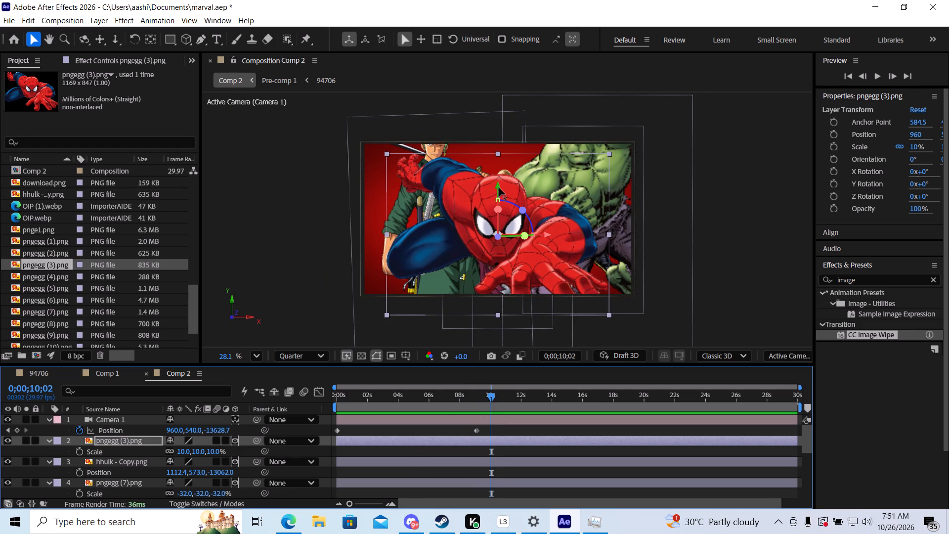
drag(499, 187, 504, 200)
Shorten the work area so it ends just after the camera's last Position keyframe, at about 9.5 seconds.
drag(494, 399, 474, 400)
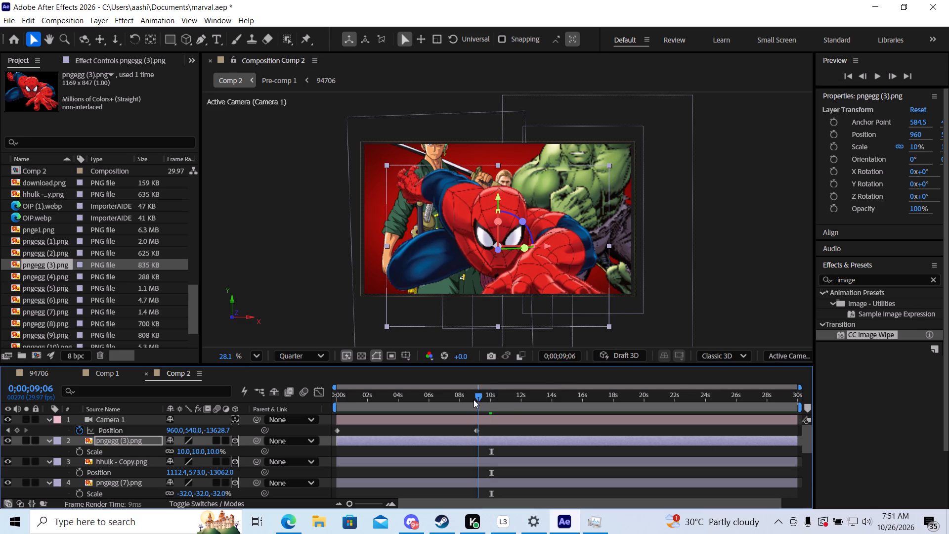
drag(474, 400, 259, 419)
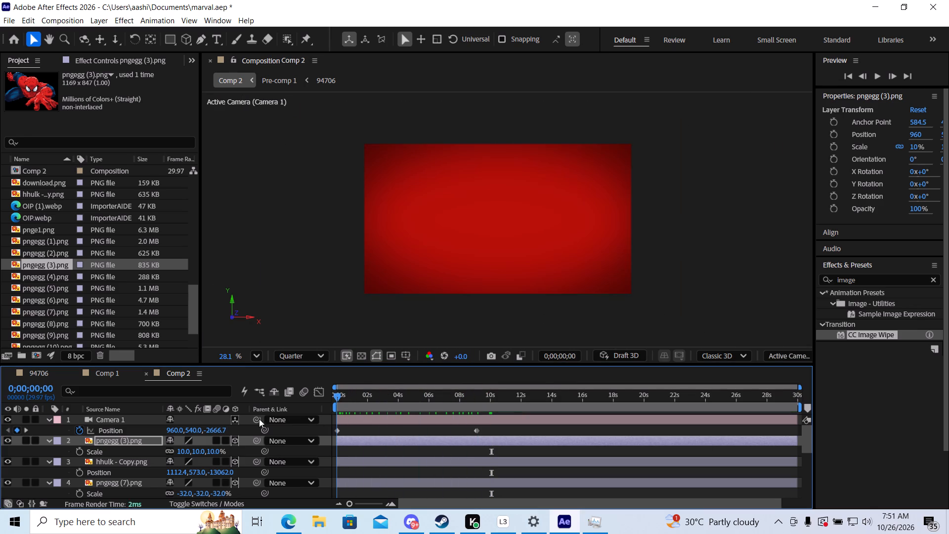
drag(259, 419, 257, 419)
drag(800, 406, 489, 417)
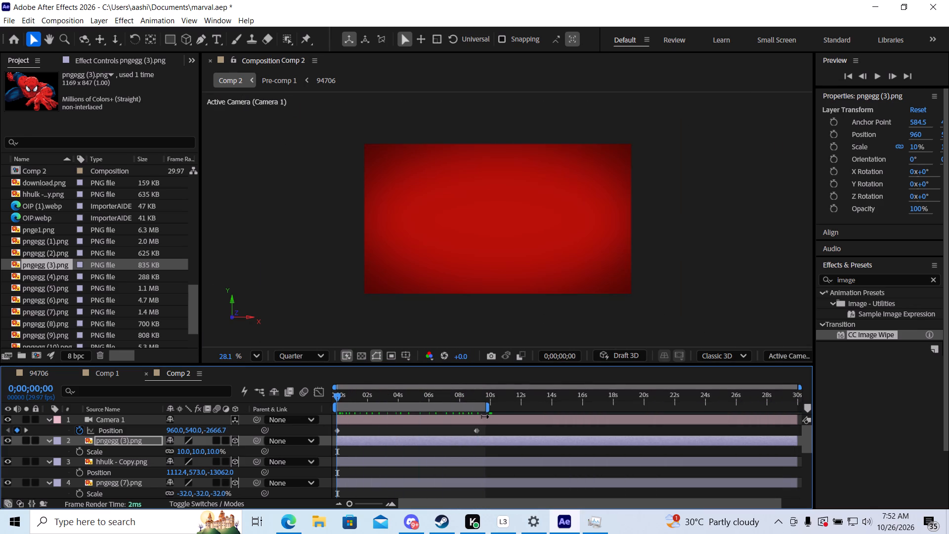
drag(489, 417, 483, 417)
At 0;00;10;00, move the green-haired swordsman layer pngegg (7) outward and down to Position X 627.2, Y 792.2.
drag(336, 393, 374, 395)
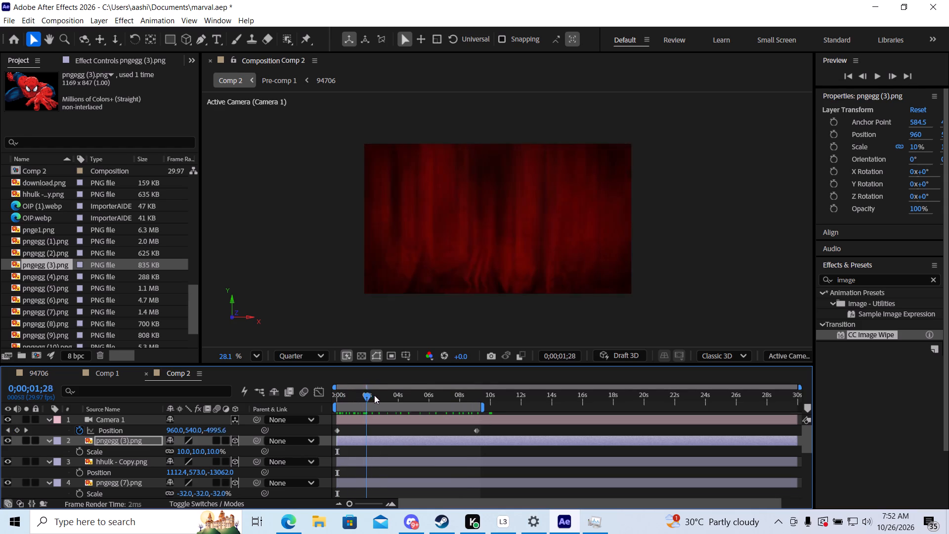
drag(374, 395, 428, 396)
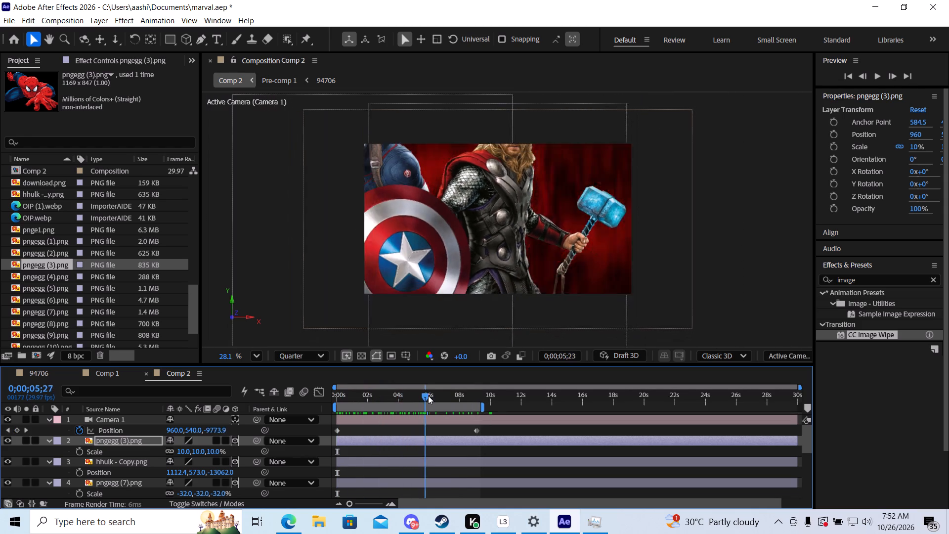
drag(428, 396, 476, 396)
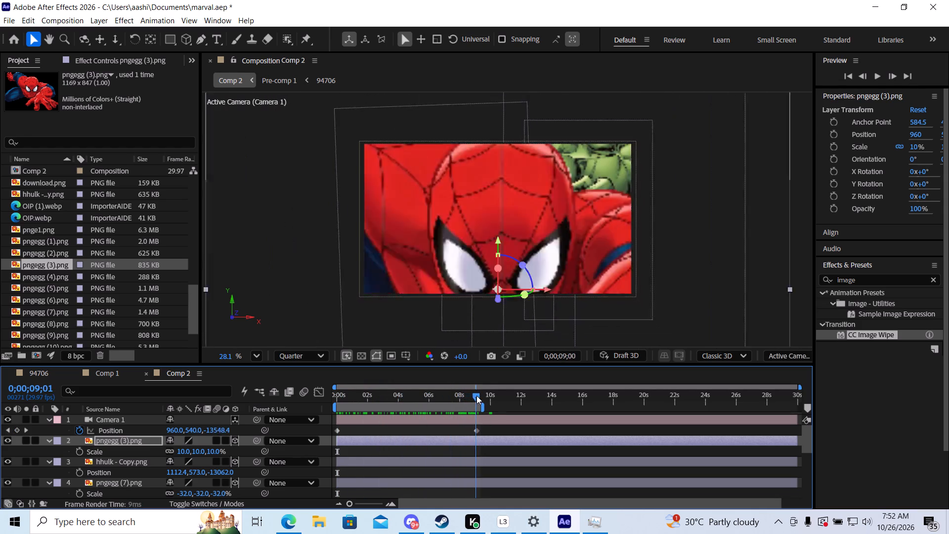
drag(476, 396, 489, 395)
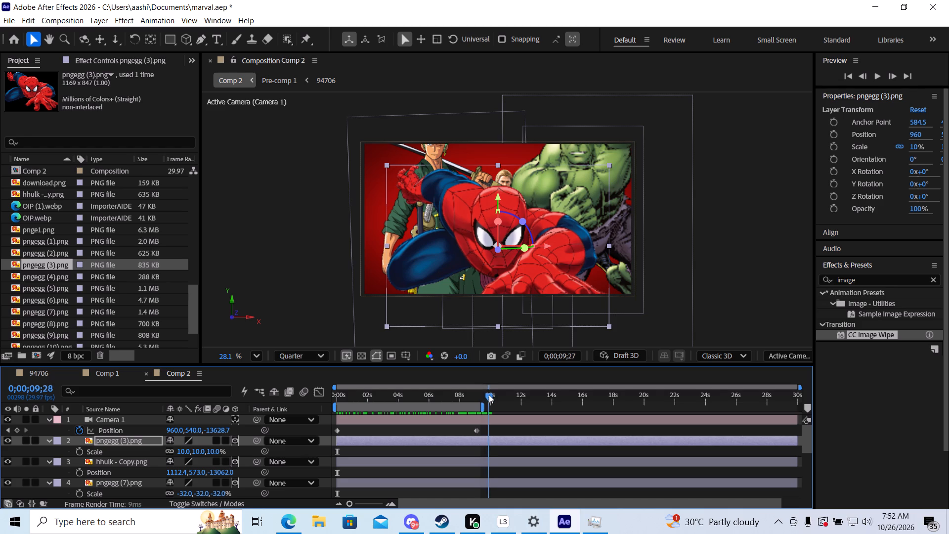
drag(489, 395, 489, 395)
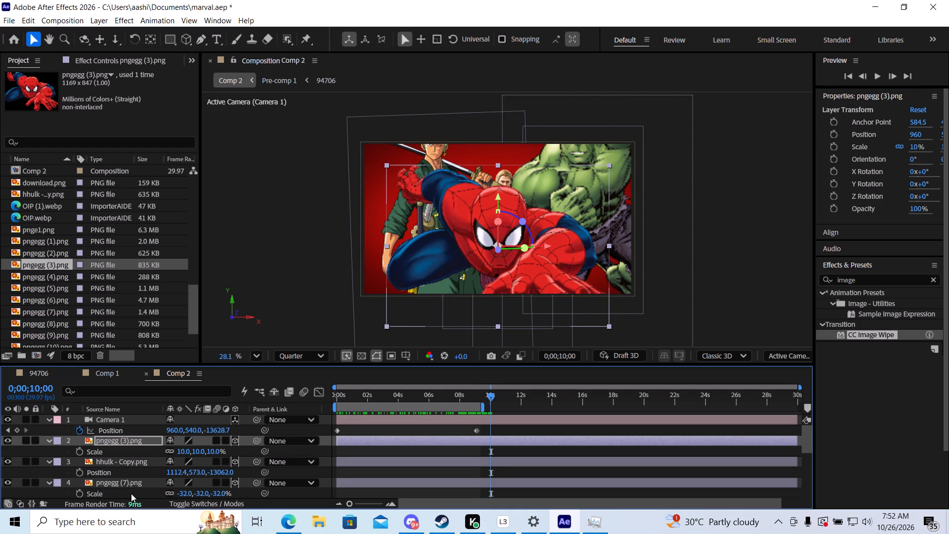
click(112, 480)
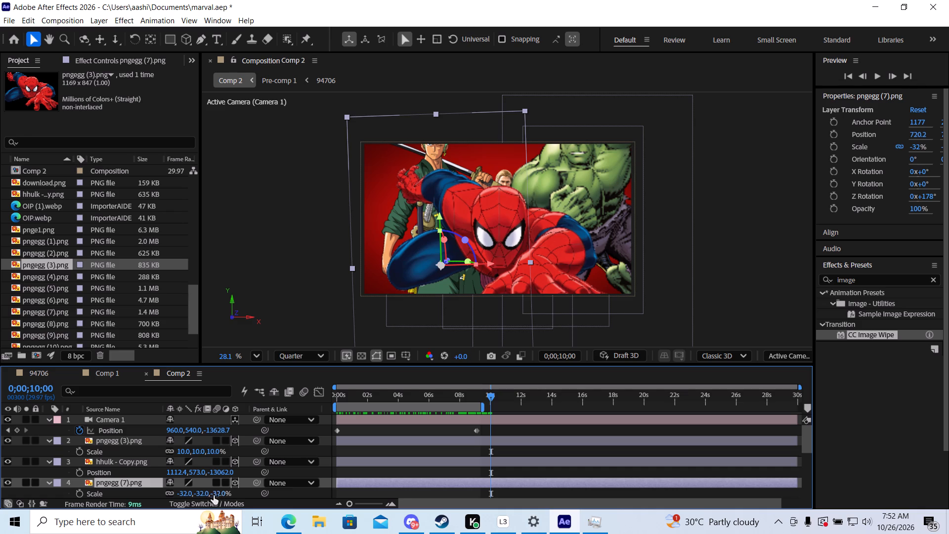
key(p)
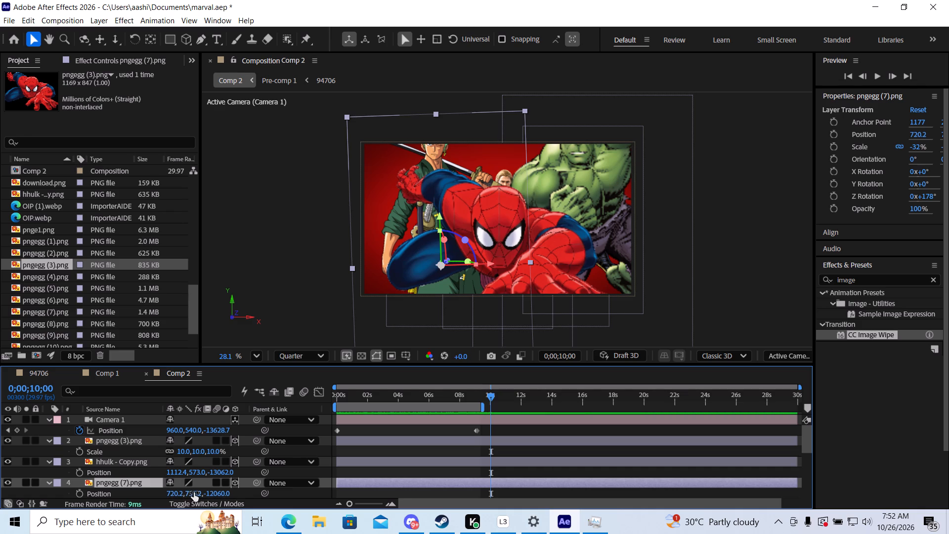
drag(194, 492, 233, 488)
drag(178, 494, 140, 497)
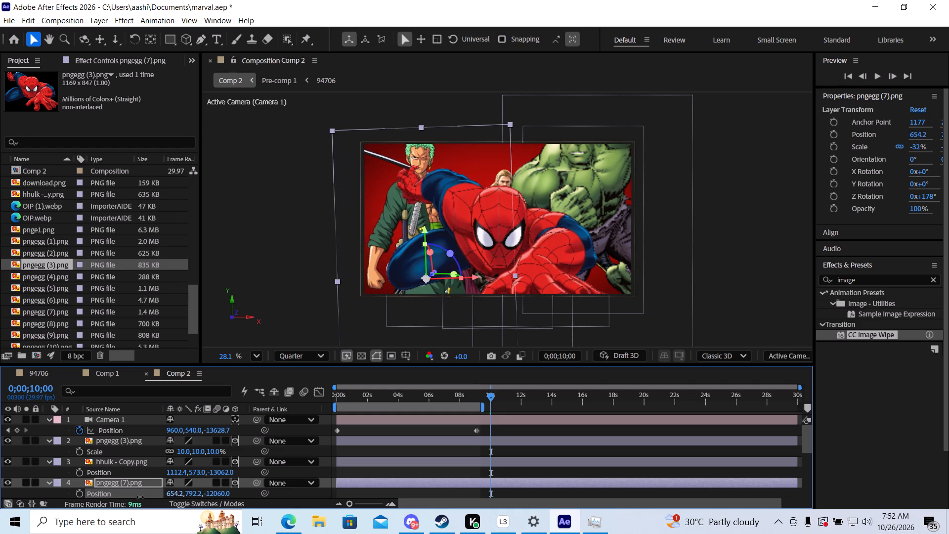
drag(140, 497, 126, 499)
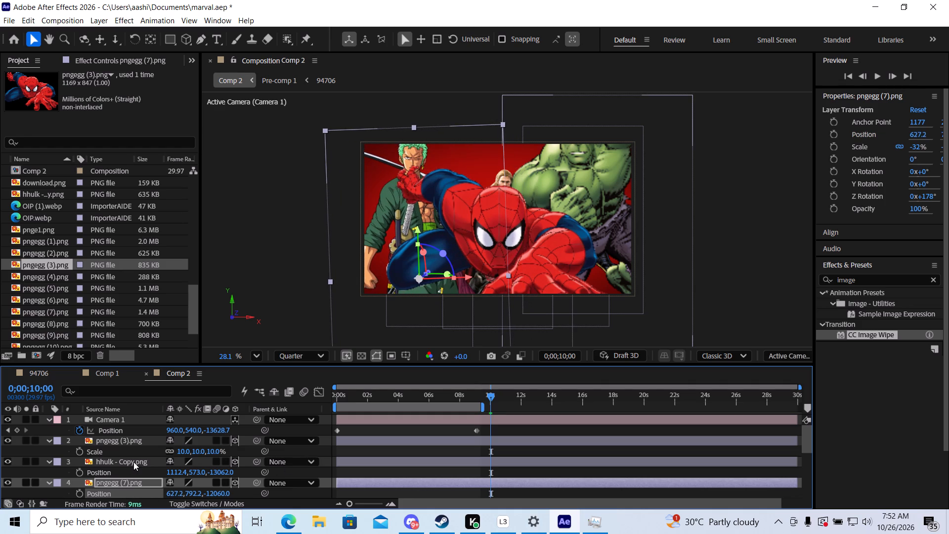
Lower the Hulk layer hhulk - Copy and shift it slightly inward to Position X 1103.4, Y 609.
click(133, 462)
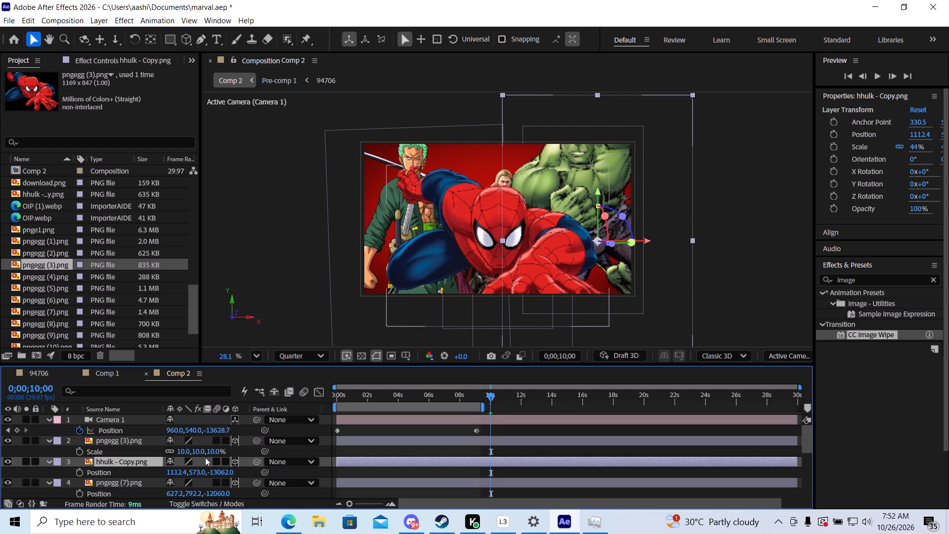
drag(194, 470, 210, 469)
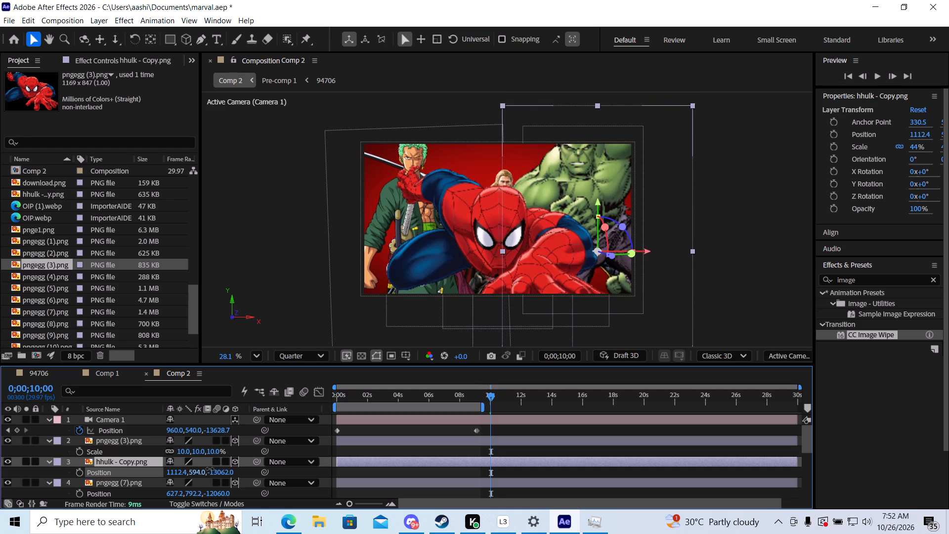
drag(210, 469, 221, 465)
drag(179, 475, 171, 476)
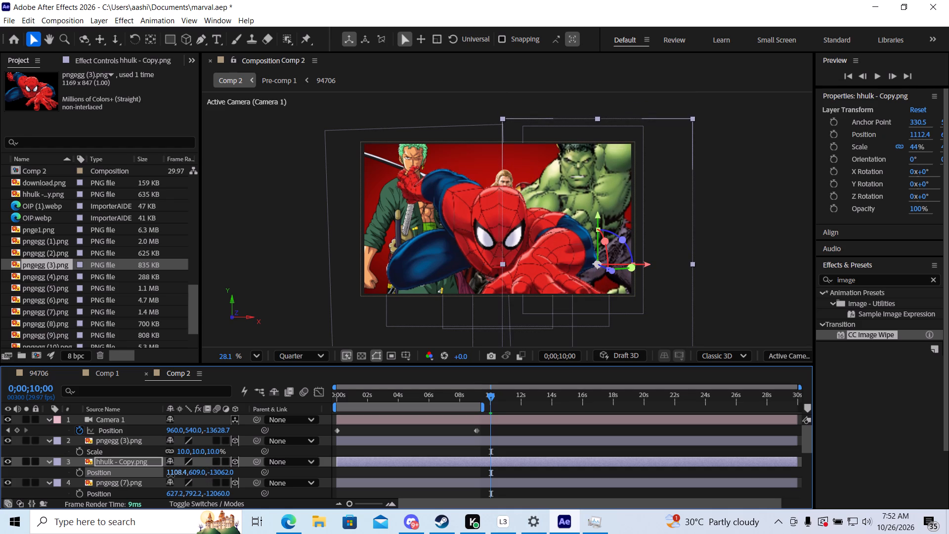
drag(171, 476, 174, 476)
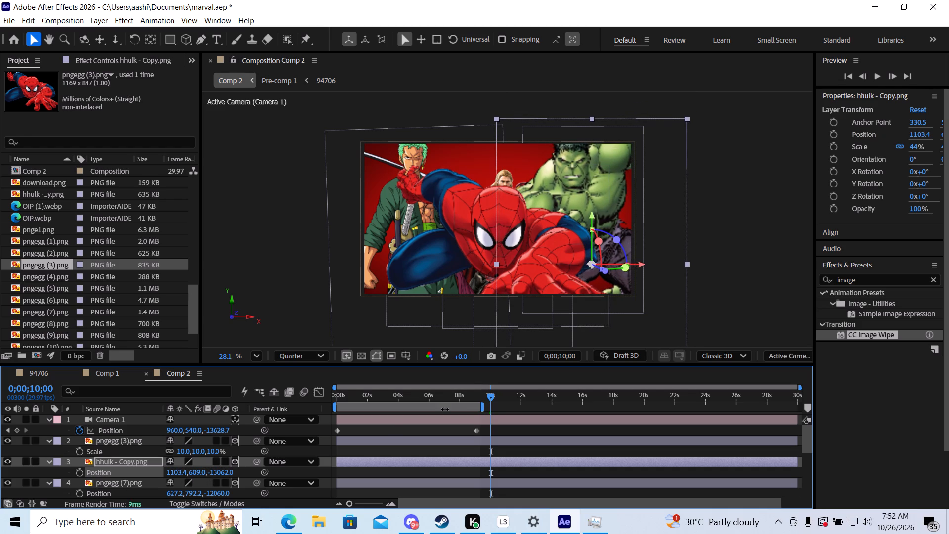
Around 0;00;08;16, move Black Panther layer pngegg (5) inward and down to Position X 1191.5, Y about 717.
drag(489, 398, 464, 399)
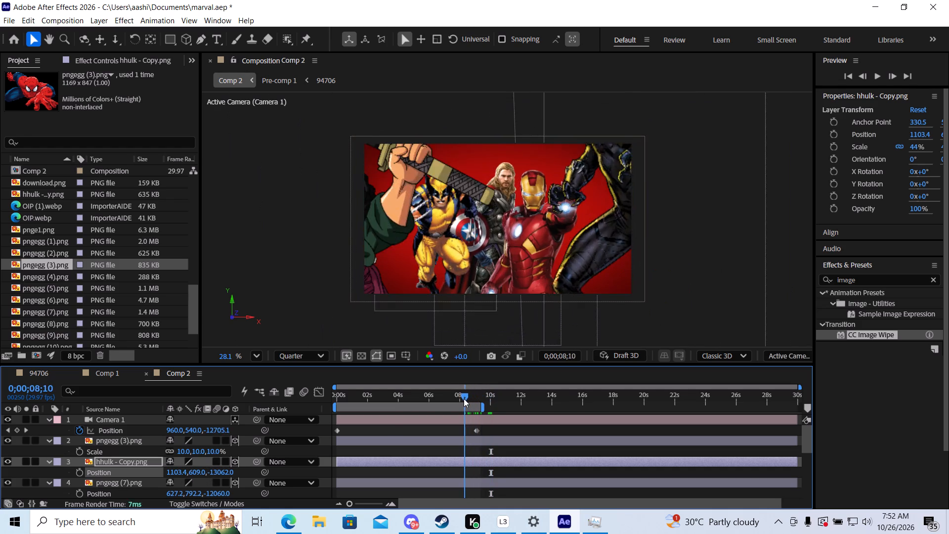
drag(464, 399, 429, 407)
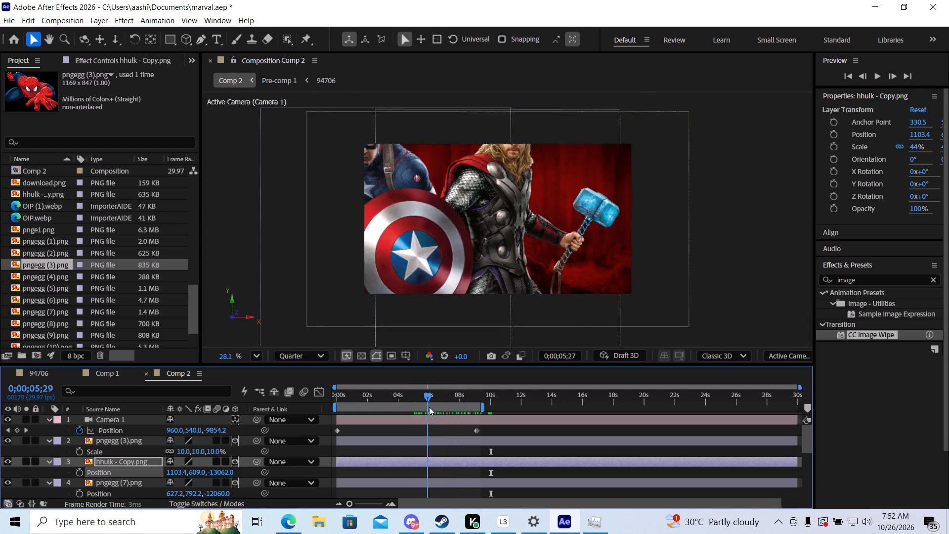
drag(429, 407, 469, 407)
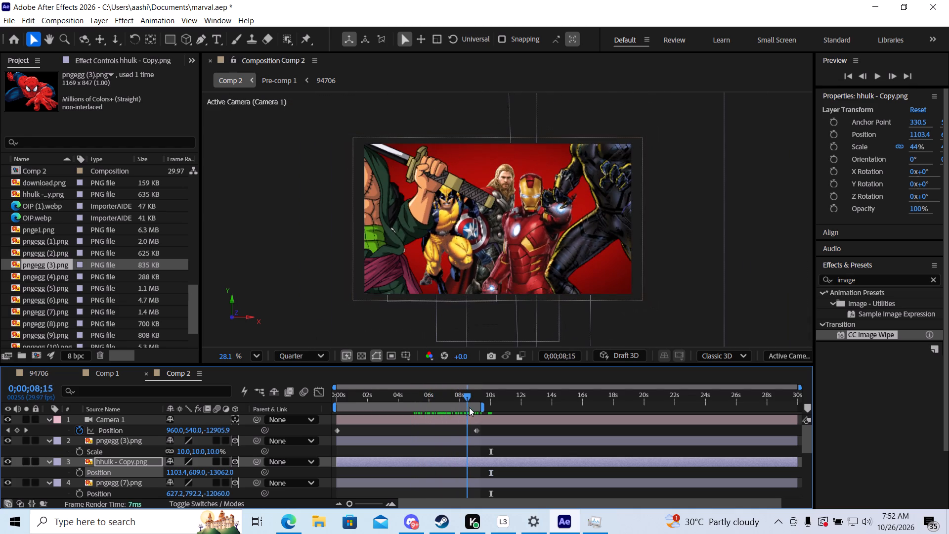
drag(469, 407, 465, 407)
click(611, 187)
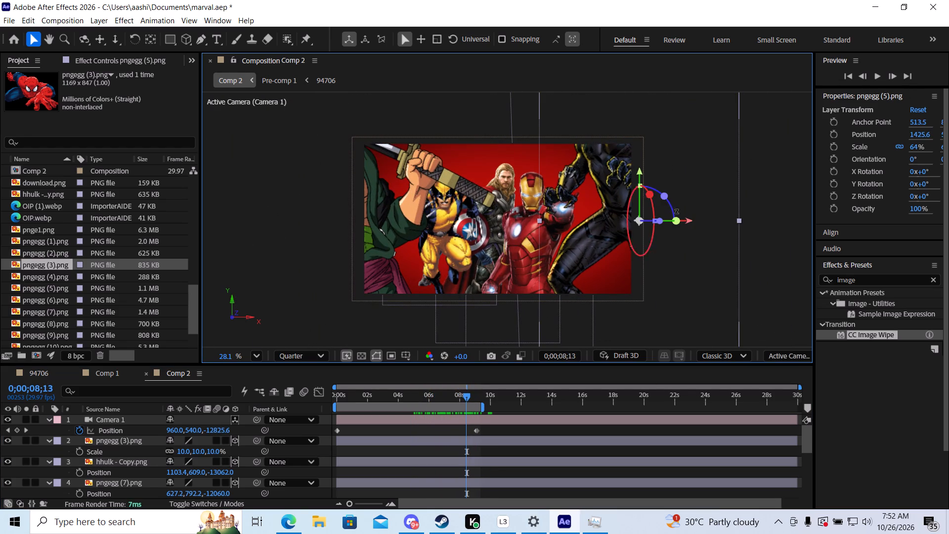
drag(691, 222, 655, 222)
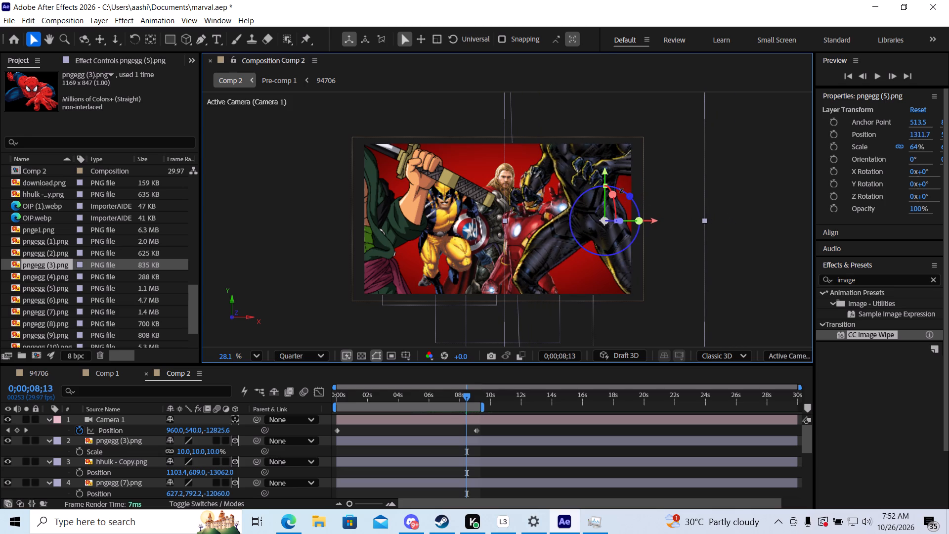
drag(606, 172, 599, 225)
click(466, 395)
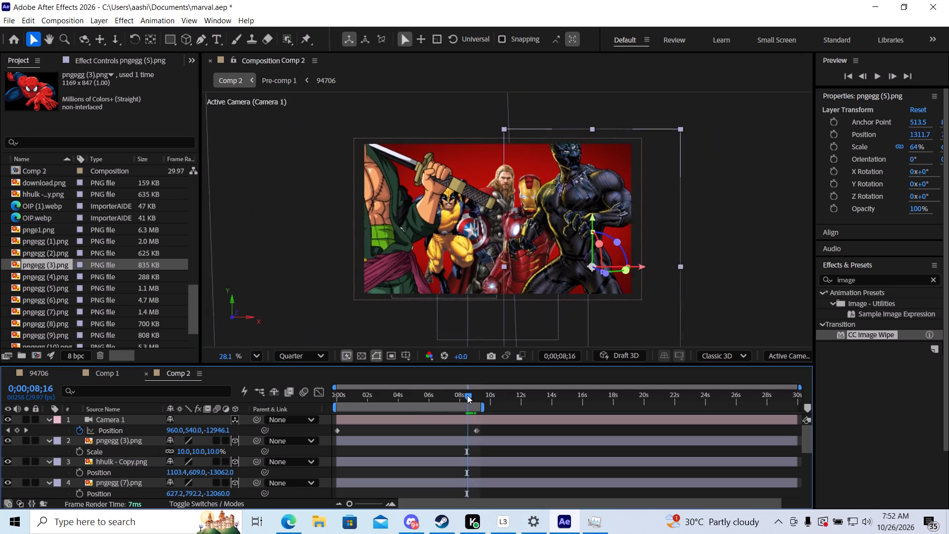
drag(646, 268, 619, 269)
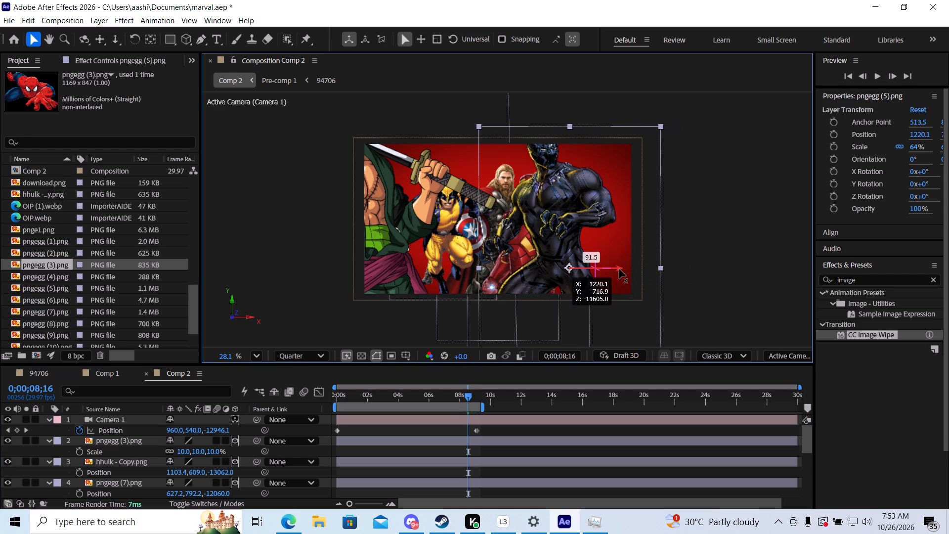
drag(619, 269, 611, 271)
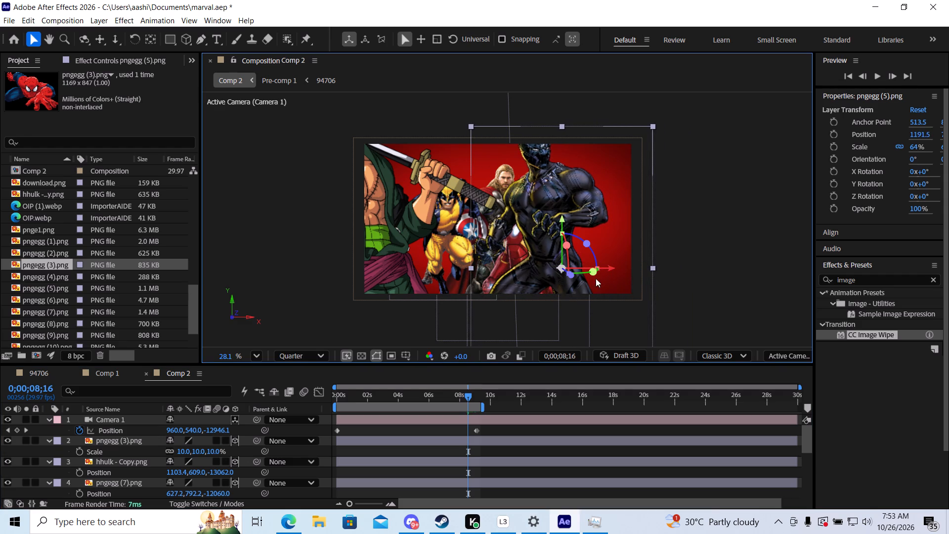
Scrub between about 7 and 9 seconds to check the repositioned characters' entrances, and return to the start of Comp 2.
drag(466, 394, 448, 398)
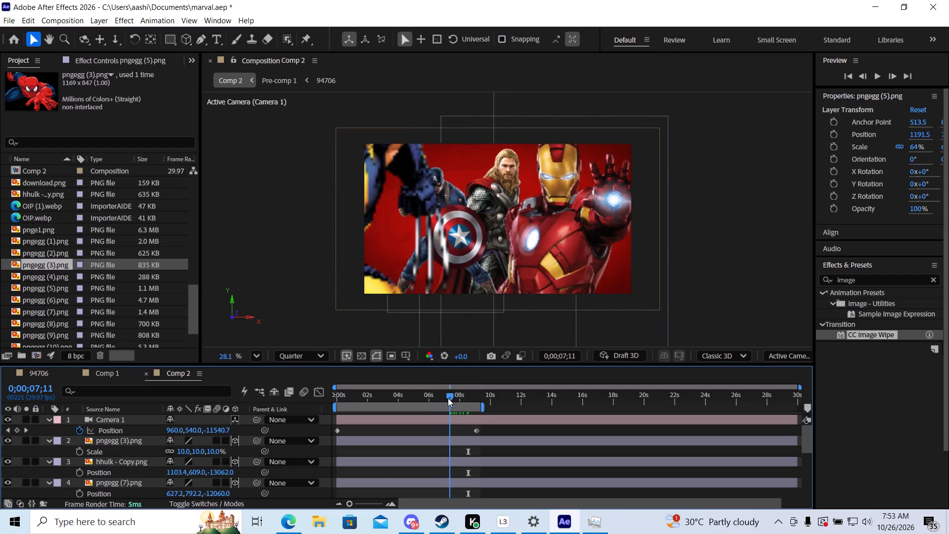
drag(448, 398, 476, 397)
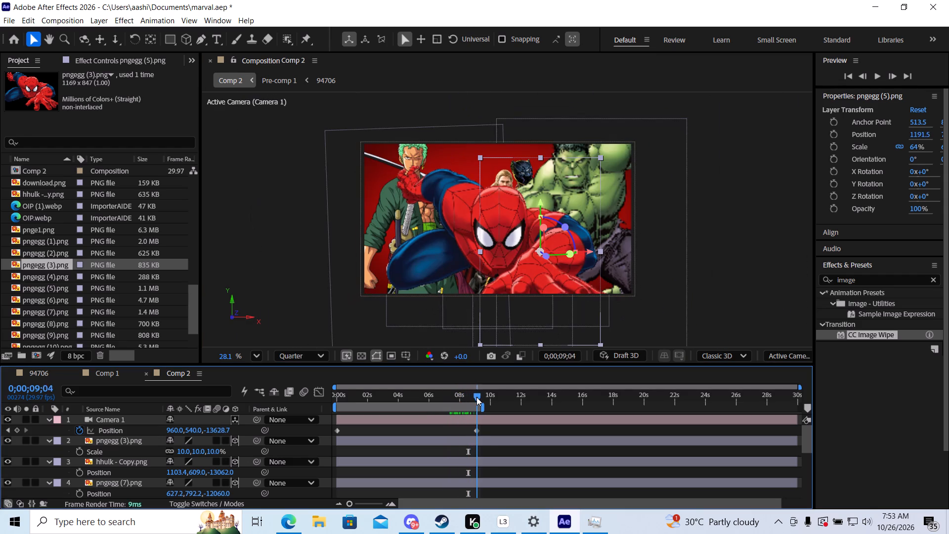
drag(476, 397, 474, 397)
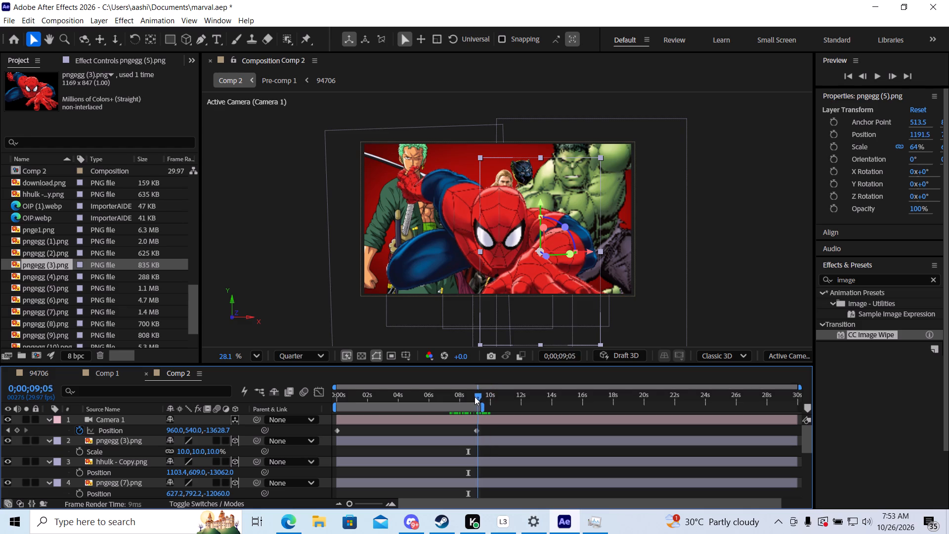
drag(474, 397, 458, 397)
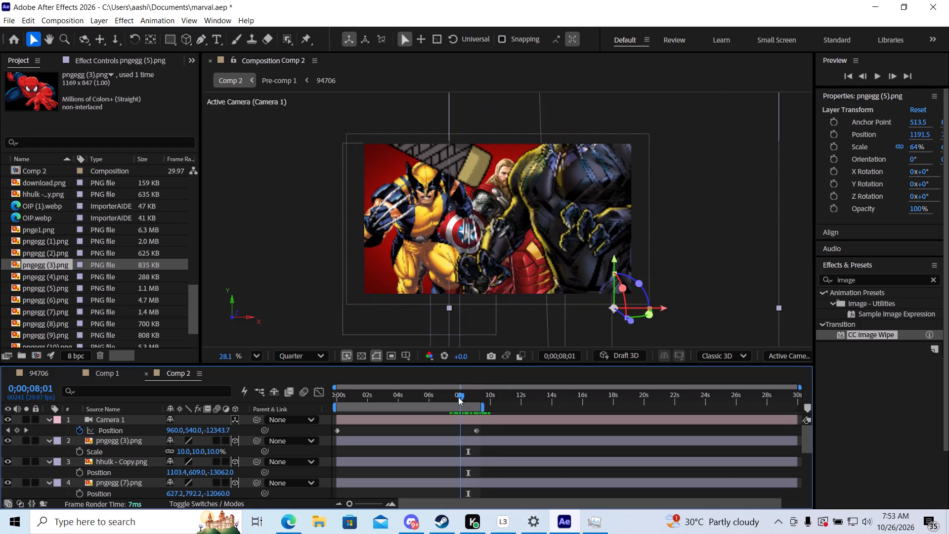
drag(458, 397, 474, 397)
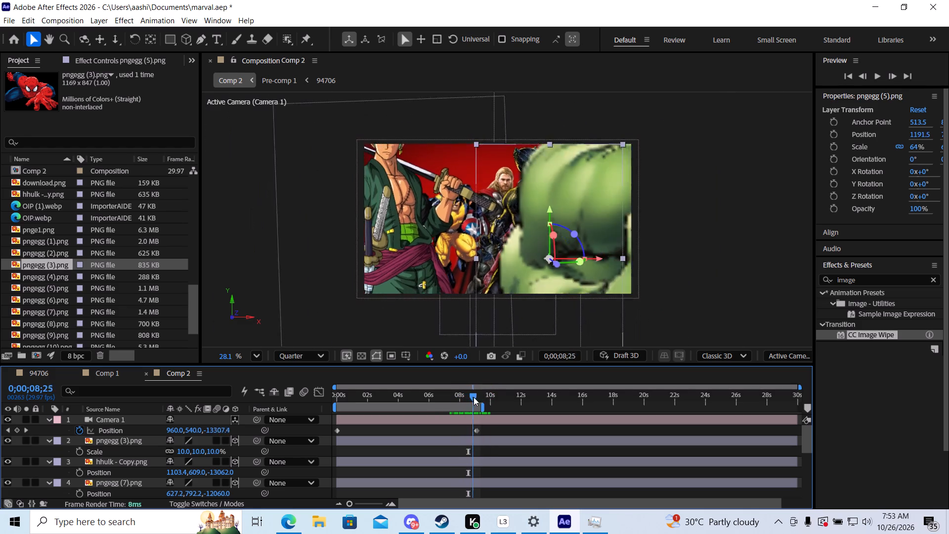
drag(474, 397, 40, 394)
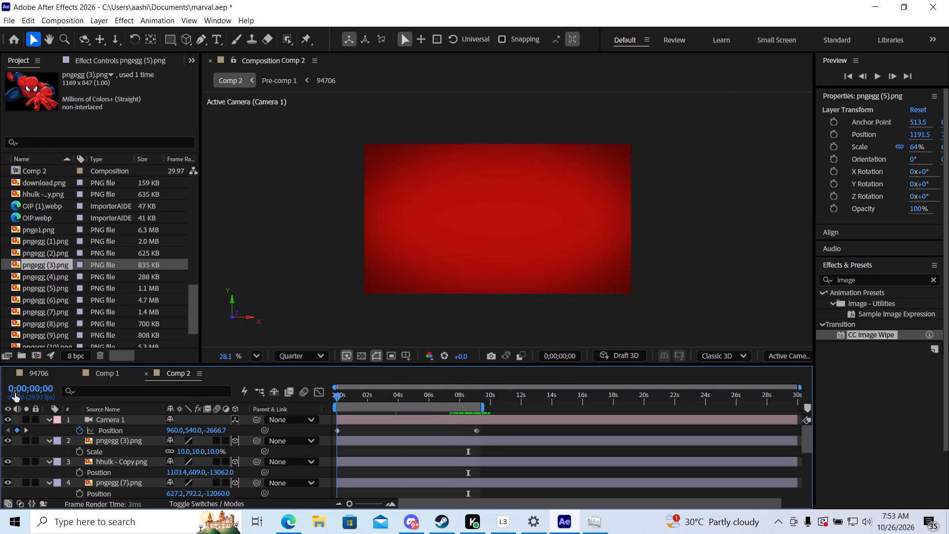
Add Comp 2 to the Render Queue.
click(13, 19)
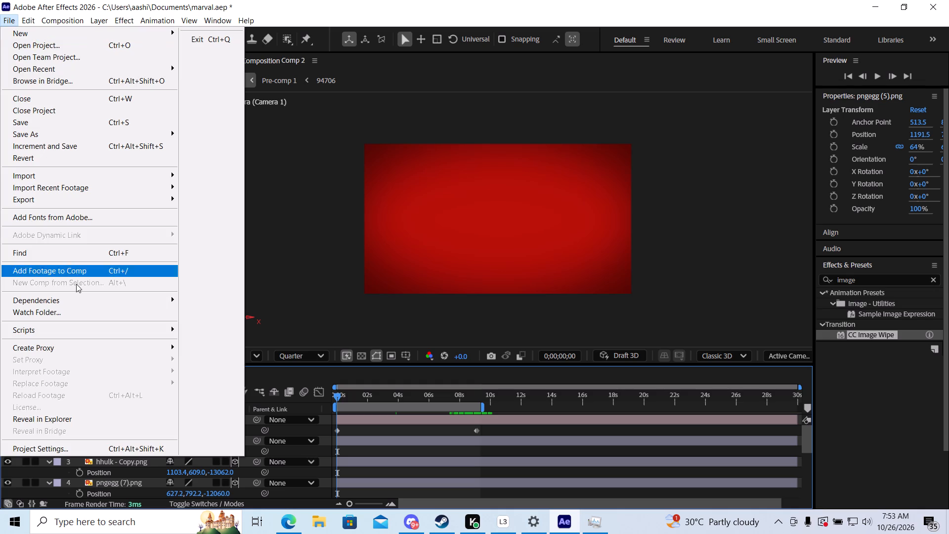
click(55, 202)
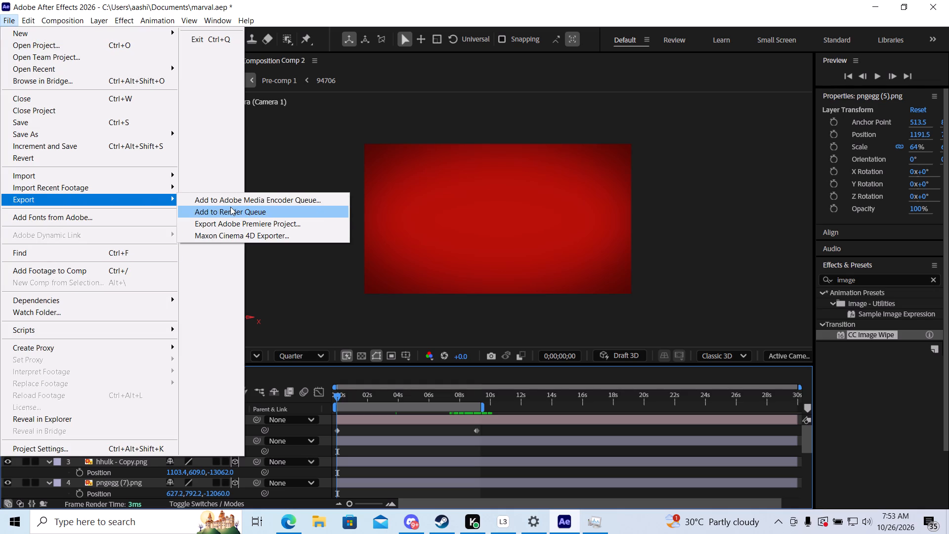
click(231, 207)
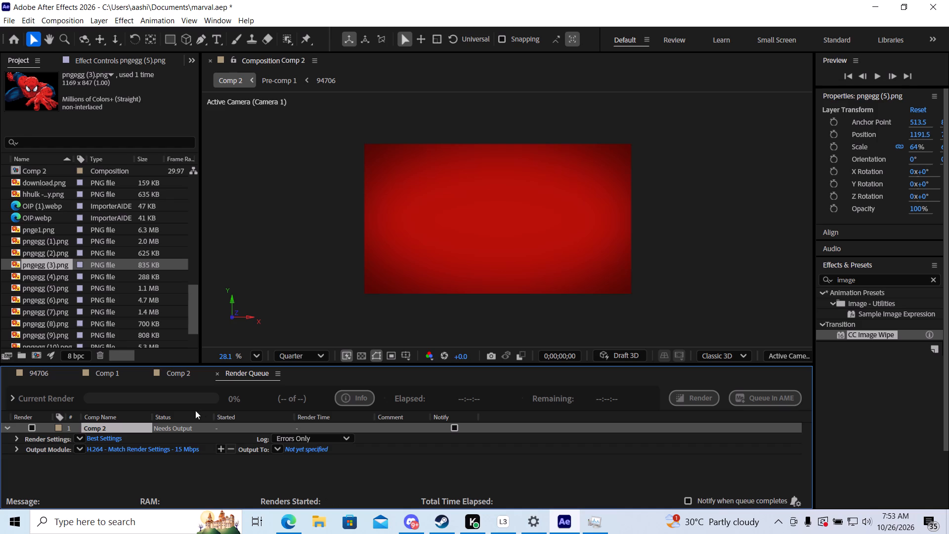
Back in the Comp 2 timeline, import all three audio files from the Marvel Comic Book Intro Elements folder 04. Music.
click(185, 372)
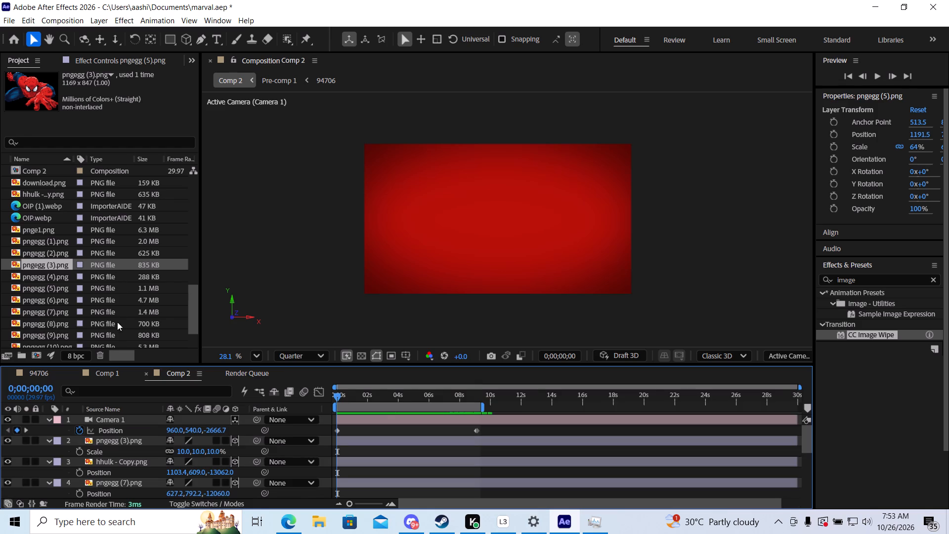
scroll(117, 337, down, 7)
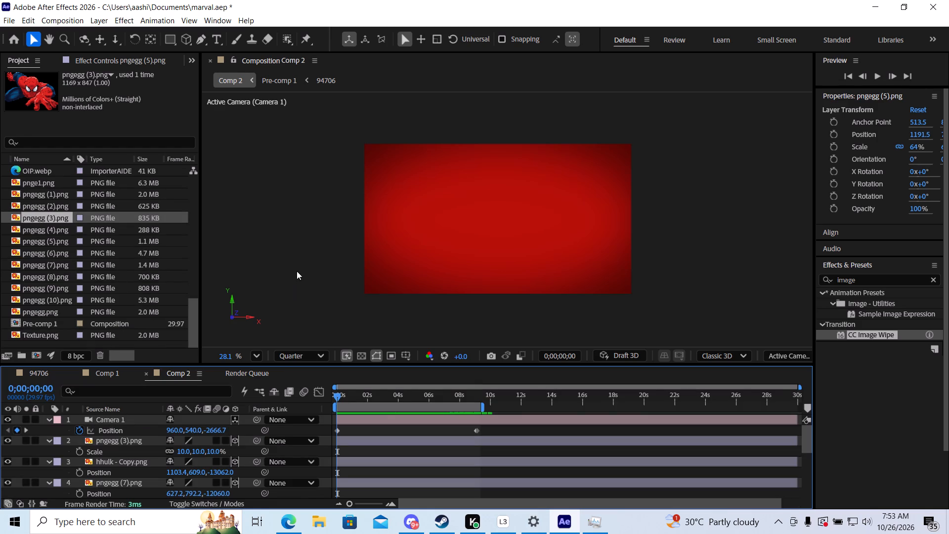
key(ctrl+i)
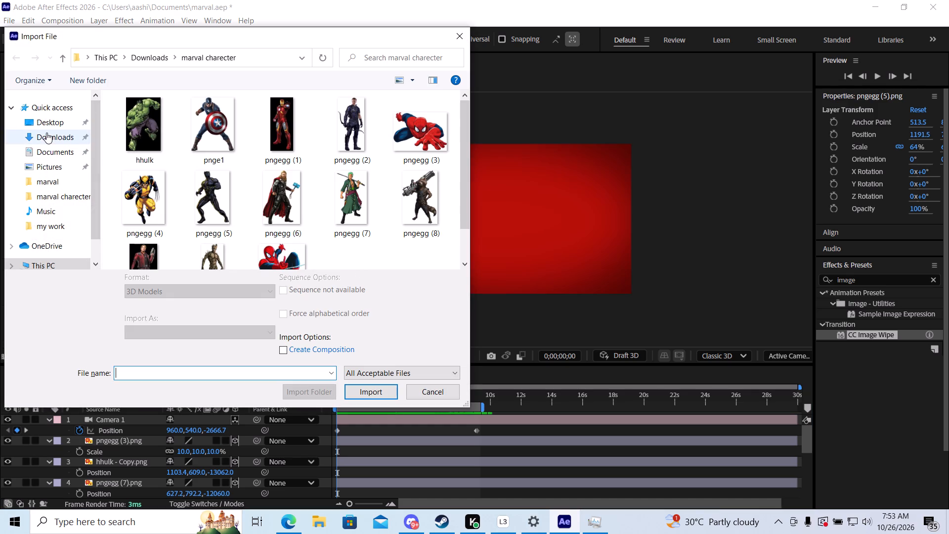
click(46, 133)
scroll(224, 186, down, 11)
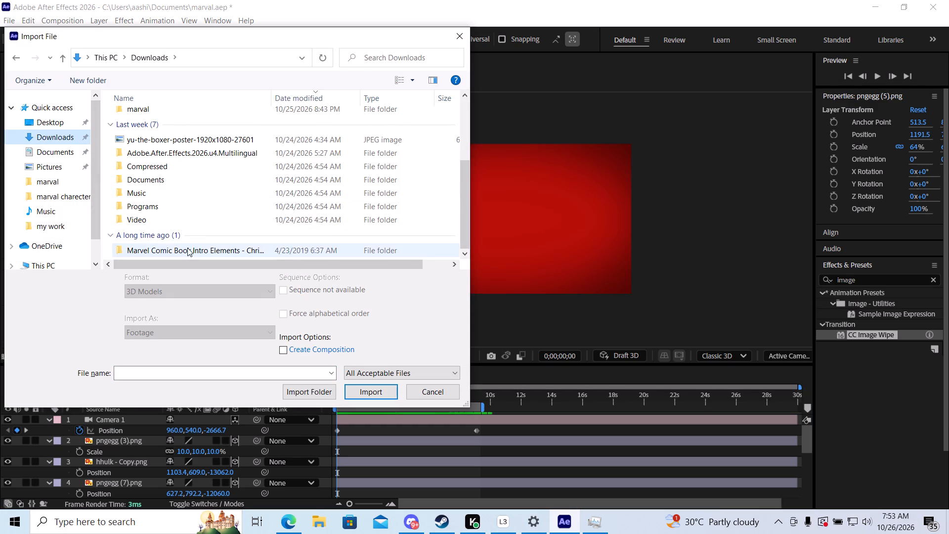
double_click(187, 248)
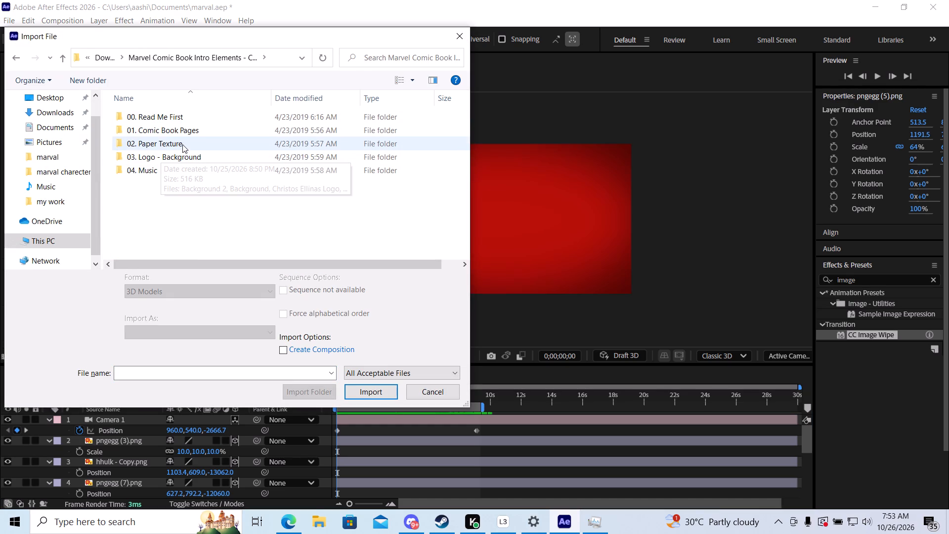
double_click(199, 119)
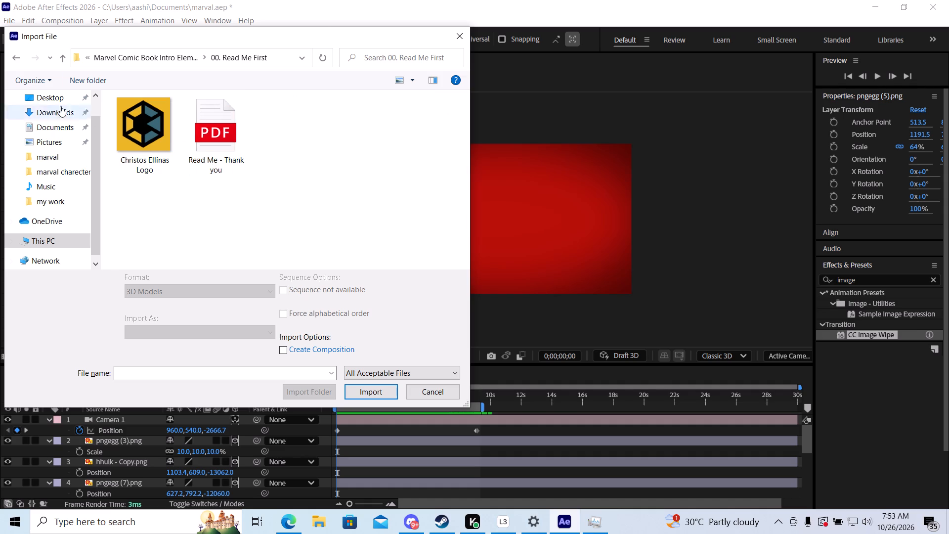
click(16, 59)
double_click(155, 165)
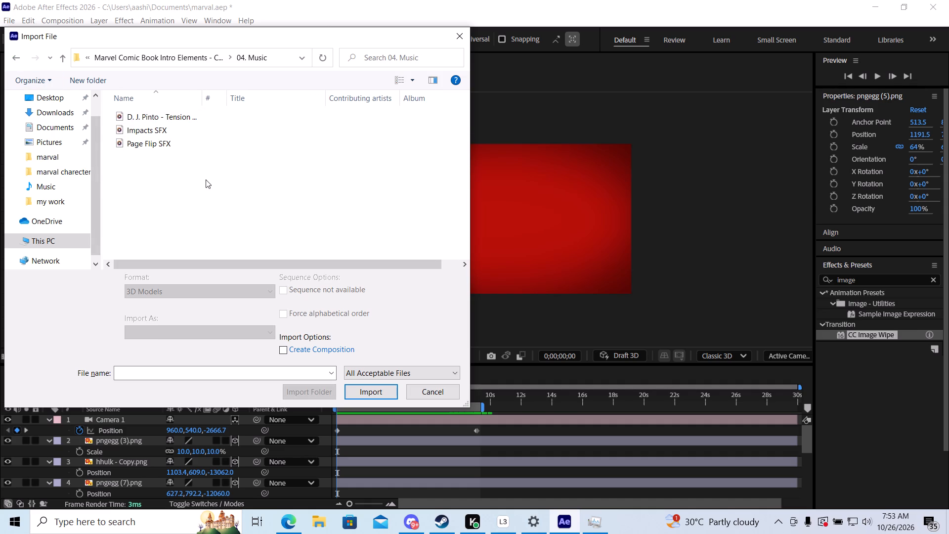
drag(208, 195, 184, 115)
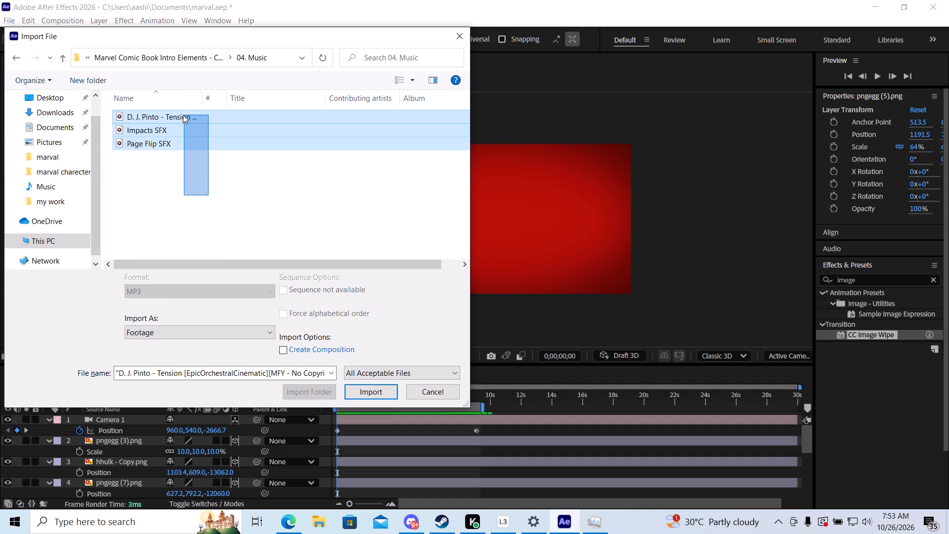
click(373, 389)
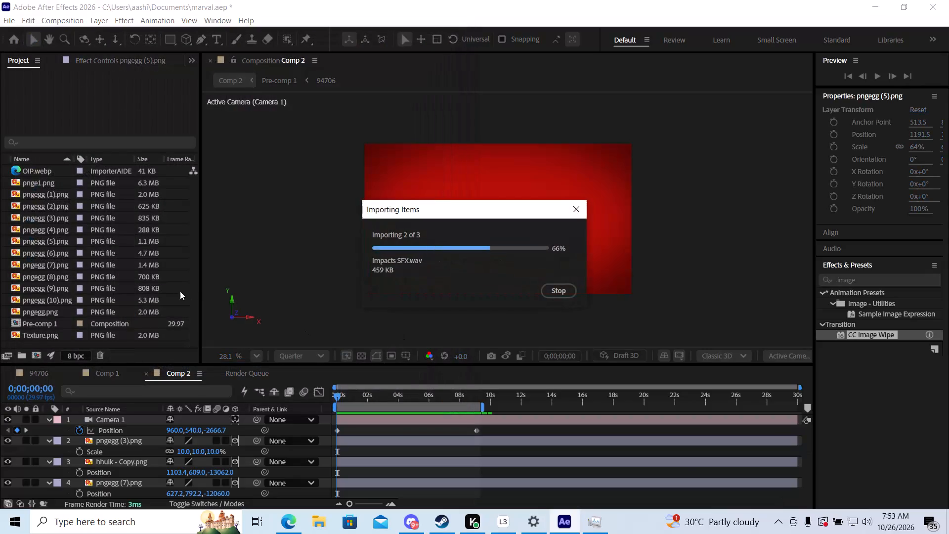
click(256, 252)
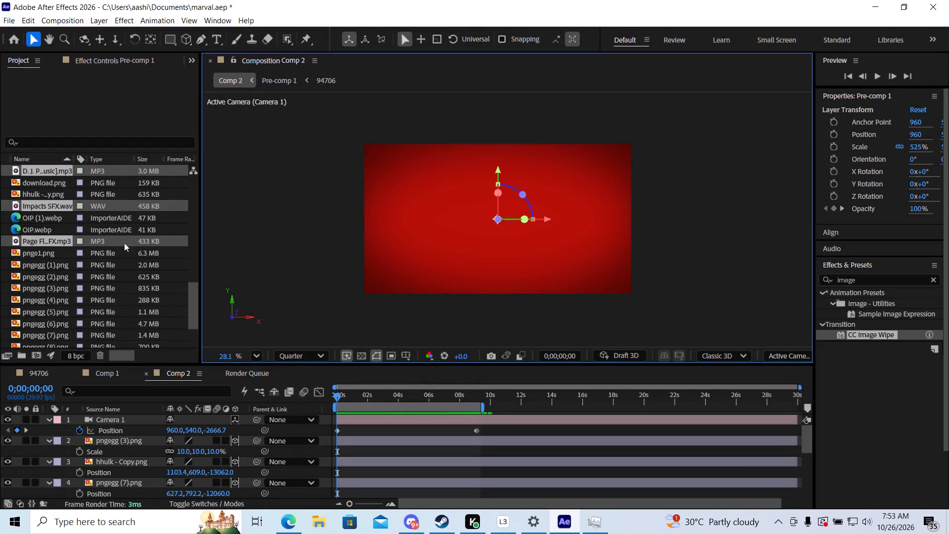
Collapse the expanded properties of all layers in Comp 2, from Camera 1 down to Pre-comp 1.
click(47, 422)
click(50, 431)
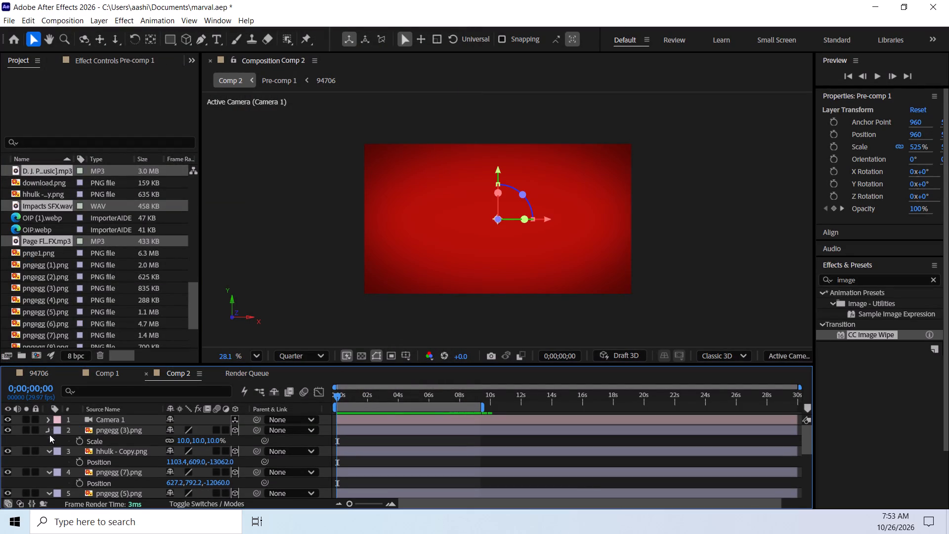
click(50, 439)
click(50, 453)
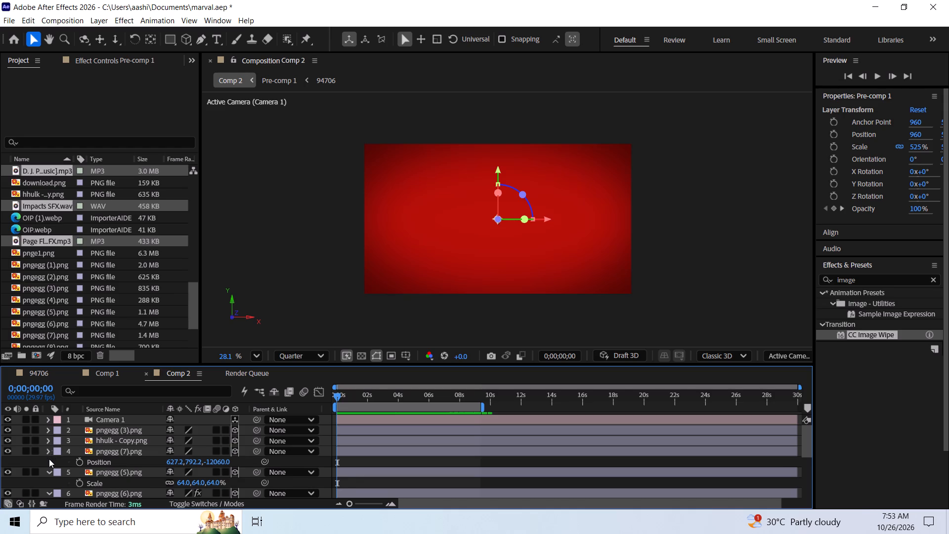
click(49, 459)
click(48, 469)
click(47, 481)
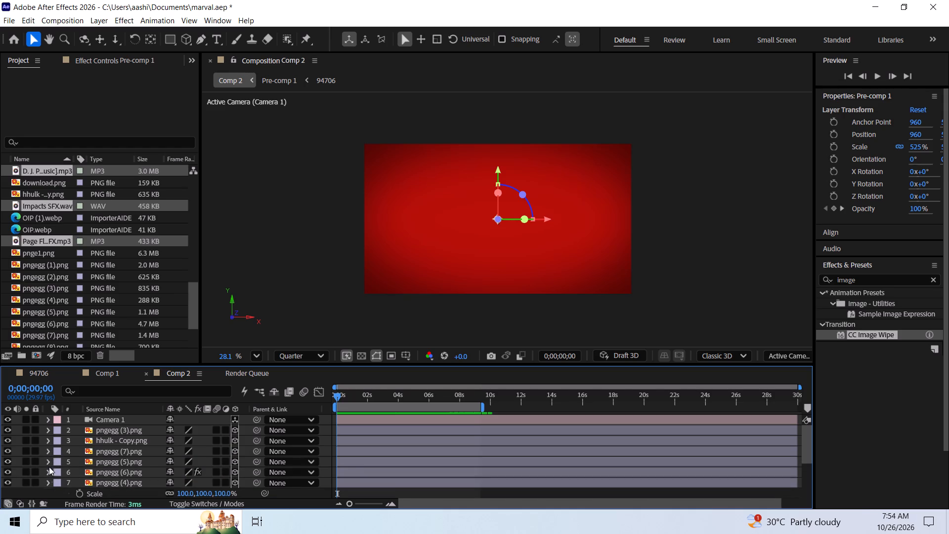
scroll(51, 460, down, 2)
click(49, 432)
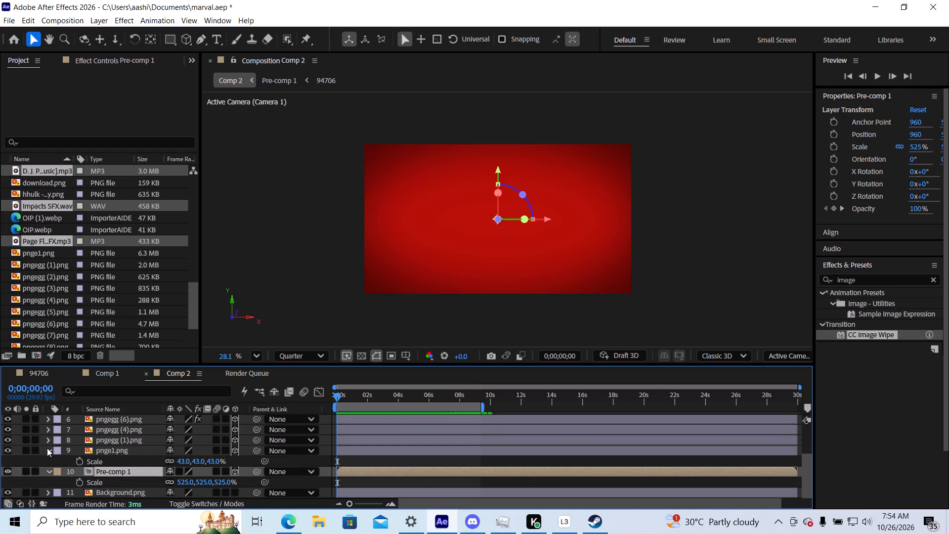
click(48, 450)
click(48, 468)
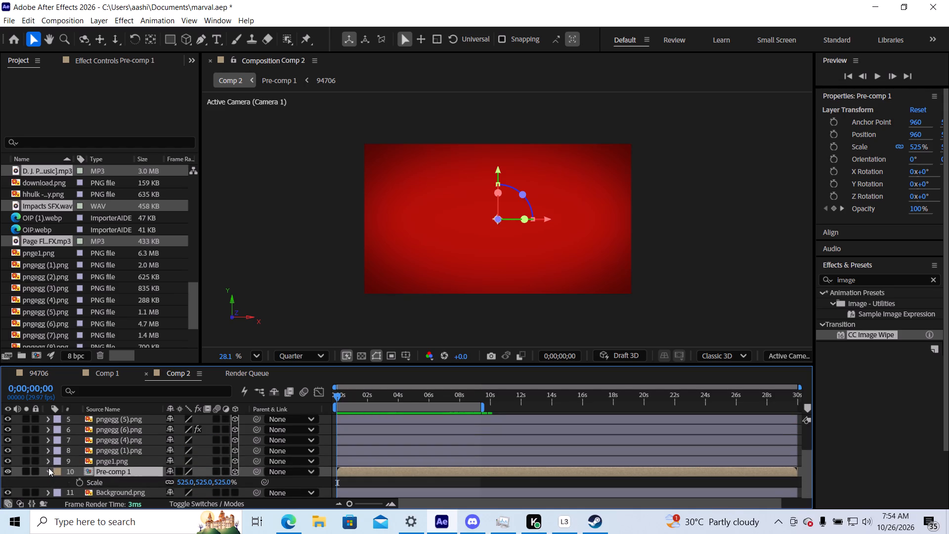
scroll(52, 451, down, 2)
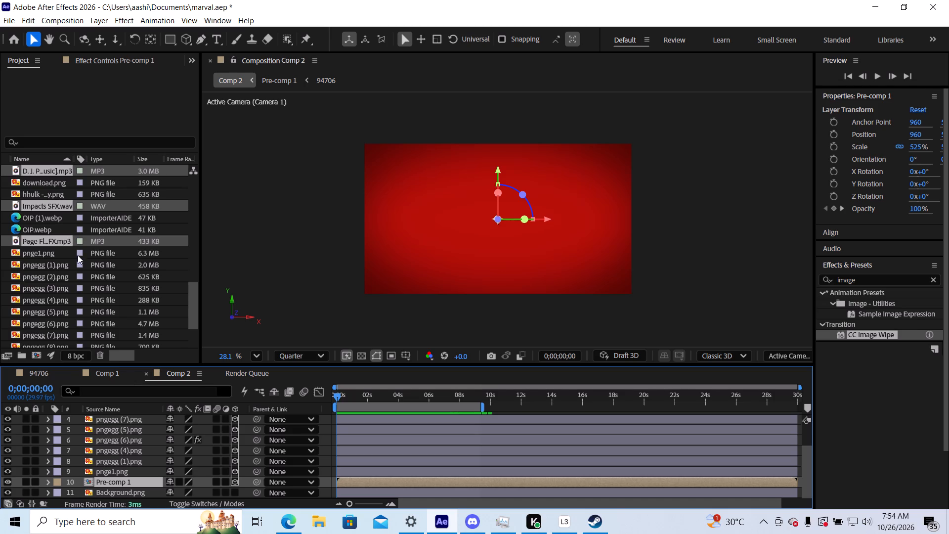
Add the Tension music, Impacts SFX and Page Flip SFX to Comp 2 beneath the Background.png layer, starting at time zero.
click(44, 241)
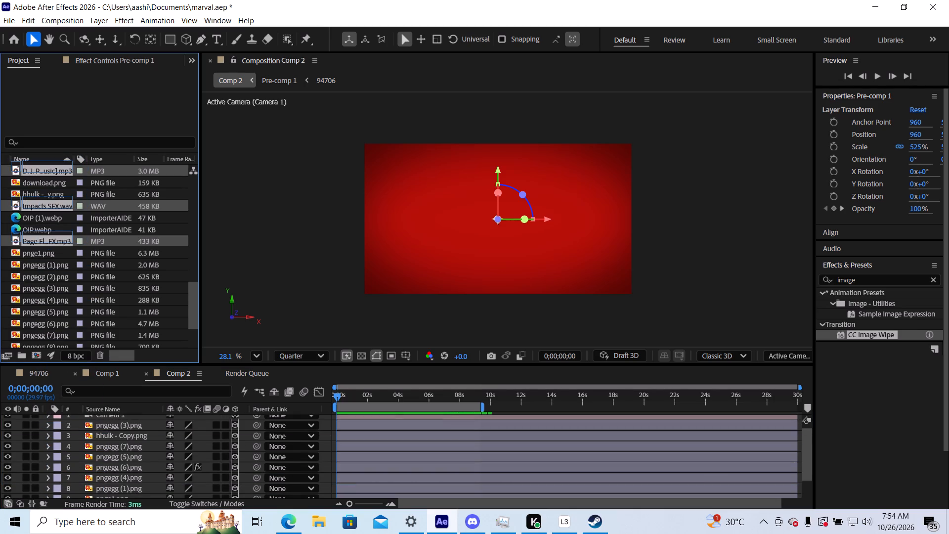
scroll(345, 434, up, 6)
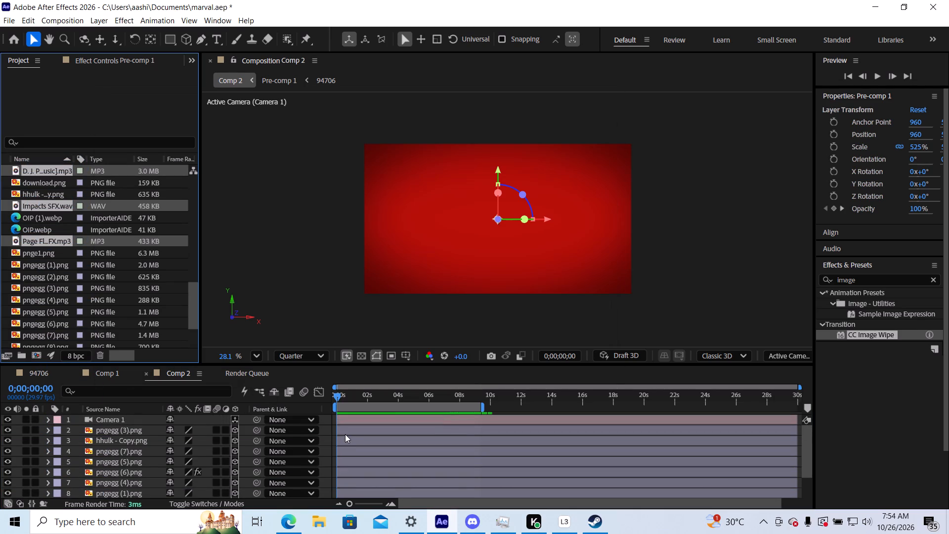
scroll(276, 433, down, 7)
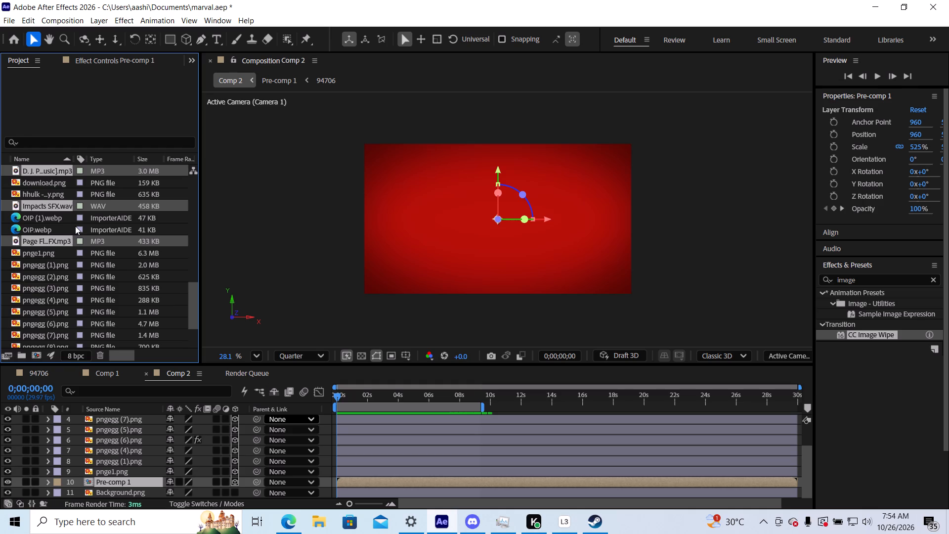
drag(56, 242, 128, 494)
scroll(172, 452, down, 1)
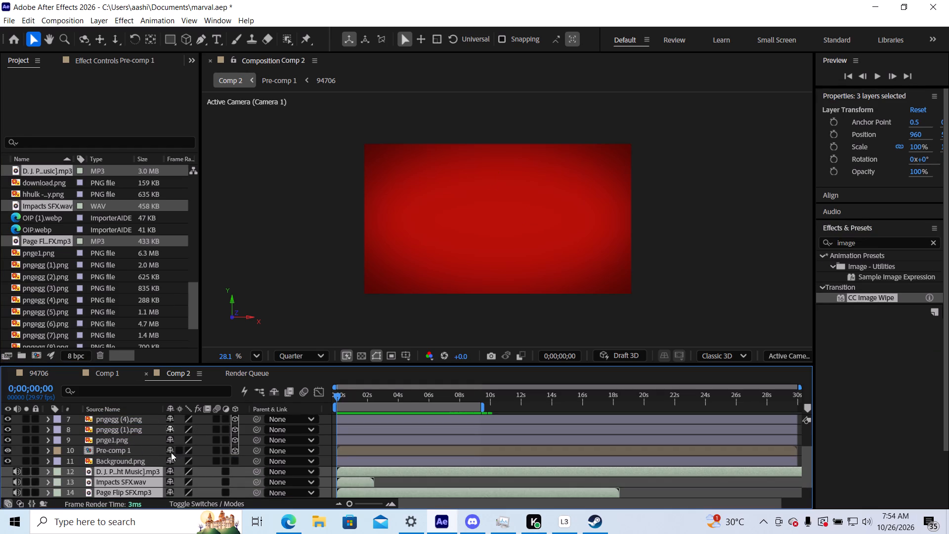
Preview the opening seconds of Comp 2 with all three audio layers audible, and return to the first frame.
scroll(171, 452, down, 3)
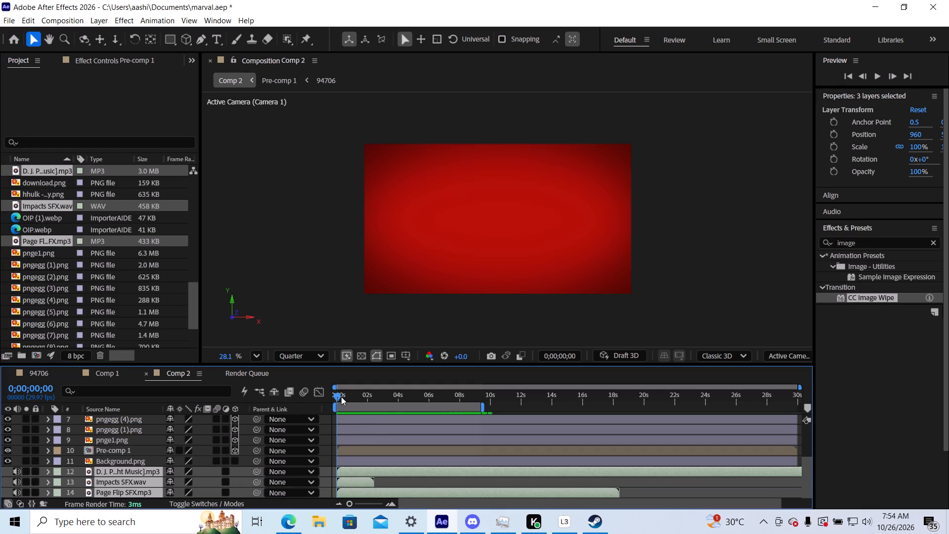
key(space)
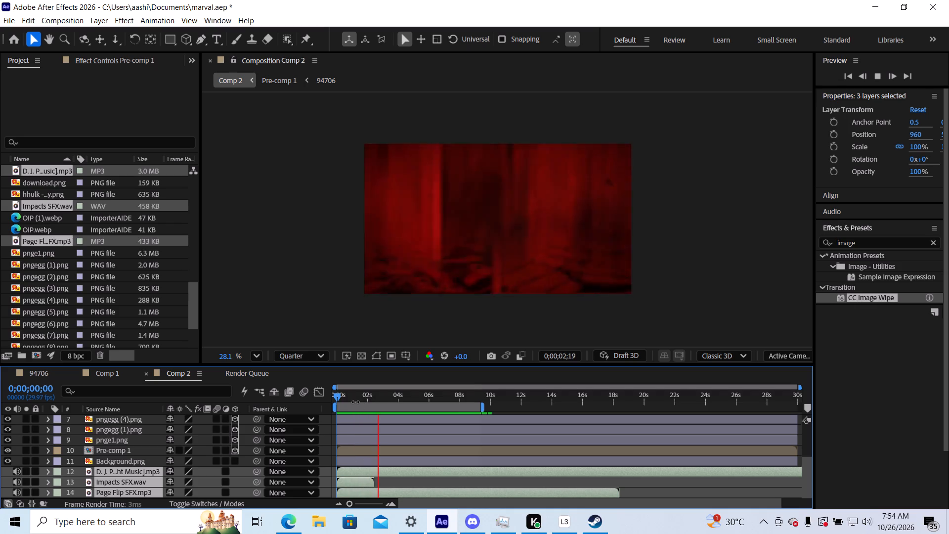
key(space)
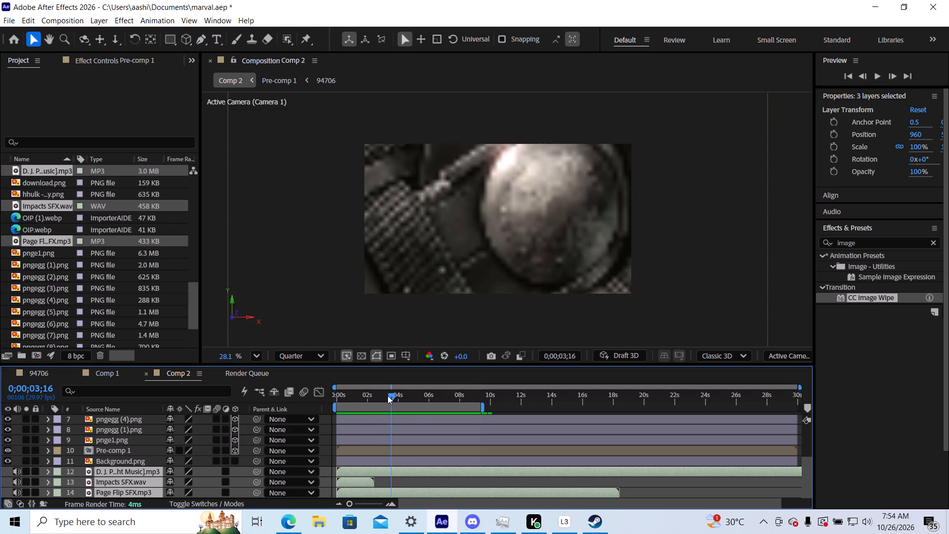
drag(388, 396, 245, 422)
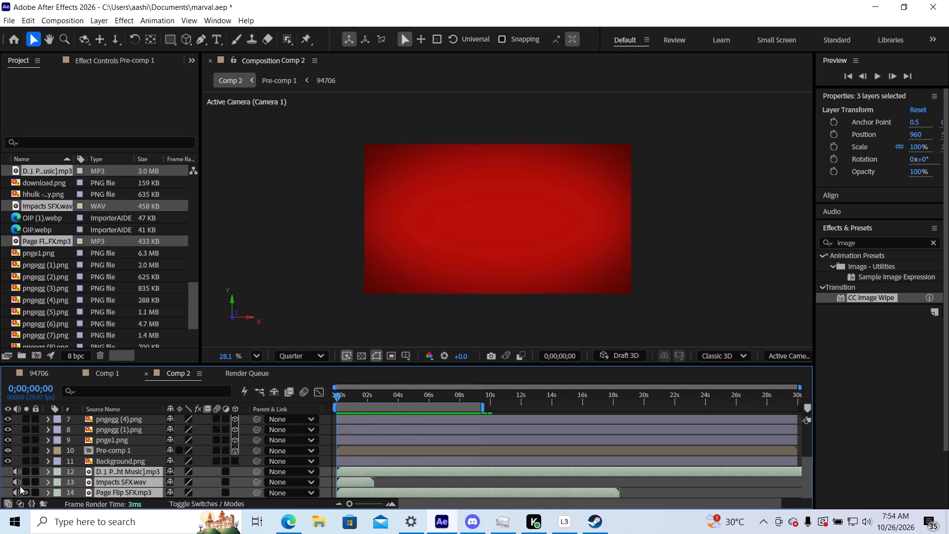
Mute all three audio layers, re-enable only Page Flip SFX, preview the opening to hear it alone, and return to the start.
click(18, 484)
click(99, 451)
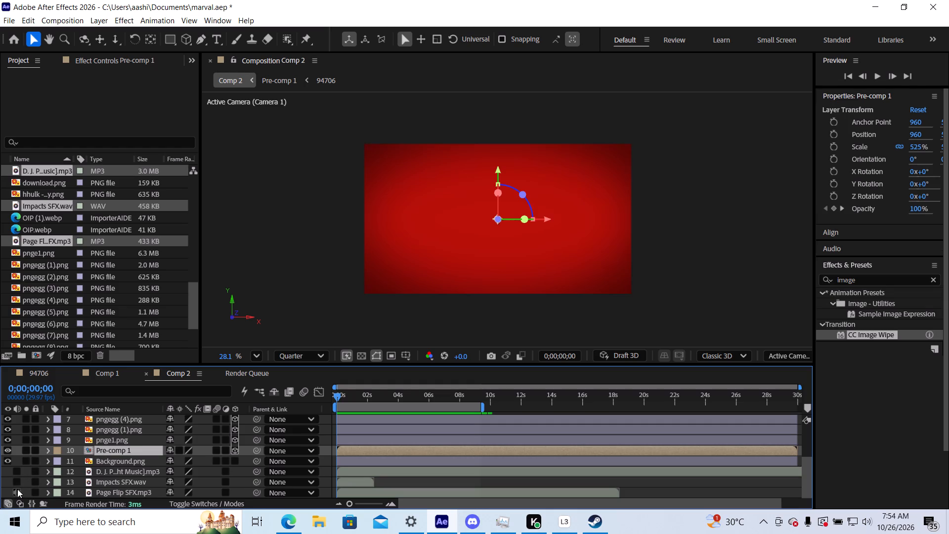
click(20, 491)
key(space)
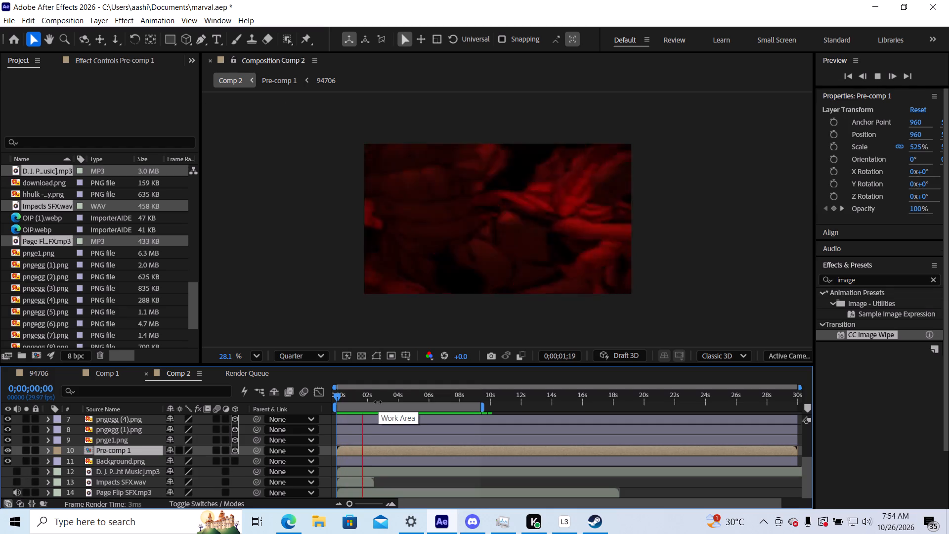
key(space)
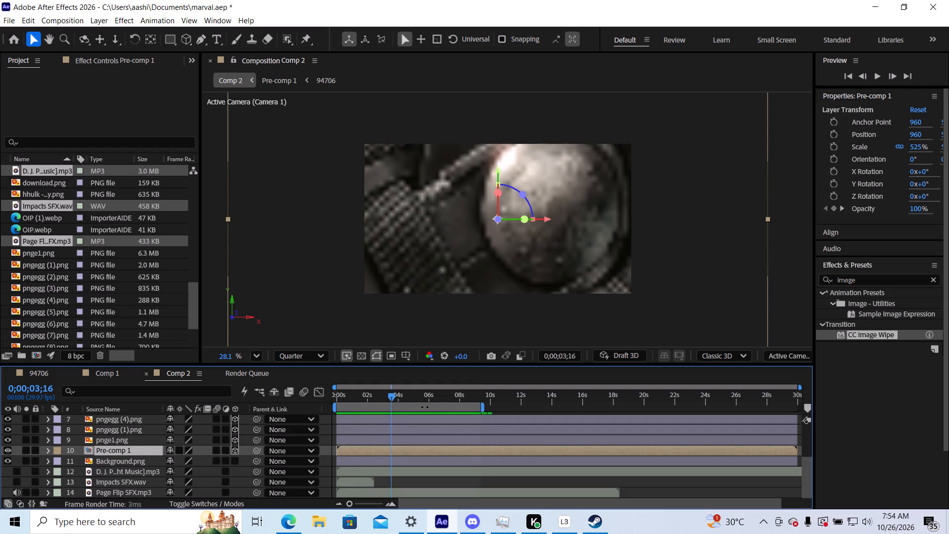
drag(393, 399, 257, 420)
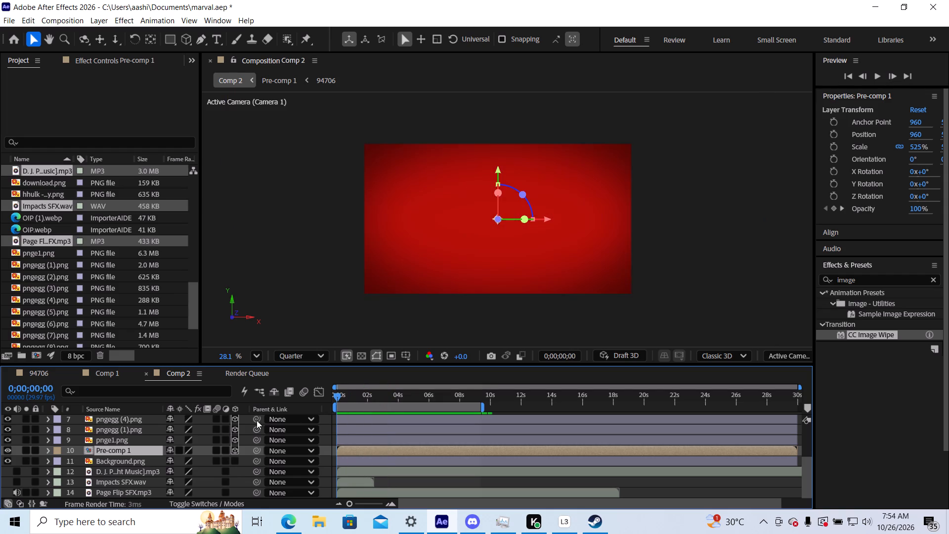
drag(257, 420, 248, 422)
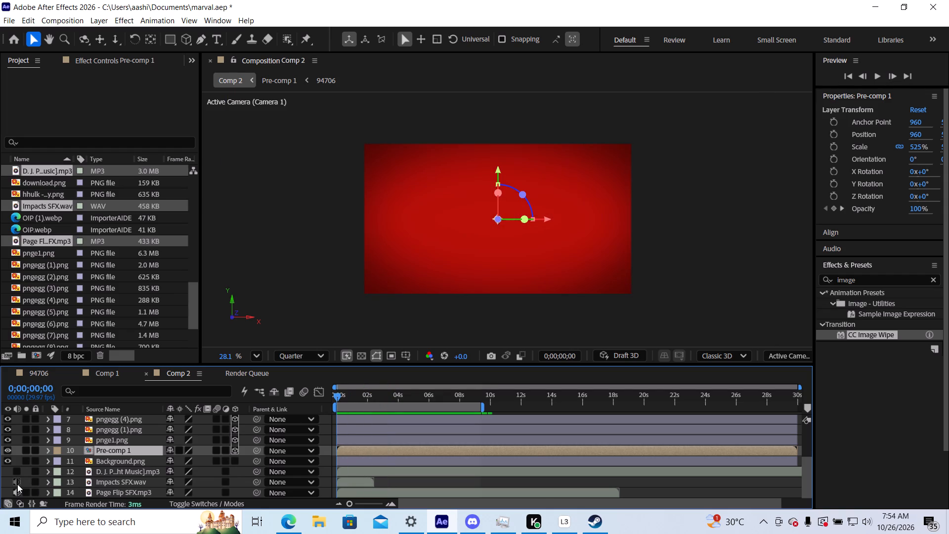
Unmute Impacts SFX.wav, preview the opening with both sound effects audible, and return to the start.
click(17, 484)
key(space)
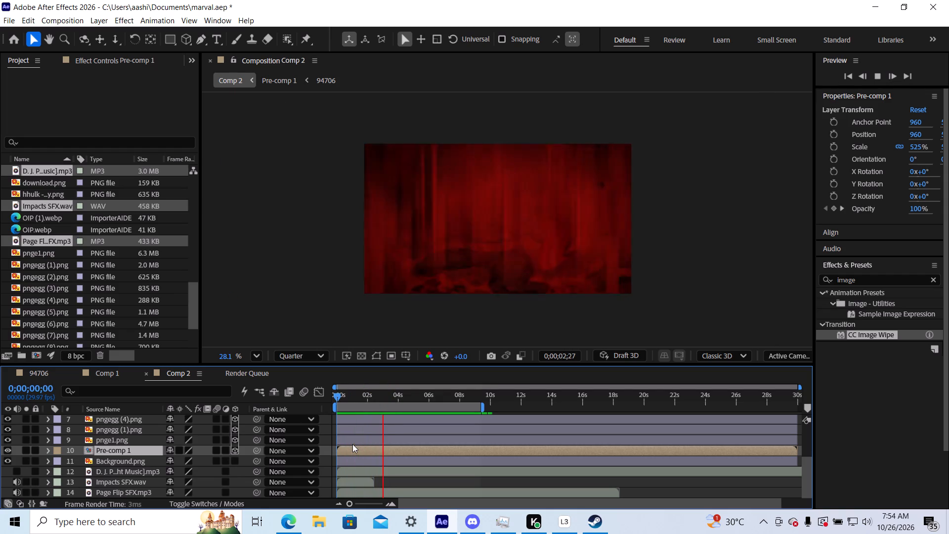
key(space)
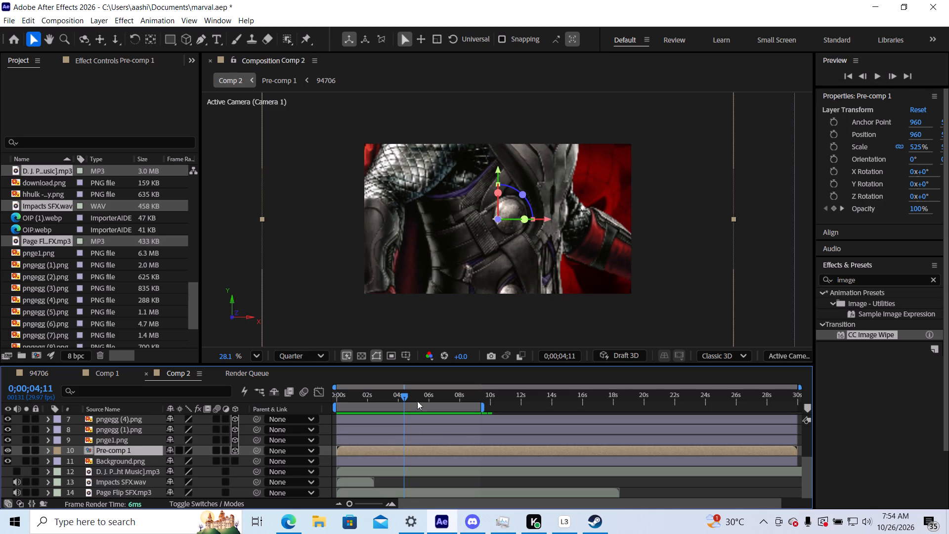
drag(403, 394, 233, 431)
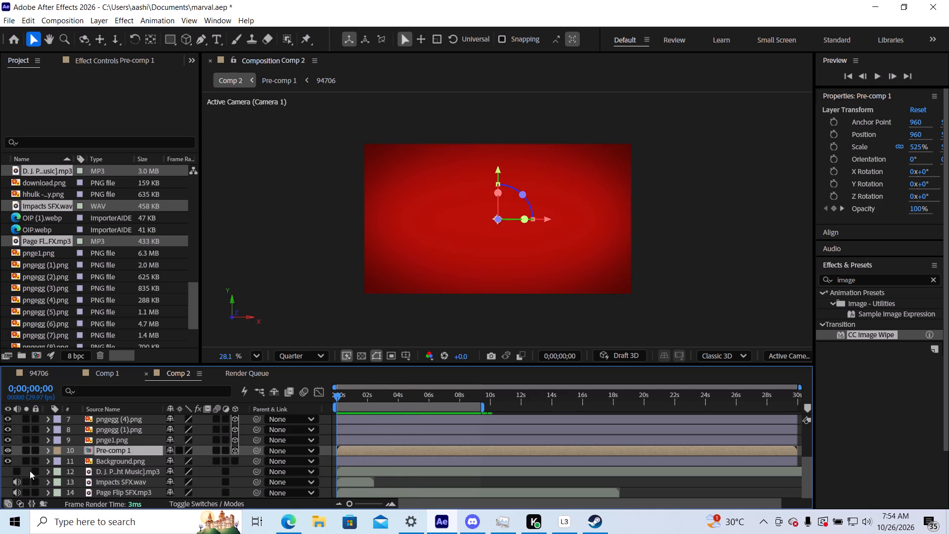
Unmute the Tension music layer and preview Comp 2 with all three audio layers playing together.
click(21, 471)
key(space)
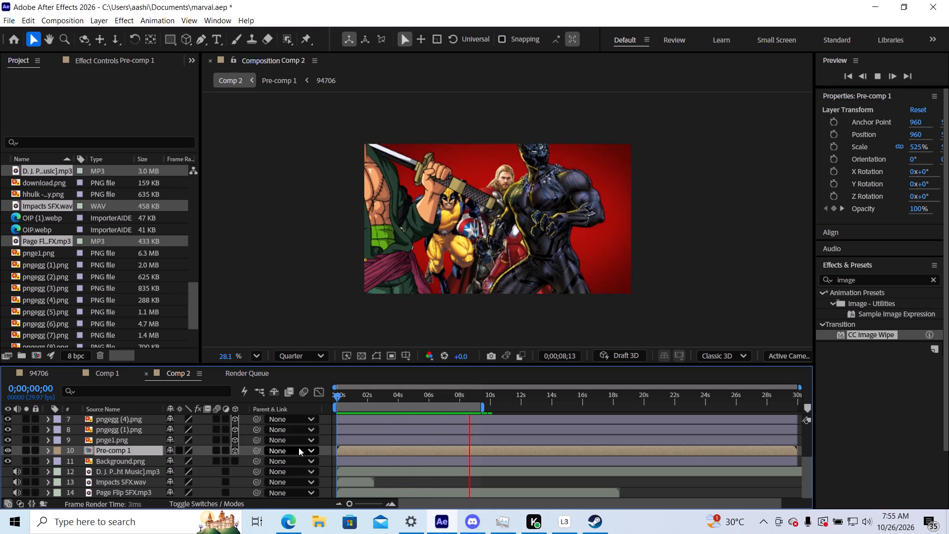
key(space)
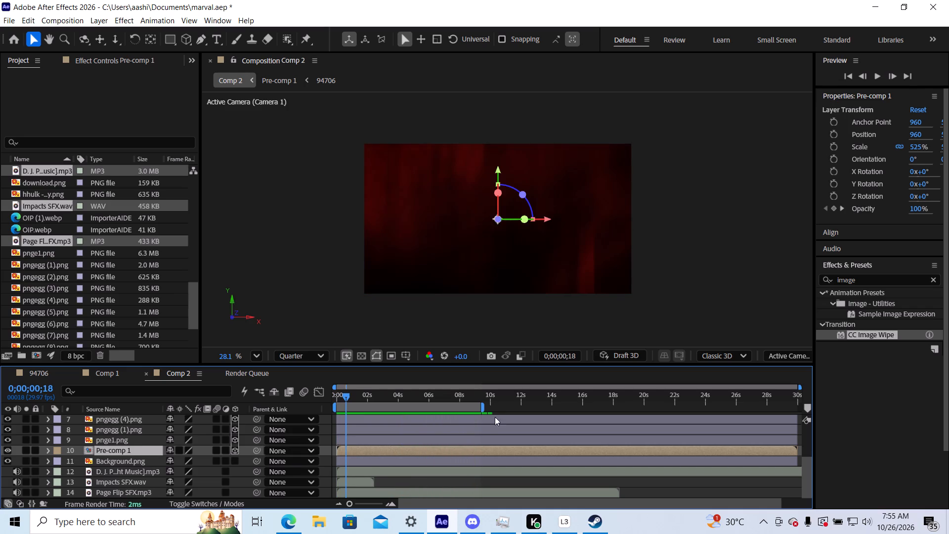
Preview Comp 2 with all audio, and scrub through the character entrances to about 0;00;09;05.
key(space)
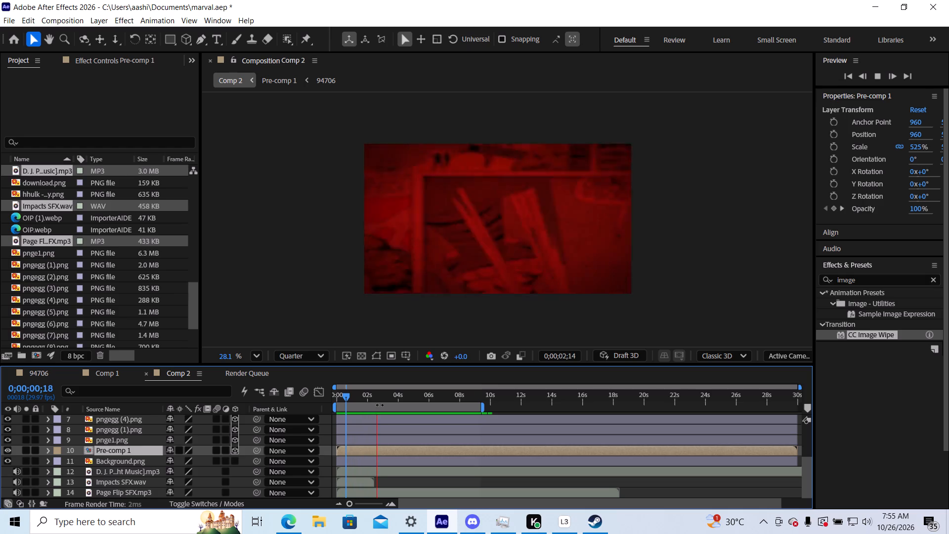
key(space)
drag(376, 397, 439, 402)
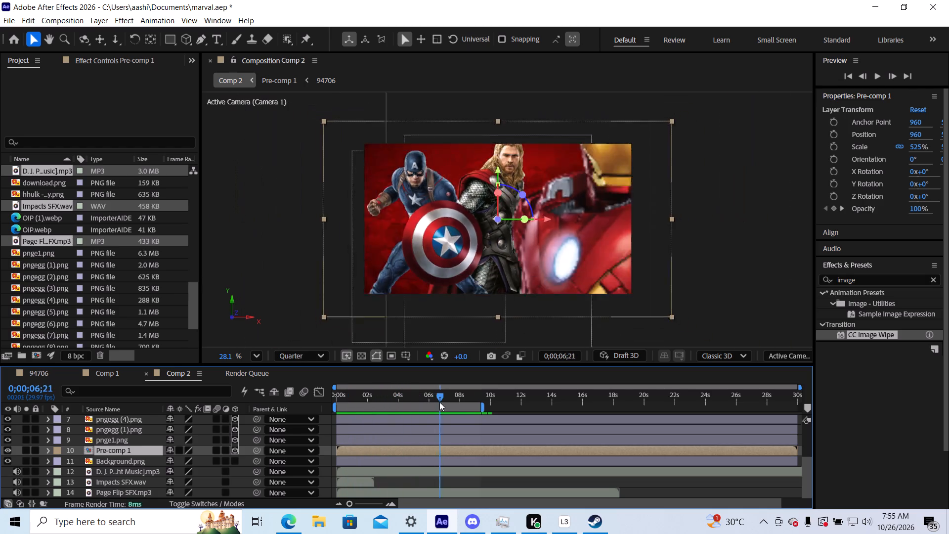
drag(439, 402, 468, 402)
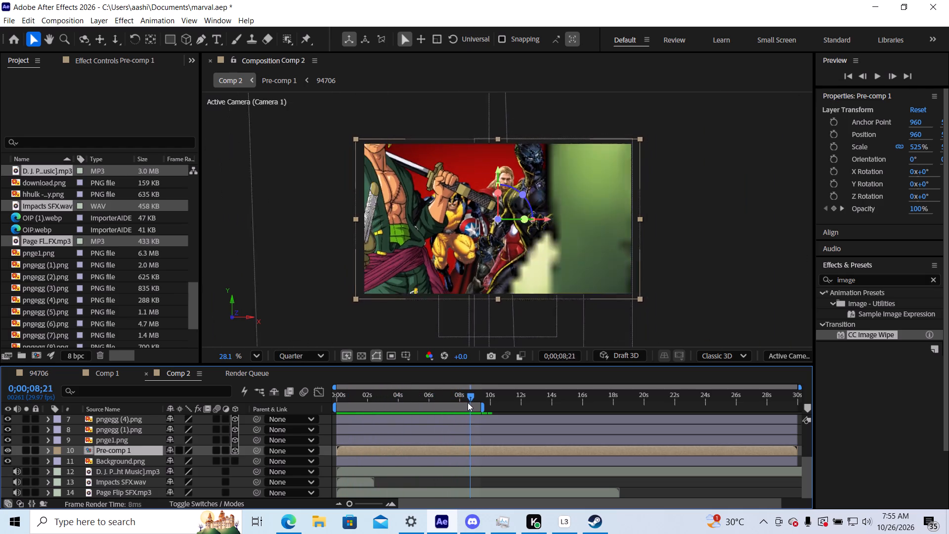
drag(468, 402, 474, 402)
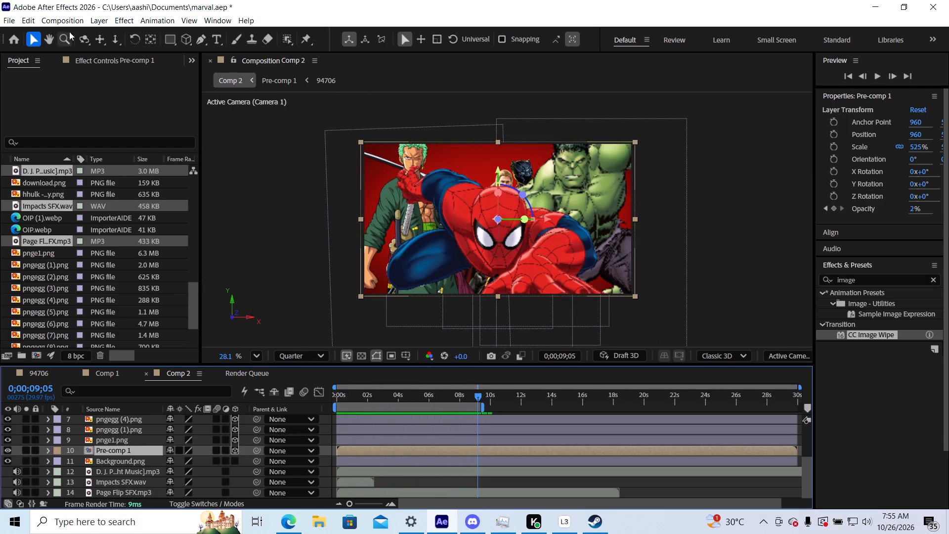
Add Comp 2 to the Render Queue for export.
click(1, 19)
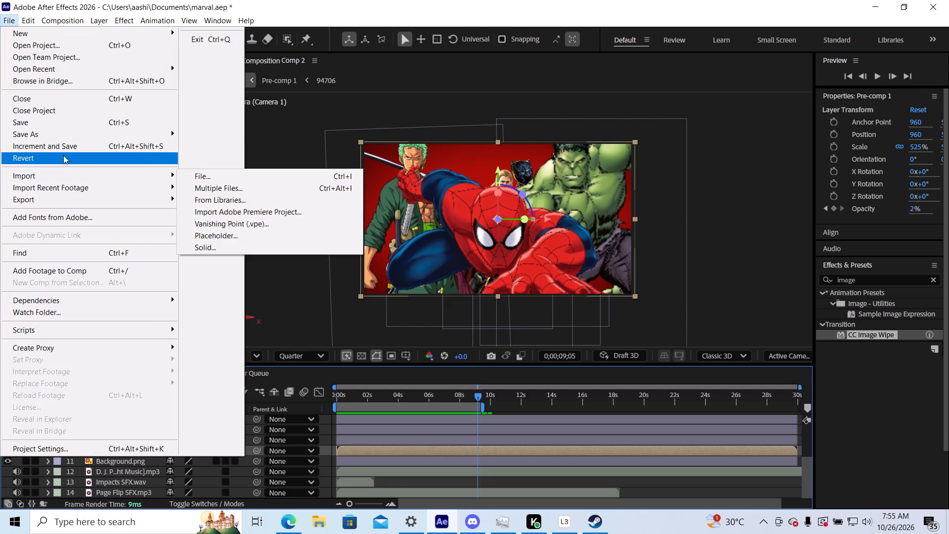
click(46, 196)
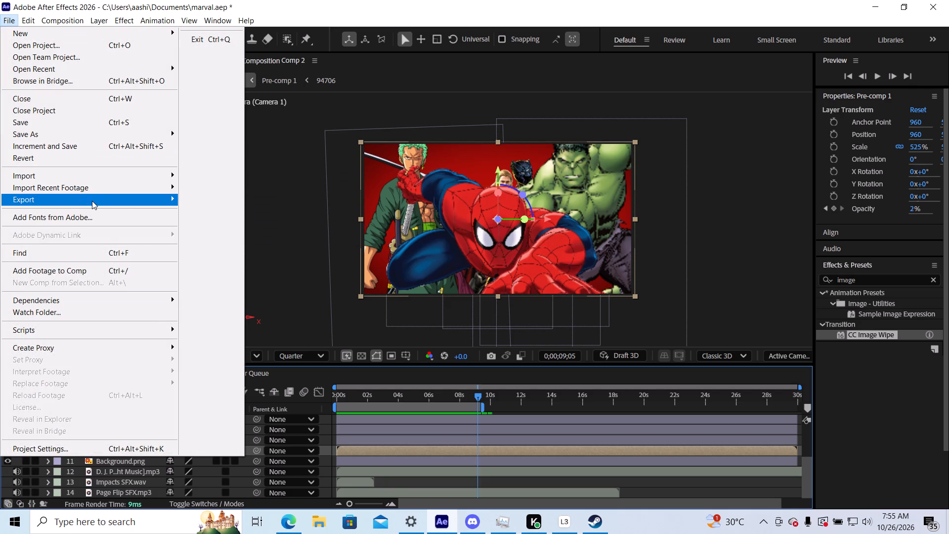
click(194, 212)
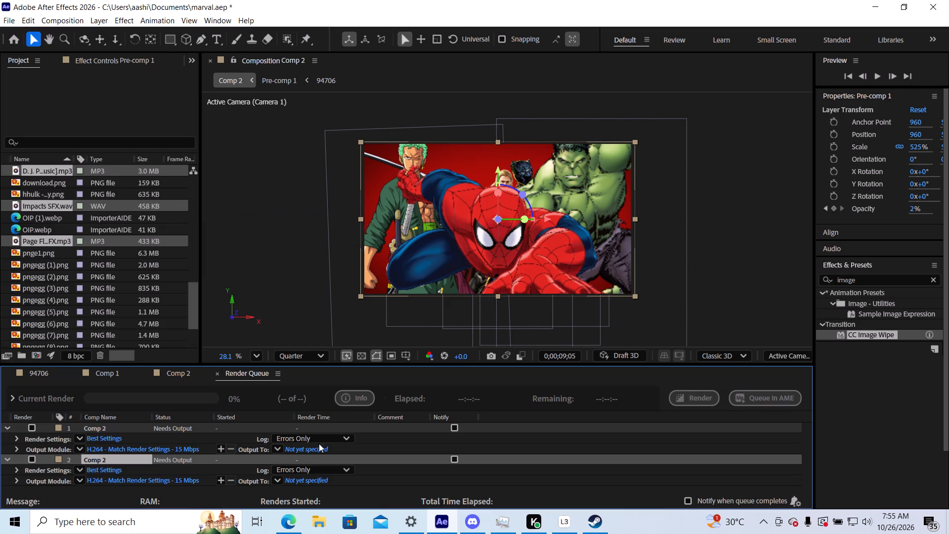
Set the second Comp 2 render item's output to an H.264 file named Comp 2 in the Pictures folder.
click(308, 482)
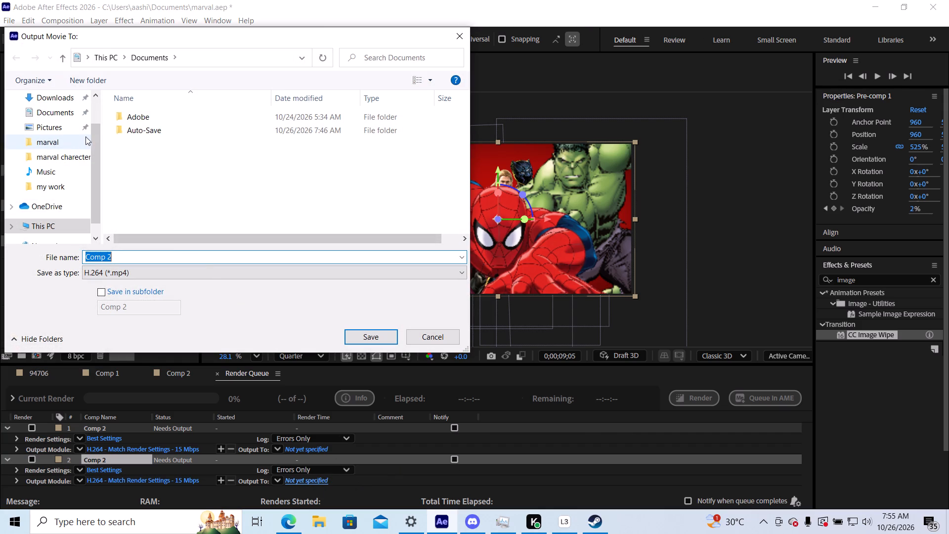
scroll(58, 199, up, 2)
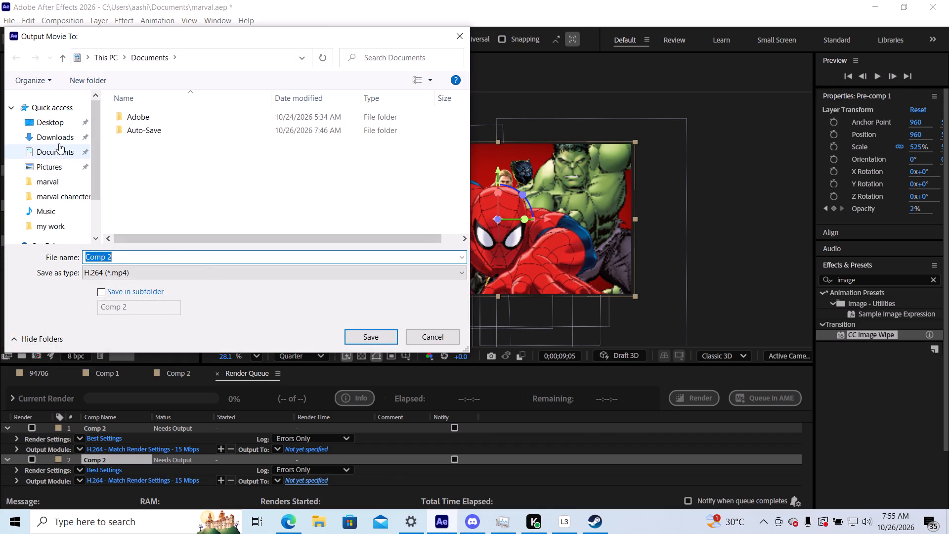
scroll(55, 218, down, 3)
scroll(60, 203, up, 2)
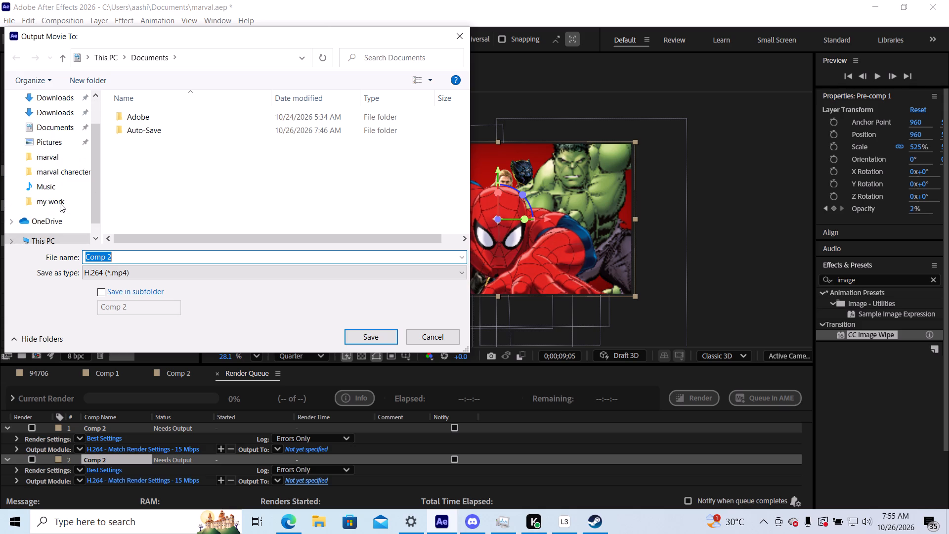
click(49, 112)
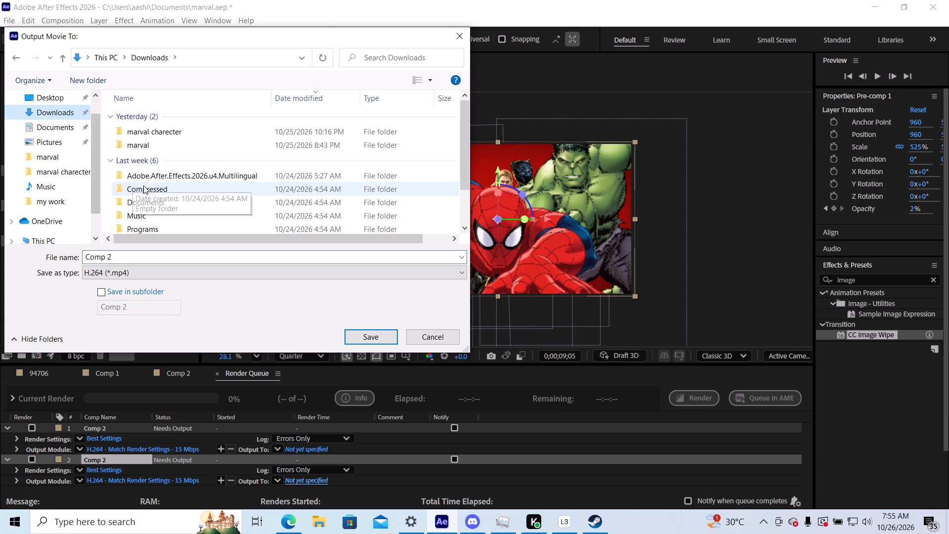
scroll(63, 166, up, 2)
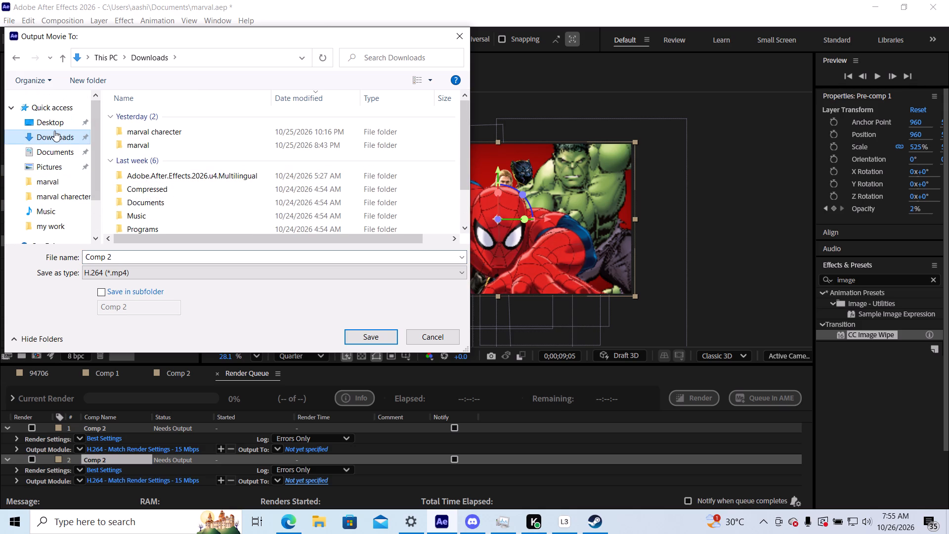
click(54, 172)
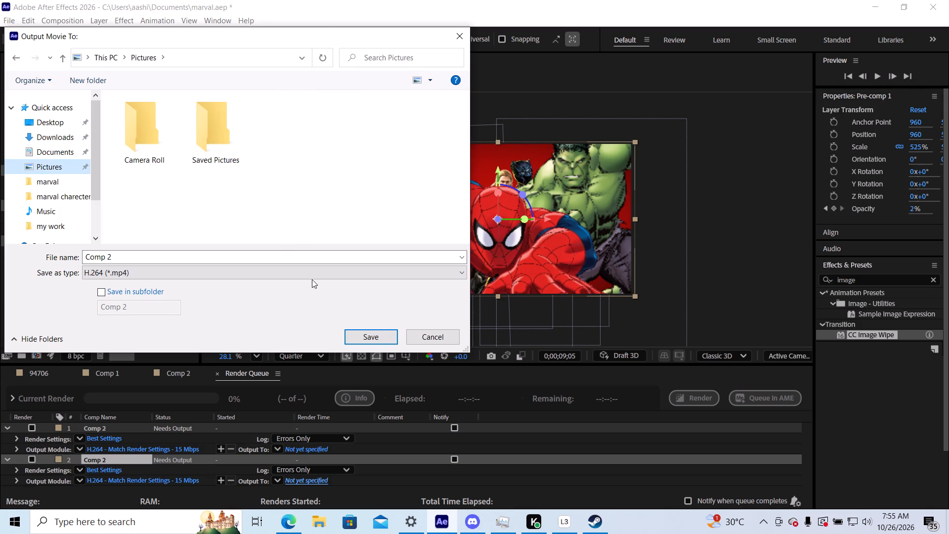
click(379, 335)
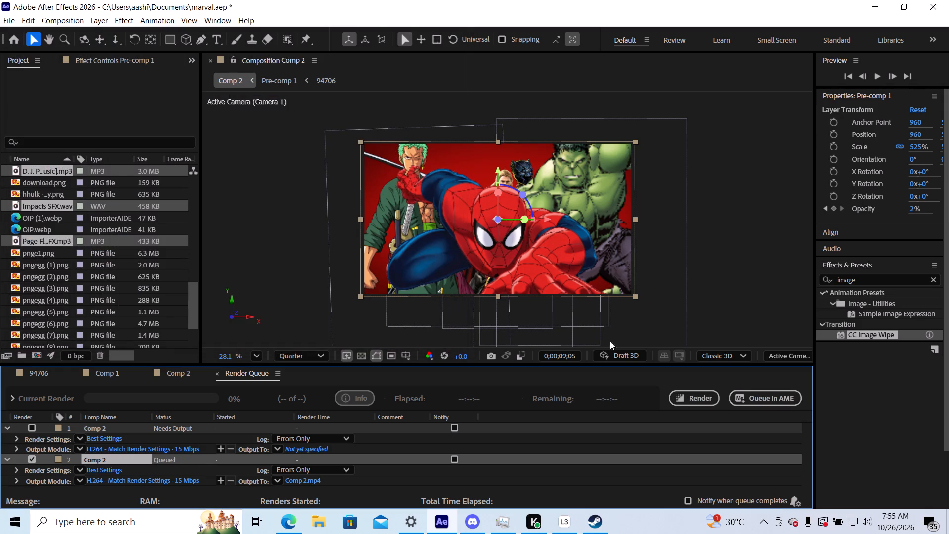
Start rendering the queued Comp 2 item.
click(701, 397)
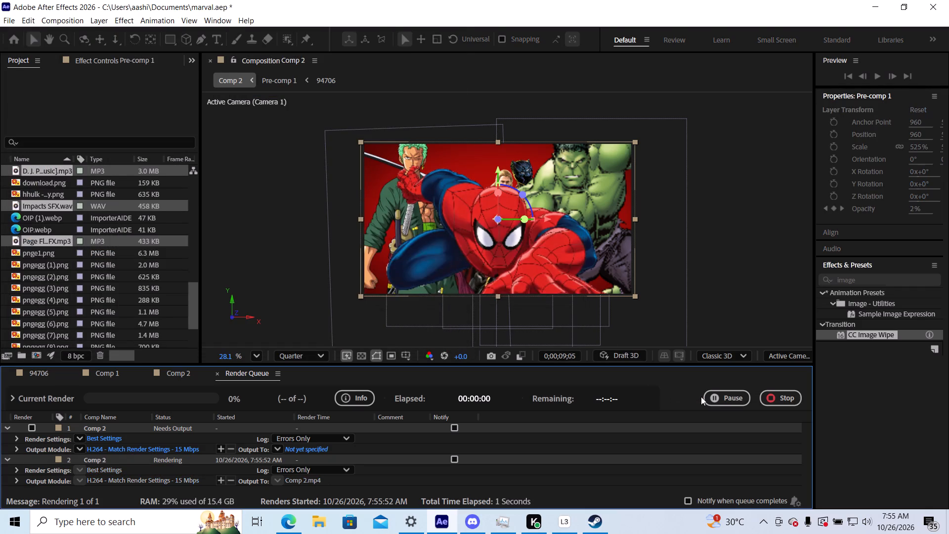
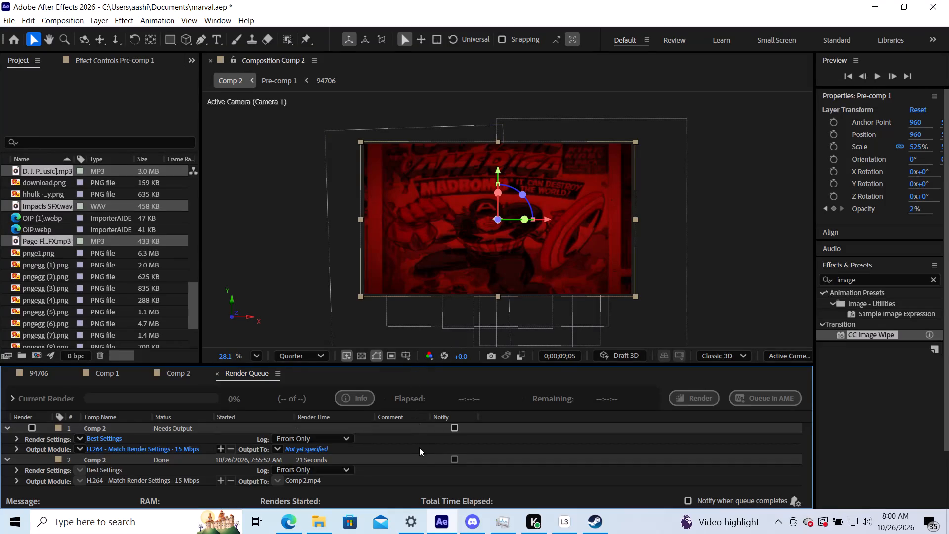
Switch to File Explorer and open the Pictures folder to view the rendered Comp 2 video.
click(314, 481)
click(873, 2)
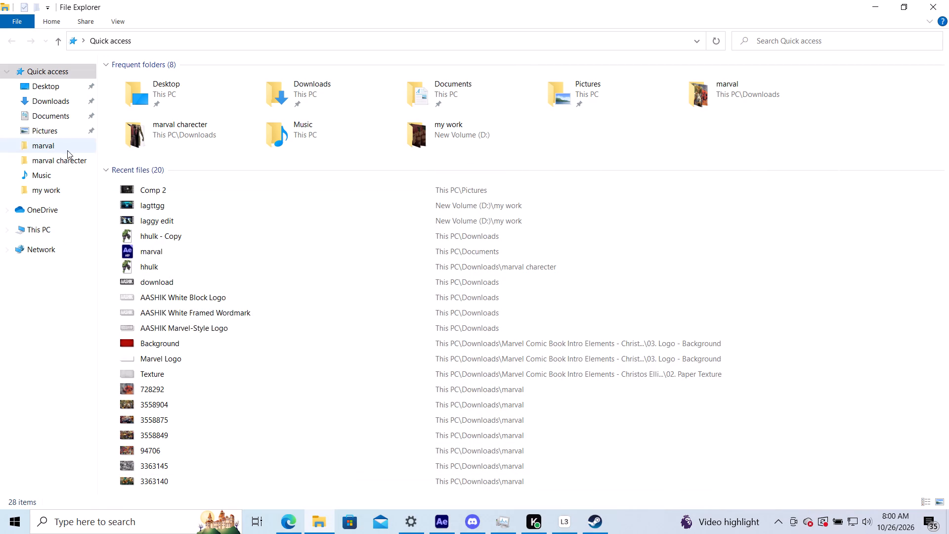
click(57, 128)
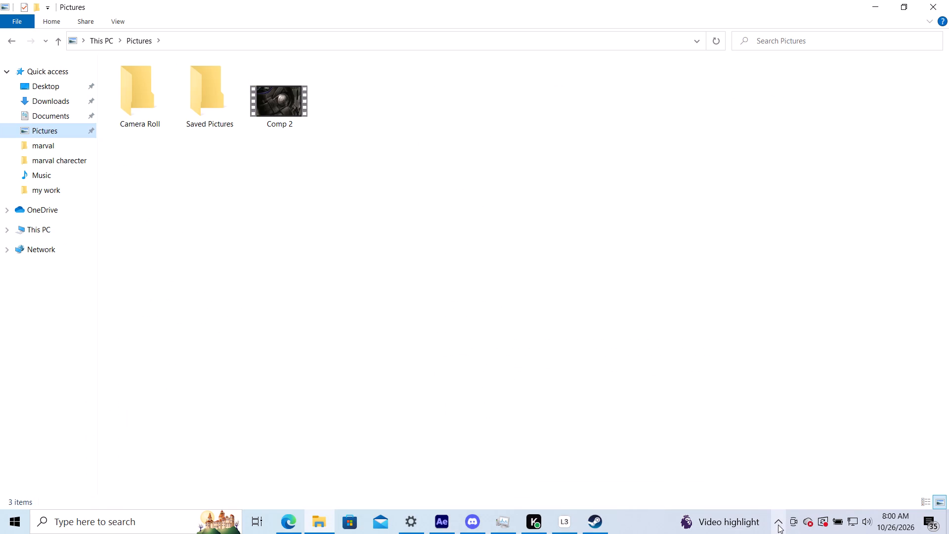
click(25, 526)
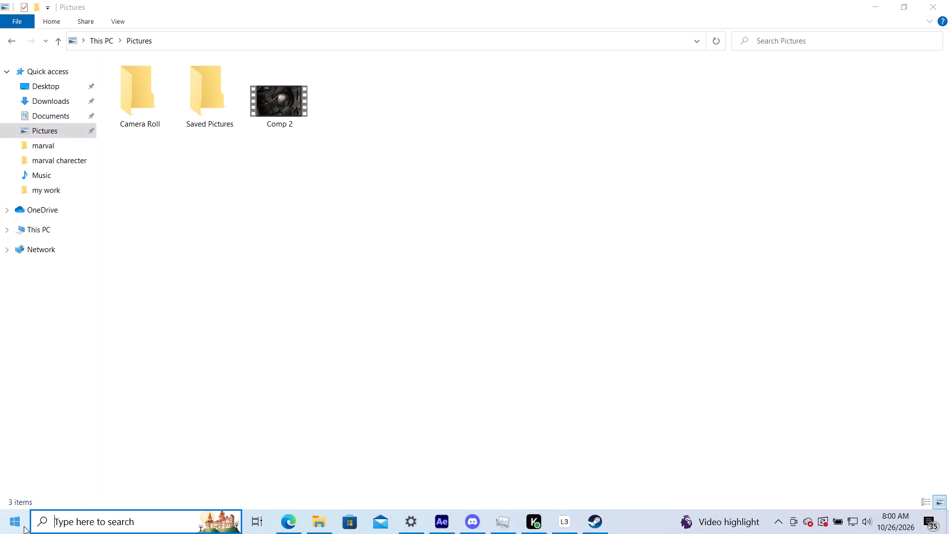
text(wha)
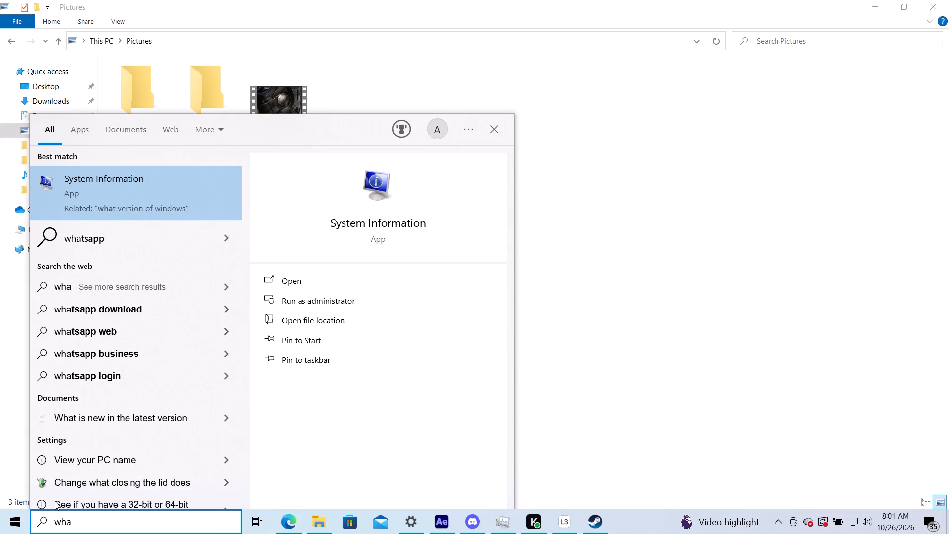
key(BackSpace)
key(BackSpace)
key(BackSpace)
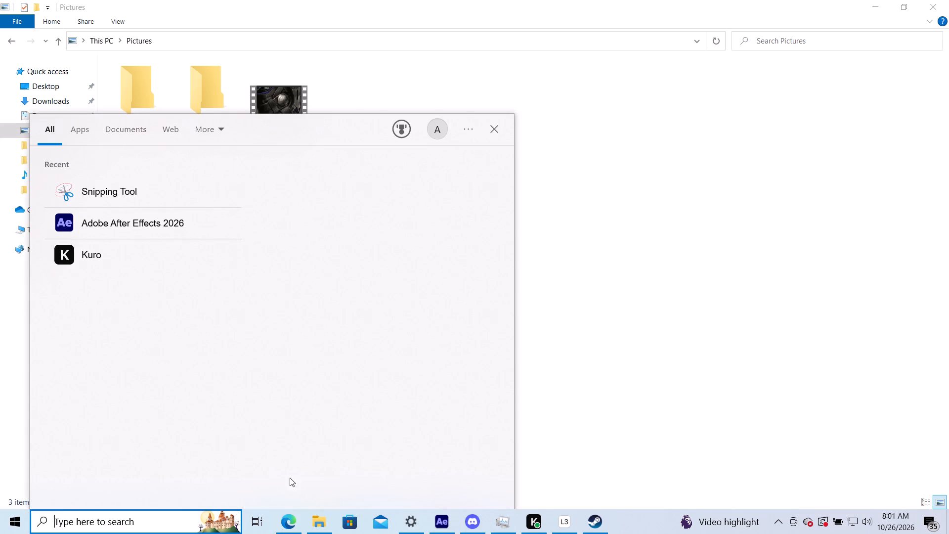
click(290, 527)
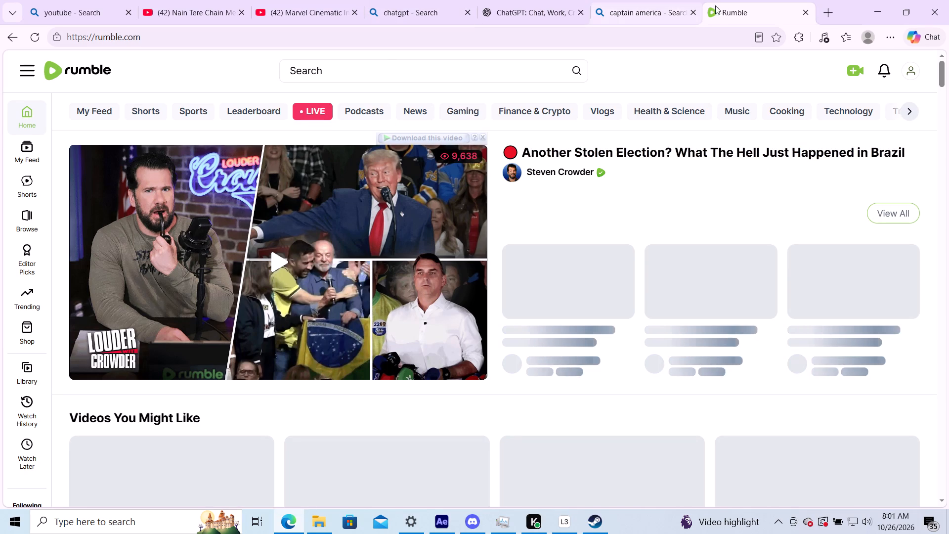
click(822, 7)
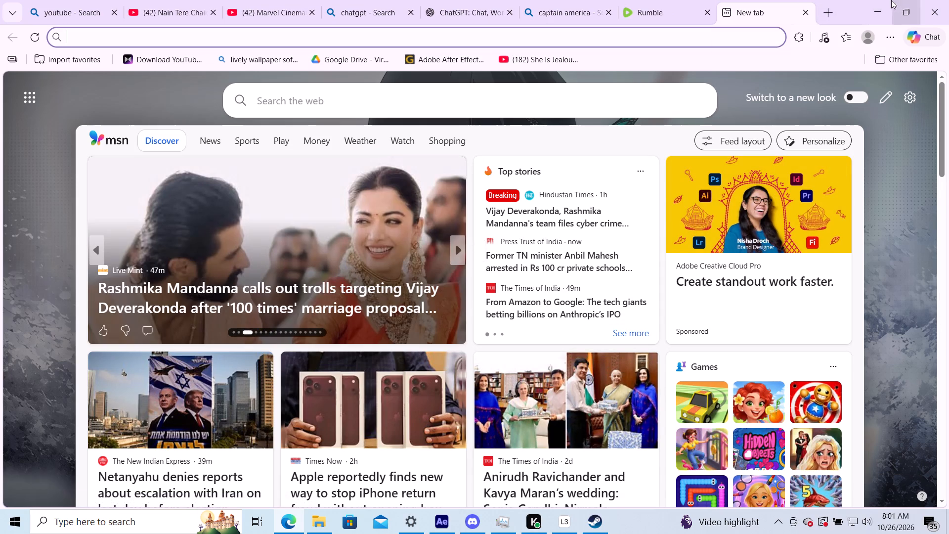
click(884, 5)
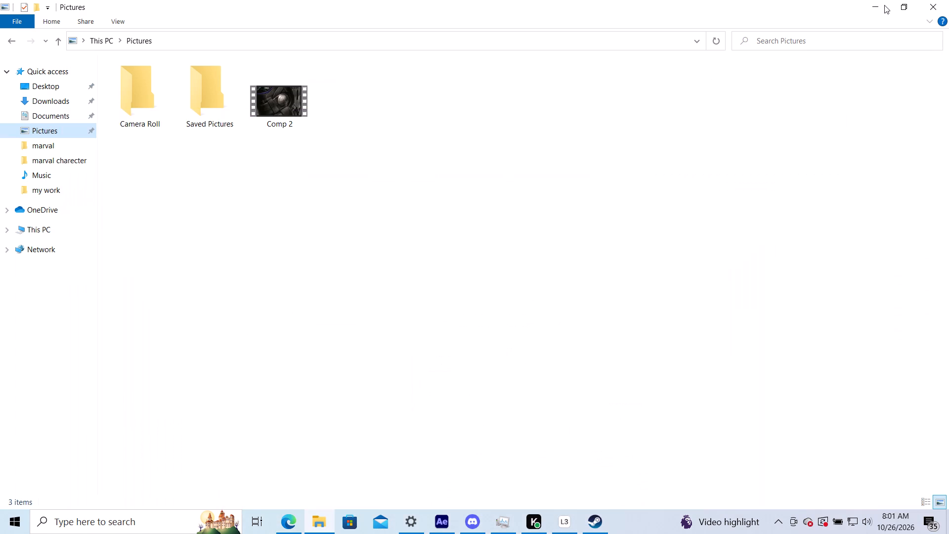